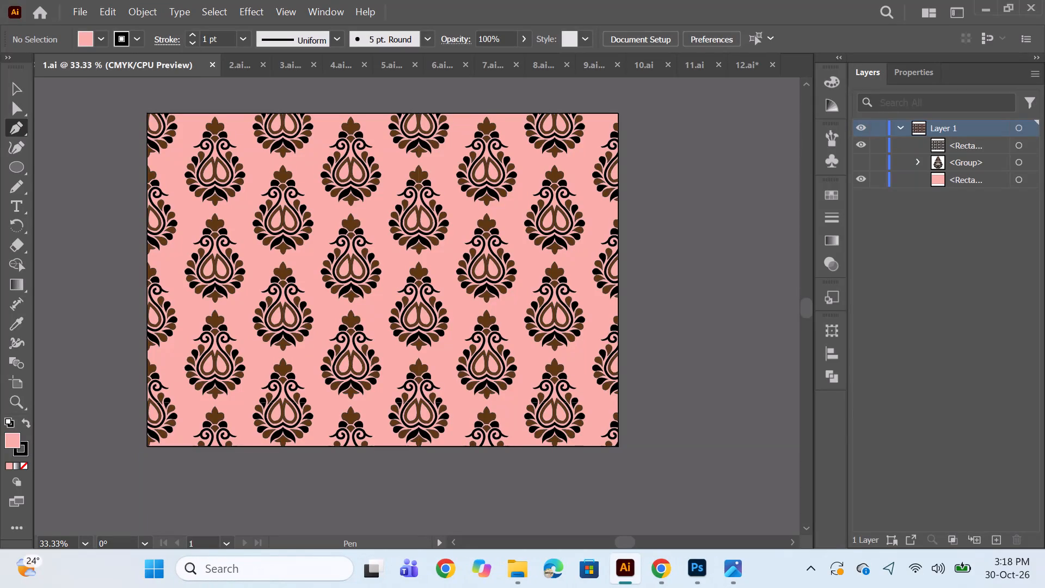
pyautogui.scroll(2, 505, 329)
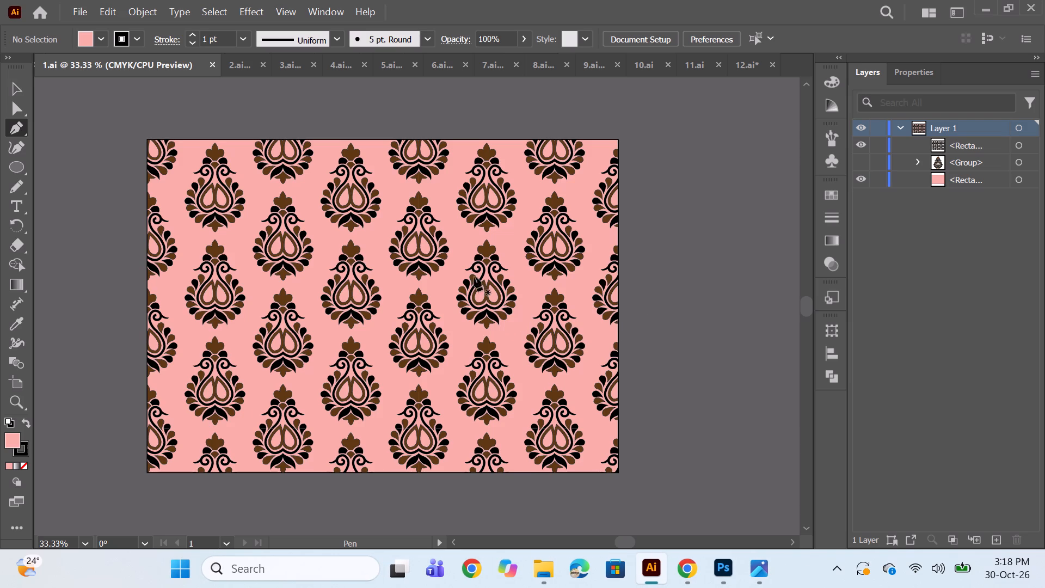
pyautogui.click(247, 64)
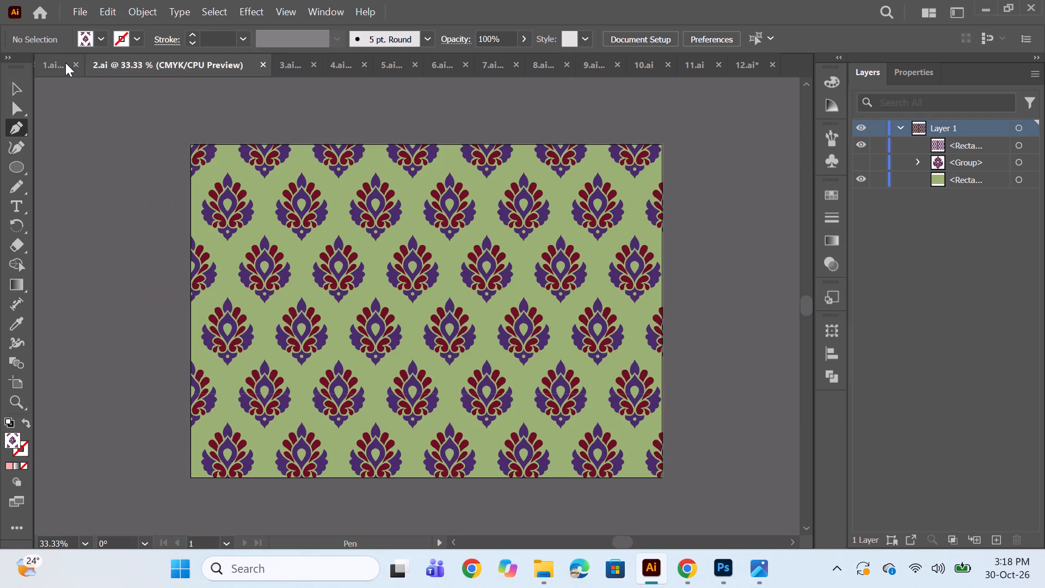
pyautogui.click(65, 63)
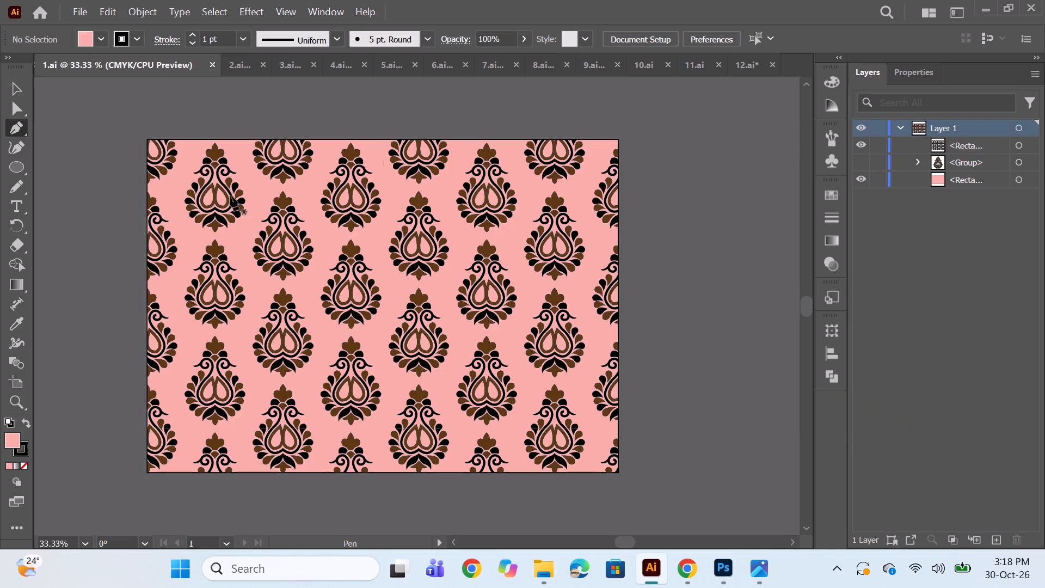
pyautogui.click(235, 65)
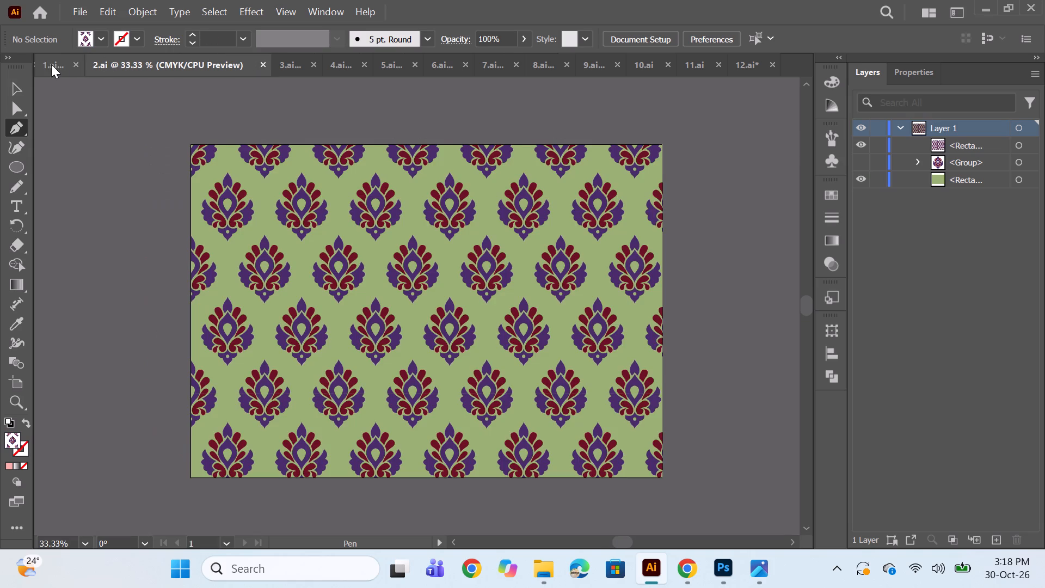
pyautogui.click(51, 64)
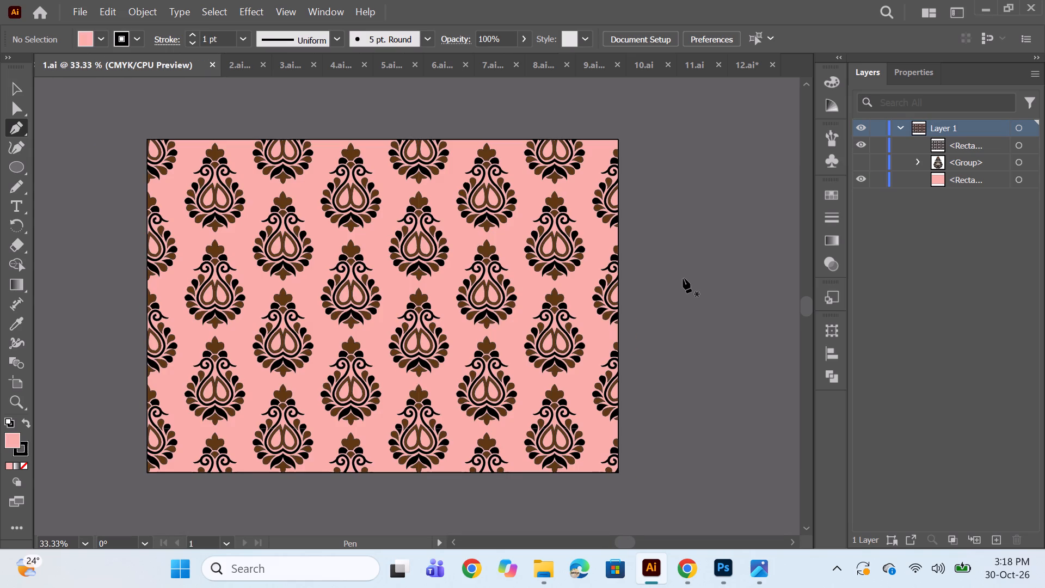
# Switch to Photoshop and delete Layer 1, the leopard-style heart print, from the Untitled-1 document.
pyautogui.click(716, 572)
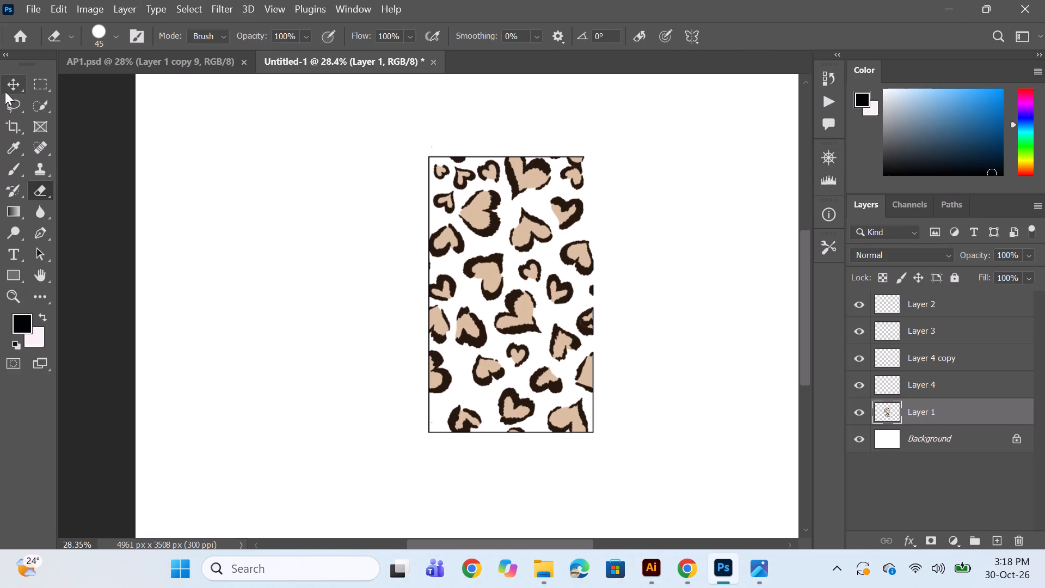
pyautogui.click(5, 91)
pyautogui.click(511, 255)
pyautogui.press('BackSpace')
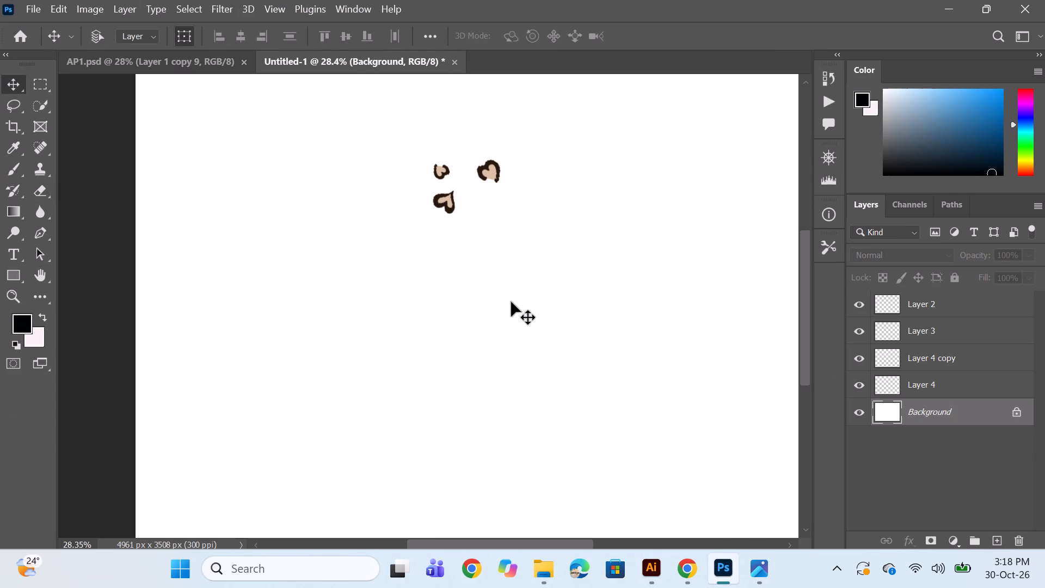
# Close the Untitled-1 document without saving its changes.
pyautogui.click(485, 175)
pyautogui.click(456, 62)
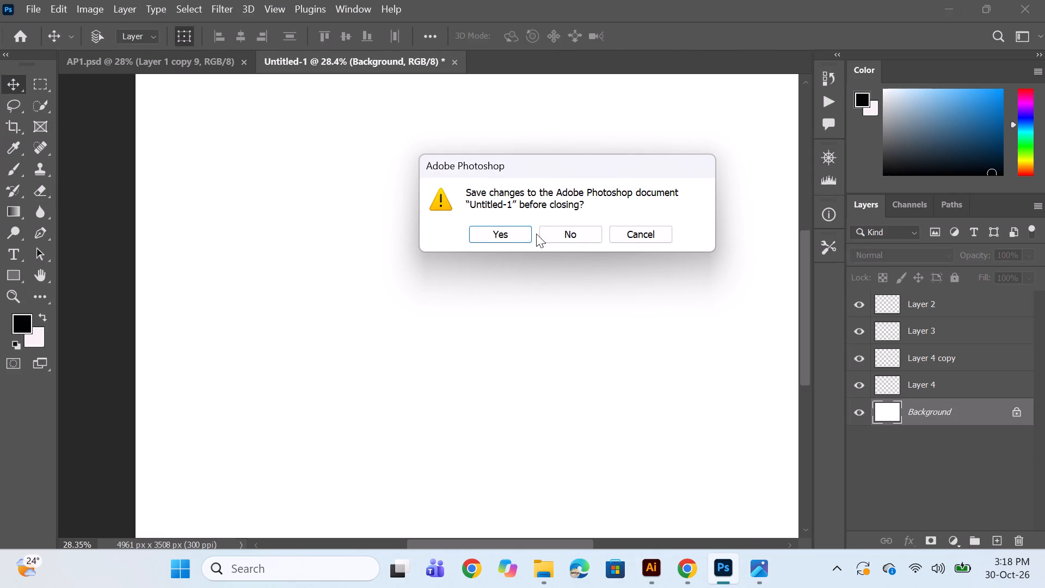
pyautogui.click(549, 237)
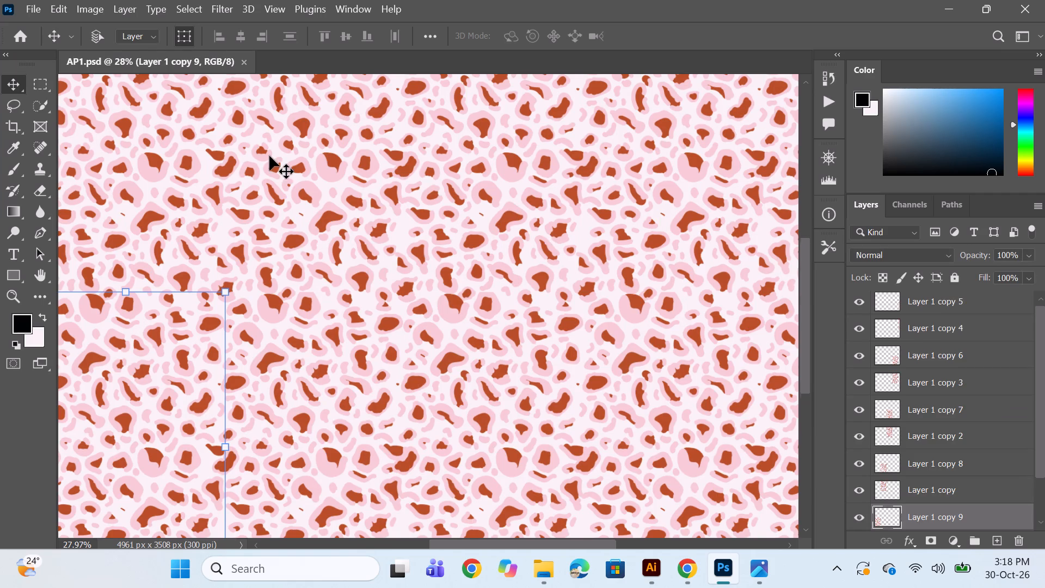
pyautogui.scroll(-3, 269, 156)
# Switch to Illustrator and look through the repeat patterns in the open numbered documents from 2.ai to 12.ai.
pyautogui.click(664, 570)
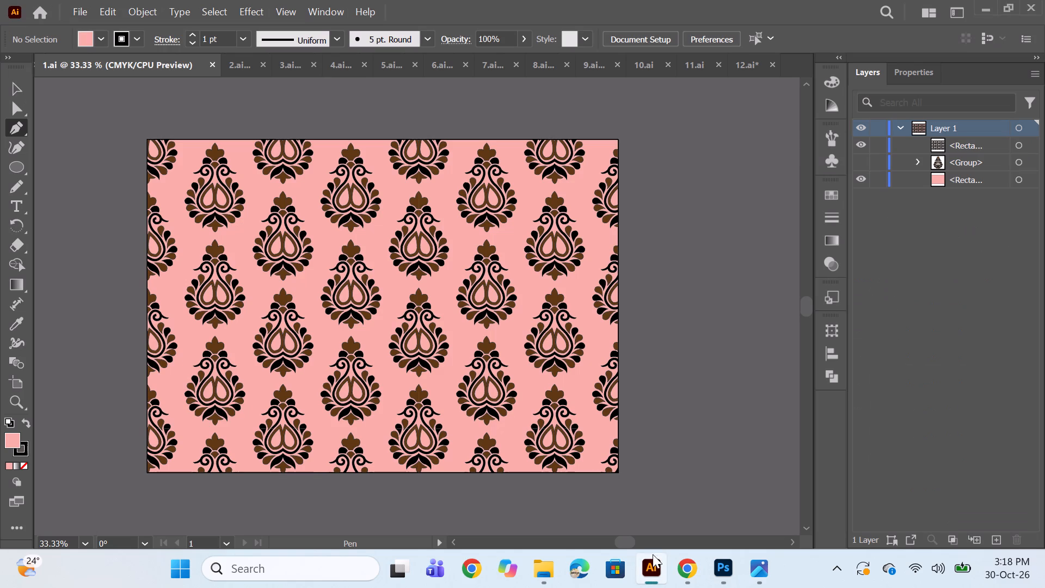
pyautogui.click(247, 65)
pyautogui.click(295, 64)
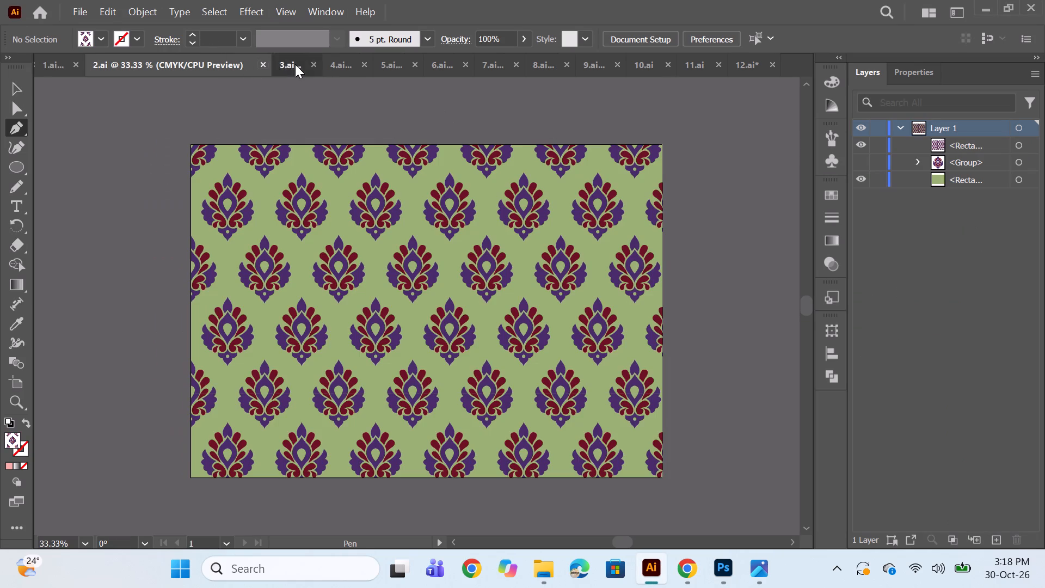
pyautogui.click(345, 69)
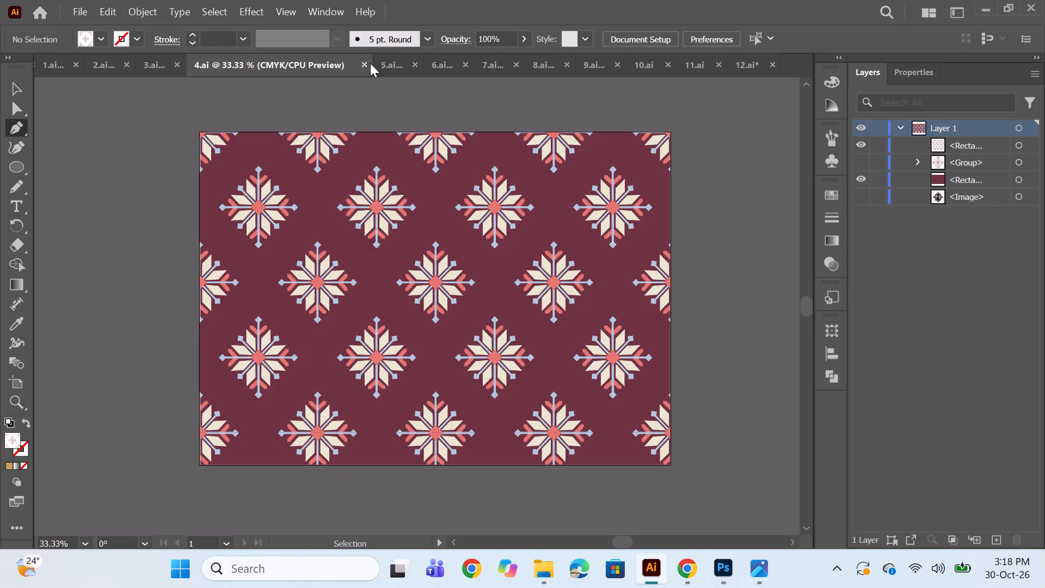
pyautogui.click(383, 62)
pyautogui.click(440, 70)
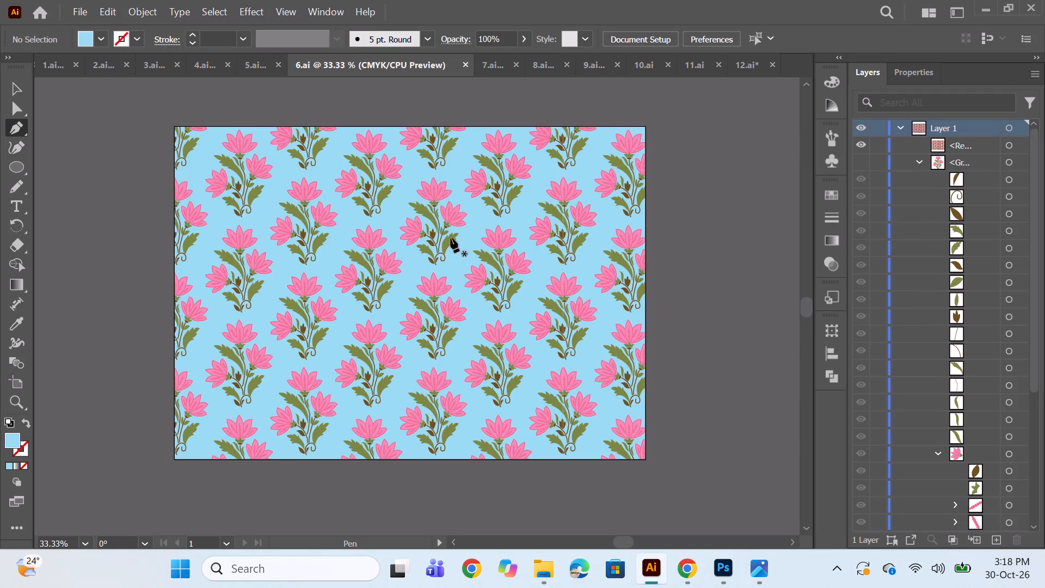
pyautogui.click(748, 66)
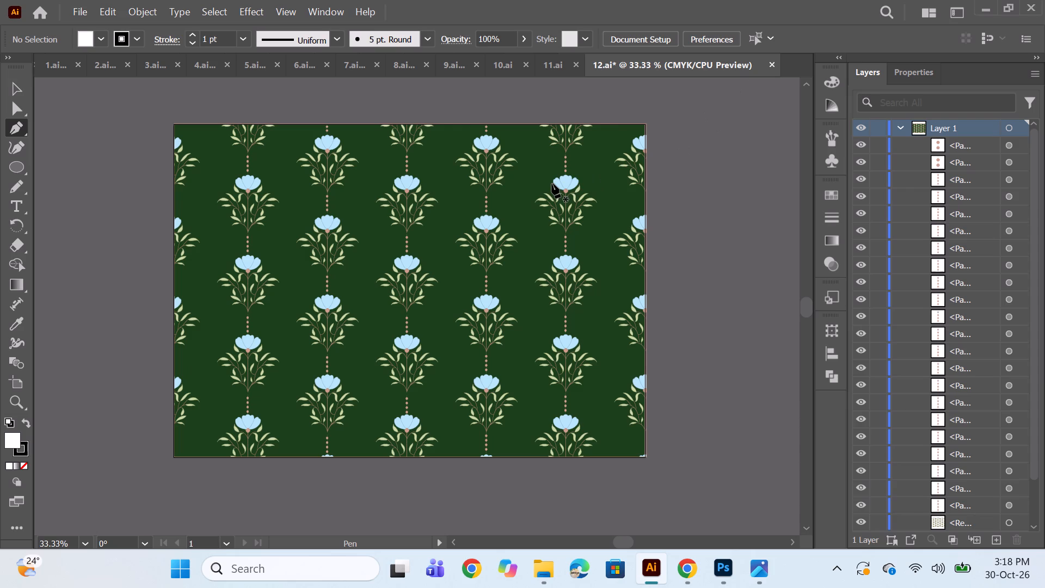
pyautogui.click(549, 65)
pyautogui.click(511, 59)
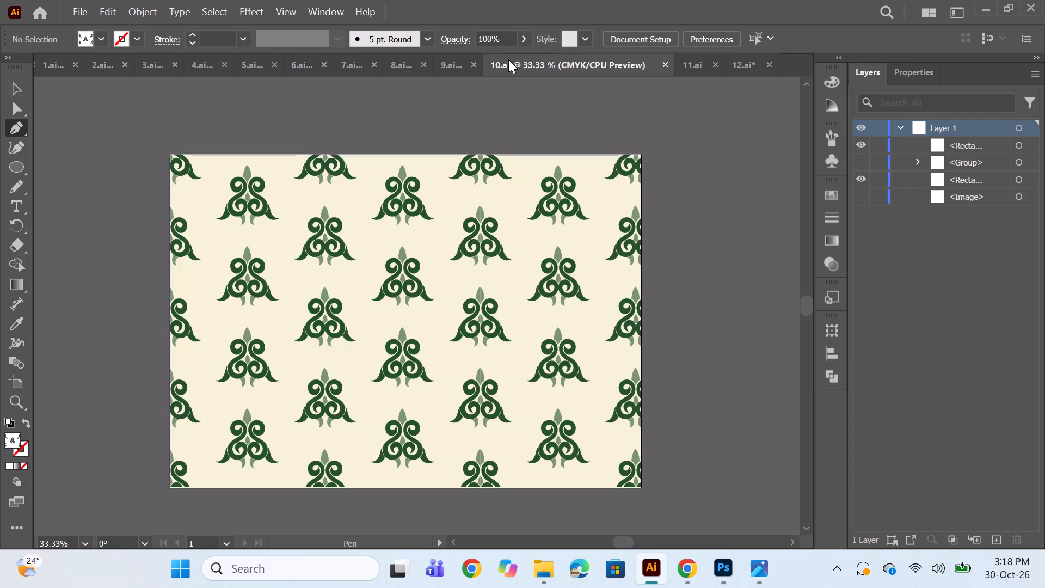
pyautogui.click(453, 60)
pyautogui.click(400, 59)
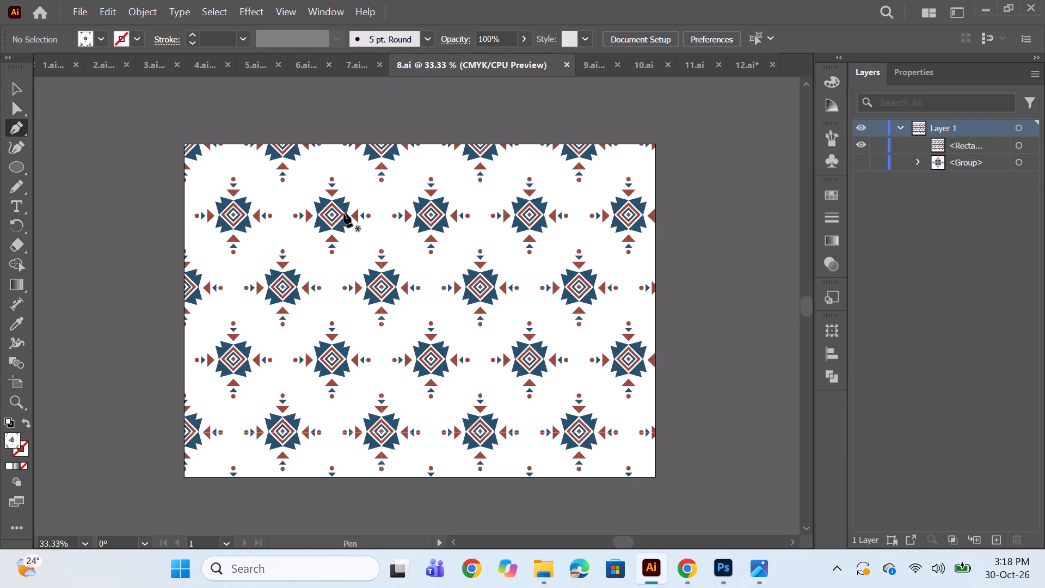
# Minimise Illustrator and Photoshop, open the DESIGN 2 folder, and view the vest design images from 2.jpg to 5.jpg.
pyautogui.click(994, 5)
pyautogui.click(956, 9)
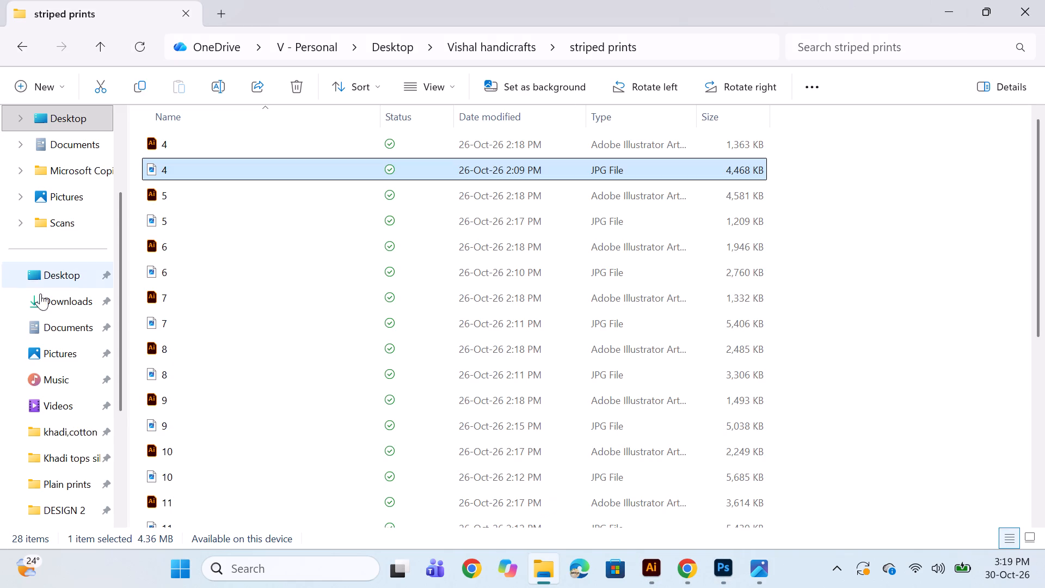
pyautogui.scroll(-3, 104, 415)
pyautogui.scroll(3, 86, 333)
pyautogui.scroll(-4, 85, 324)
pyautogui.scroll(6, 81, 315)
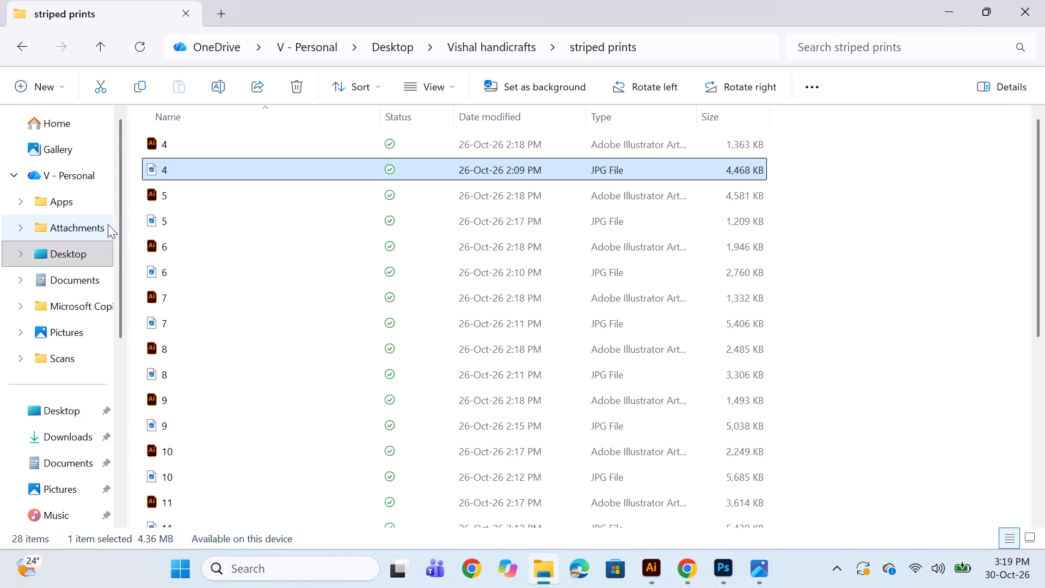
pyautogui.scroll(-2, 108, 224)
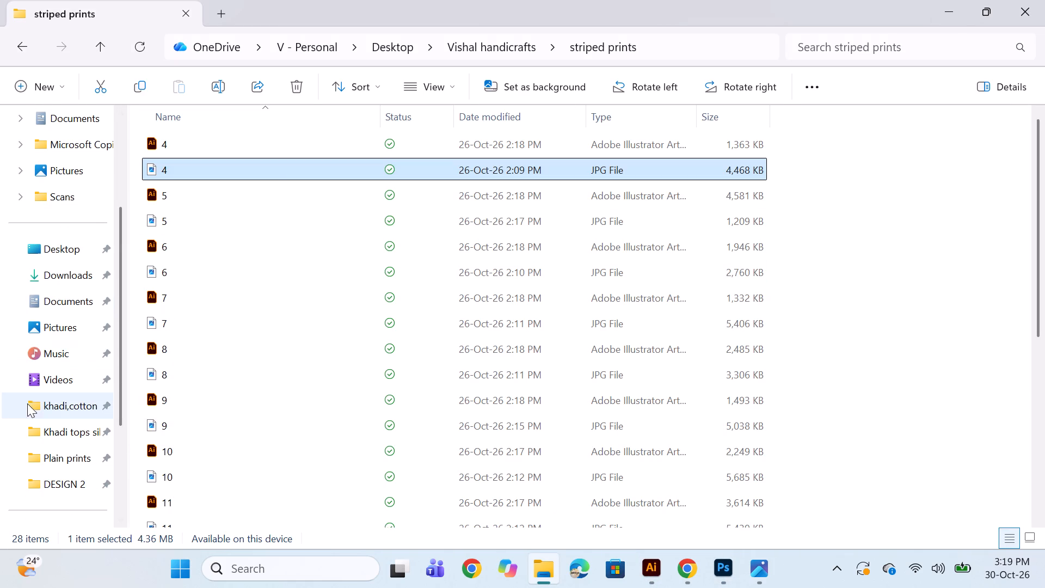
pyautogui.doubleClick(46, 474)
pyautogui.doubleClick(214, 167)
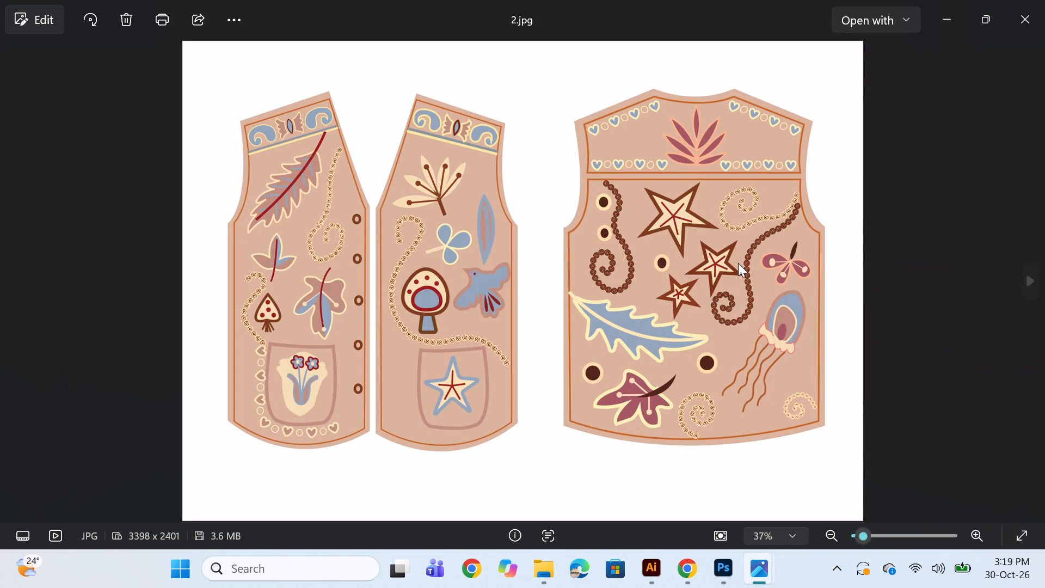
pyautogui.press('Right')
pyautogui.press('Right')
pyautogui.press('Right')
pyautogui.click(1043, 0)
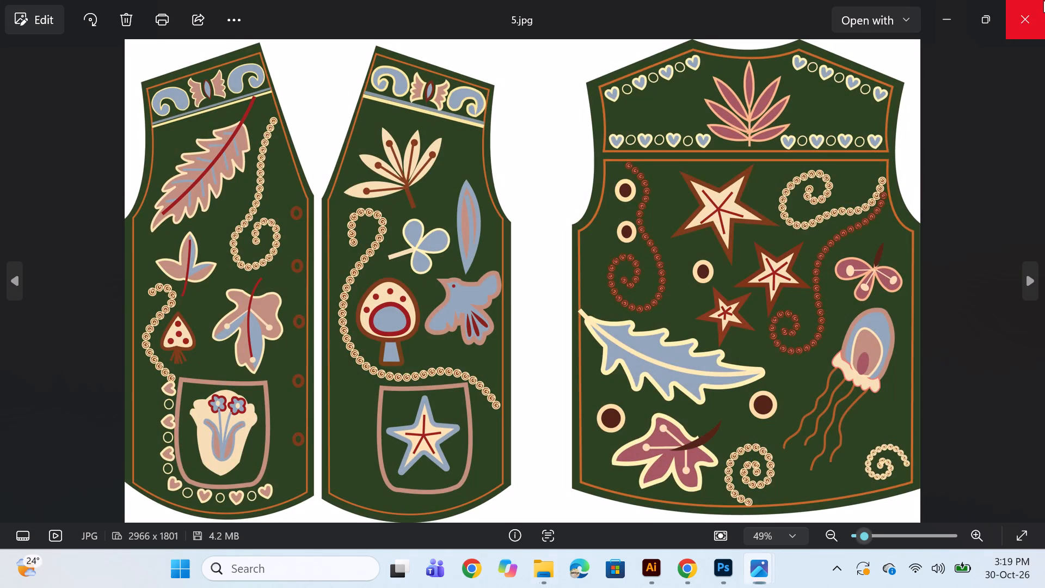
# Open the Plain prints folder to review its Illustrator files.
pyautogui.scroll(-1, 110, 292)
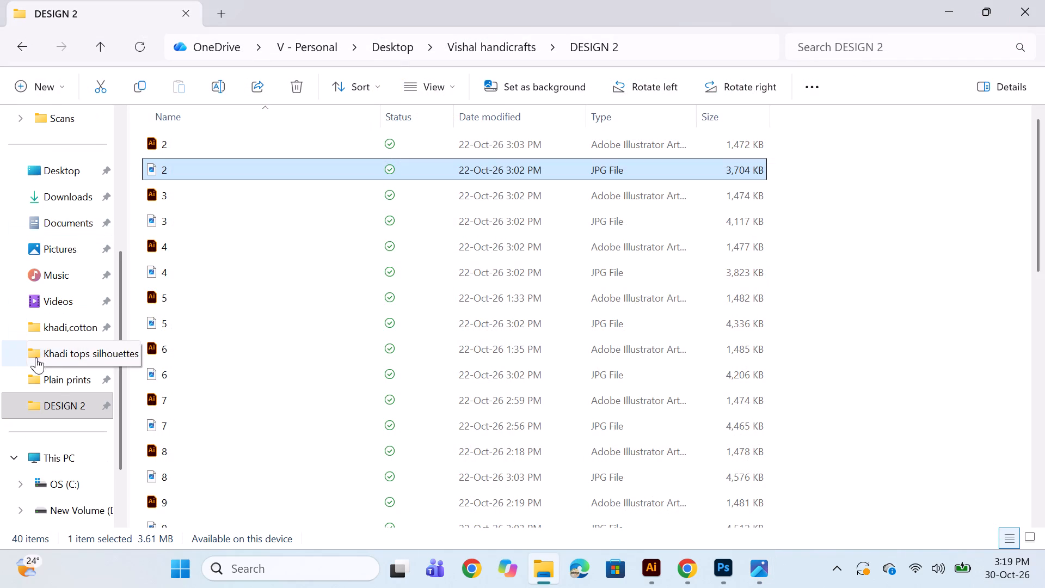
pyautogui.doubleClick(53, 379)
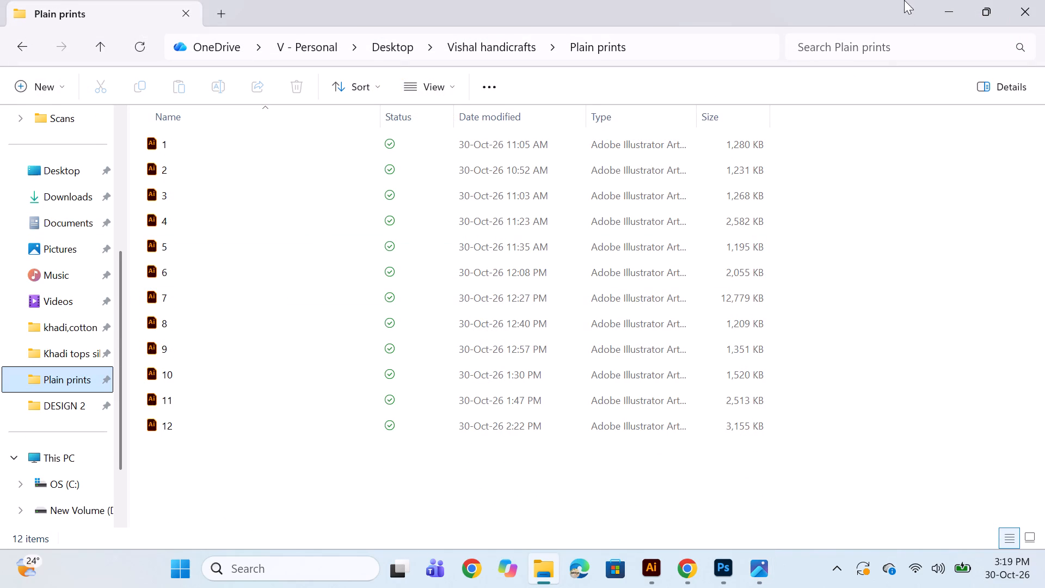
# Minimise the File Explorer and Chrome windows and dismiss the OneDrive pop-up on the desktop.
pyautogui.click(942, 9)
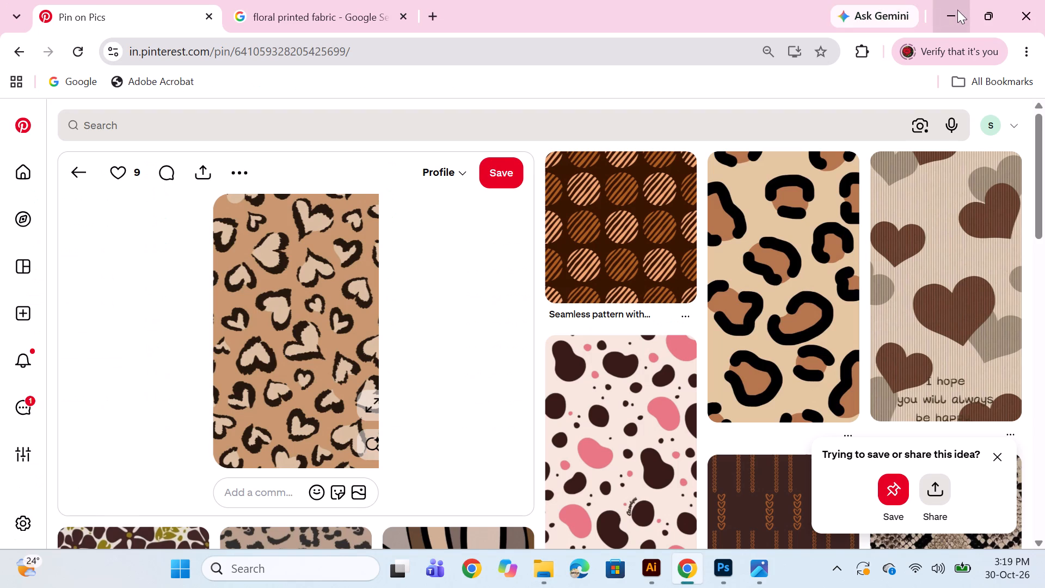
pyautogui.click(957, 11)
pyautogui.click(1002, 92)
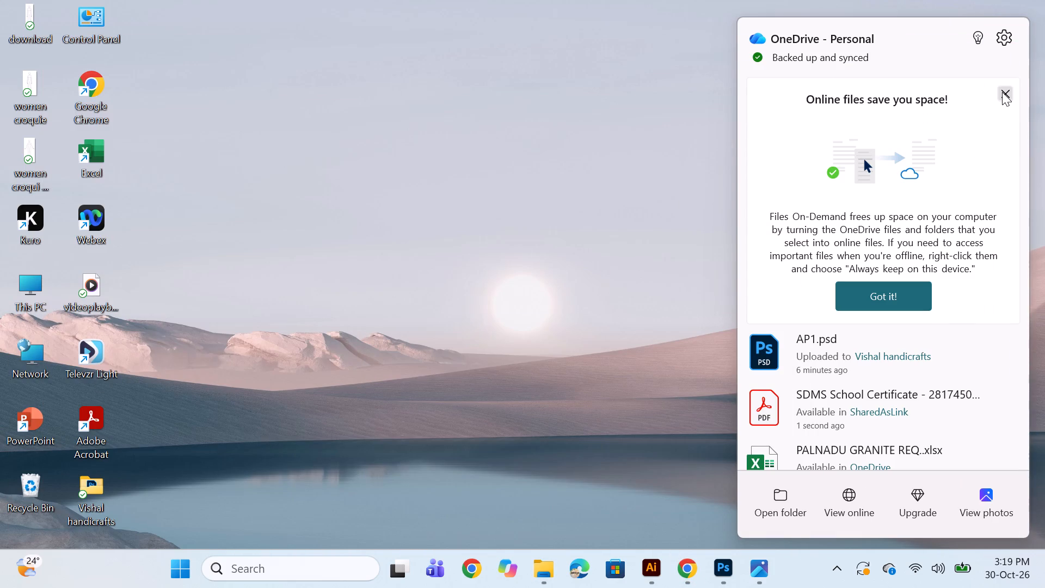
pyautogui.click(408, 218)
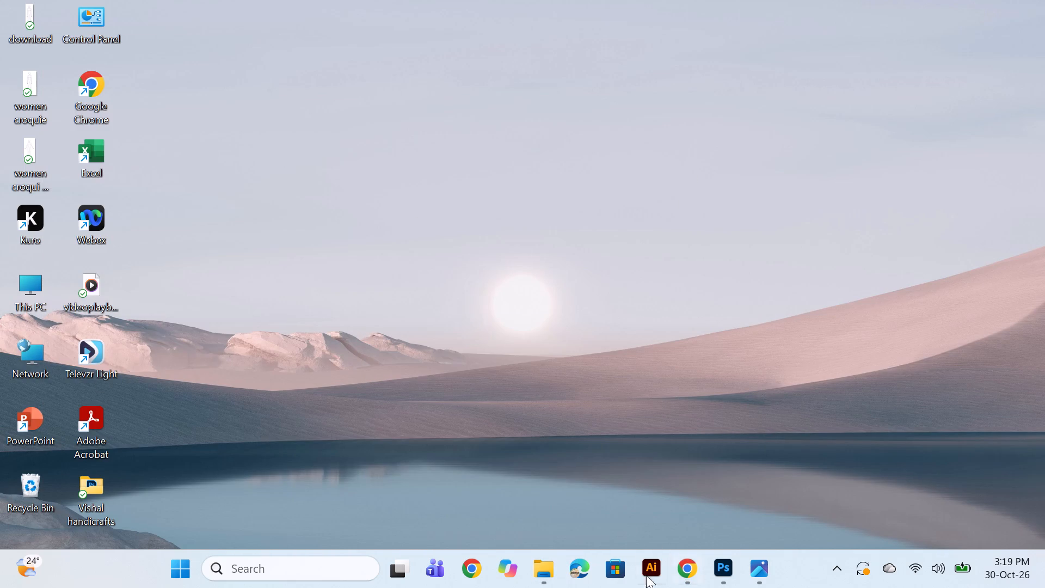
# Switch back to Illustrator and examine the paisley-style motif and its repeat layout in 1.ai.
pyautogui.click(653, 572)
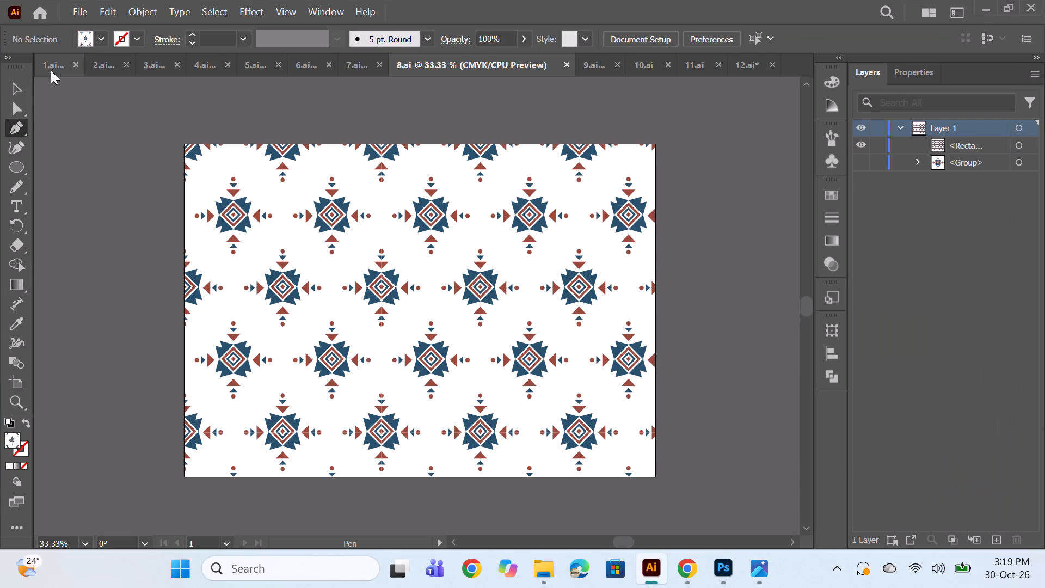
pyautogui.click(52, 69)
pyautogui.scroll(2, 415, 351)
pyautogui.keyDown('alt'); pyautogui.scroll(1, 341, 325); pyautogui.keyUp('alt')
pyautogui.press('space')
pyautogui.press('space')
pyautogui.press('space')
pyautogui.press('space')
pyautogui.press('space')
pyautogui.moveTo(483, 271); pyautogui.dragTo(610, 206)
pyautogui.keyDown('alt'); pyautogui.scroll(-1, 607, 204); pyautogui.keyUp('alt')
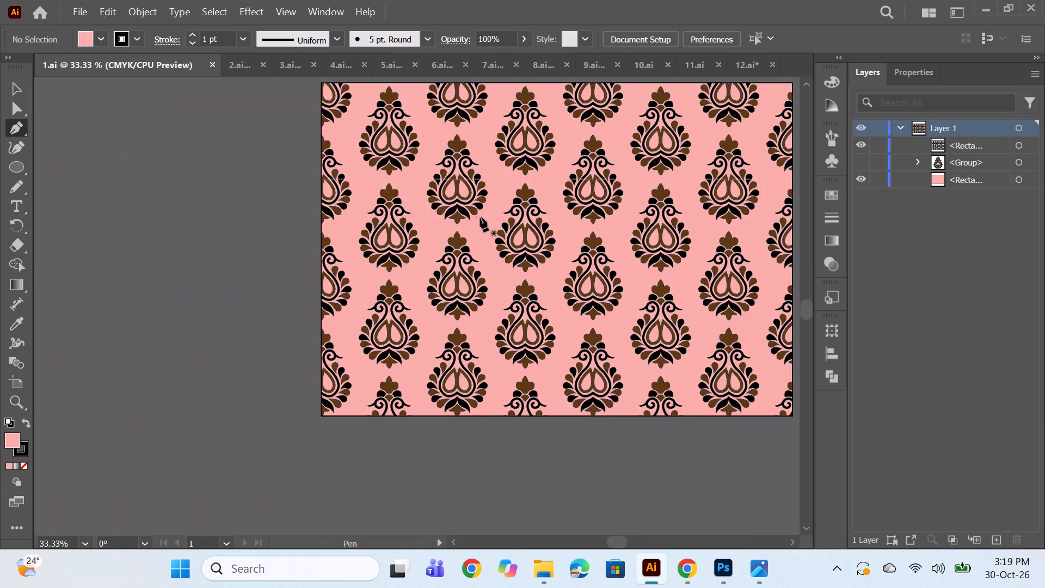
pyautogui.press('space')
pyautogui.press('space')
pyautogui.moveTo(466, 216); pyautogui.dragTo(345, 318)
pyautogui.keyDown('alt'); pyautogui.scroll(3, 231, 236); pyautogui.keyUp('alt')
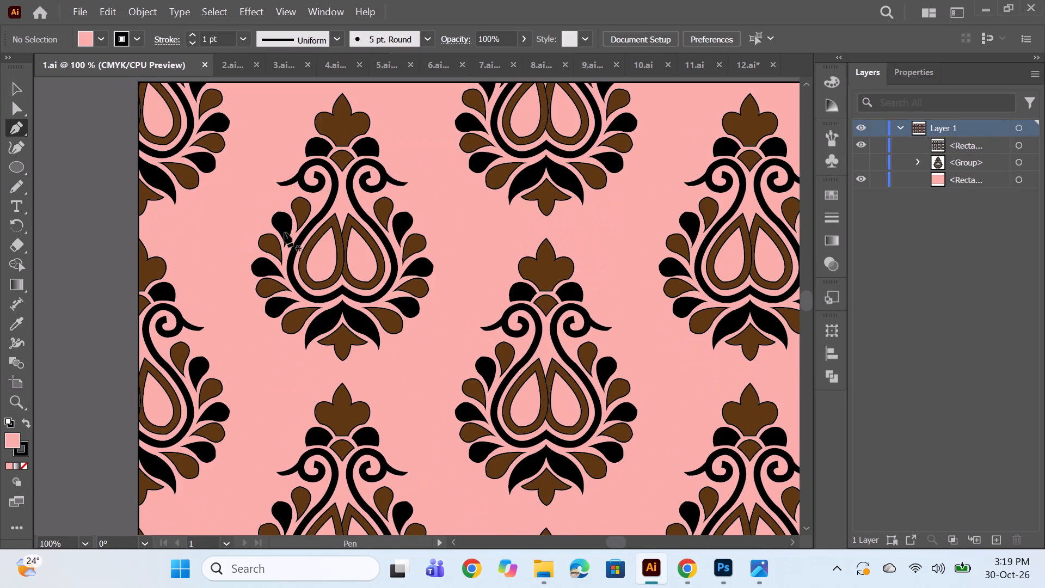
pyautogui.keyDown('alt'); pyautogui.scroll(1, 291, 229); pyautogui.keyUp('alt')
pyautogui.scroll(-10, 291, 229)
pyautogui.keyDown('alt'); pyautogui.scroll(3, 434, 228); pyautogui.keyUp('alt')
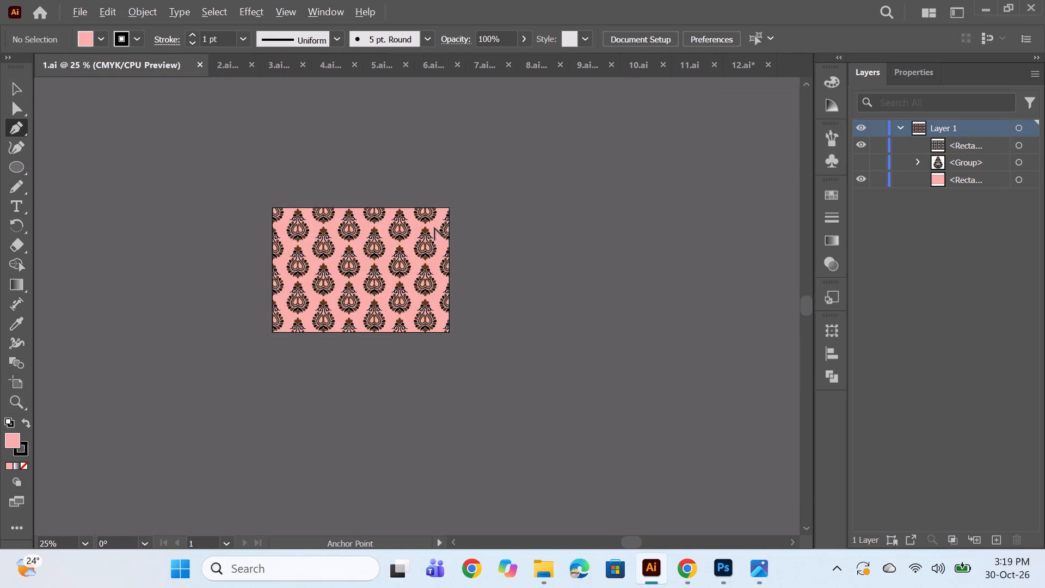
# Make the hidden motif group in Layer 1 of 1.ai visible.
pyautogui.click(864, 160)
# Delete the pattern-filled rectangle above the motif group, keeping the single motif and the pink background.
pyautogui.keyDown('alt'); pyautogui.scroll(-1, 356, 282); pyautogui.keyUp('alt')
pyautogui.press('space')
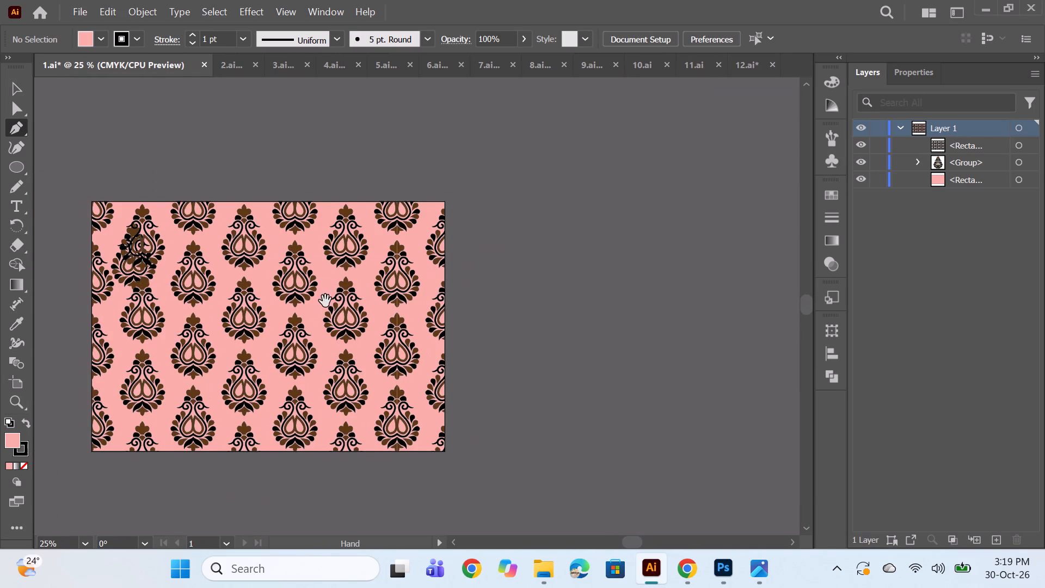
pyautogui.moveTo(325, 301); pyautogui.dragTo(398, 291)
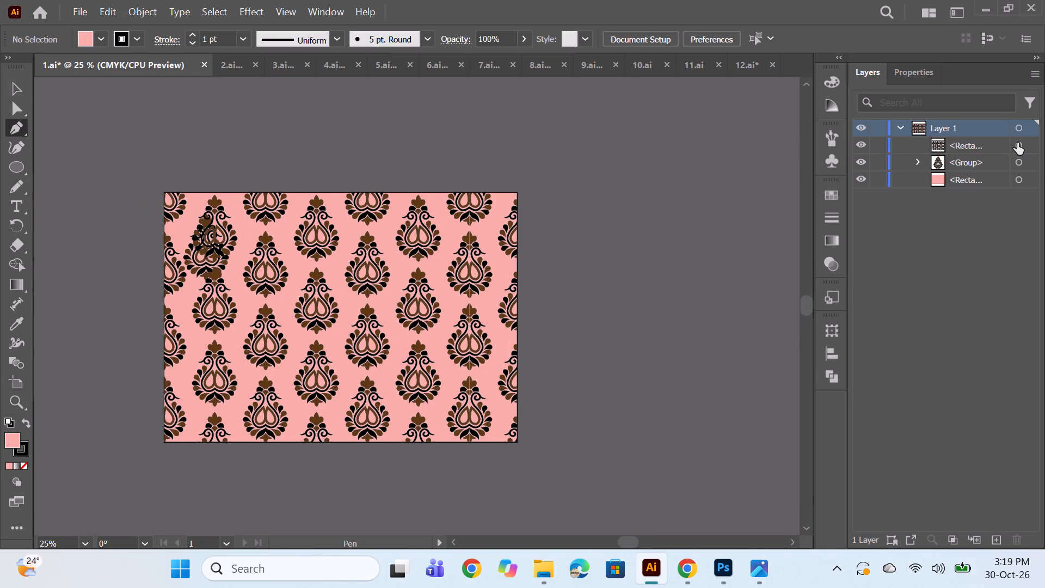
pyautogui.click(1017, 143)
pyautogui.press('BackSpace')
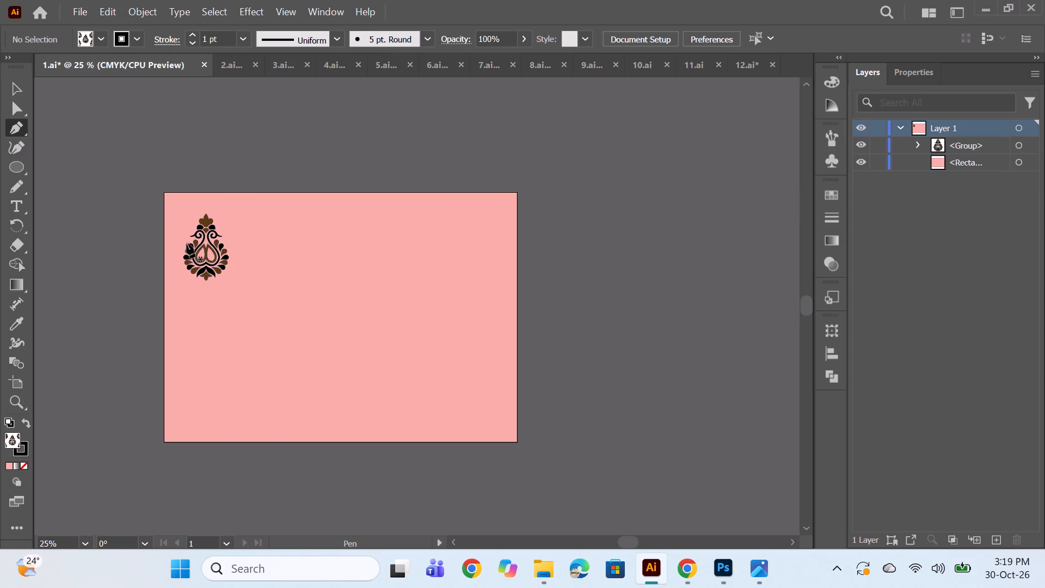
# Expand the motif group in Layer 1 so its individual shapes can be targeted.
pyautogui.keyDown('alt'); pyautogui.scroll(6, 187, 243); pyautogui.keyUp('alt')
pyautogui.scroll(-4, 294, 264)
pyautogui.keyDown('alt'); pyautogui.scroll(-2, 294, 264); pyautogui.keyUp('alt')
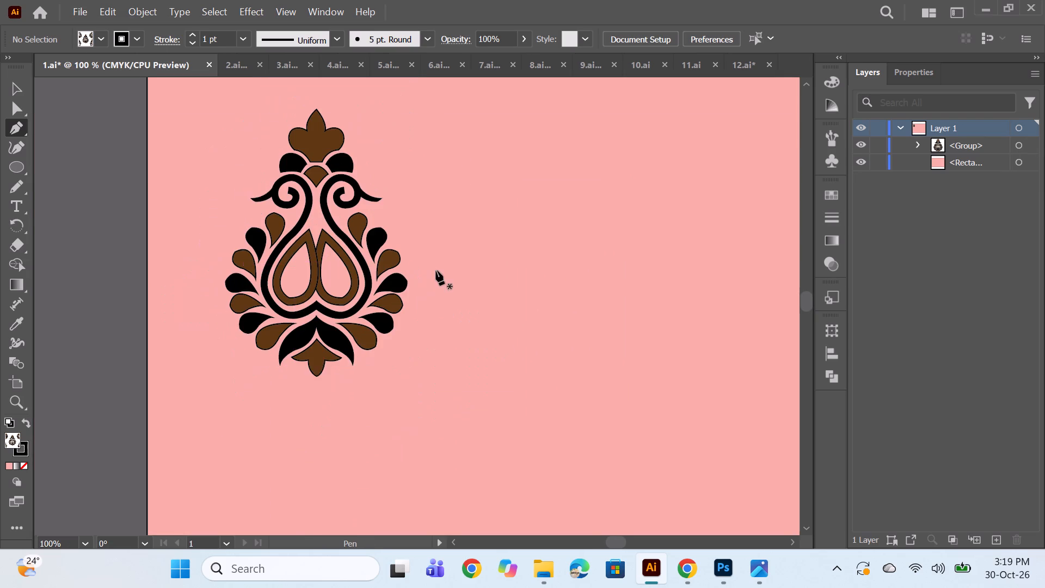
pyautogui.scroll(3, 436, 271)
pyautogui.scroll(-3, 11, 228)
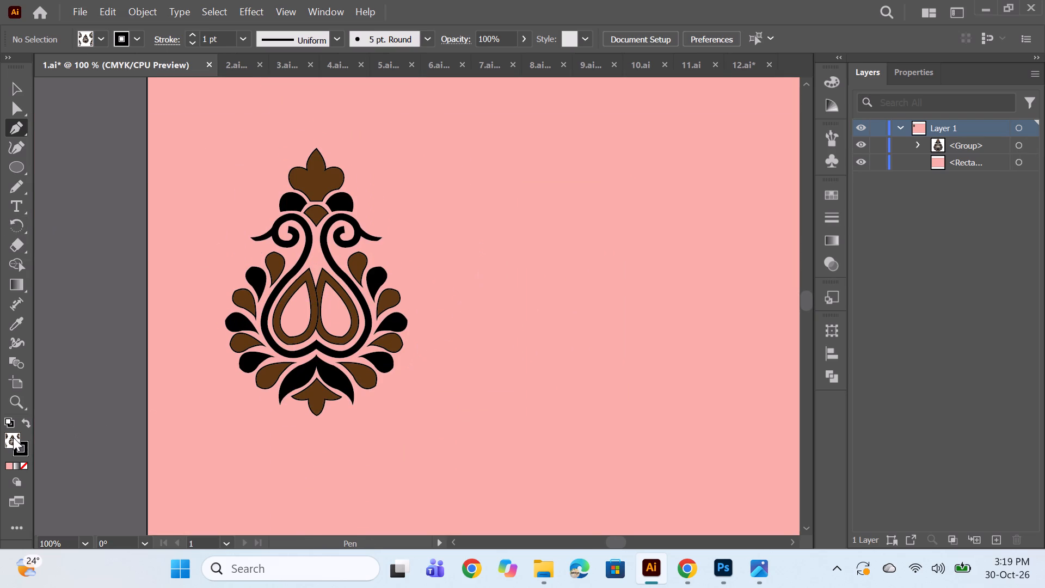
pyautogui.click(918, 140)
pyautogui.scroll(-16, 980, 199)
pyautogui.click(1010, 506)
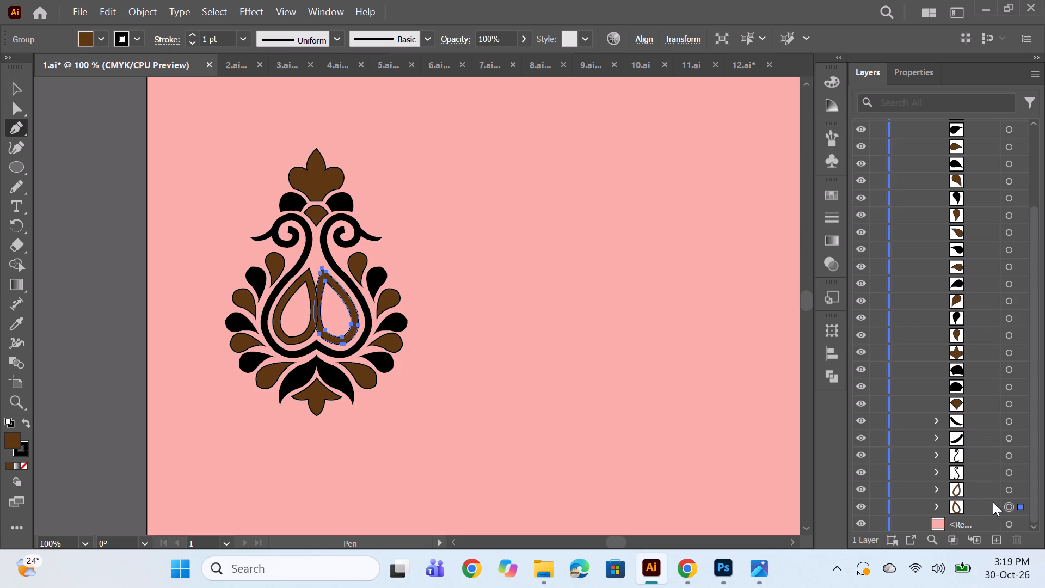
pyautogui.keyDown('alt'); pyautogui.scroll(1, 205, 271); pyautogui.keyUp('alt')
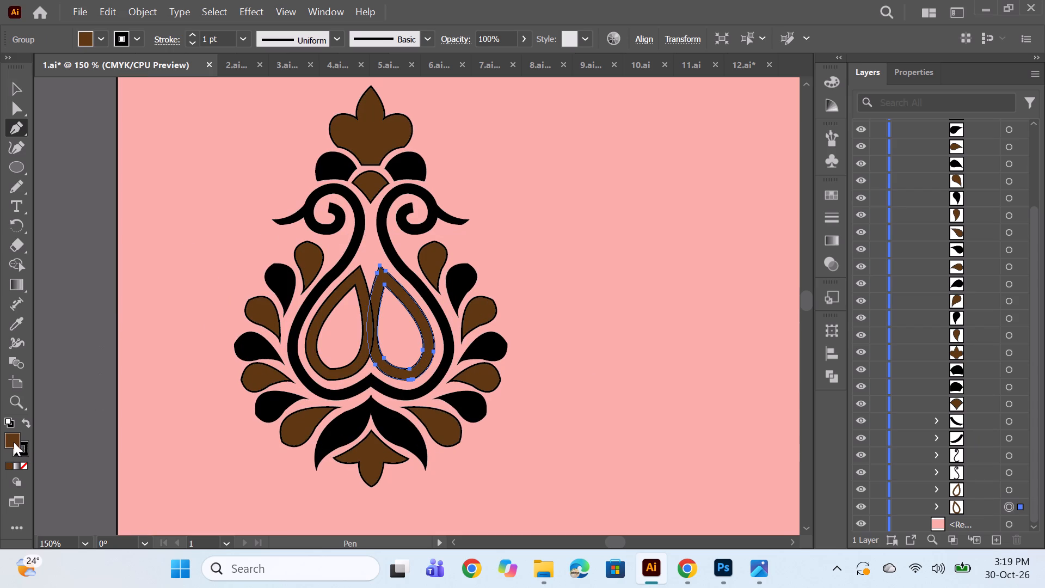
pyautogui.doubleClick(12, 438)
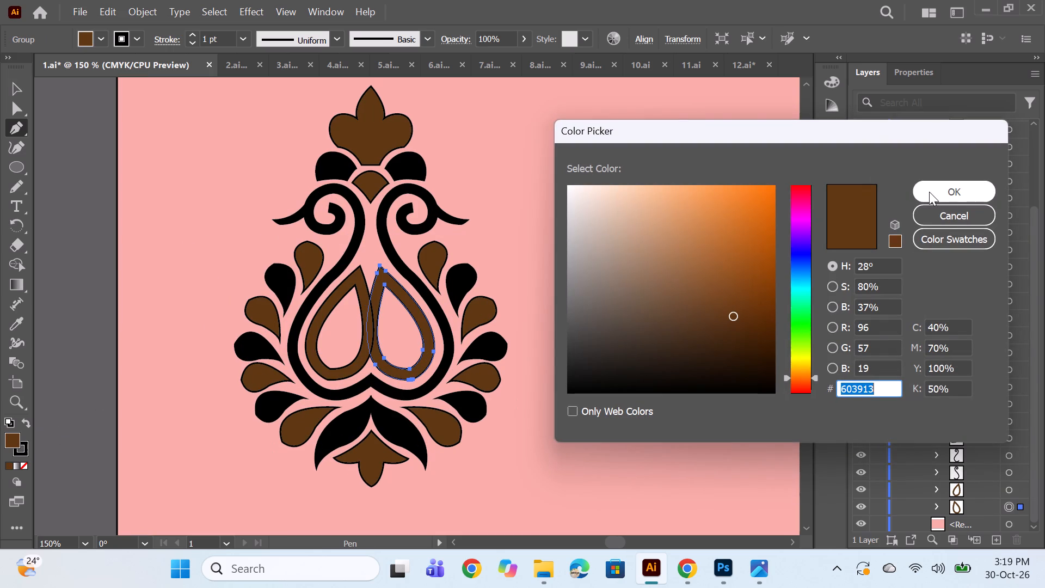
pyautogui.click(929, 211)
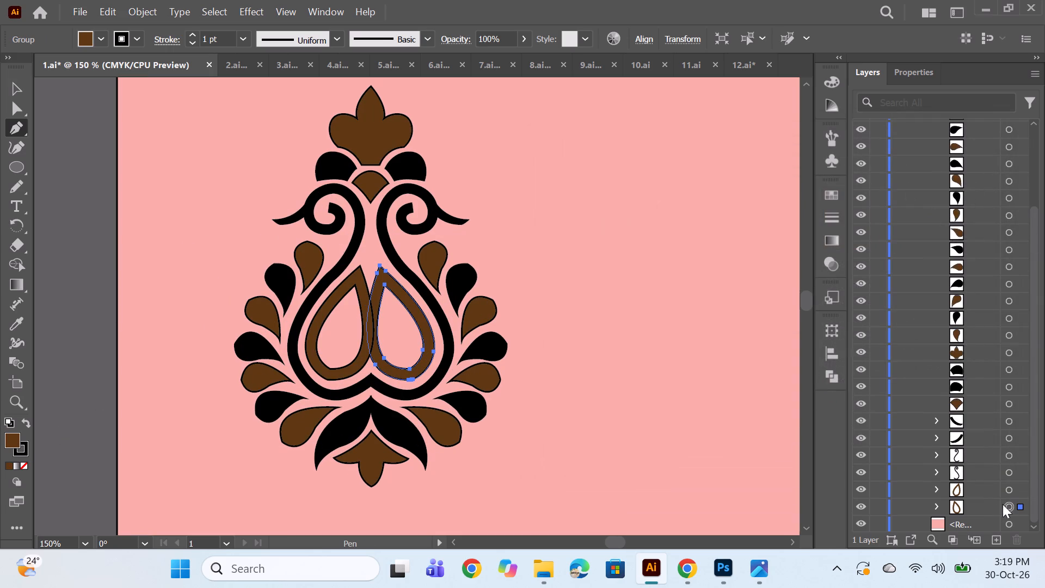
# Fill both large black S-shaped scrolls with dark crimson, hue 344°, saturation 95% and brightness 53%.
pyautogui.click(1010, 476)
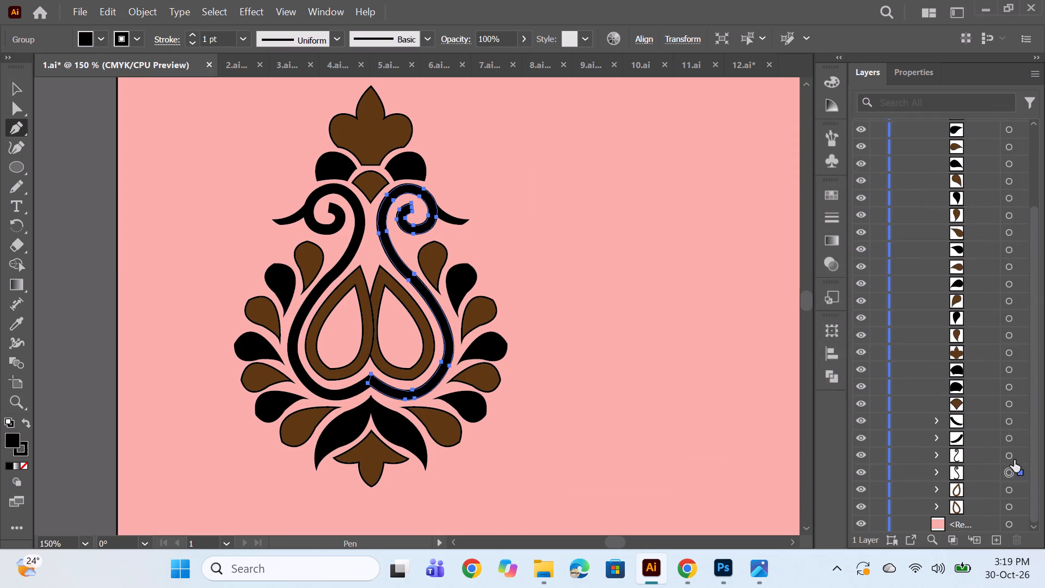
pyautogui.keyDown('ctrl'); pyautogui.click(1013, 458); pyautogui.keyUp('ctrl')
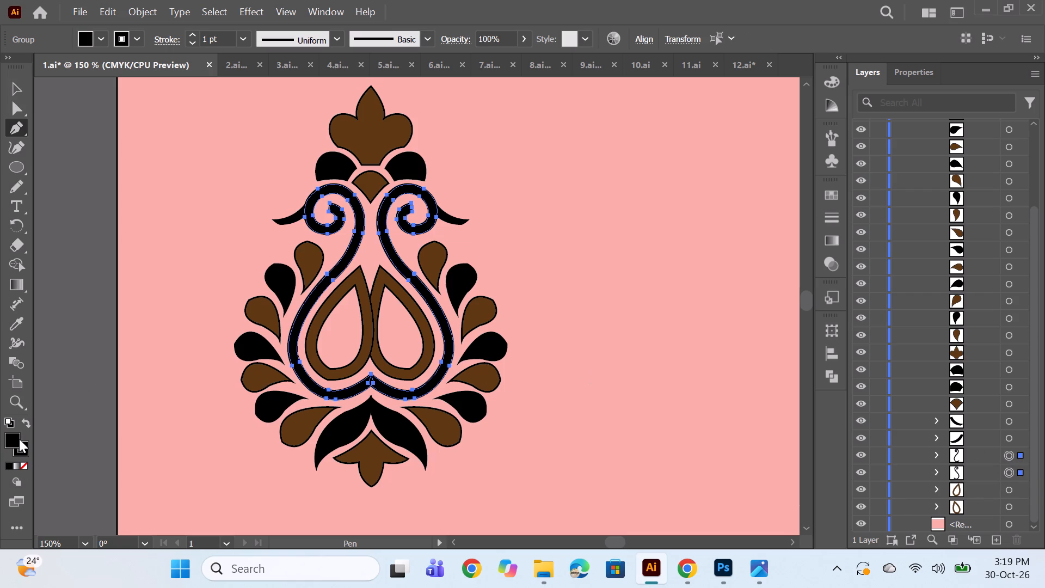
pyautogui.doubleClick(19, 439)
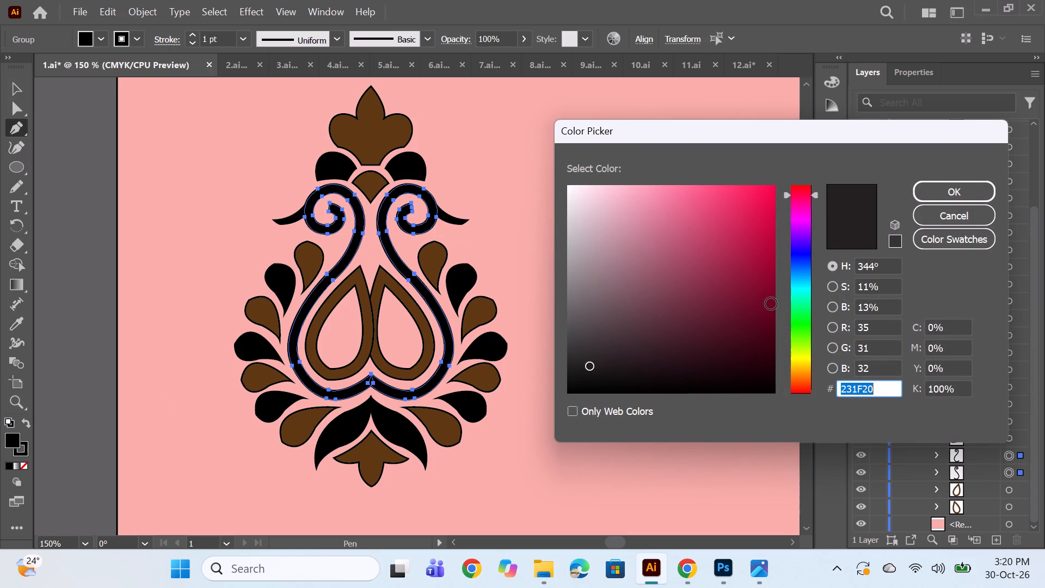
pyautogui.click(771, 304)
pyautogui.click(754, 296)
pyautogui.click(749, 290)
pyautogui.click(766, 282)
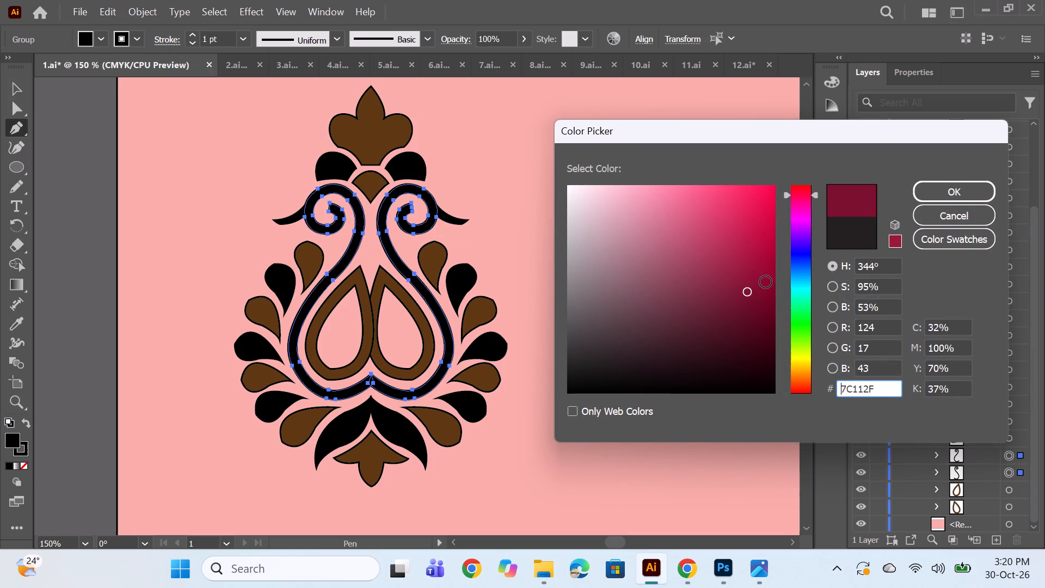
pyautogui.click(935, 195)
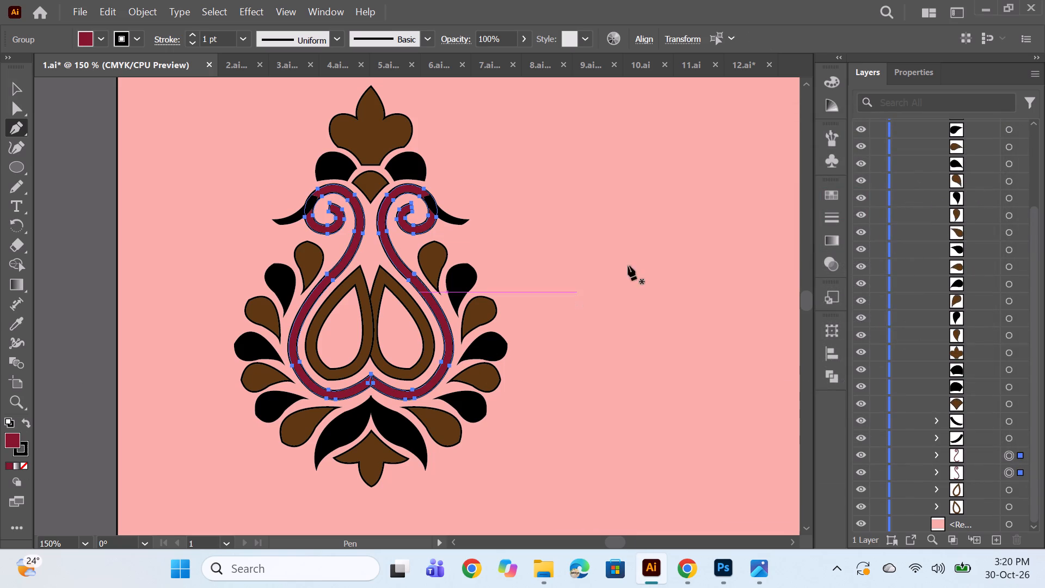
# Recolour the two small black tails on the outer sides of the scrolls by sampling the scrolls' dark crimson.
pyautogui.click(1012, 437)
pyautogui.keyDown('ctrl'); pyautogui.click(1009, 425); pyautogui.keyUp('ctrl')
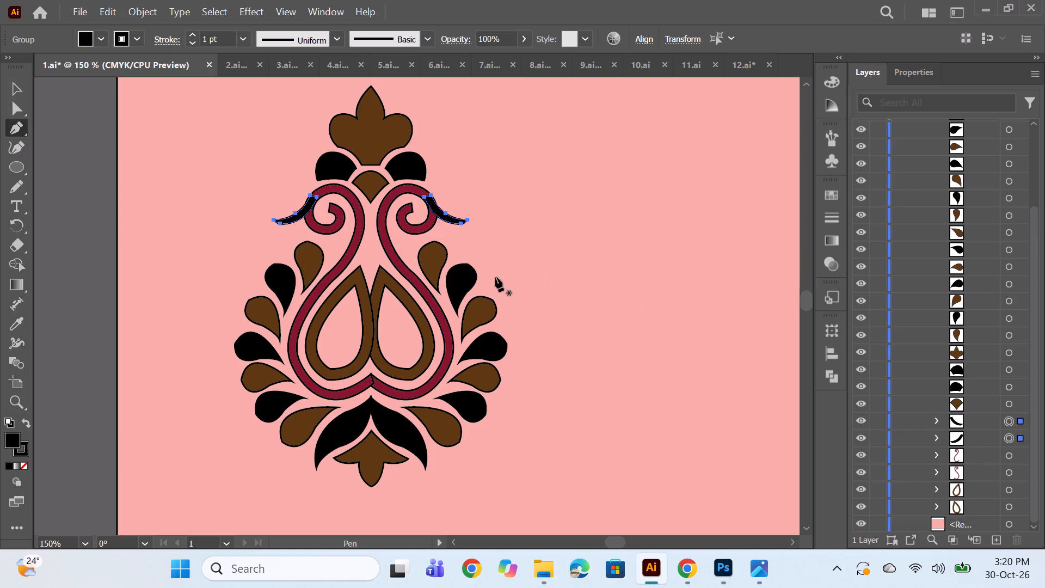
pyautogui.click(13, 317)
pyautogui.click(425, 292)
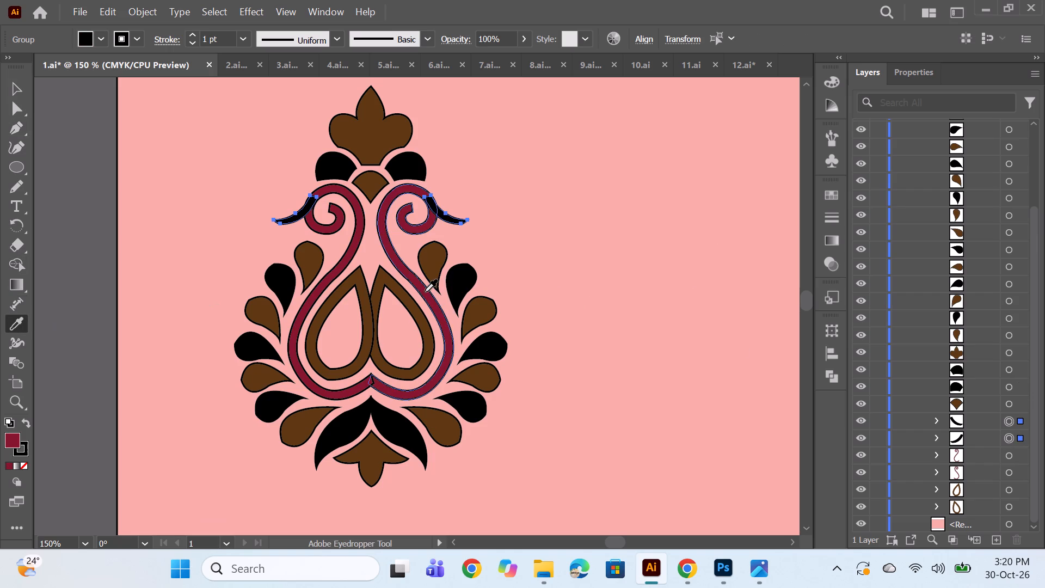
# Fill the small brown fan shape between the tops of the scrolls with navy blue 181863.
pyautogui.click(1011, 398)
pyautogui.doubleClick(16, 442)
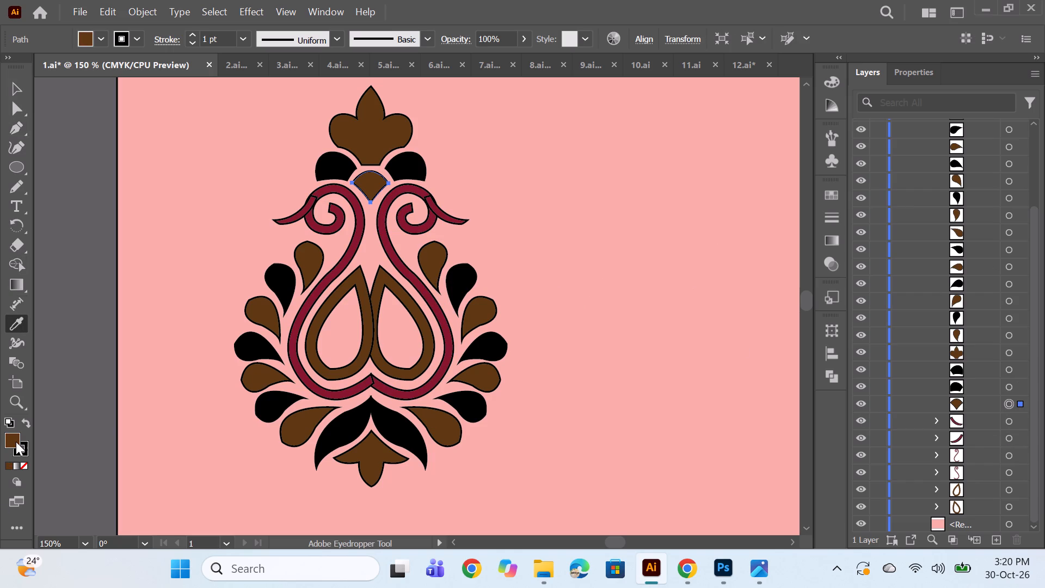
pyautogui.click(808, 267)
pyautogui.click(804, 261)
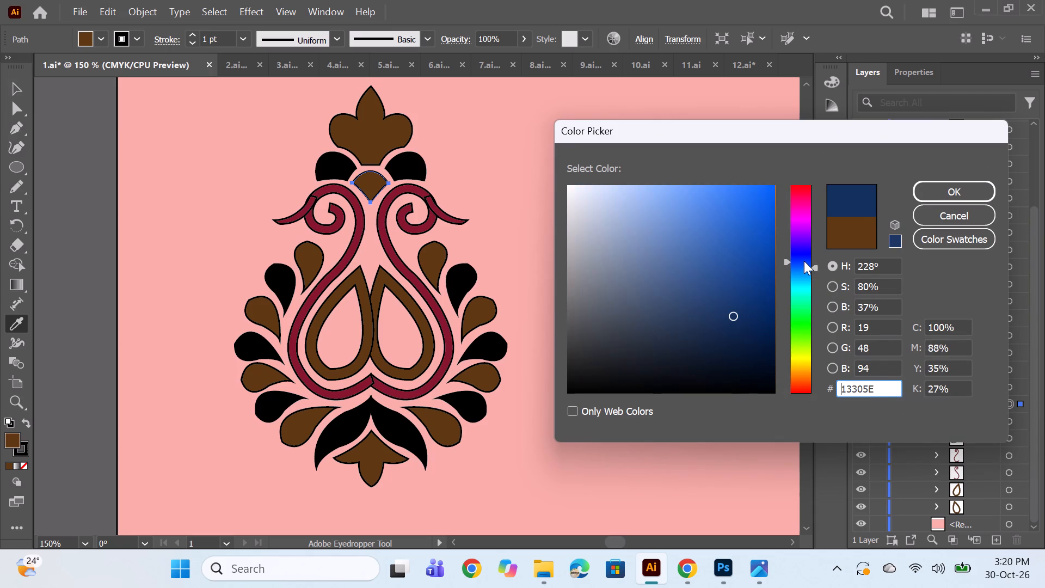
pyautogui.click(804, 254)
pyautogui.click(726, 314)
pyautogui.click(726, 311)
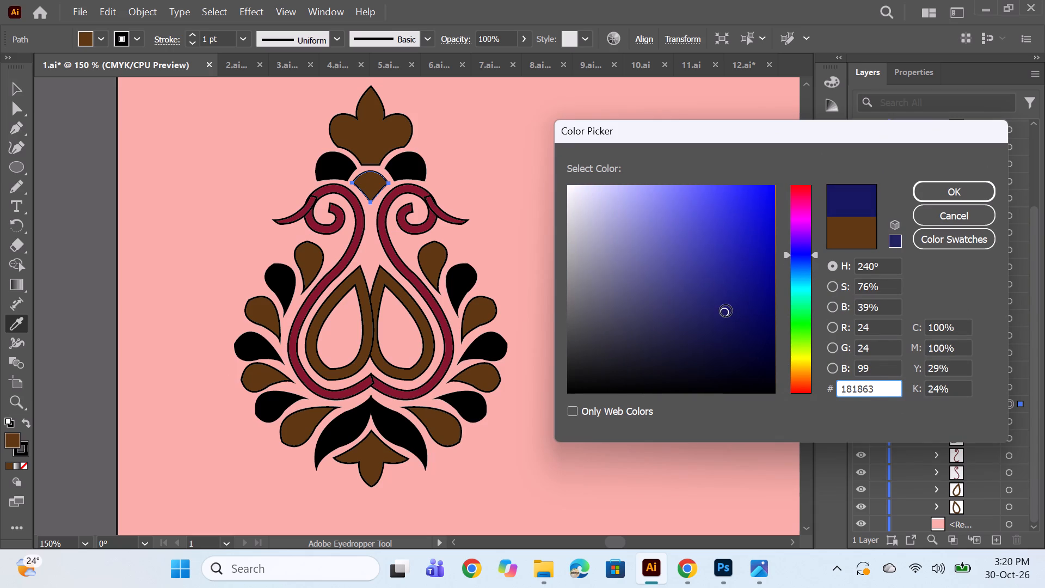
pyautogui.click(957, 197)
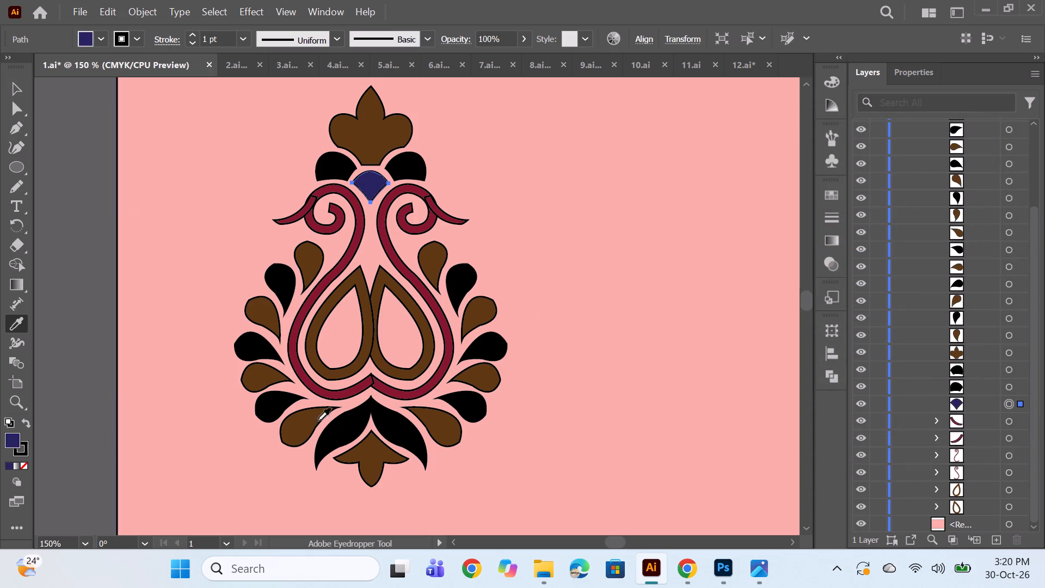
# Recolour the two black petals flanking the navy fan by sampling the brown of the top flower.
pyautogui.click(1004, 389)
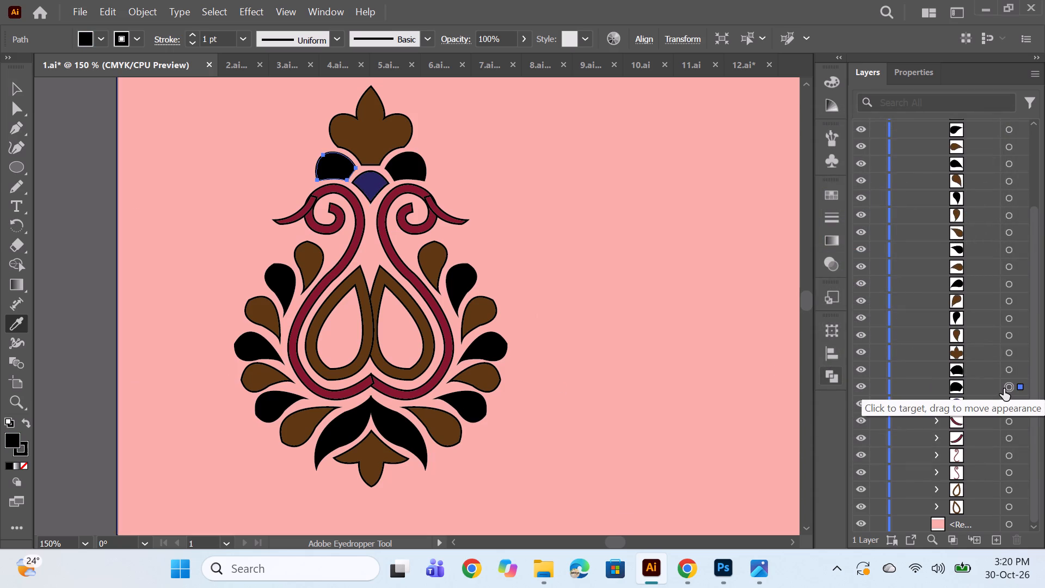
pyautogui.keyDown('ctrl'); pyautogui.click(1005, 372); pyautogui.keyUp('ctrl')
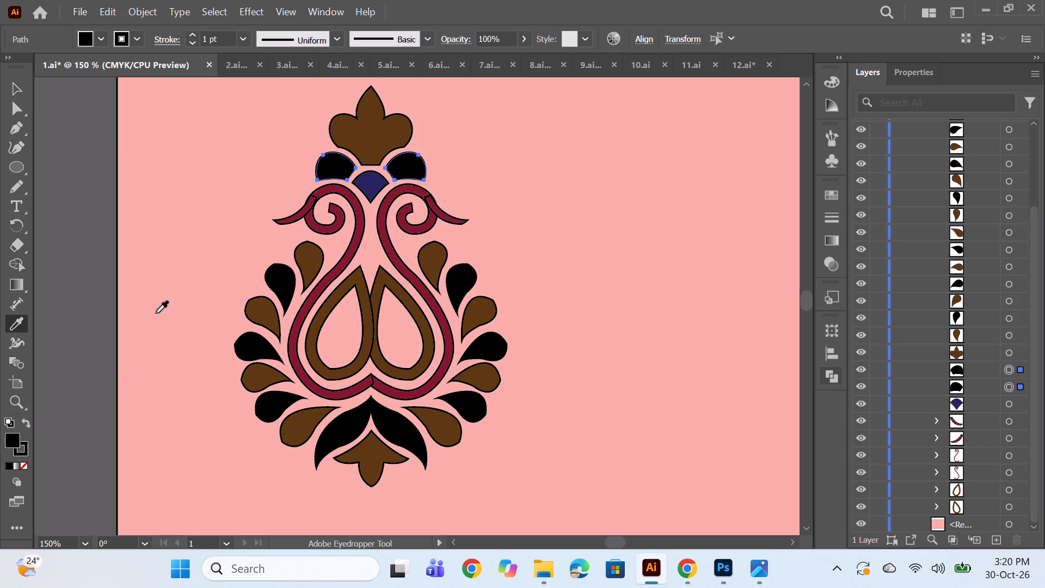
pyautogui.click(383, 128)
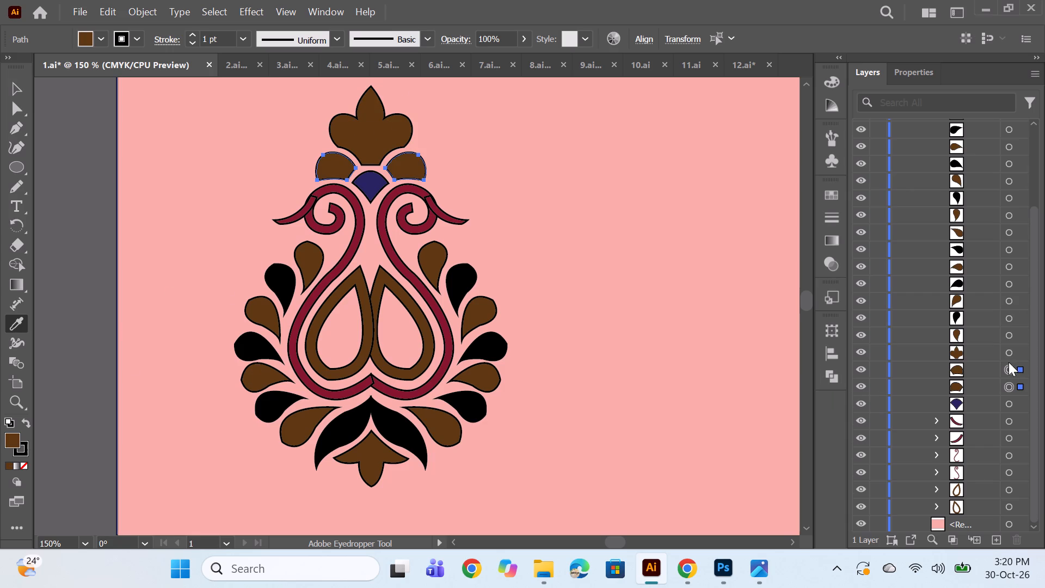
# Recolour the brown flower at the top of the motif with the scrolls' dark crimson using the Eyedropper.
pyautogui.click(1007, 354)
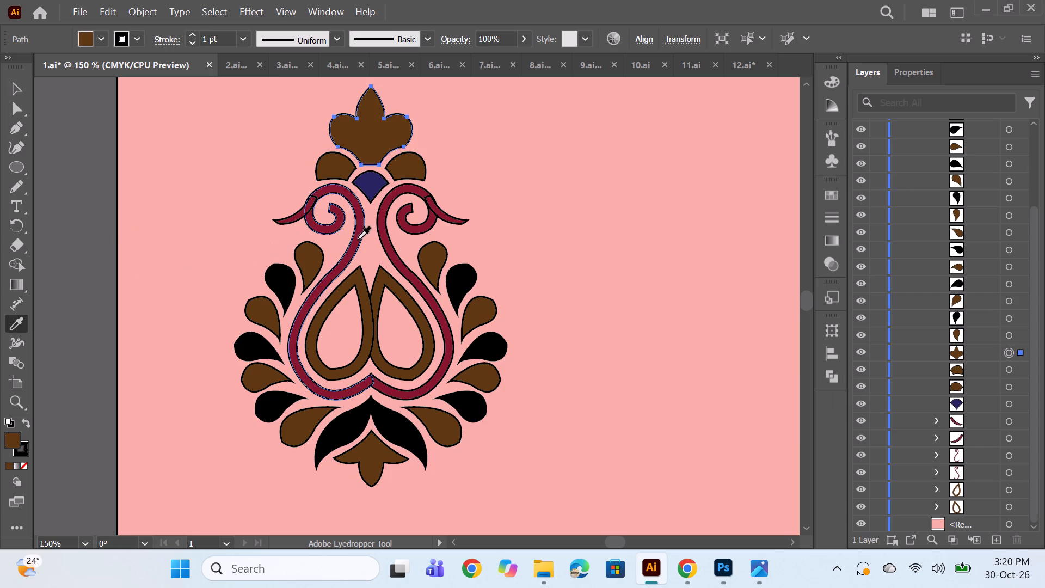
pyautogui.click(357, 240)
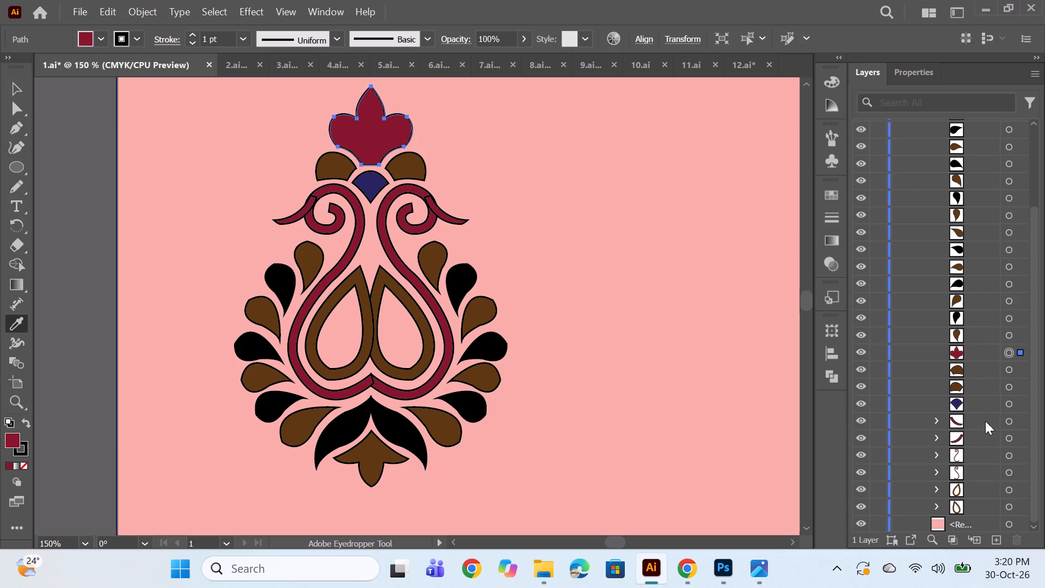
# Move both small crimson tail groups below the two scroll groups in the stacking order.
pyautogui.moveTo(980, 416); pyautogui.dragTo(980, 478)
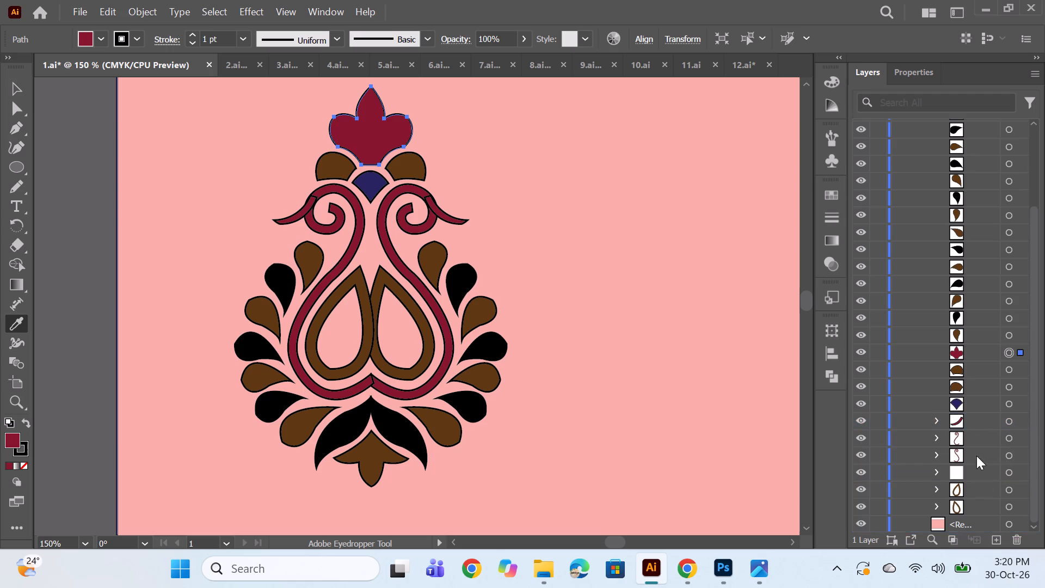
pyautogui.moveTo(976, 420); pyautogui.dragTo(974, 460)
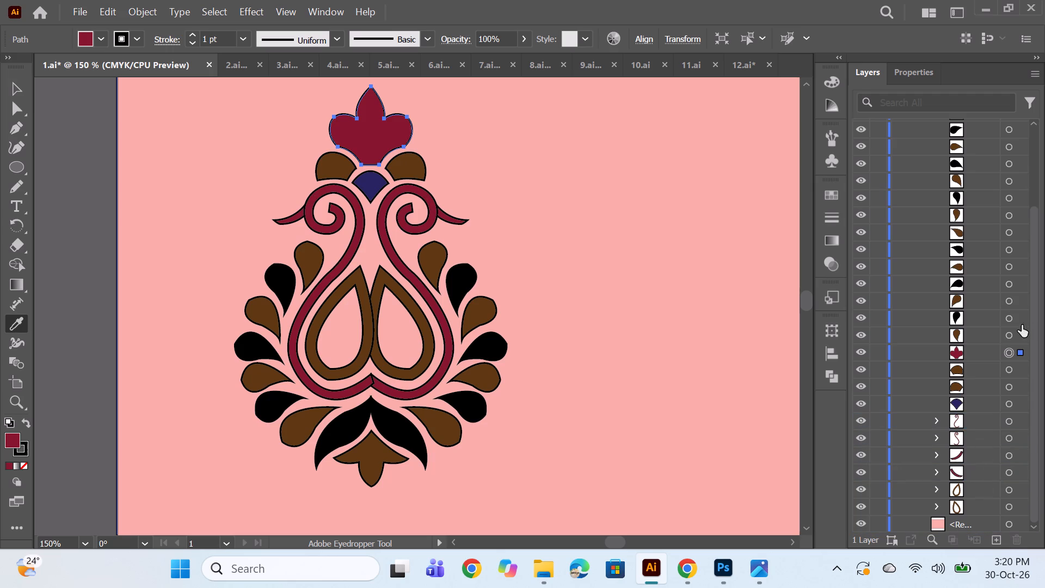
# Recolour the uppermost brown teardrop on the motif's right side by sampling the fan's navy blue.
pyautogui.click(1011, 337)
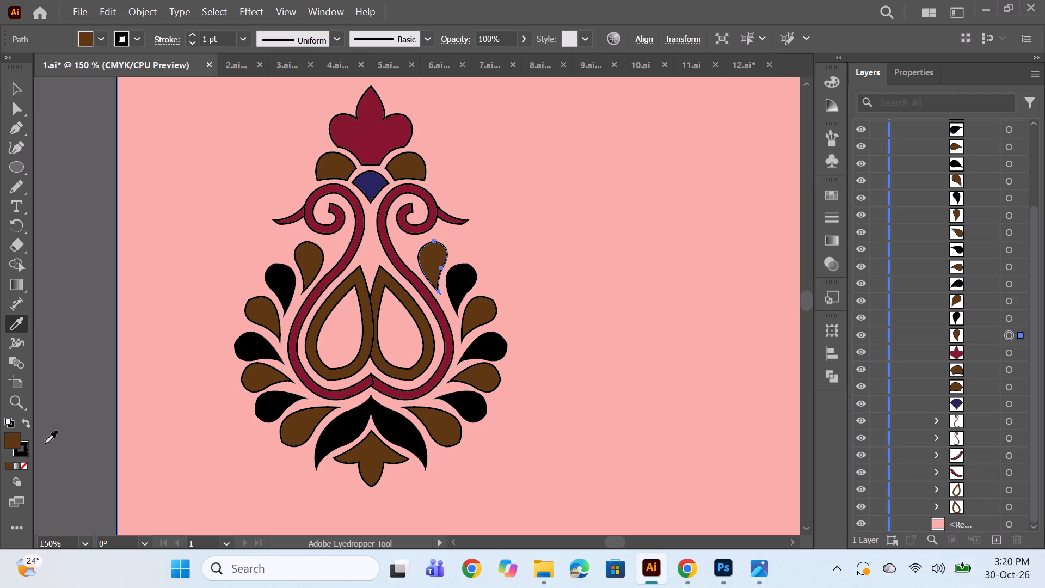
pyautogui.doubleClick(14, 438)
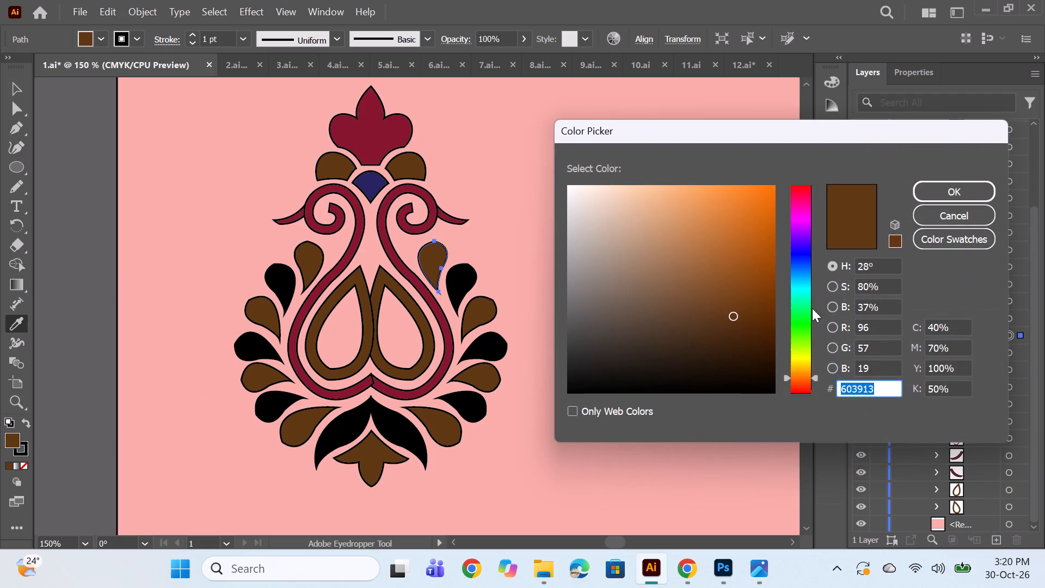
pyautogui.click(966, 218)
pyautogui.click(376, 187)
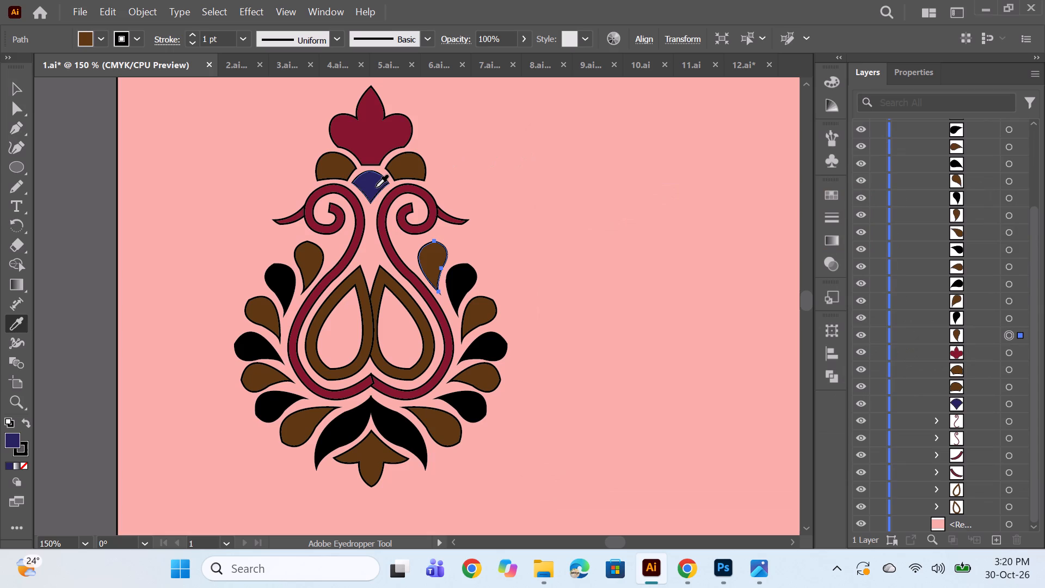
# Fill the black teardrop next to the navy one on the motif's right side with mustard yellow, hue 49°.
pyautogui.click(1008, 315)
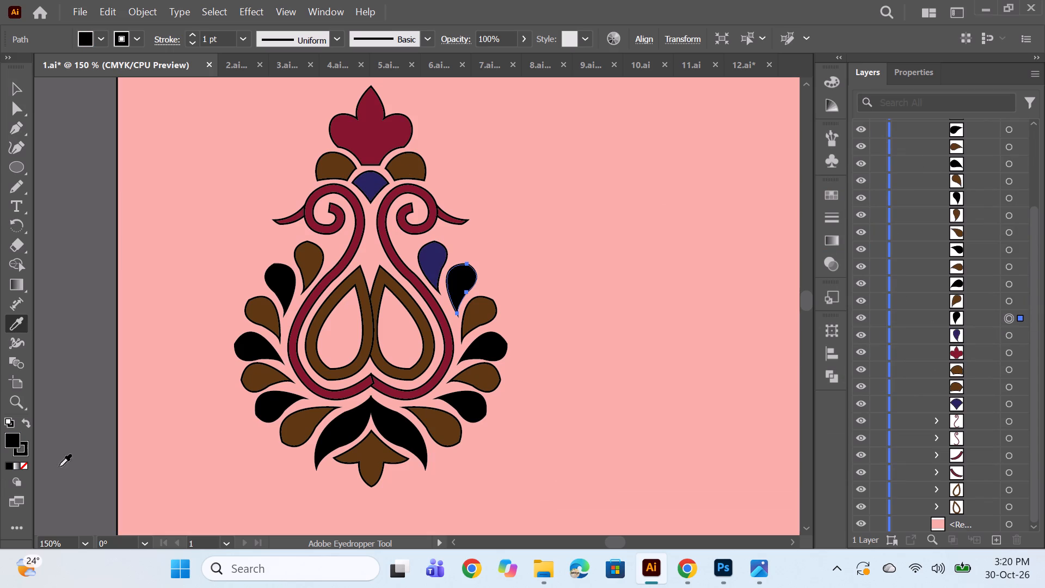
pyautogui.doubleClick(10, 439)
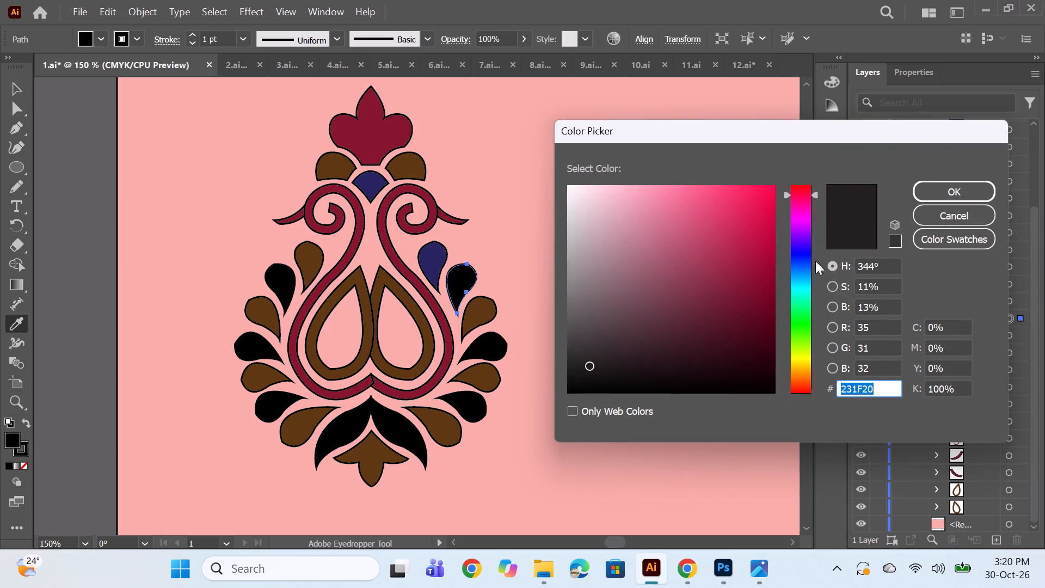
pyautogui.click(801, 224)
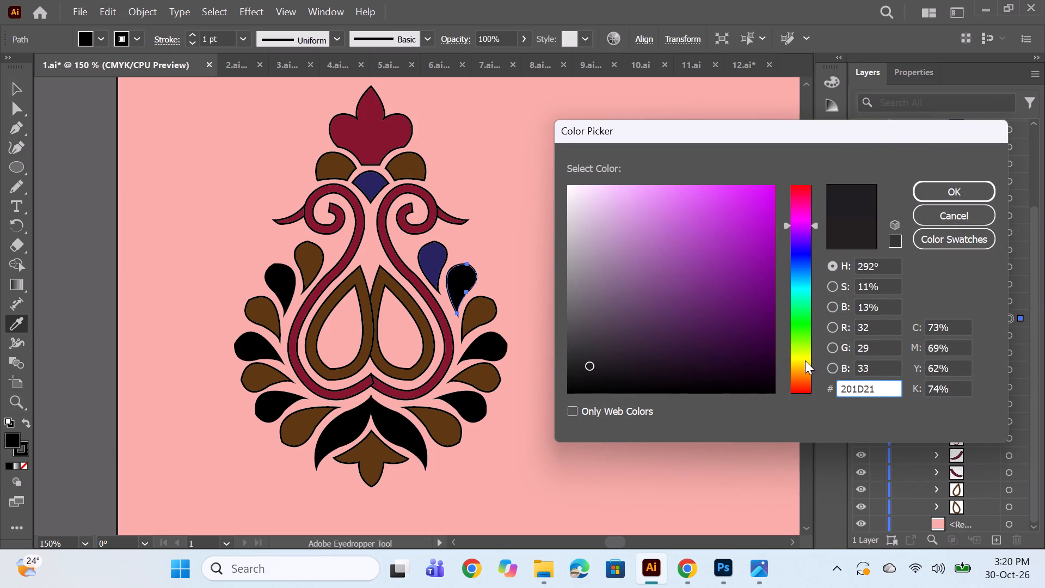
pyautogui.click(805, 360)
pyautogui.click(798, 371)
pyautogui.click(804, 359)
pyautogui.click(802, 365)
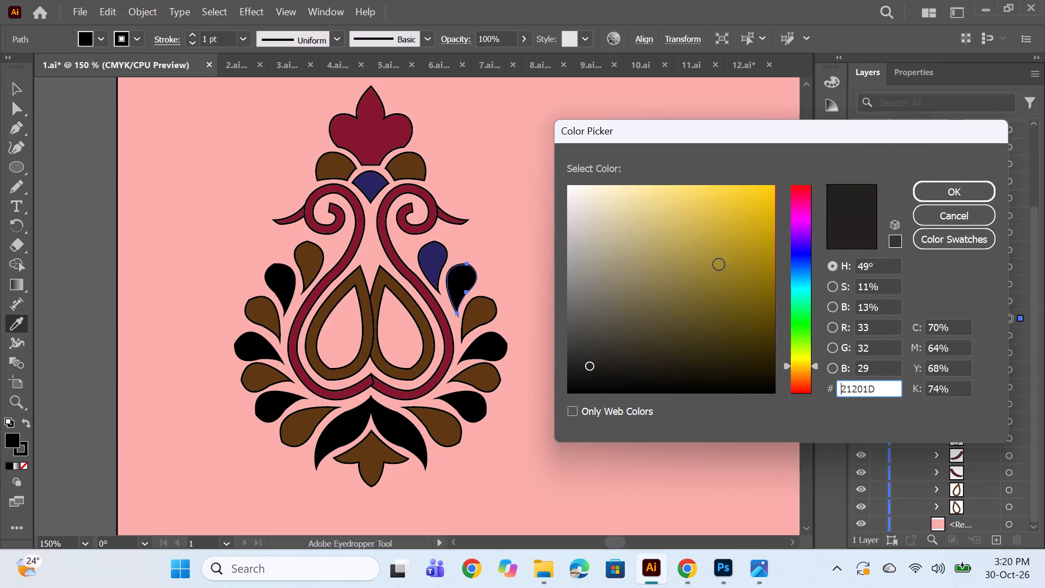
pyautogui.click(679, 251)
pyautogui.click(691, 203)
pyautogui.click(703, 218)
pyautogui.click(714, 237)
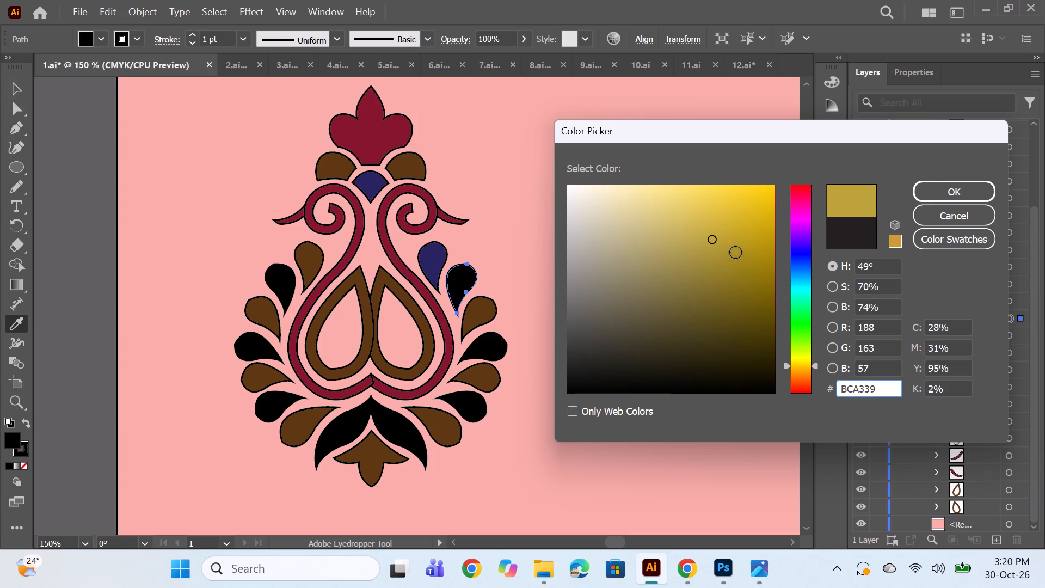
pyautogui.click(717, 226)
pyautogui.click(938, 186)
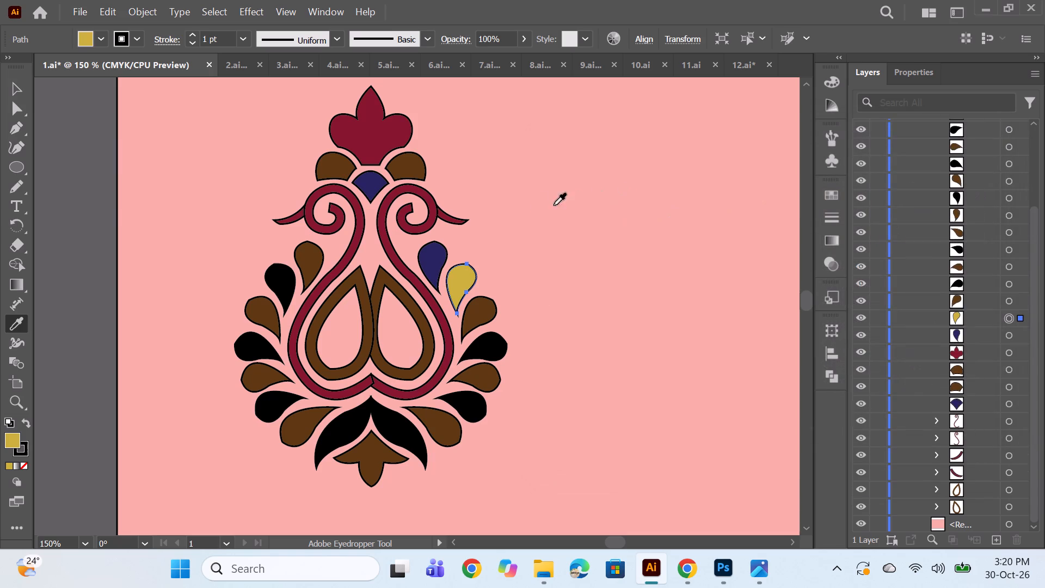
# Recolour the five lower teardrops on the motif's right side alternately navy blue and mustard yellow, starting with navy, using the Eyedropper.
pyautogui.keyDown('alt'); pyautogui.scroll(-3, 533, 209); pyautogui.keyUp('alt')
pyautogui.press('space')
pyautogui.moveTo(581, 289); pyautogui.dragTo(505, 327)
pyautogui.keyDown('alt'); pyautogui.scroll(2, 431, 258); pyautogui.keyUp('alt')
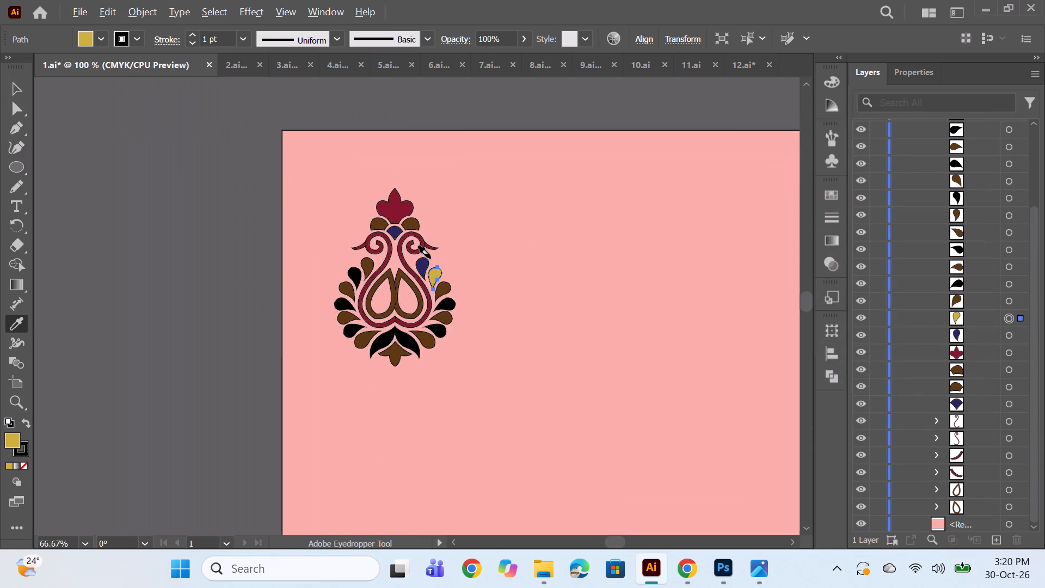
pyautogui.click(1009, 300)
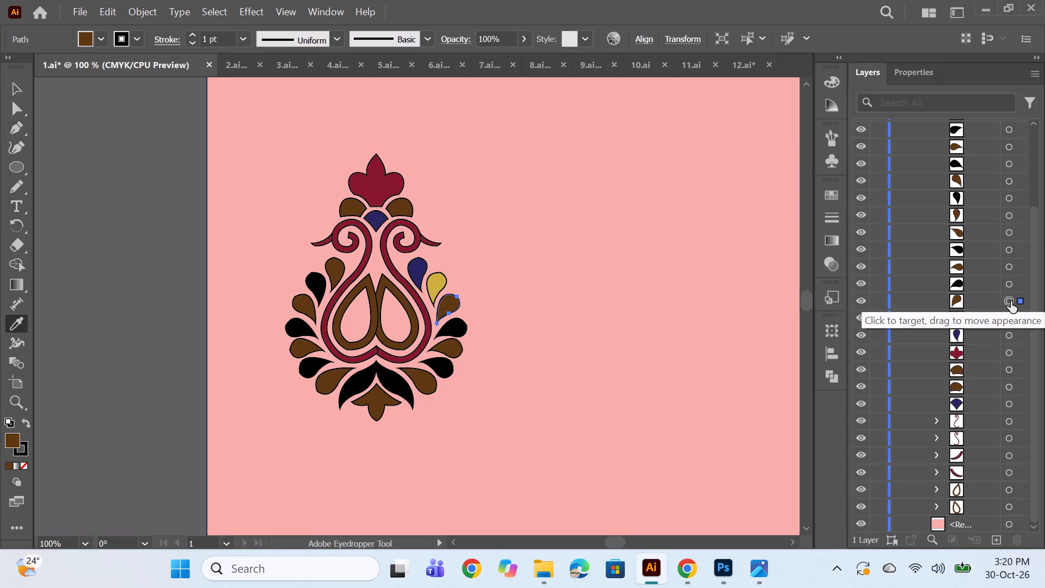
pyautogui.click(423, 268)
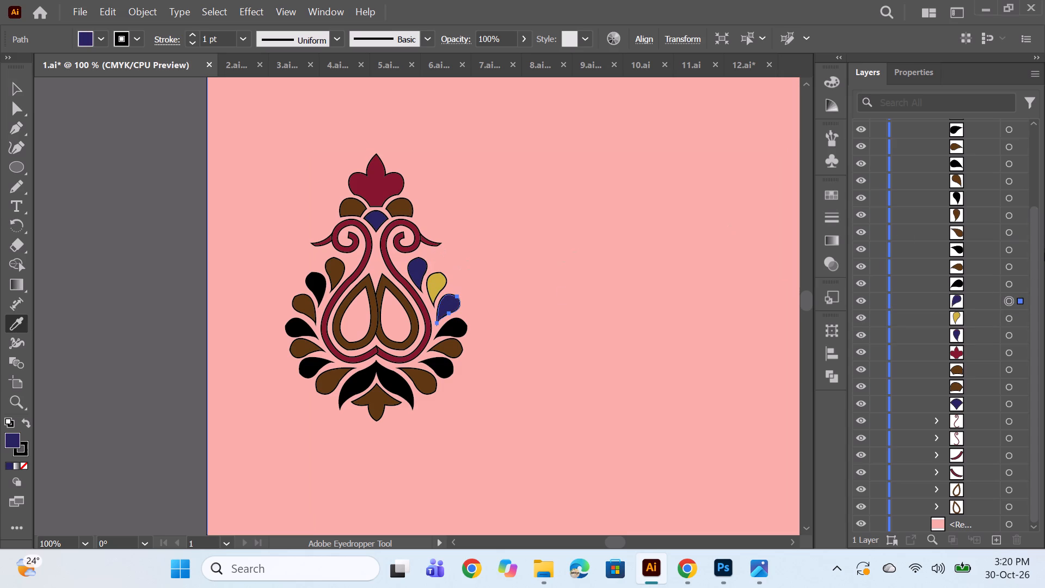
pyautogui.click(1009, 278)
pyautogui.click(431, 287)
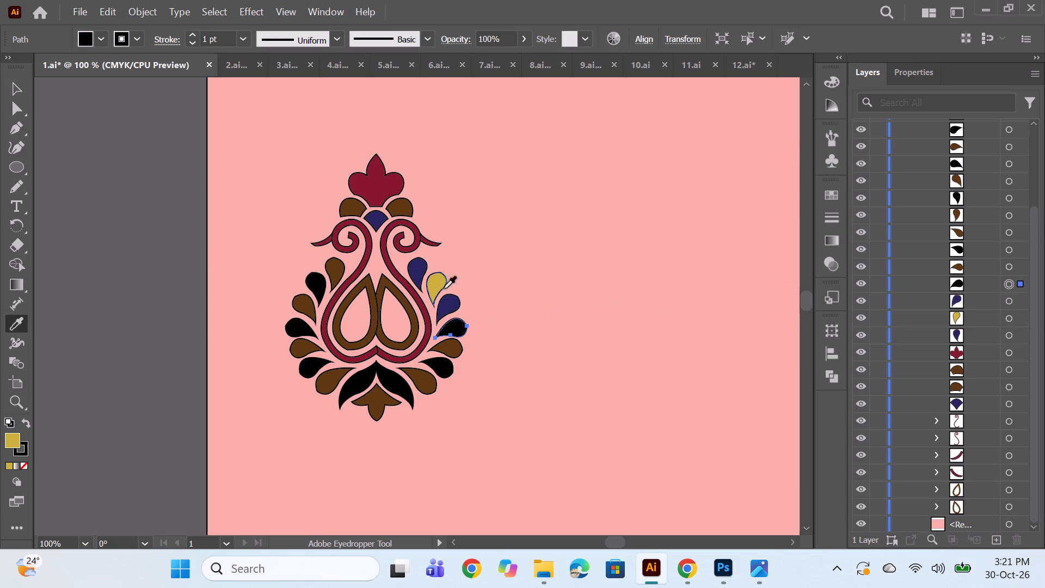
pyautogui.click(1006, 268)
pyautogui.click(452, 302)
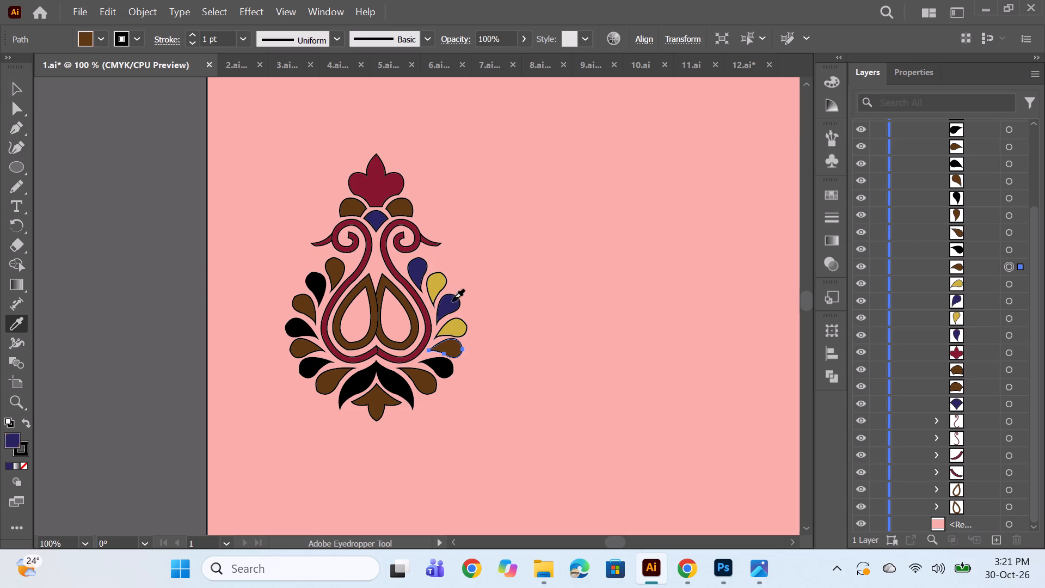
pyautogui.click(1012, 246)
pyautogui.click(456, 332)
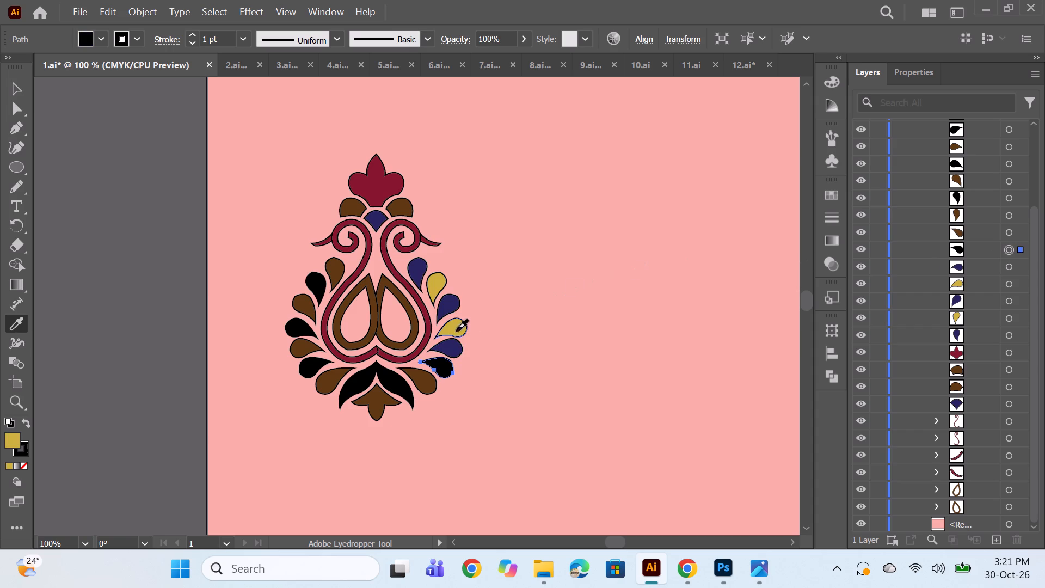
pyautogui.click(1010, 235)
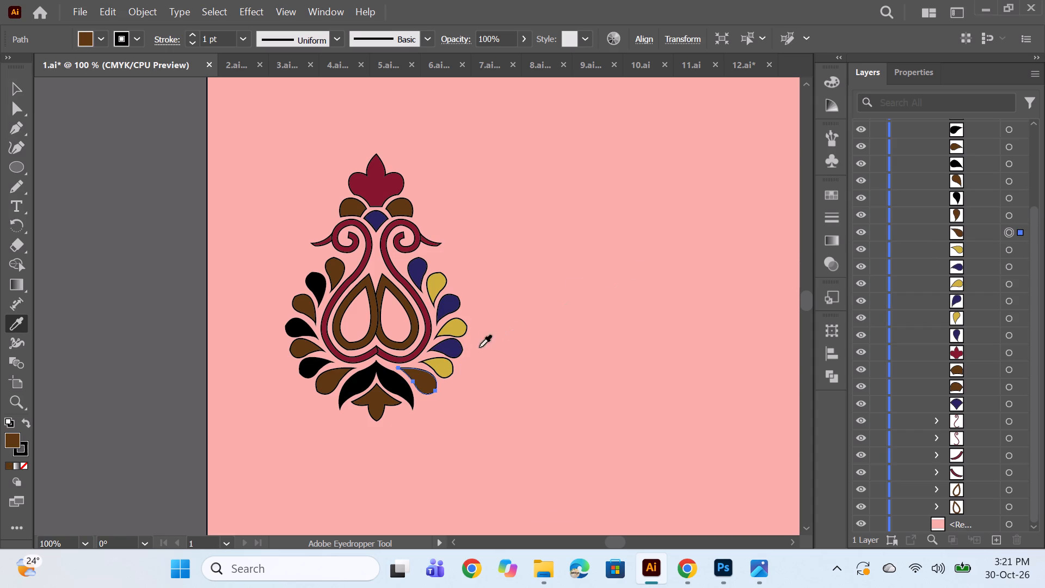
pyautogui.click(449, 348)
# Move one crimson tail group below the other tail group in the stacking order.
pyautogui.click(1010, 213)
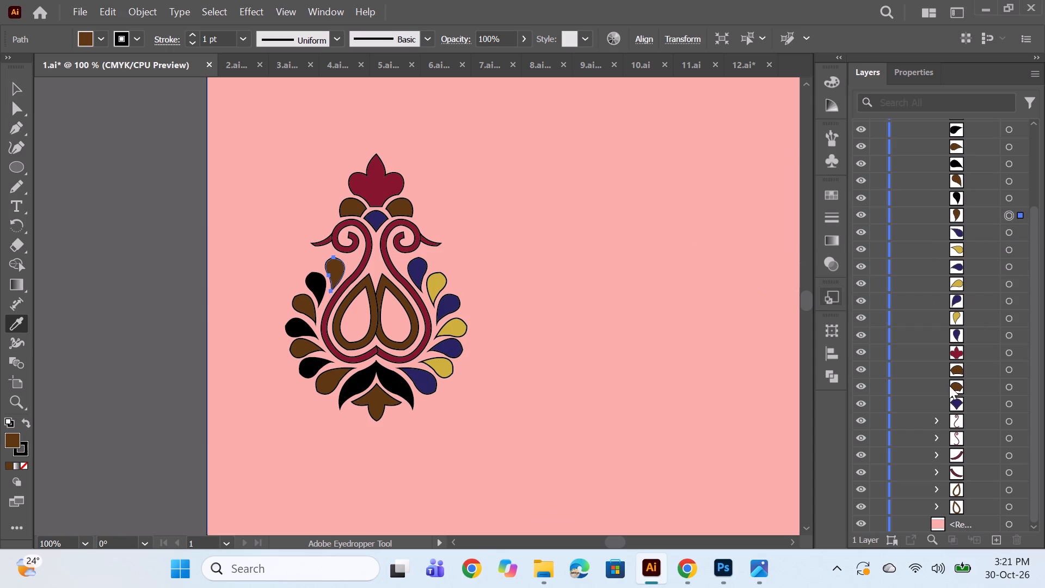
pyautogui.scroll(-5, 949, 385)
pyautogui.moveTo(984, 456); pyautogui.dragTo(981, 477)
# Recolour the three uppermost teardrops on the motif's left side navy blue, mustard yellow and navy blue by sampling the right-side teardrops.
pyautogui.click(1009, 199)
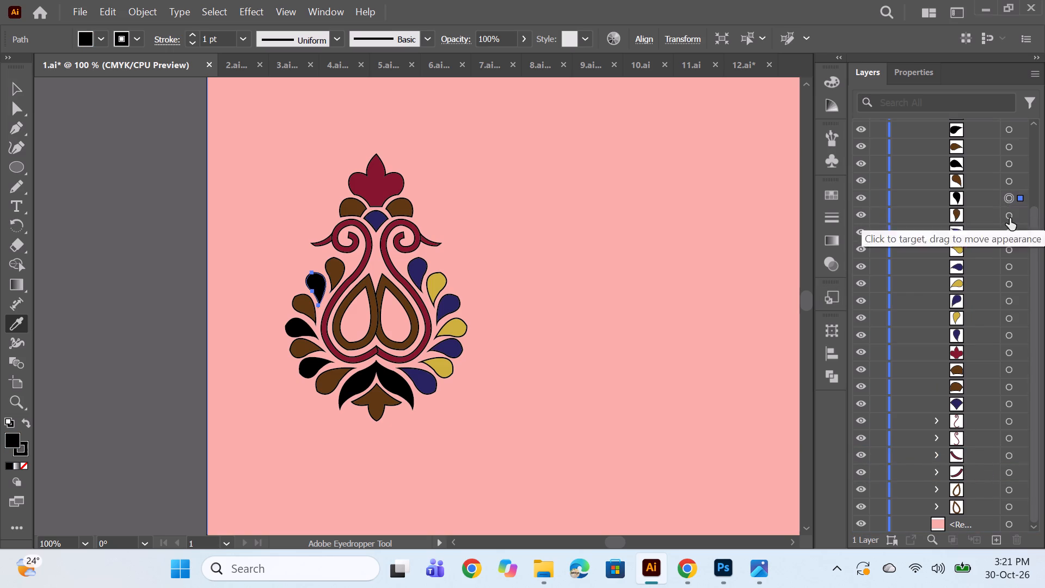
pyautogui.click(1009, 218)
pyautogui.click(420, 264)
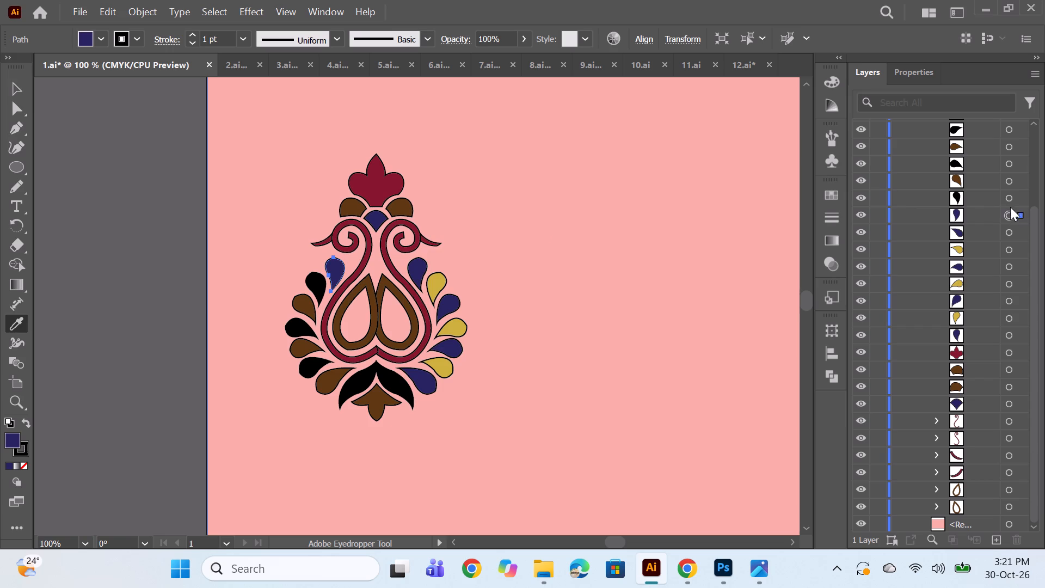
pyautogui.click(1010, 198)
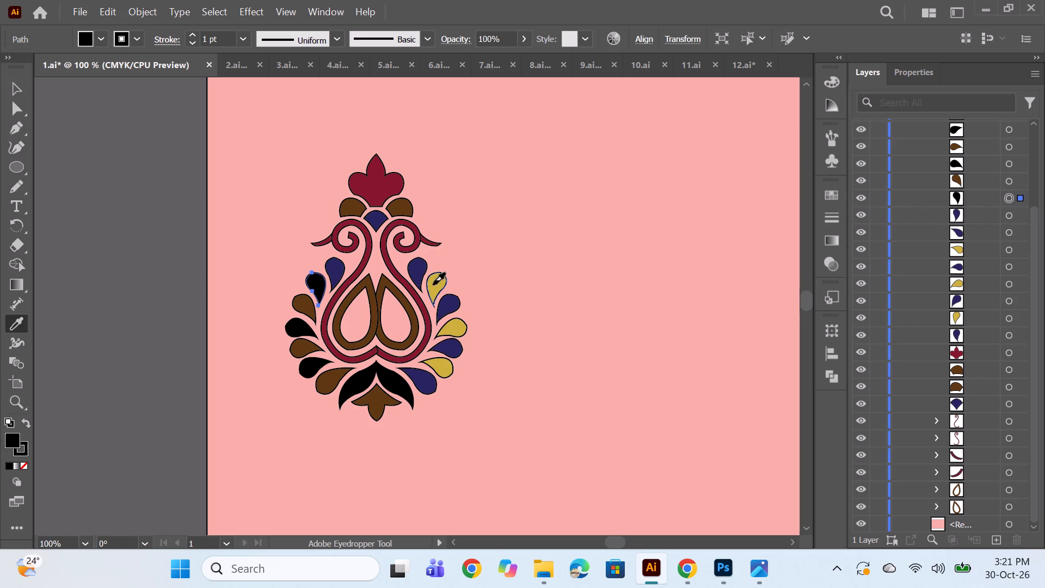
pyautogui.click(433, 285)
pyautogui.click(1007, 181)
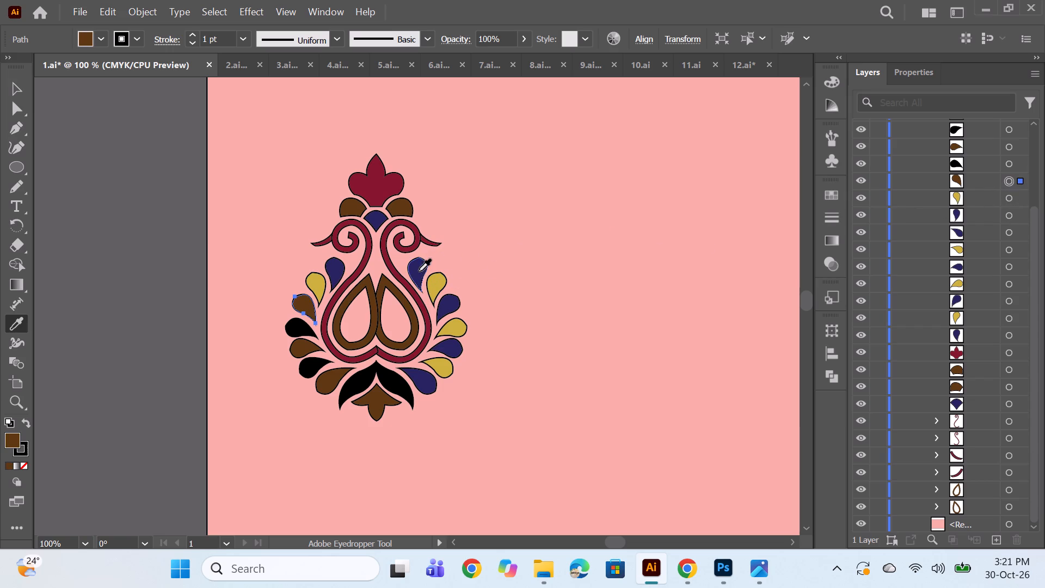
pyautogui.click(419, 271)
# Recolour the four lower teardrops on the motif's left side alternately mustard yellow and navy blue, starting with mustard, using the Eyedropper.
pyautogui.scroll(2, 955, 238)
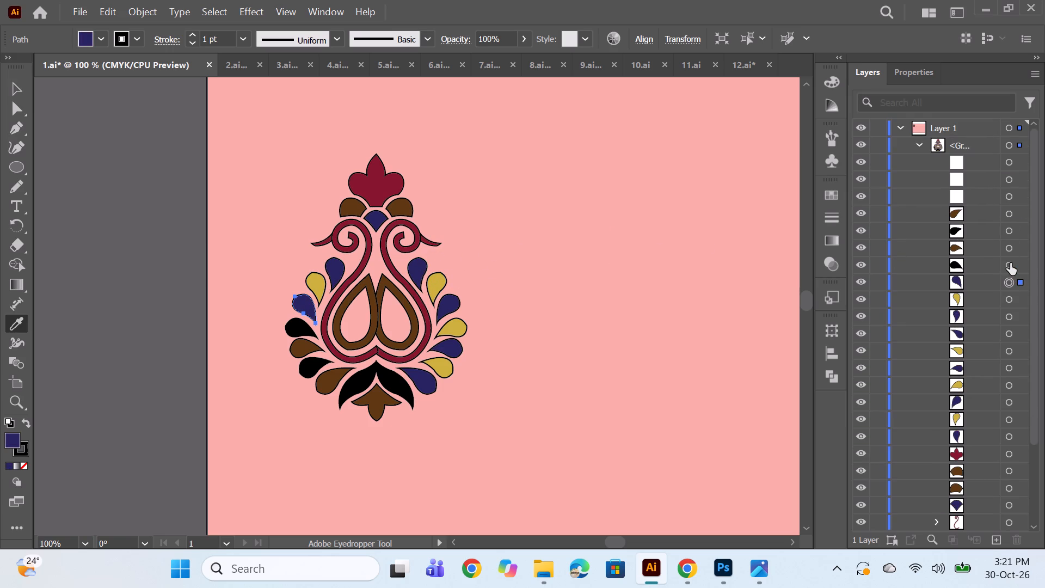
pyautogui.click(1010, 263)
pyautogui.click(318, 287)
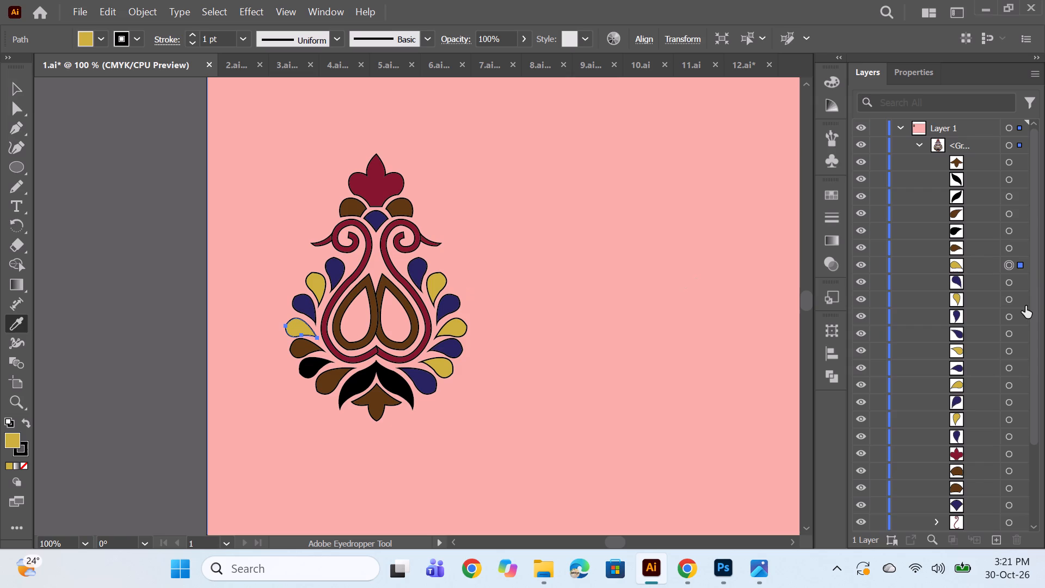
pyautogui.click(1009, 246)
pyautogui.click(307, 301)
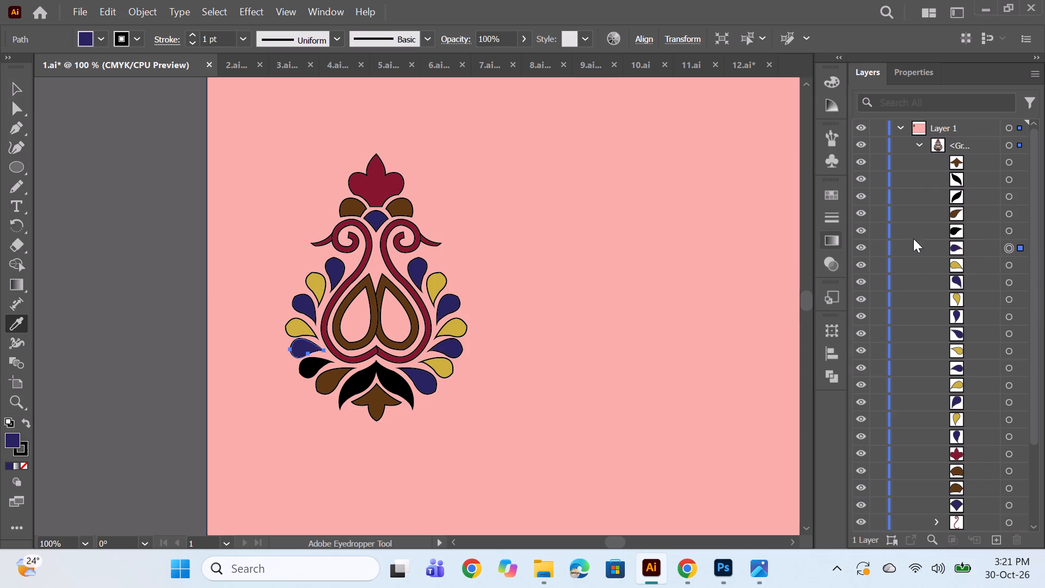
pyautogui.click(1006, 233)
pyautogui.click(288, 330)
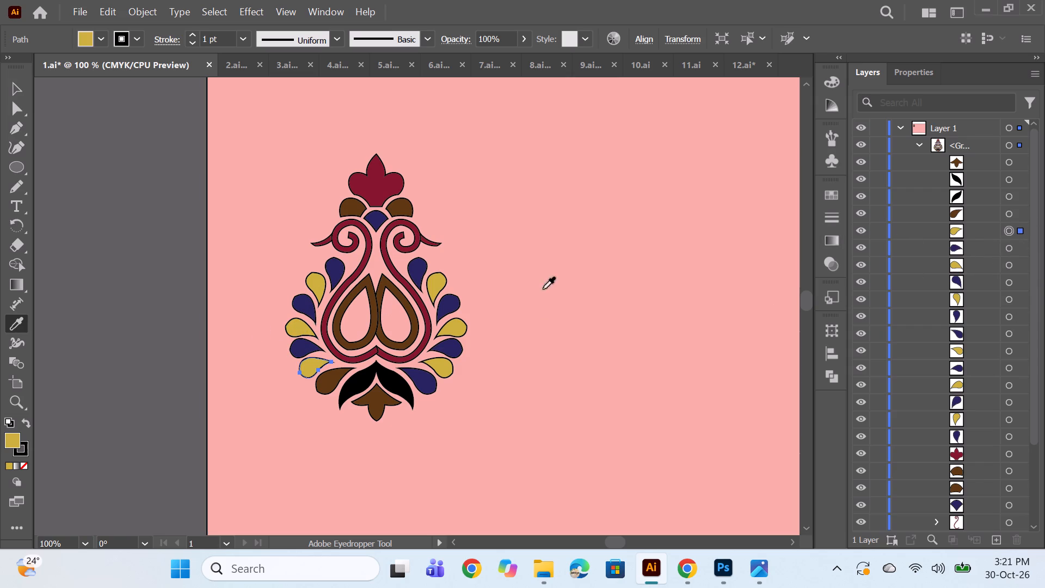
pyautogui.click(1009, 211)
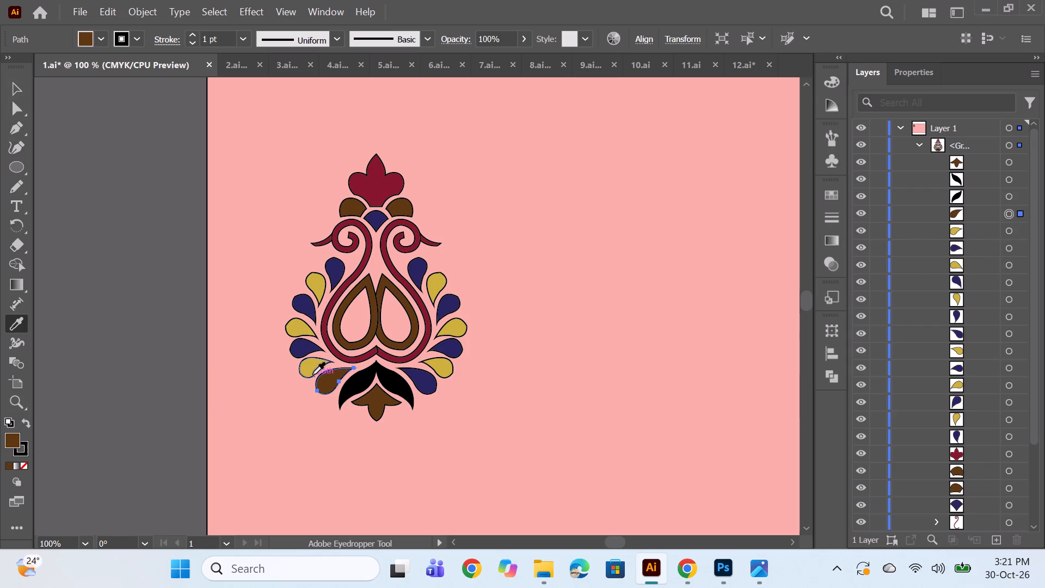
pyautogui.click(305, 348)
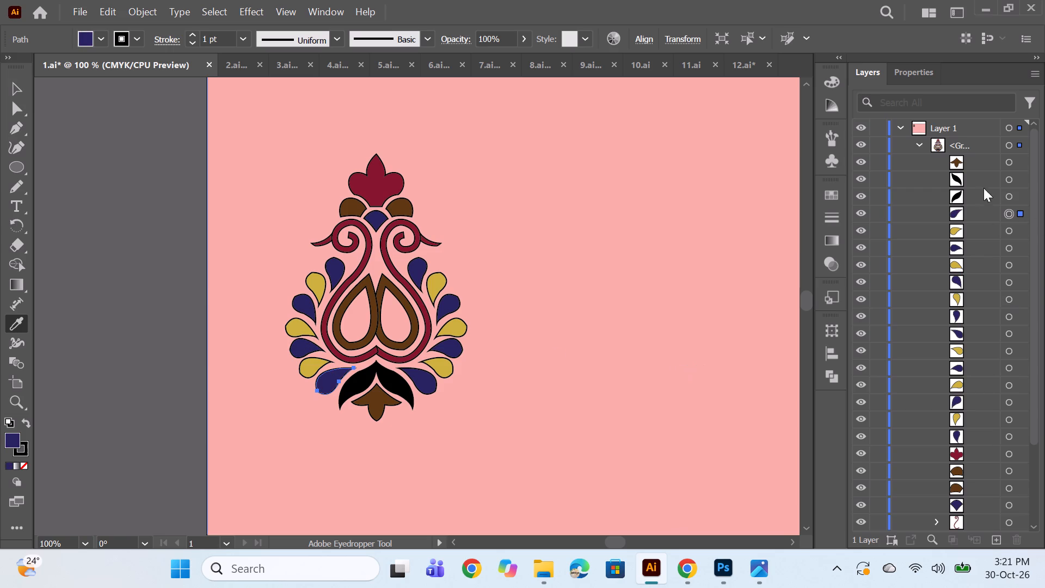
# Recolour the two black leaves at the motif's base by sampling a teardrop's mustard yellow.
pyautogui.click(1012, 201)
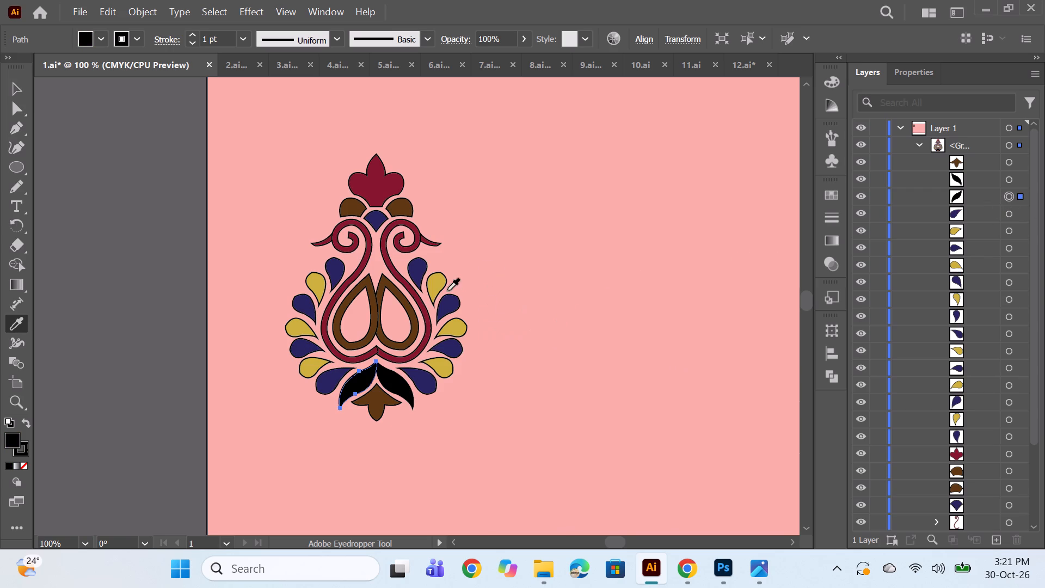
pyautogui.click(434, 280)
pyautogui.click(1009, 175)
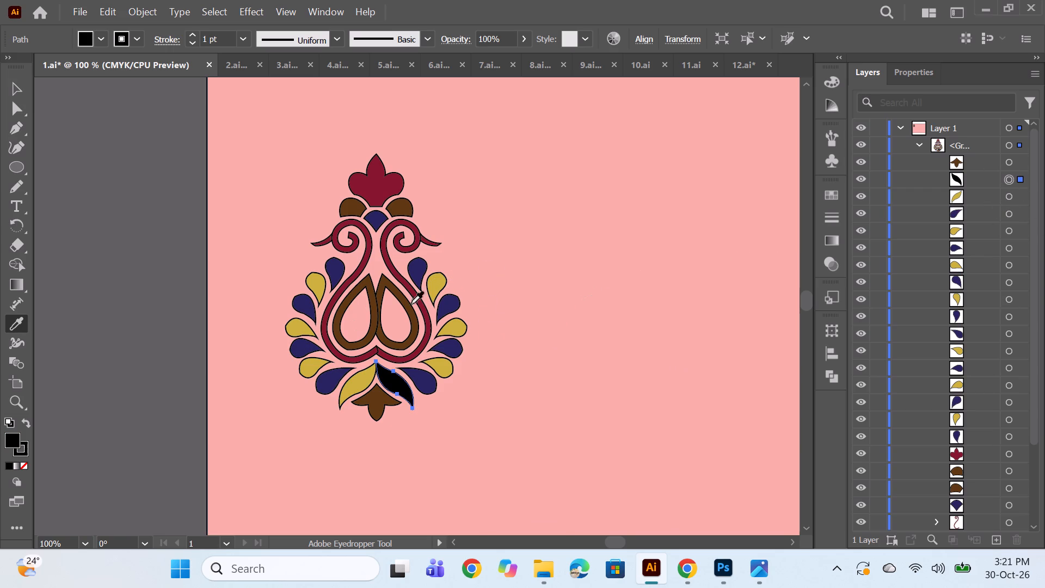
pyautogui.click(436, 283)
# Recolour the brown flower at the motif's base with the top flower's crimson, also trying the leaves' mustard yellow before resampling the crimson.
pyautogui.click(1011, 159)
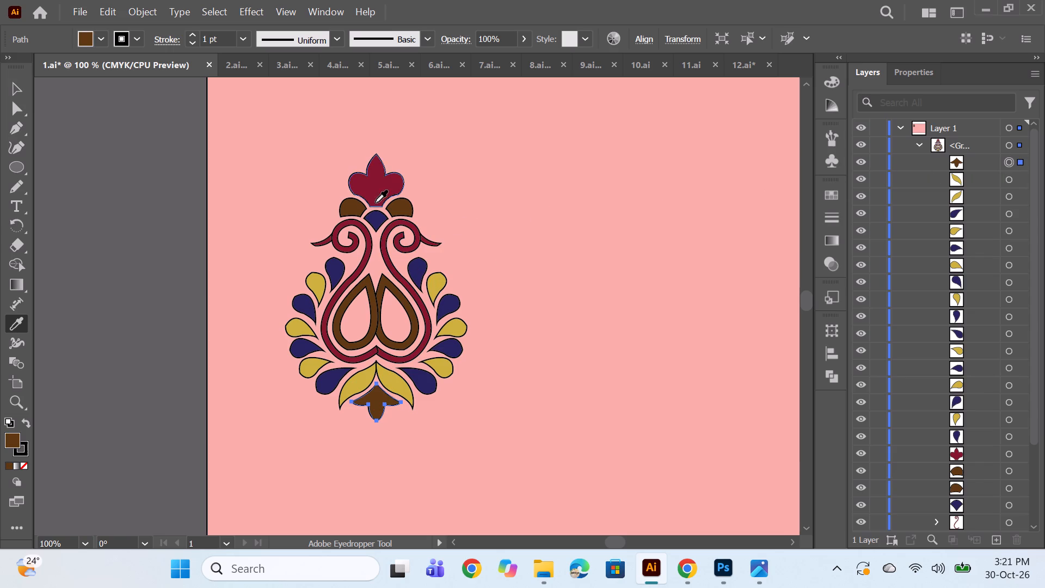
pyautogui.click(377, 182)
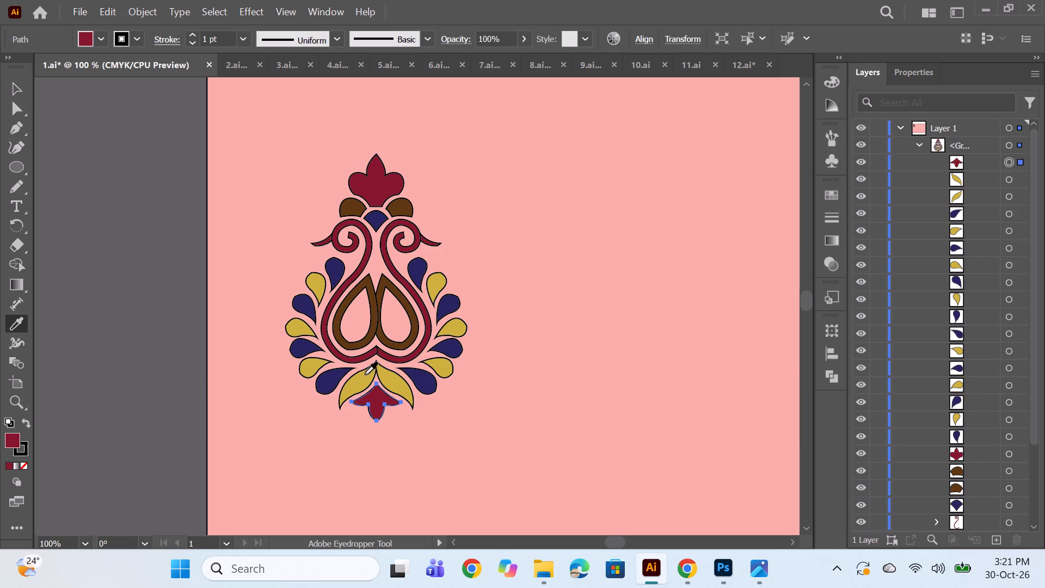
pyautogui.keyDown('alt'); pyautogui.scroll(-2, 438, 366); pyautogui.keyUp('alt')
pyautogui.keyDown('alt'); pyautogui.scroll(2, 435, 378); pyautogui.keyUp('alt')
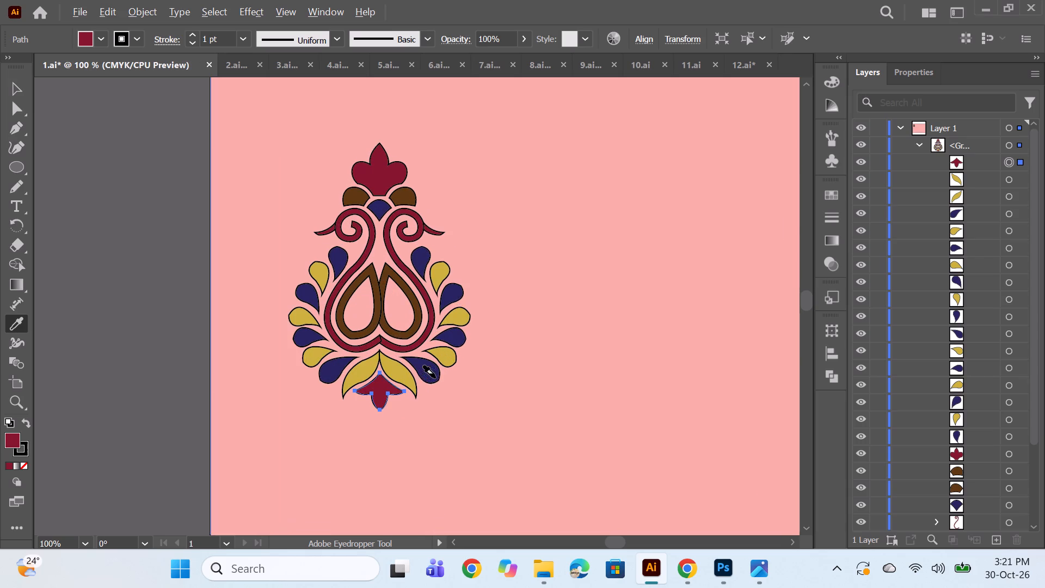
pyautogui.click(401, 376)
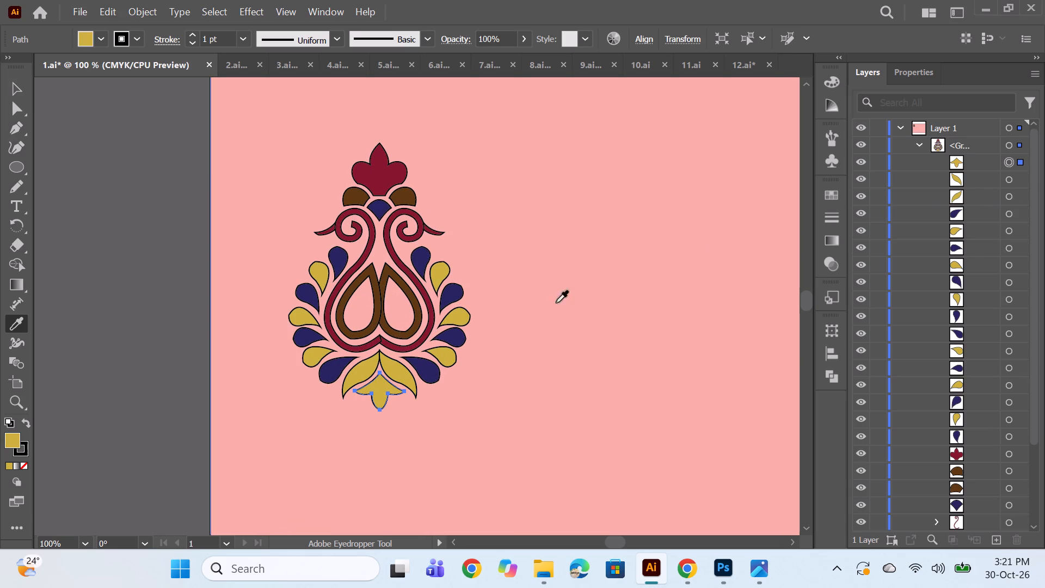
pyautogui.click(376, 177)
# Fill the right base leaf with dark green #1D541D and recolour the left base leaf by sampling it.
pyautogui.click(1009, 180)
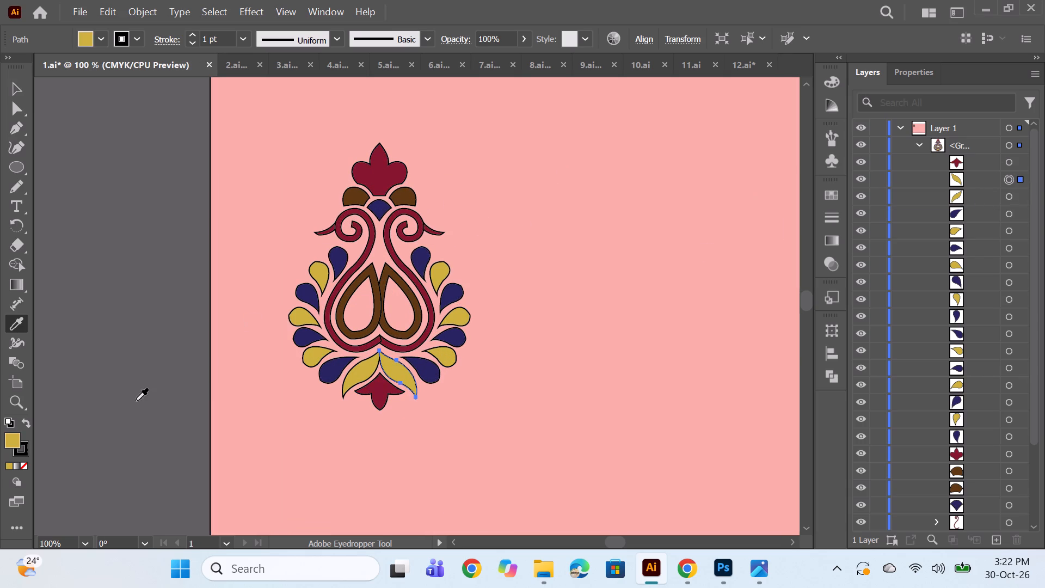
pyautogui.doubleClick(13, 440)
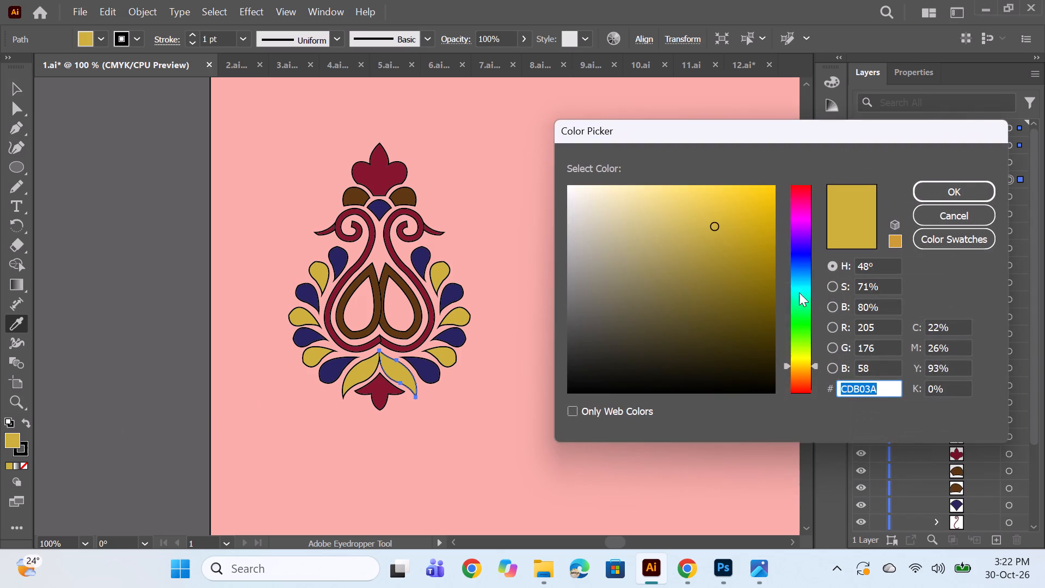
pyautogui.click(801, 341)
pyautogui.click(802, 335)
pyautogui.click(803, 324)
pyautogui.click(718, 326)
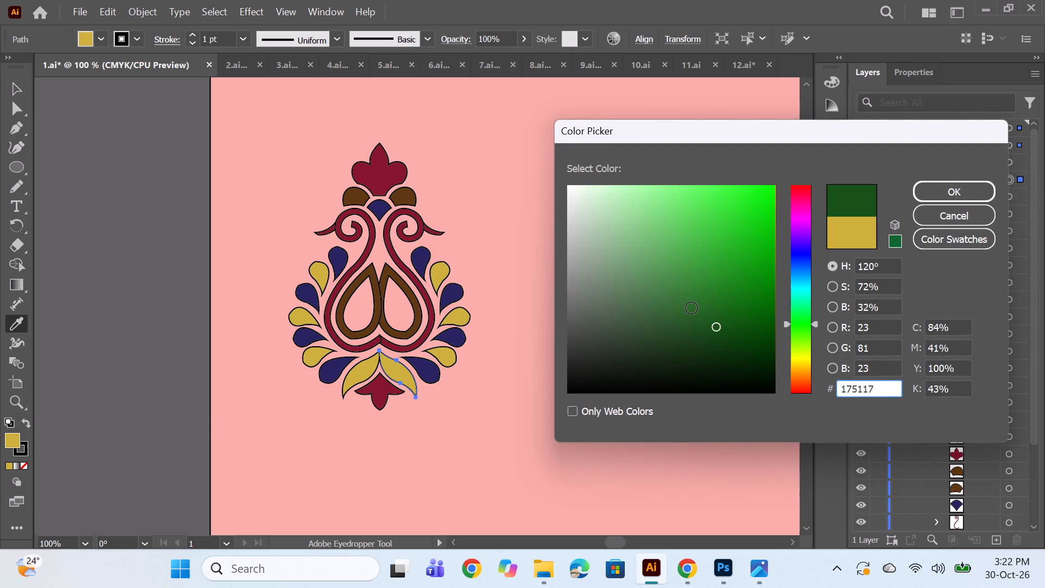
pyautogui.click(692, 308)
pyautogui.click(710, 316)
pyautogui.click(706, 323)
pyautogui.click(935, 189)
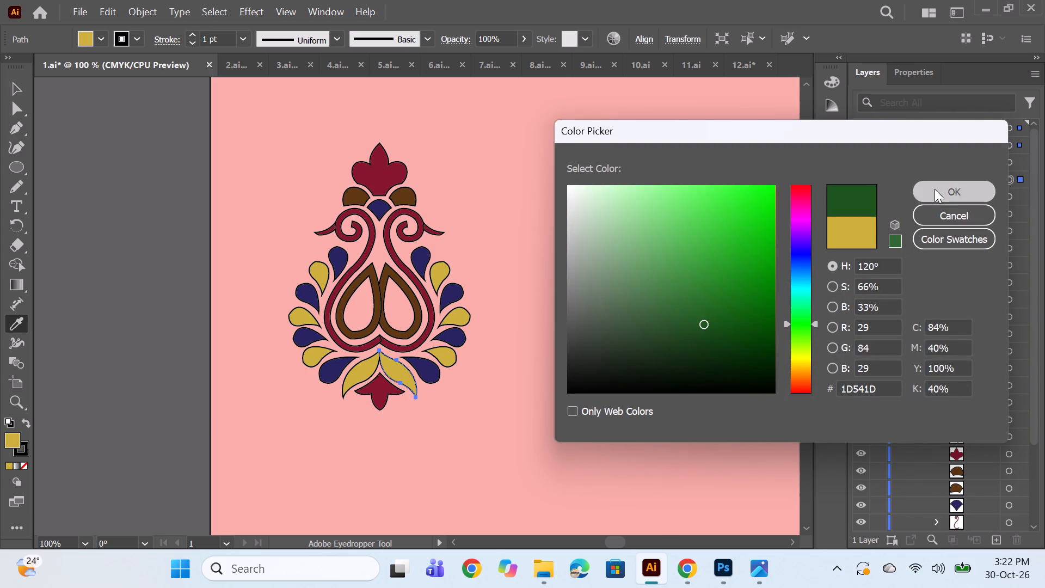
pyautogui.click(1009, 197)
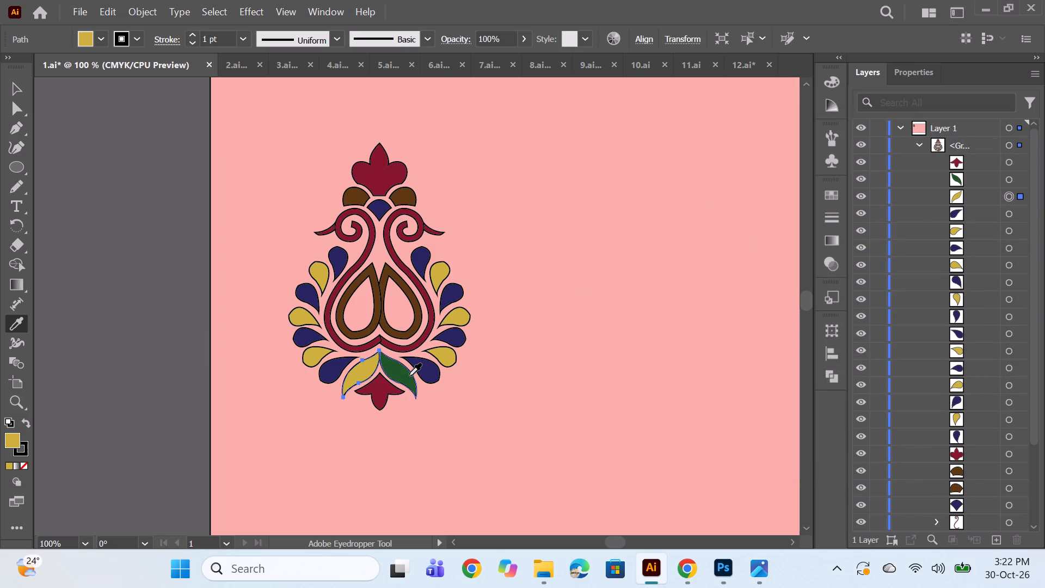
pyautogui.click(409, 376)
# Recolour the two brown half-domes under the top flower together by sampling the base leaf's dark green.
pyautogui.scroll(-1, 990, 265)
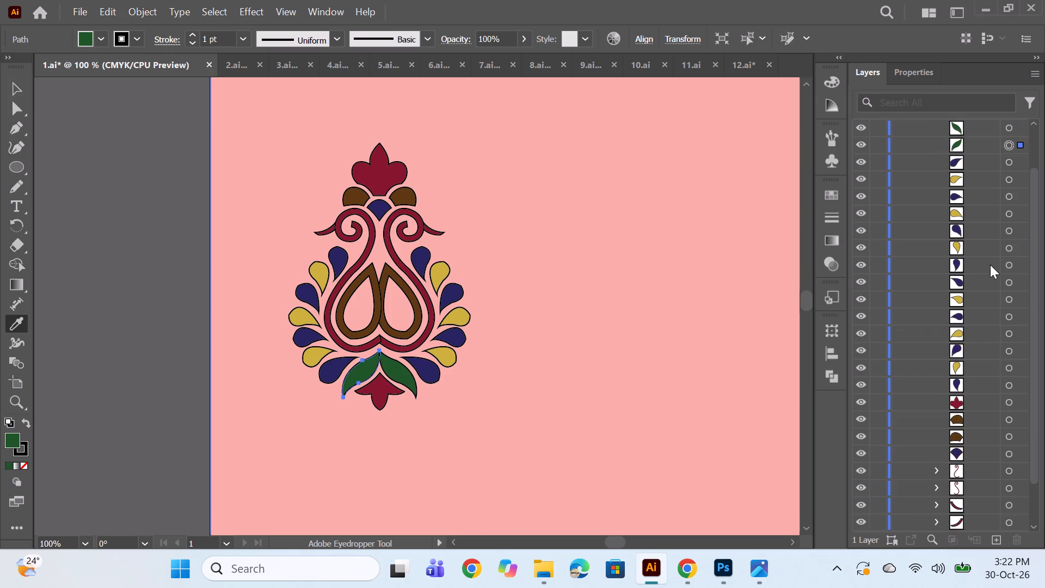
pyautogui.scroll(-2, 990, 265)
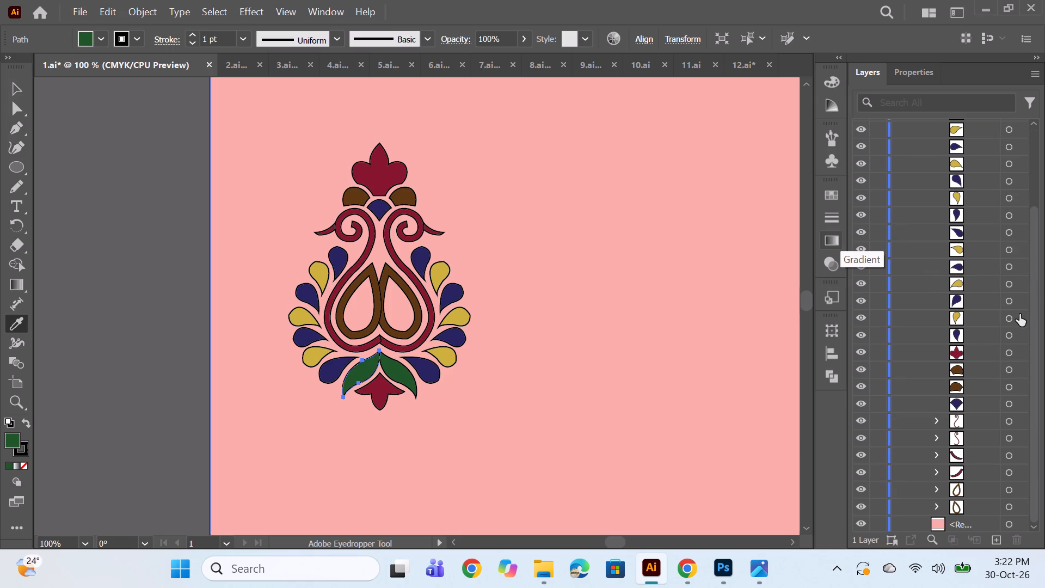
pyautogui.scroll(-8, 999, 346)
pyautogui.click(1010, 494)
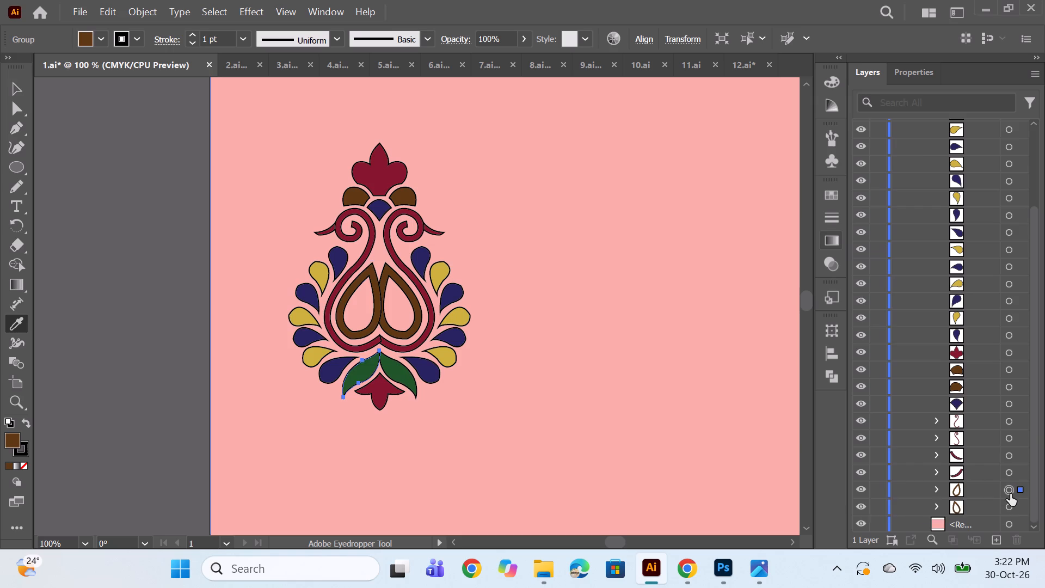
pyautogui.scroll(11, 988, 410)
pyautogui.scroll(-5, 1001, 309)
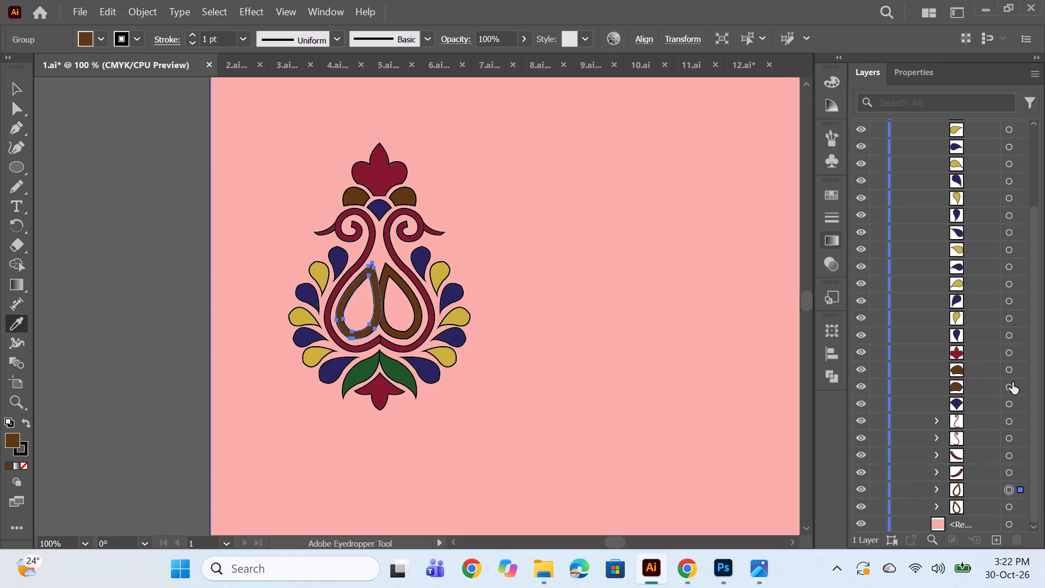
pyautogui.click(1010, 371)
pyautogui.keyDown('ctrl'); pyautogui.click(1013, 387); pyautogui.keyUp('ctrl')
pyautogui.click(398, 368)
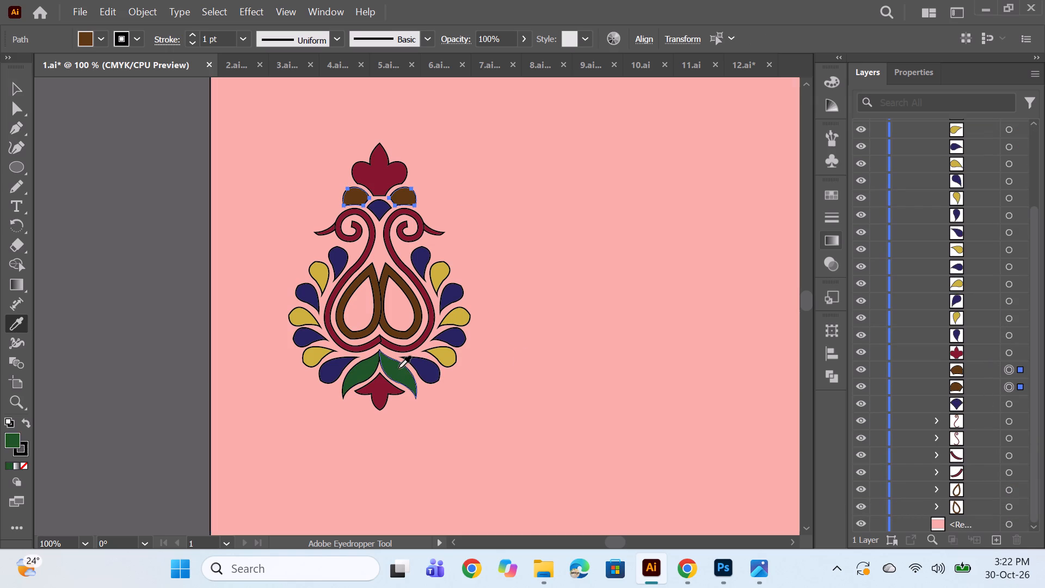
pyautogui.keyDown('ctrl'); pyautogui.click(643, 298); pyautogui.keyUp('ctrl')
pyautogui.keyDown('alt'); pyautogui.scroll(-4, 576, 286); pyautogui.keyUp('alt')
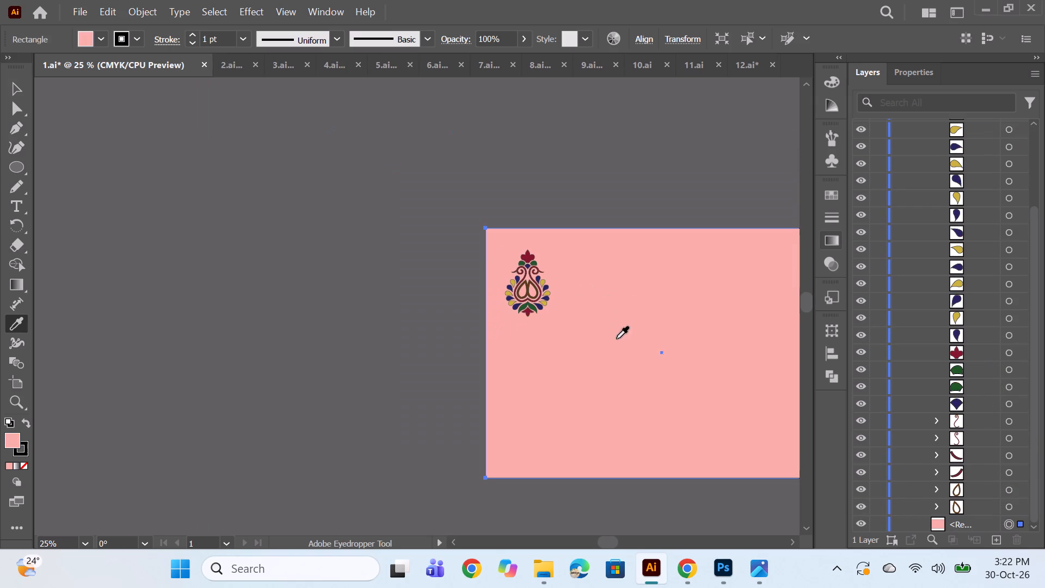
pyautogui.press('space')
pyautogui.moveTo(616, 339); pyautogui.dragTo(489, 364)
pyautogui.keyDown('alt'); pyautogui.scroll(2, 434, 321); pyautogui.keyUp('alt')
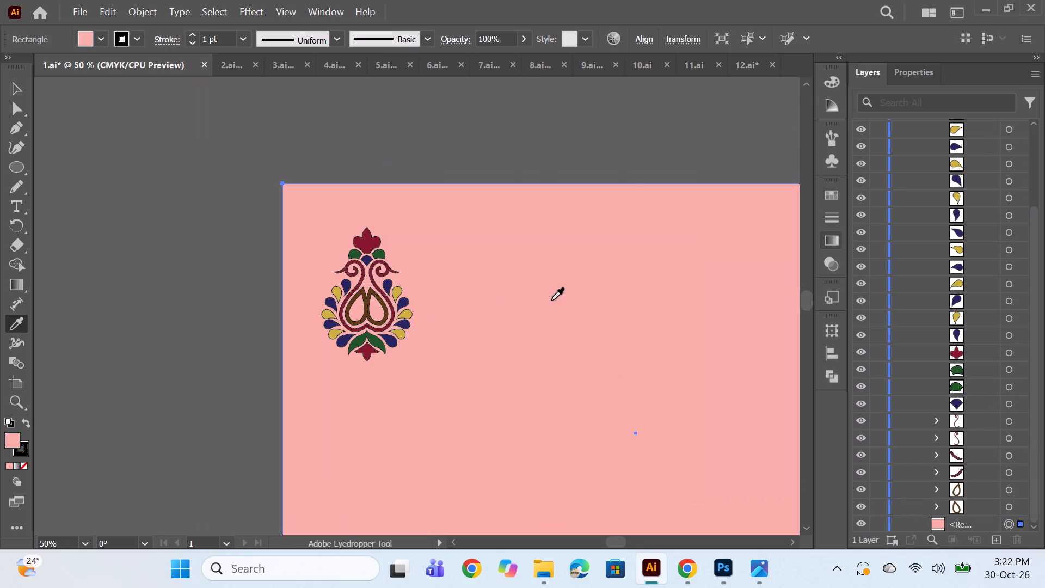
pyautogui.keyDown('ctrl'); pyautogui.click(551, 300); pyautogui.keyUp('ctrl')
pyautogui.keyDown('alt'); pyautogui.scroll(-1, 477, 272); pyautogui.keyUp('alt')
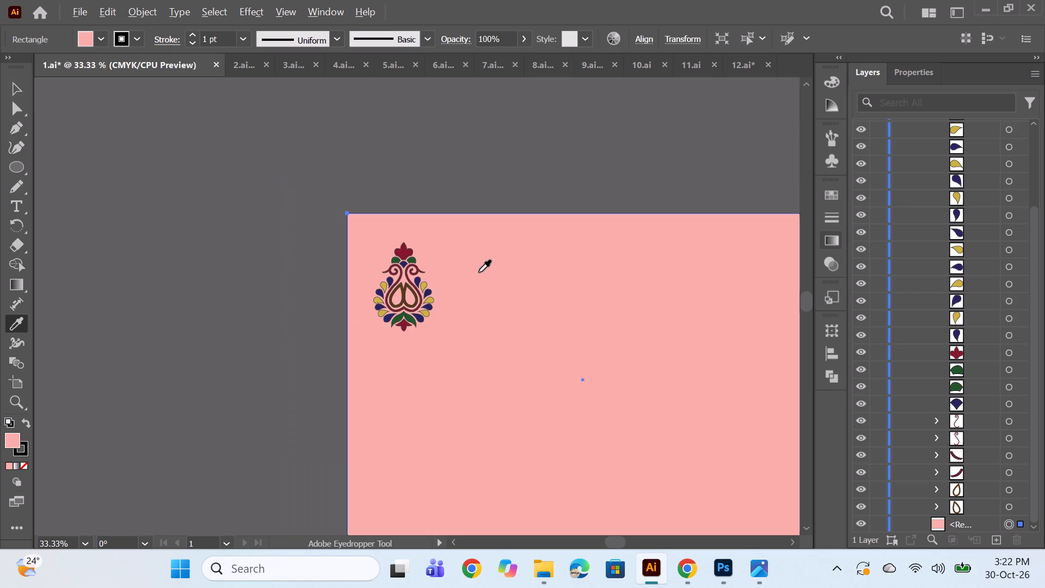
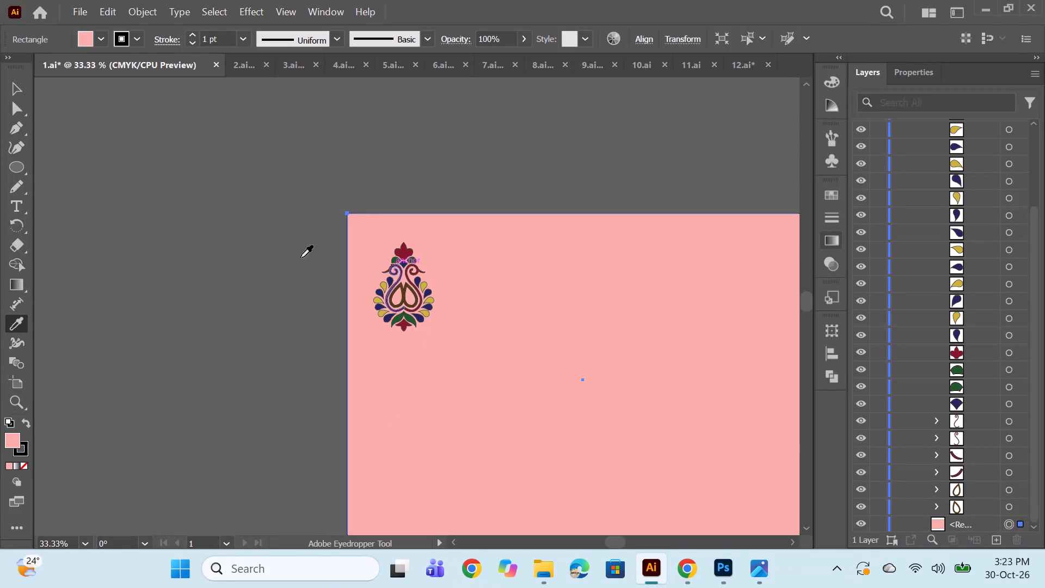
# Fill the pink background rectangle with light peach #F4C698.
pyautogui.moveTo(14, 92); pyautogui.dragTo(19, 91)
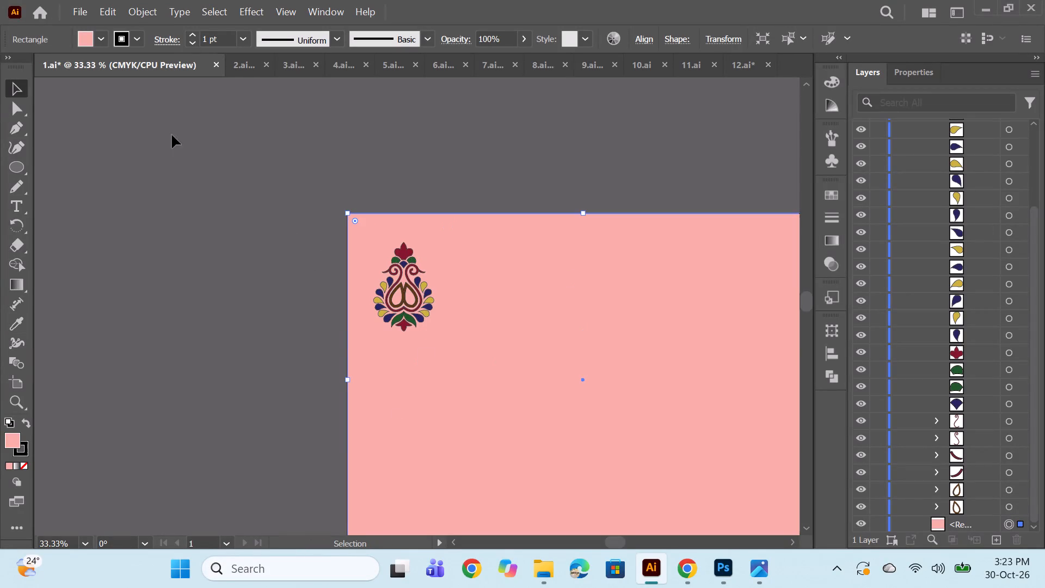
pyautogui.click(603, 401)
pyautogui.scroll(-9, 970, 453)
pyautogui.click(1008, 524)
pyautogui.doubleClick(14, 439)
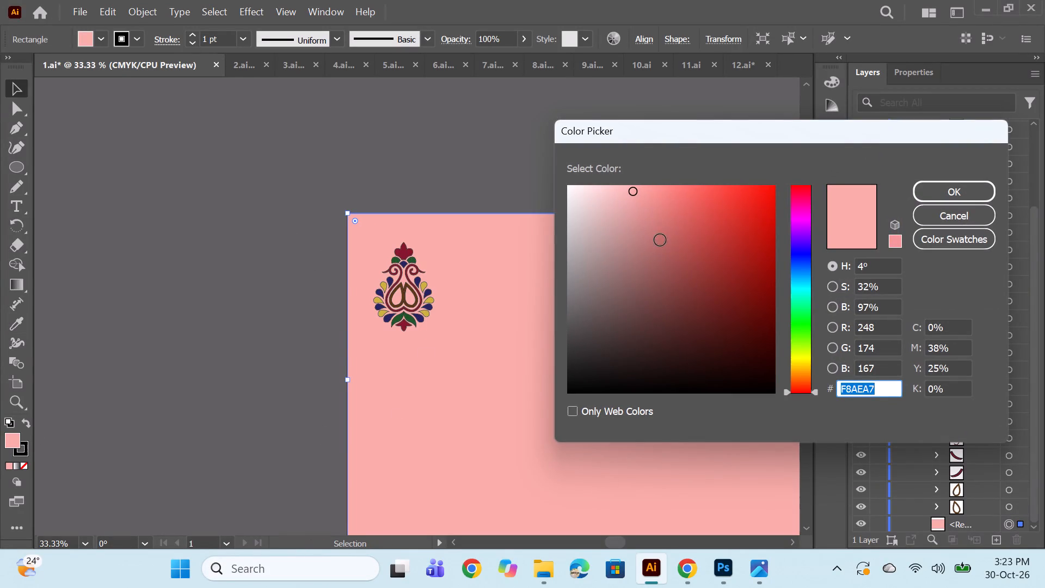
pyautogui.click(614, 188)
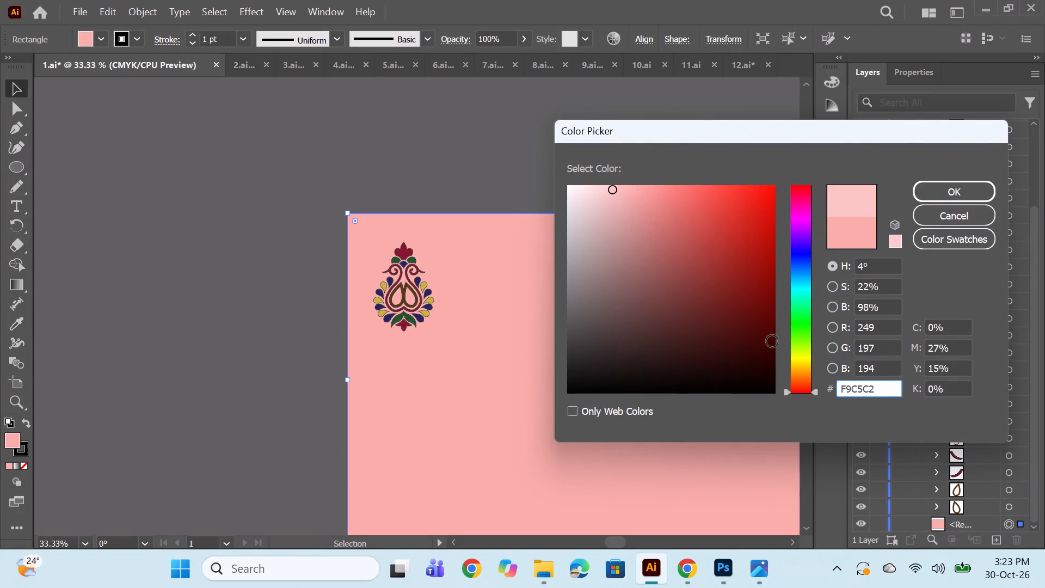
pyautogui.click(802, 371)
pyautogui.click(804, 375)
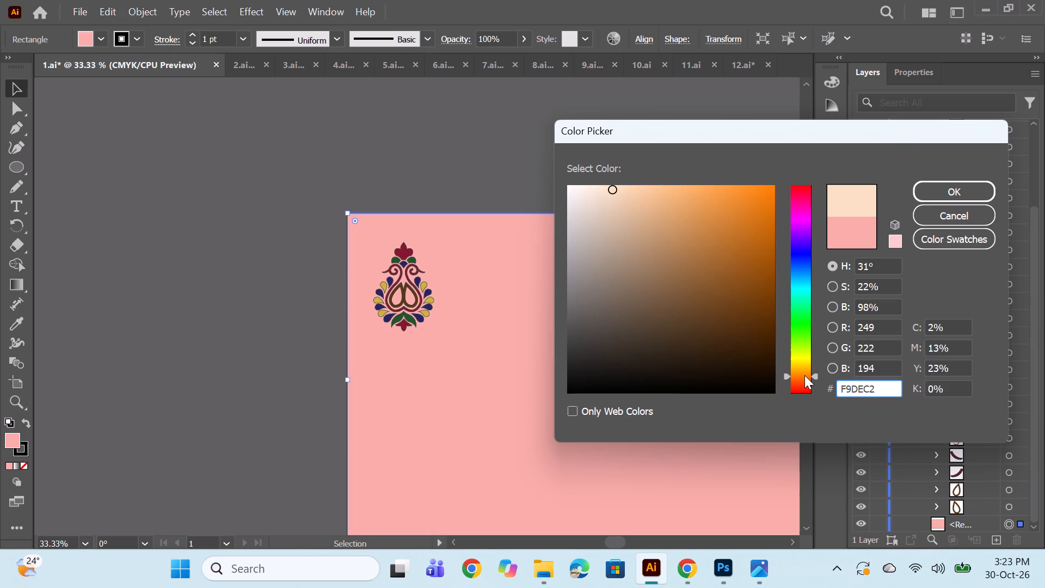
pyautogui.click(637, 186)
pyautogui.click(647, 194)
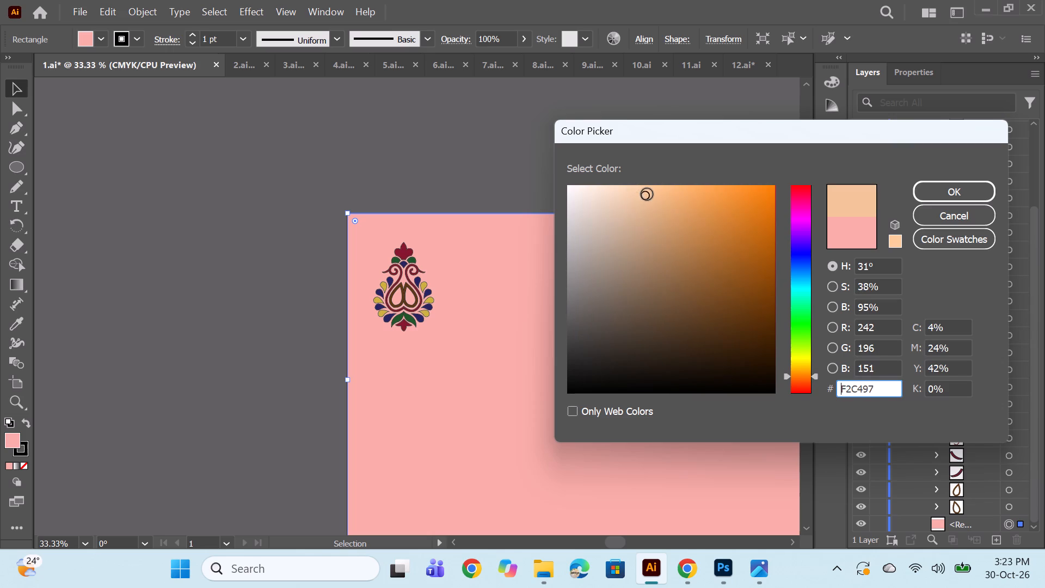
pyautogui.click(648, 193)
pyautogui.click(968, 197)
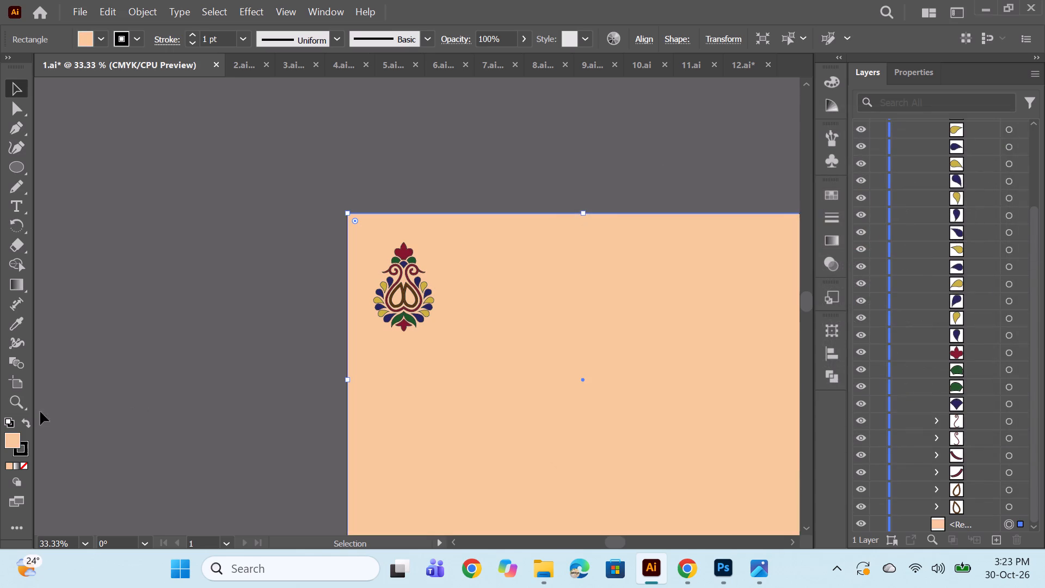
# Adjust the background rectangle's fill to a darker, duller tan peach.
pyautogui.doubleClick(17, 437)
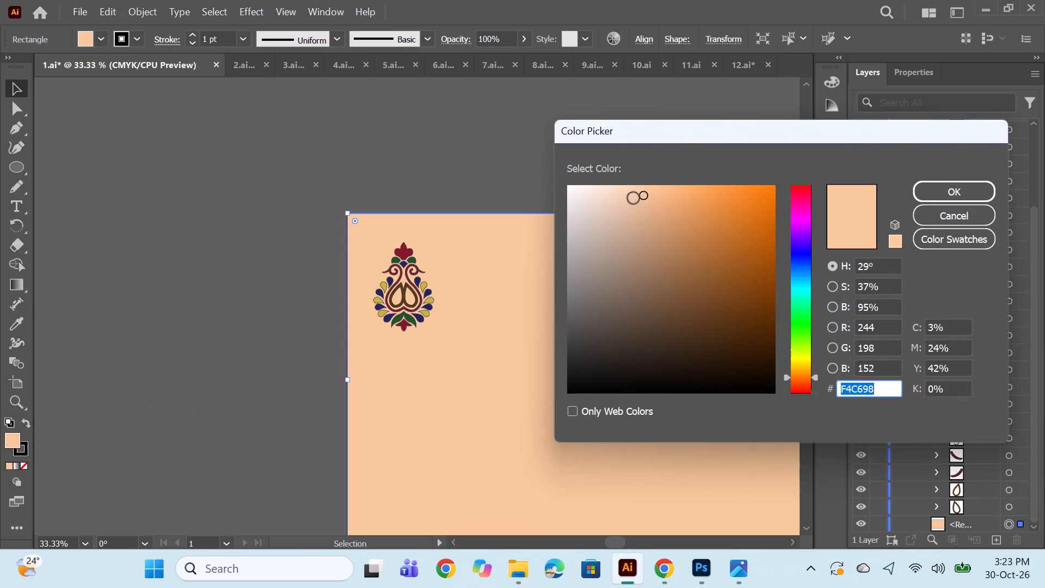
pyautogui.click(634, 198)
pyautogui.click(642, 211)
pyautogui.click(913, 188)
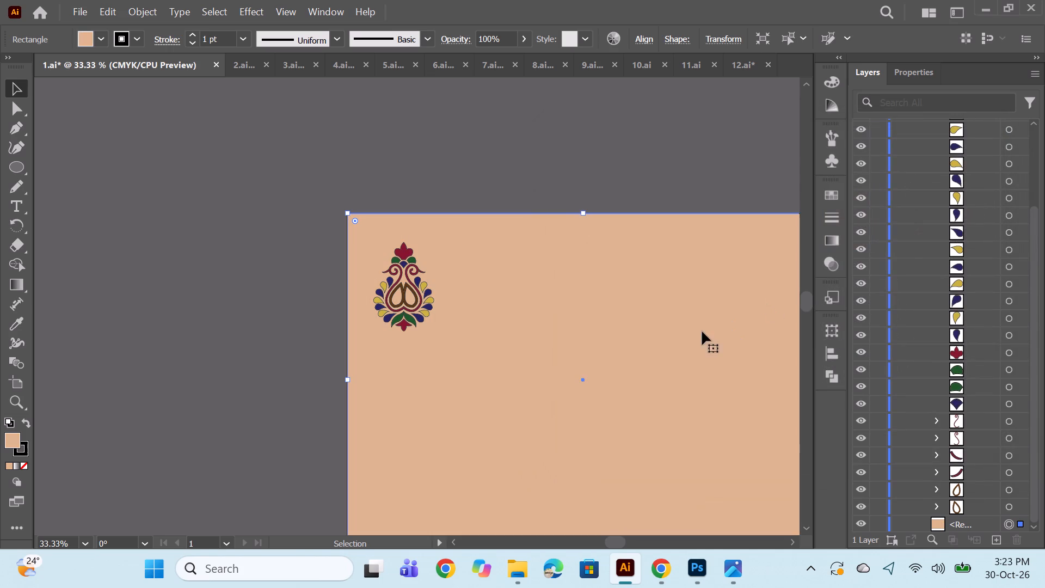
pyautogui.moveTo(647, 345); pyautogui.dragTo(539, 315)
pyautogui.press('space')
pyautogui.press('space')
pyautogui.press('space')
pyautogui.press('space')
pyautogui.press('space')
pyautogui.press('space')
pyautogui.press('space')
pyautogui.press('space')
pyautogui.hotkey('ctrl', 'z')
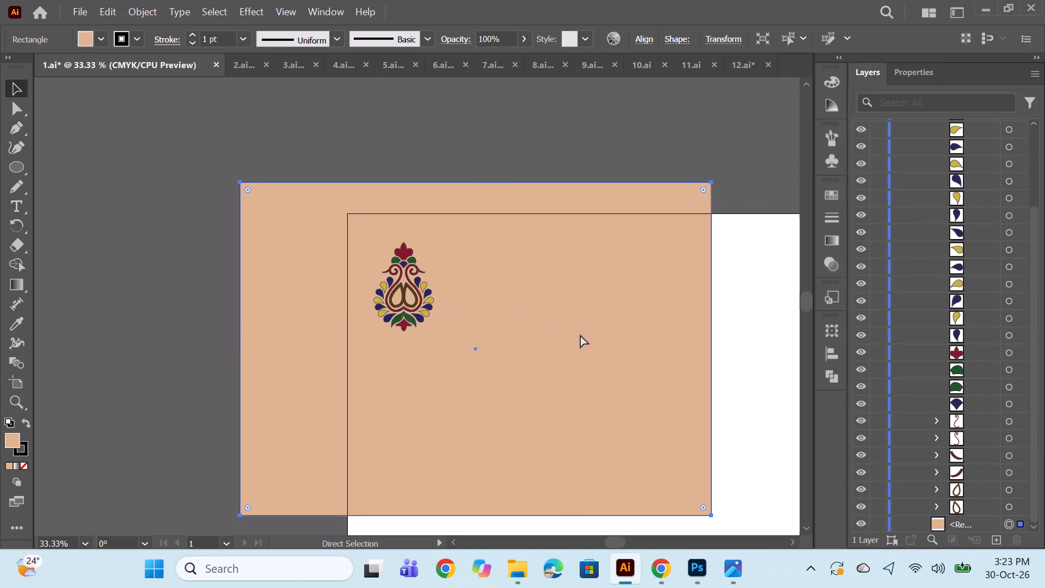
# Fill the crimson flower at the motif's top with red #A02320.
pyautogui.press('space')
pyautogui.press('space')
pyautogui.press('space')
pyautogui.press('space')
pyautogui.press('space')
pyautogui.press('space')
pyautogui.press('space')
pyautogui.press('space')
pyautogui.press('space')
pyautogui.press('space')
pyautogui.press('space')
pyautogui.press('space')
pyautogui.press('space')
pyautogui.press('space')
pyautogui.press('space')
pyautogui.press('space')
pyautogui.press('space')
pyautogui.moveTo(695, 295); pyautogui.dragTo(577, 257)
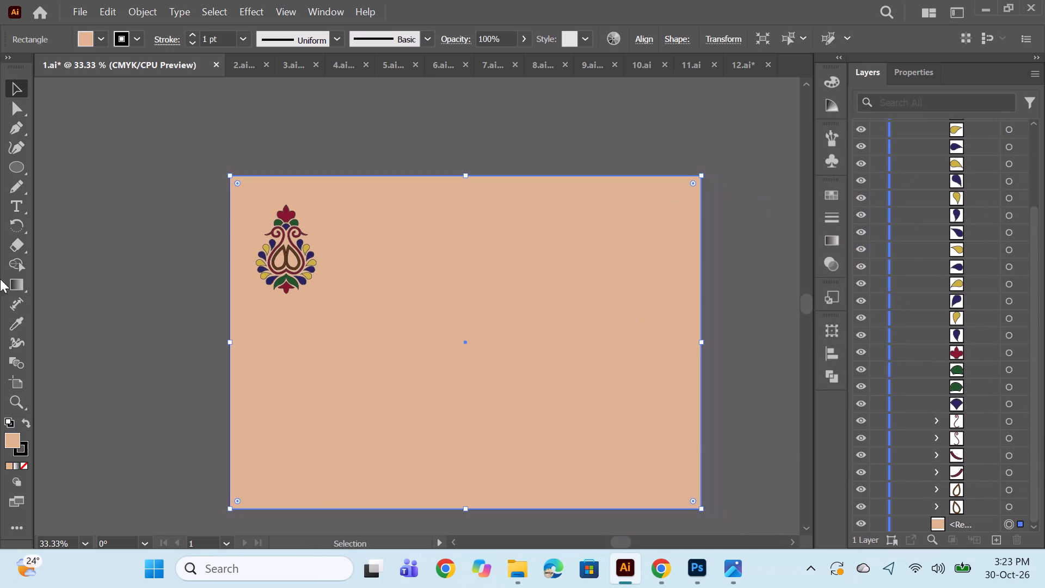
pyautogui.click(1007, 358)
pyautogui.doubleClick(14, 436)
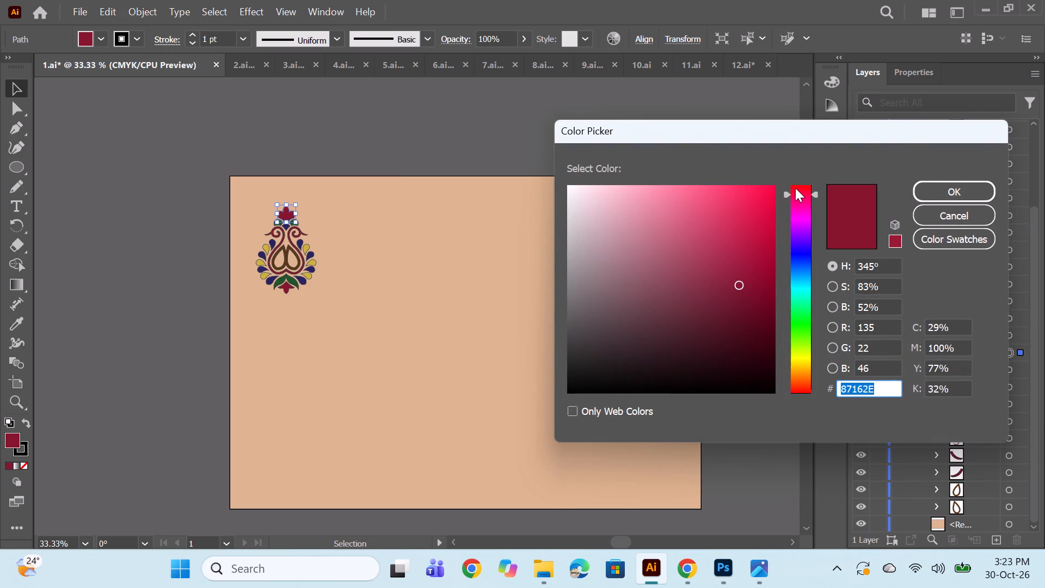
pyautogui.click(795, 187)
pyautogui.click(803, 391)
pyautogui.click(743, 265)
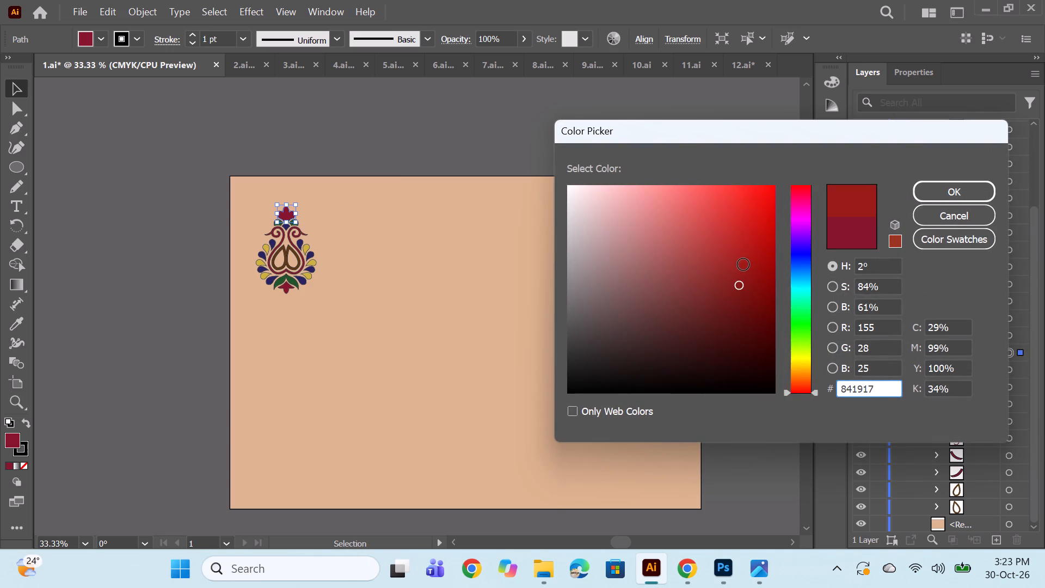
pyautogui.click(730, 265)
pyautogui.click(734, 261)
pyautogui.click(914, 195)
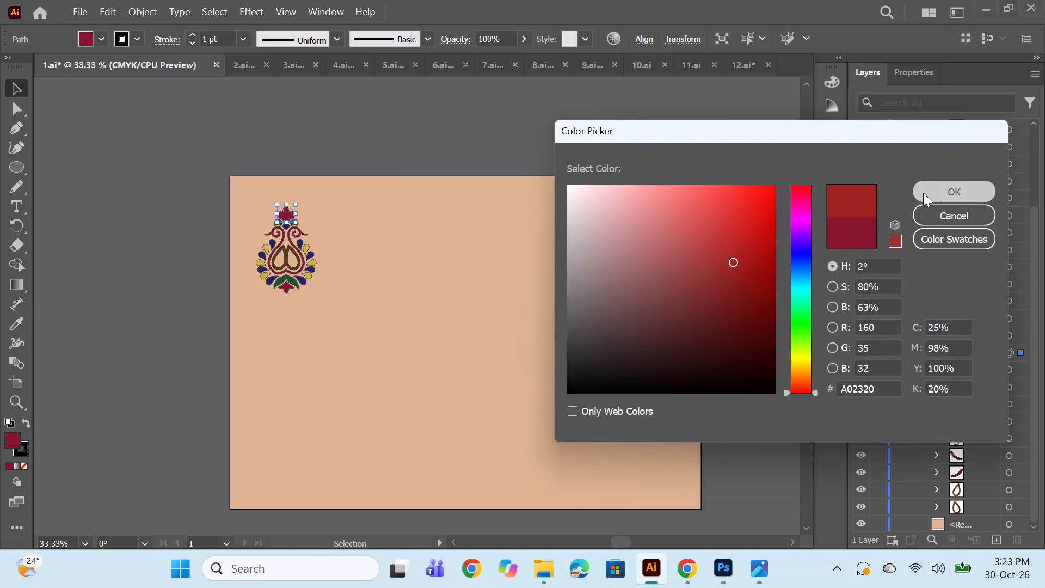
# Adjust the top flower's fill to a slightly brighter red.
pyautogui.scroll(7, 1003, 324)
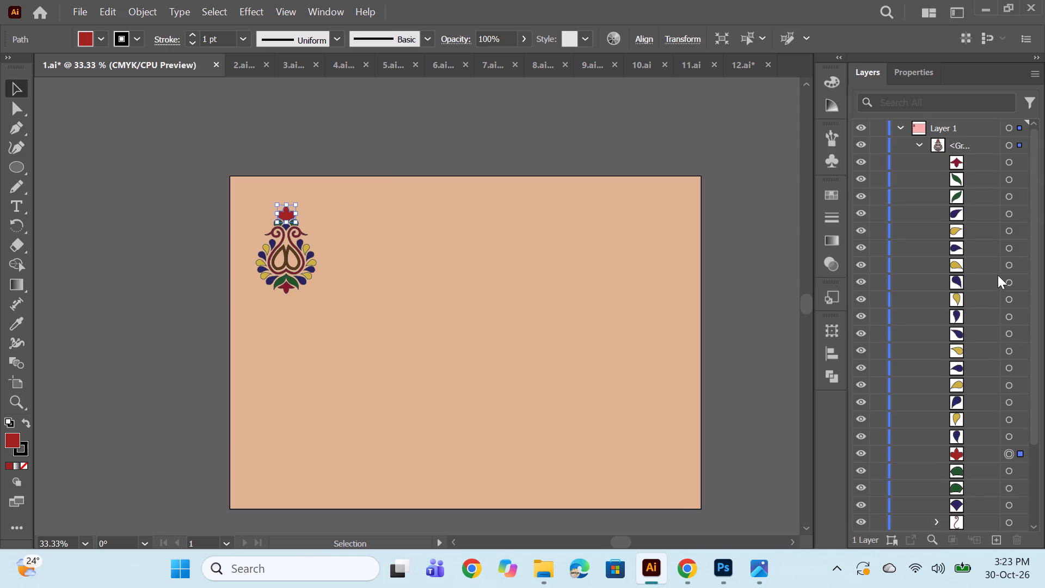
pyautogui.click(1009, 157)
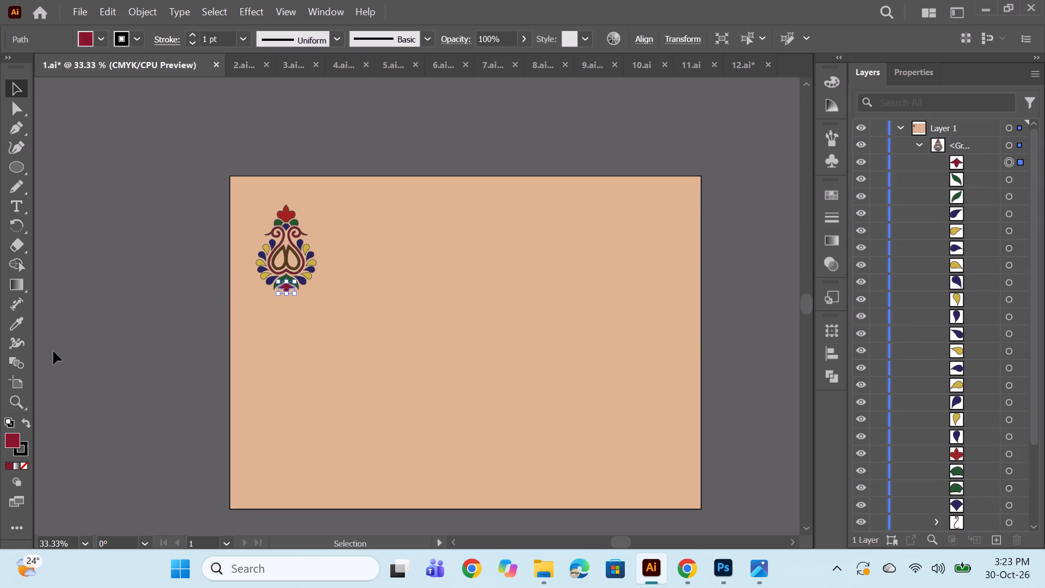
pyautogui.click(1004, 453)
pyautogui.doubleClick(13, 442)
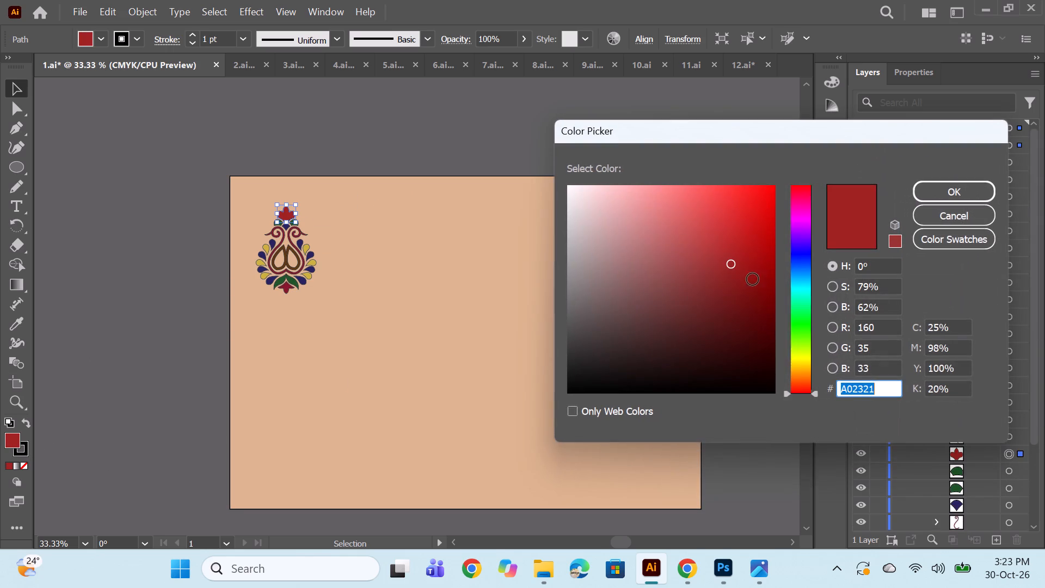
pyautogui.click(741, 250)
pyautogui.click(930, 191)
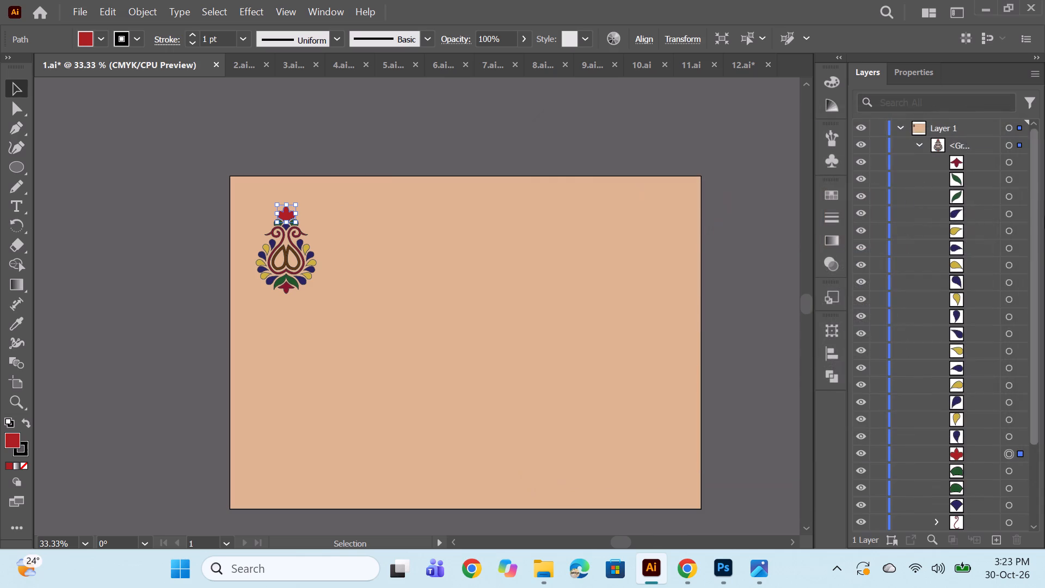
# Recolour the crimson flower at the motif's base by sampling the top flower's brighter red.
pyautogui.click(1010, 160)
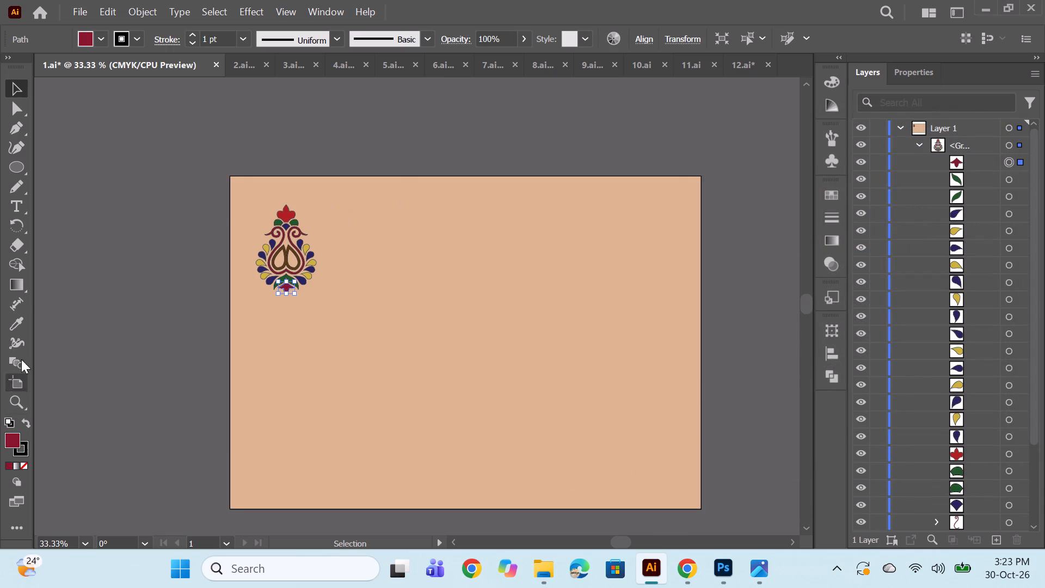
pyautogui.click(16, 330)
pyautogui.click(285, 218)
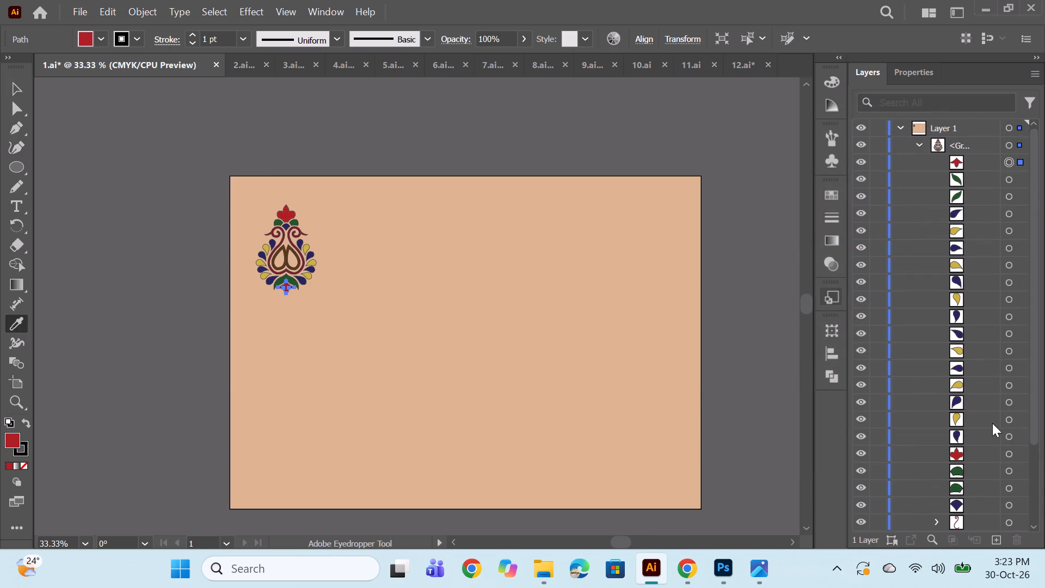
# Recolour the motif's four crimson curl and curved-band groups together by sampling the top flower's red.
pyautogui.scroll(-3, 992, 423)
pyautogui.click(1011, 472)
pyautogui.keyDown('ctrl'); pyautogui.click(1009, 461); pyautogui.keyUp('ctrl')
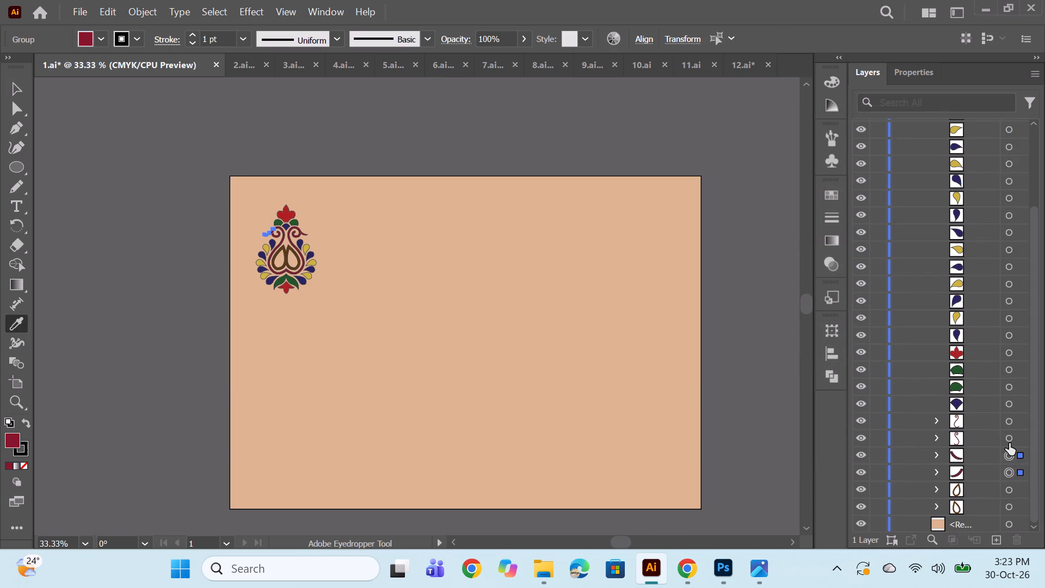
pyautogui.keyDown('ctrl'); pyautogui.click(1010, 439); pyautogui.keyUp('ctrl')
pyautogui.keyDown('ctrl'); pyautogui.click(1011, 421); pyautogui.keyUp('ctrl')
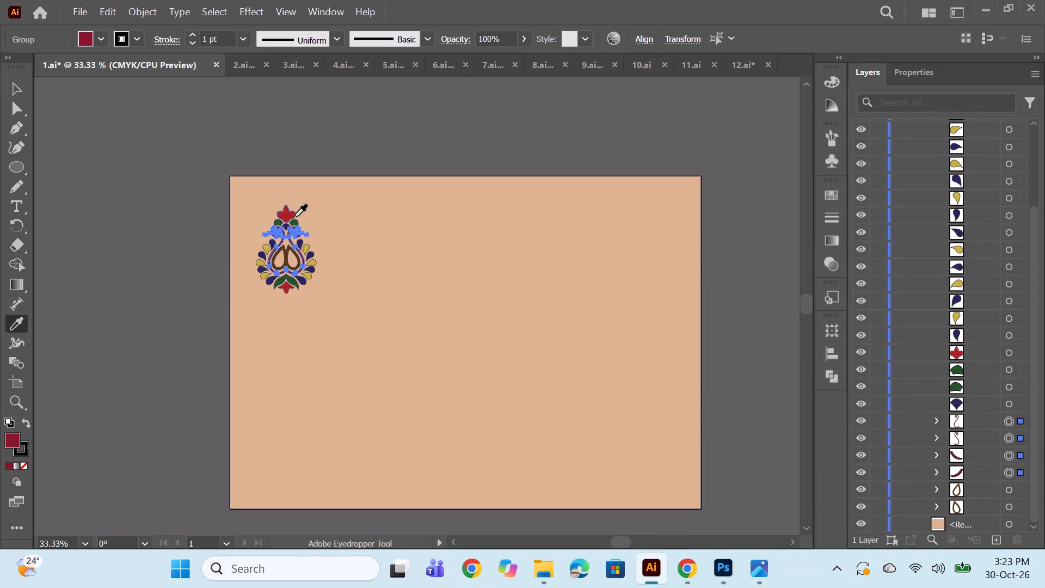
pyautogui.click(287, 217)
pyautogui.keyDown('ctrl'); pyautogui.click(528, 280); pyautogui.keyUp('ctrl')
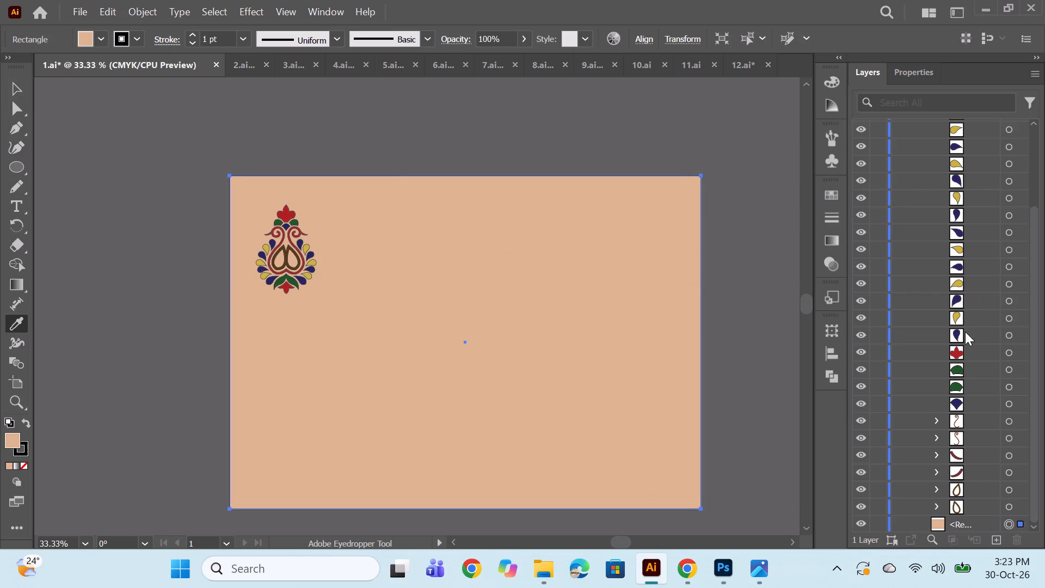
# Fill the two brown teardrop outlines at the motif's centre together with dark maroon #601E15.
pyautogui.scroll(-2, 989, 377)
pyautogui.click(1011, 494)
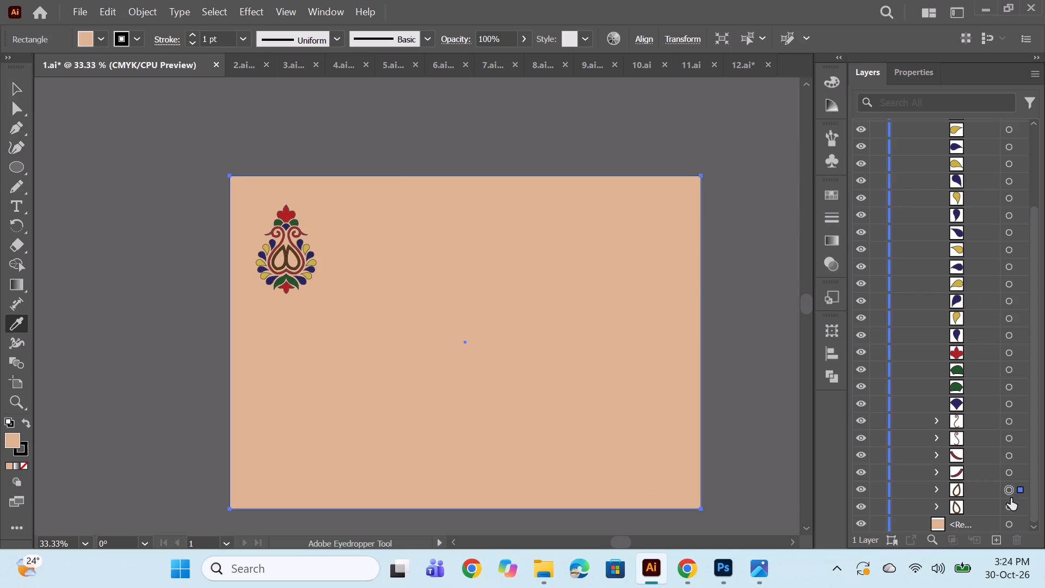
pyautogui.keyDown('ctrl'); pyautogui.click(1009, 504); pyautogui.keyUp('ctrl')
pyautogui.doubleClick(11, 439)
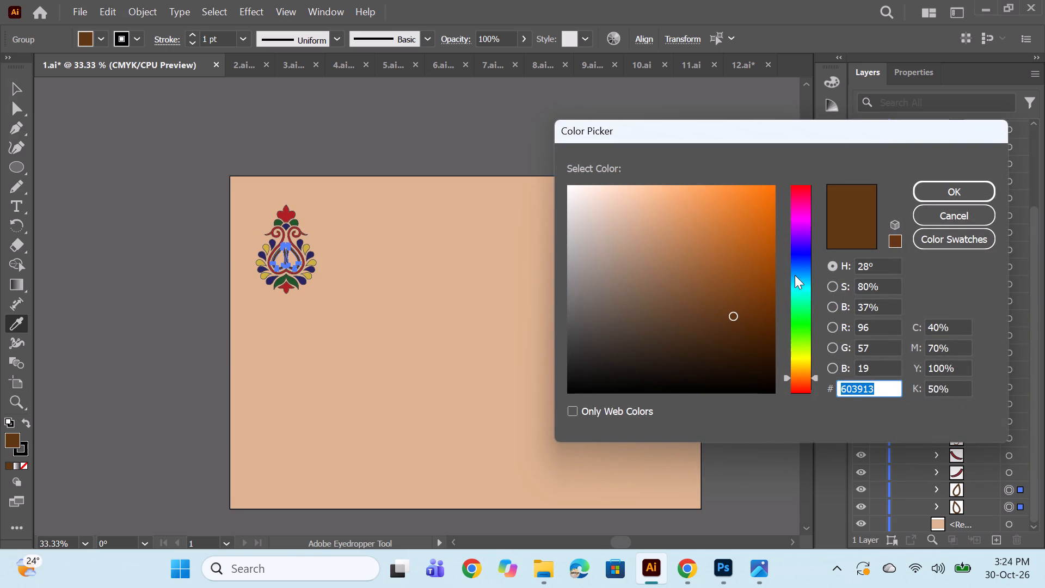
pyautogui.click(801, 385)
pyautogui.click(802, 388)
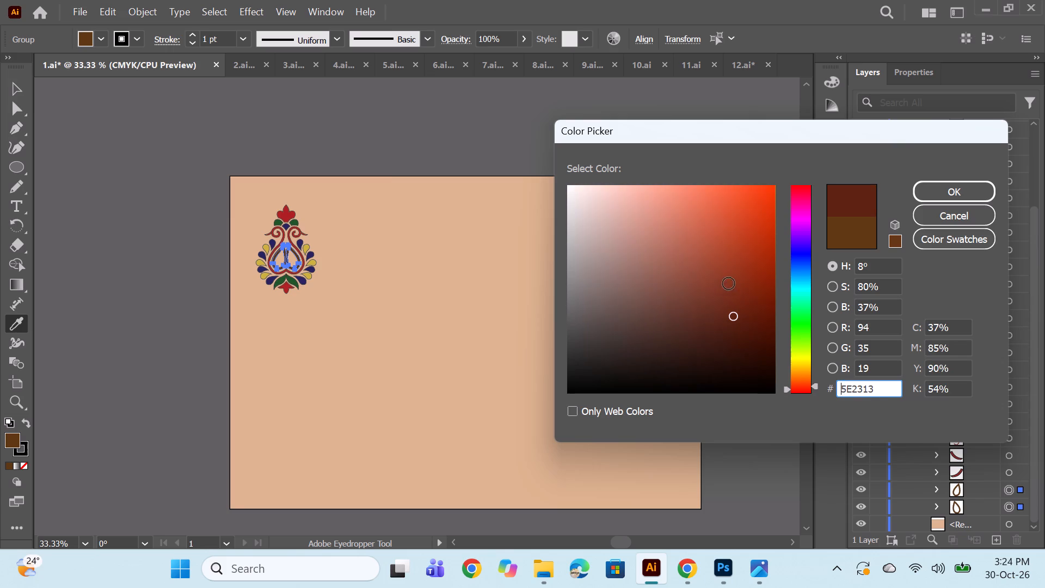
pyautogui.click(729, 284)
pyautogui.click(751, 318)
pyautogui.click(727, 324)
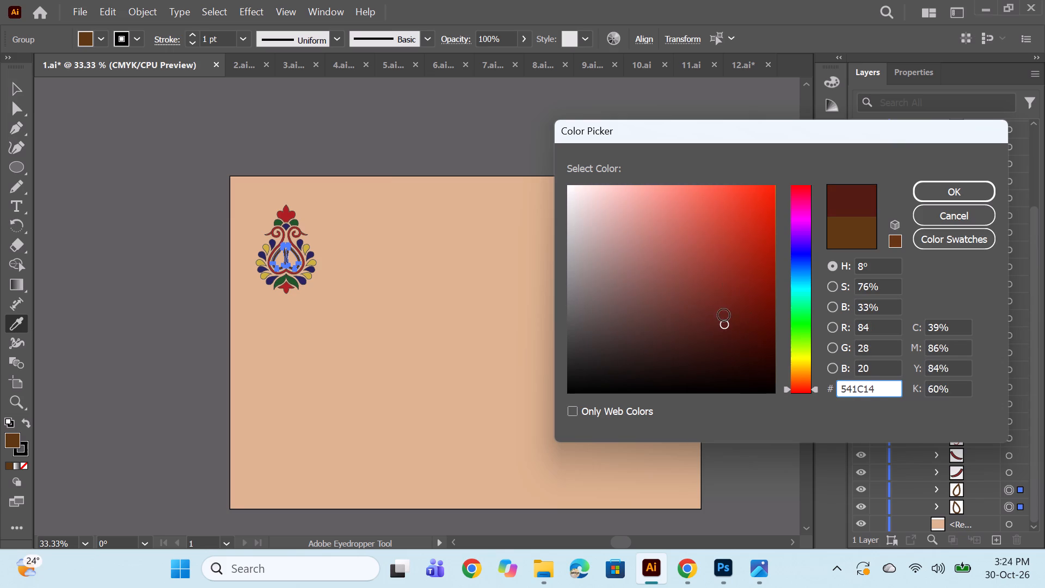
pyautogui.click(713, 313)
pyautogui.click(731, 314)
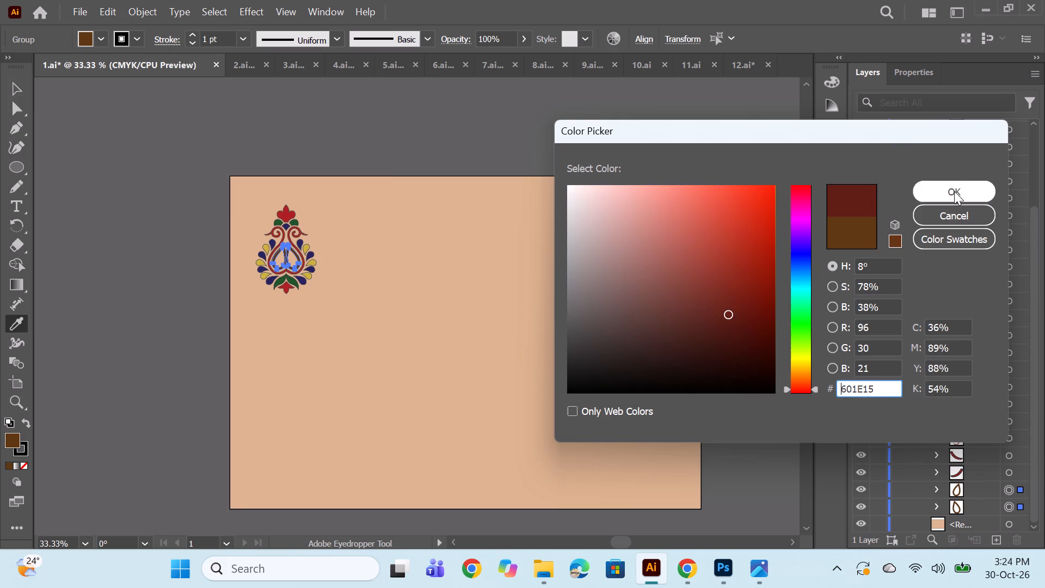
pyautogui.click(954, 191)
pyautogui.keyDown('ctrl'); pyautogui.click(640, 266); pyautogui.keyUp('ctrl')
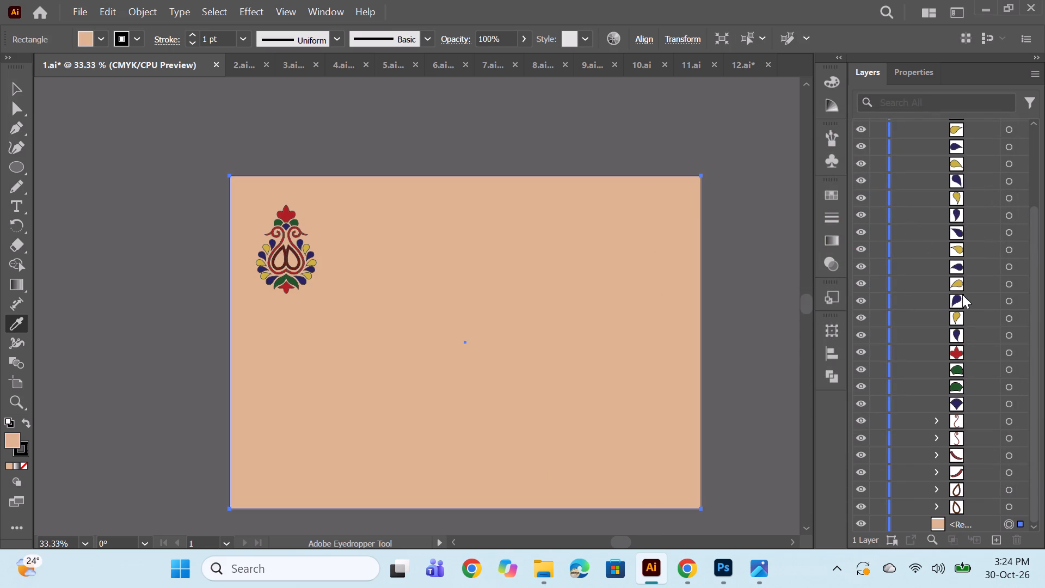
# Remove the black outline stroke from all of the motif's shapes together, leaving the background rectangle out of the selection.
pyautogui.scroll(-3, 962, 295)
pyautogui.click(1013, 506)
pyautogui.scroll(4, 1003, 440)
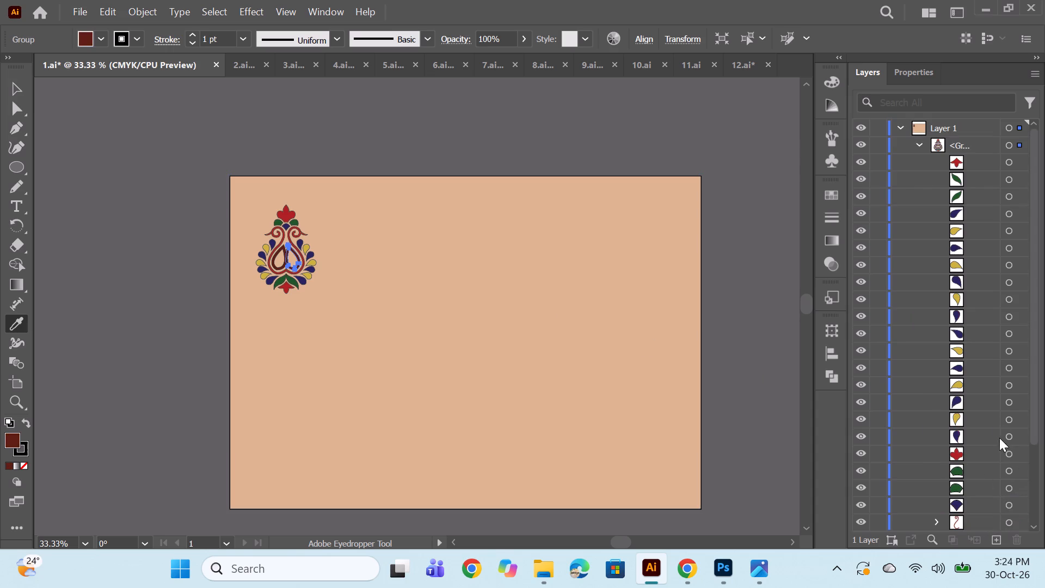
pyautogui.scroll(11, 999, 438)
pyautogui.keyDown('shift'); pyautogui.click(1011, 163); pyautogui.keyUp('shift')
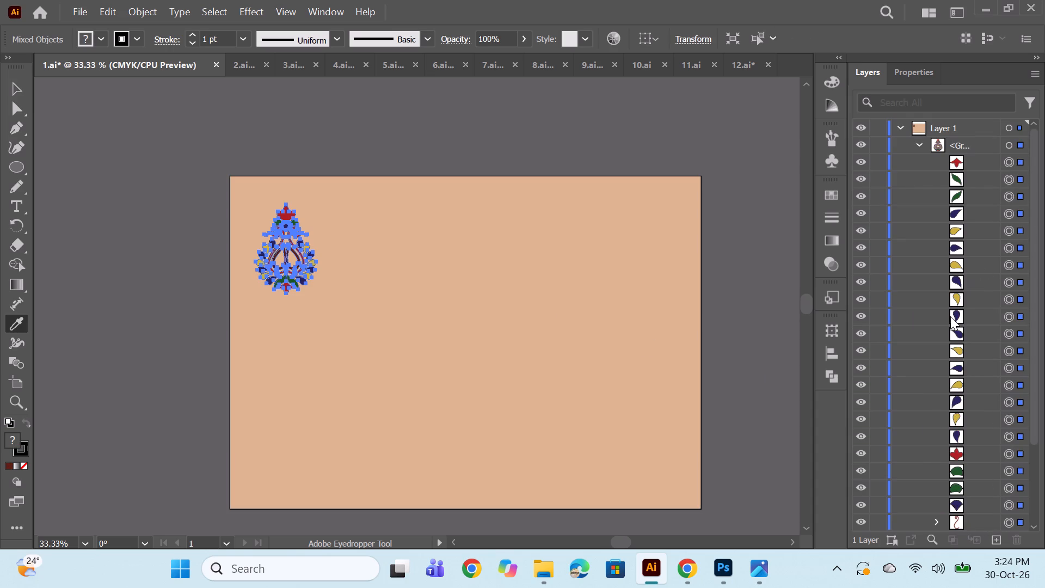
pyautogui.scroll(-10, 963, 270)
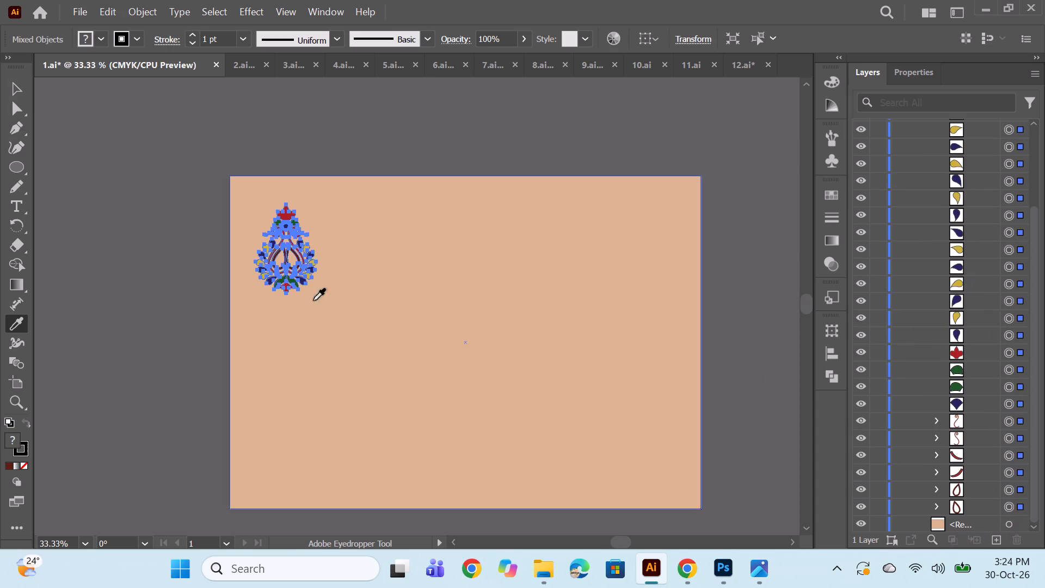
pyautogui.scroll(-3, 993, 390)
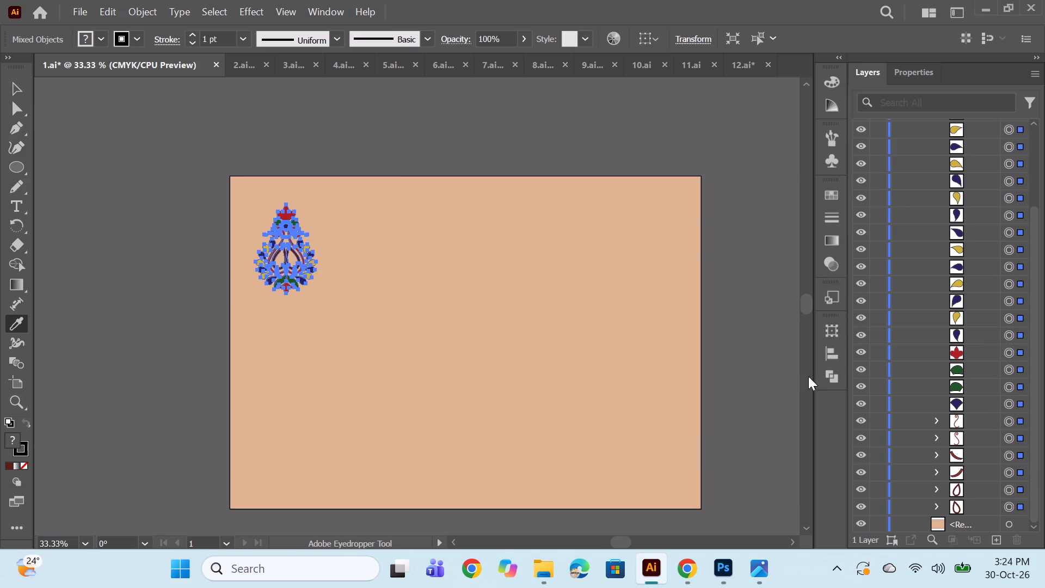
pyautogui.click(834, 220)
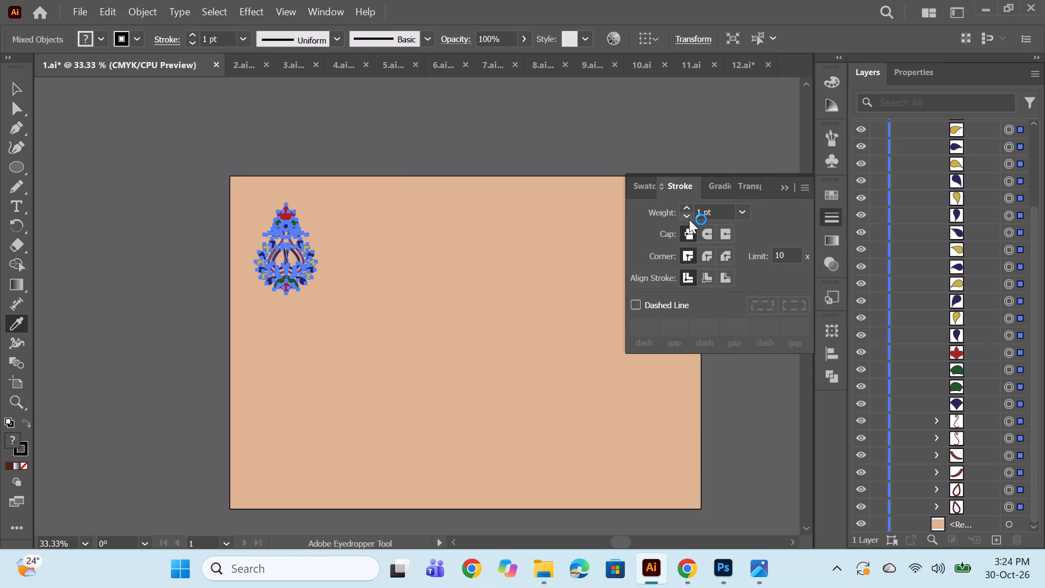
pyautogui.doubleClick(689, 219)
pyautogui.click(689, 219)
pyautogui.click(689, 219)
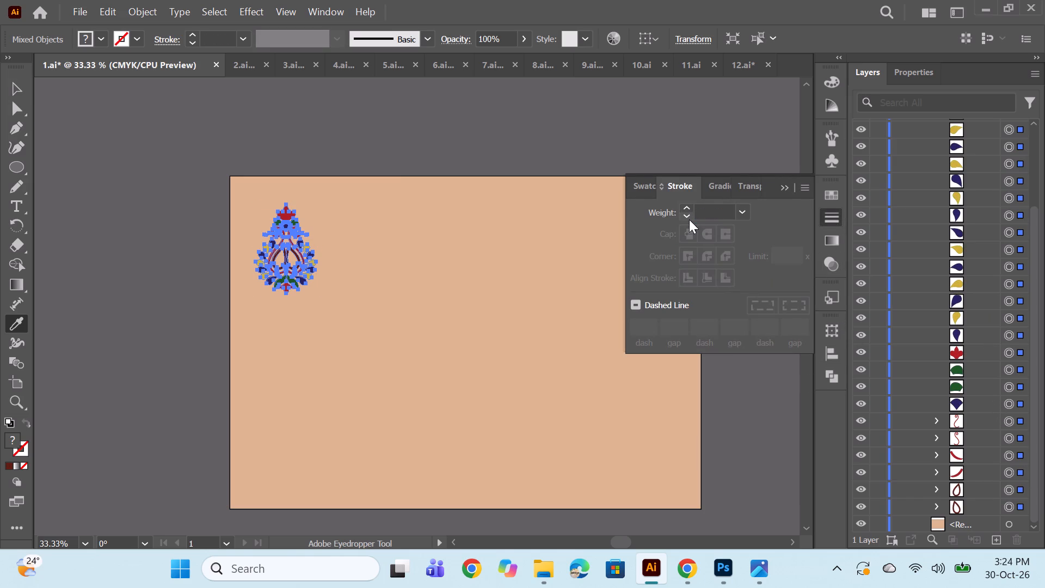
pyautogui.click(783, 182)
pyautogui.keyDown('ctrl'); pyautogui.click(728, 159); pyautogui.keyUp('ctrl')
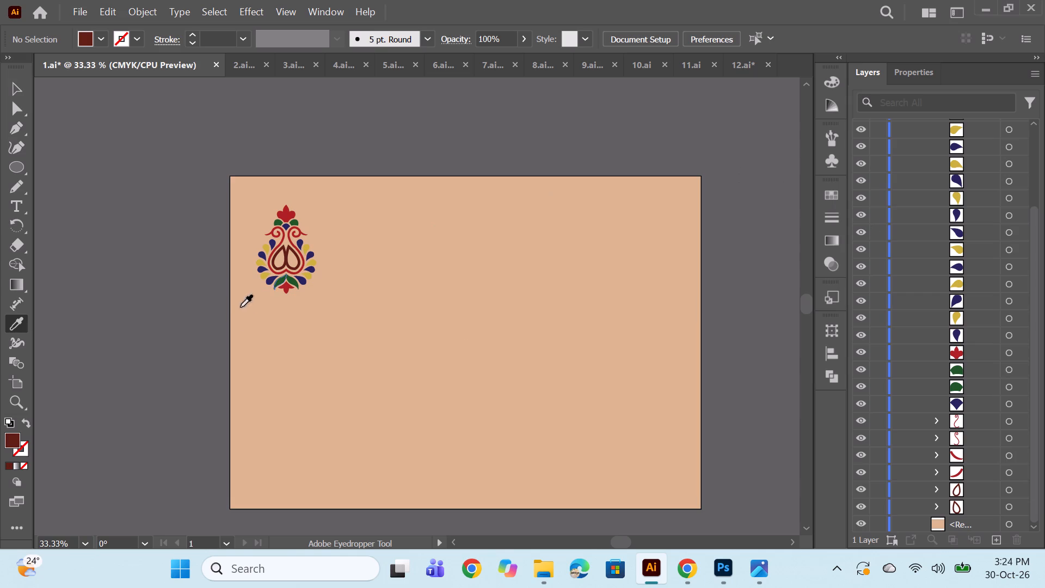
# Examine the motif without outlines at close and full-artboard views, including the central teardrops, curved bands and surrounding petals.
pyautogui.keyDown('alt'); pyautogui.scroll(7, 296, 259); pyautogui.keyUp('alt')
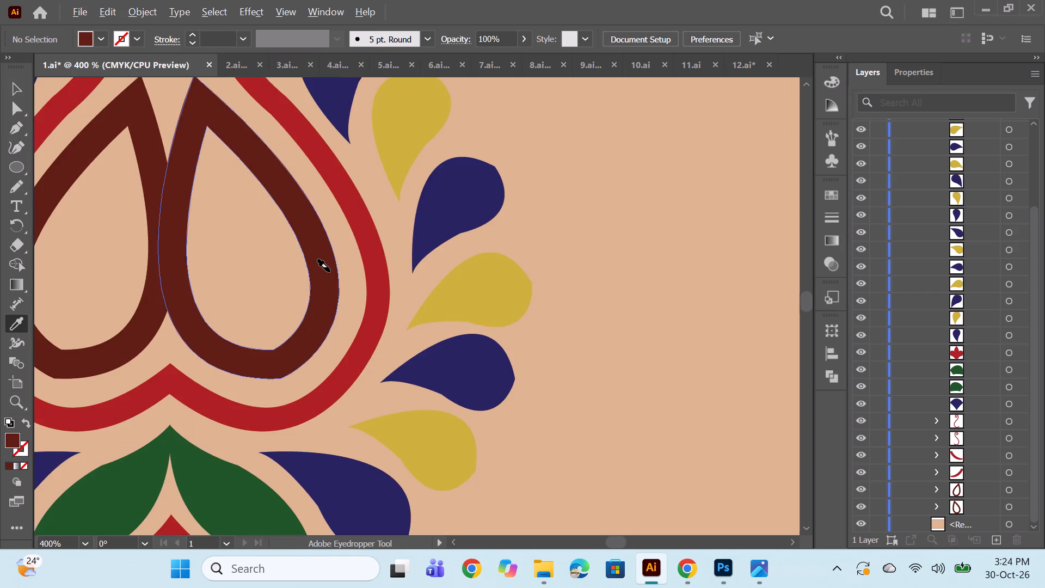
pyautogui.keyDown('alt'); pyautogui.scroll(-1, 333, 272); pyautogui.keyUp('alt')
pyautogui.scroll(-4, 333, 272)
pyautogui.keyDown('alt'); pyautogui.scroll(-2, 334, 272); pyautogui.keyUp('alt')
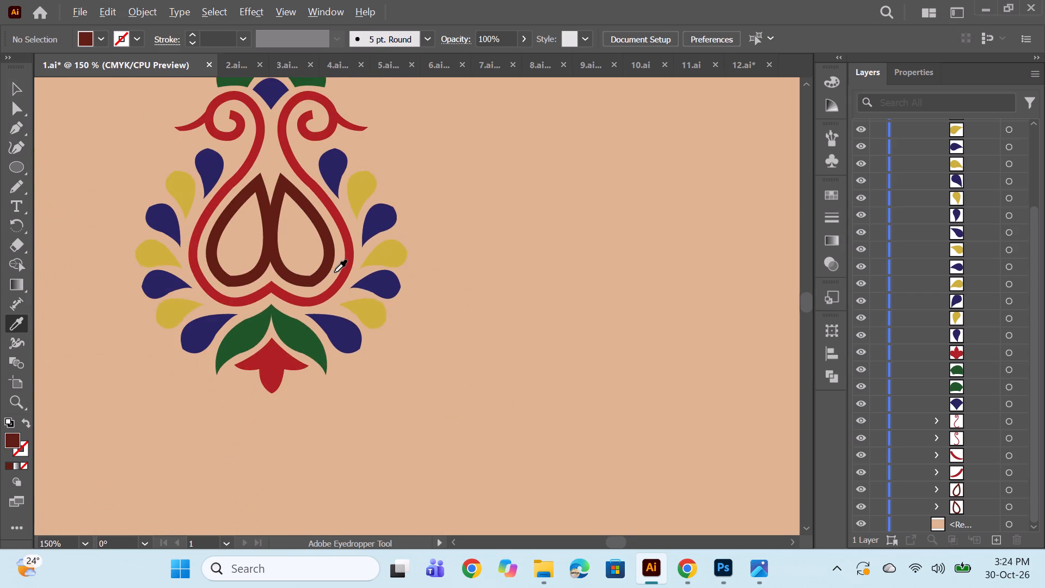
pyautogui.keyDown('alt'); pyautogui.scroll(-3, 334, 272); pyautogui.keyUp('alt')
pyautogui.keyDown('alt'); pyautogui.scroll(1, 348, 279); pyautogui.keyUp('alt')
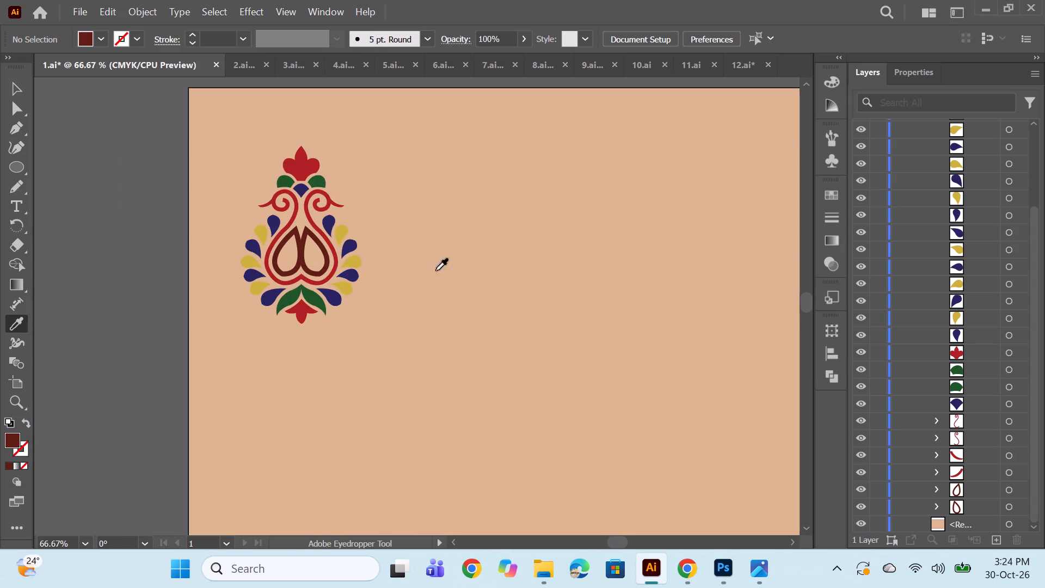
pyautogui.keyDown('alt'); pyautogui.scroll(-1, 447, 268); pyautogui.keyUp('alt')
pyautogui.scroll(7, 344, 252)
pyautogui.keyDown('alt'); pyautogui.scroll(4, 325, 349); pyautogui.keyUp('alt')
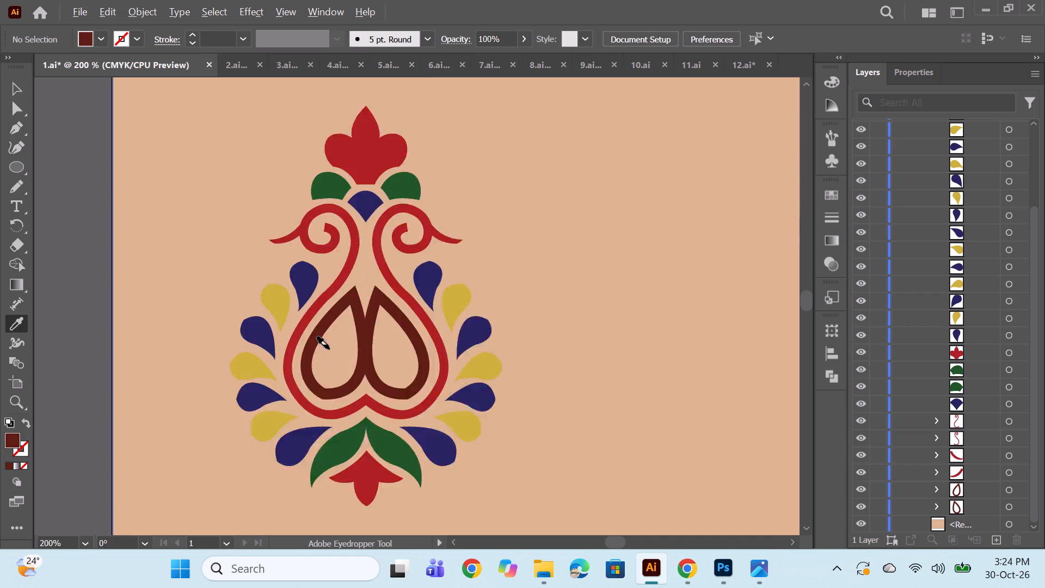
pyautogui.keyDown('alt'); pyautogui.scroll(4, 329, 349); pyautogui.keyUp('alt')
pyautogui.keyDown('alt'); pyautogui.scroll(-1, 442, 339); pyautogui.keyUp('alt')
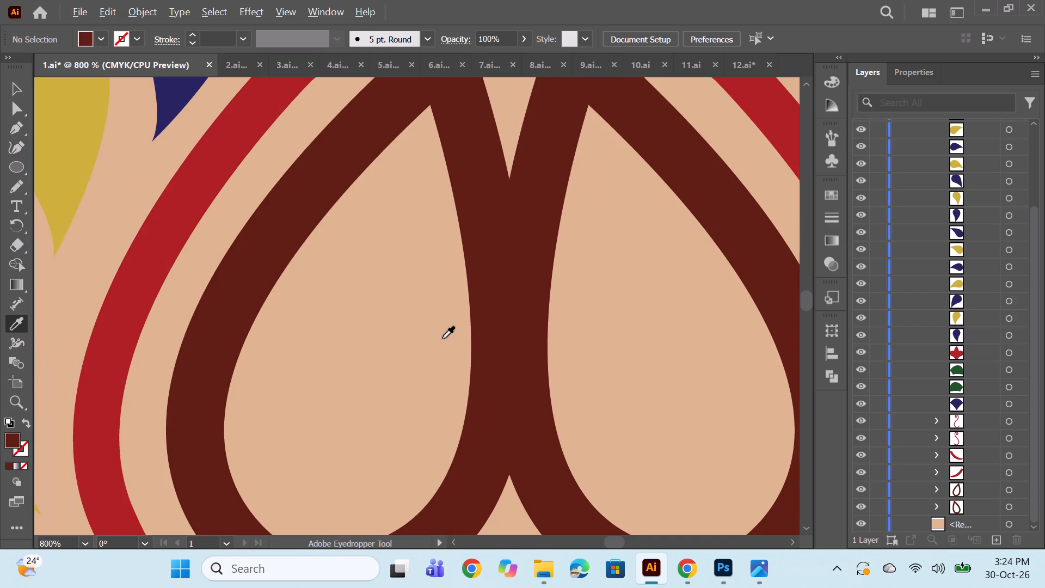
pyautogui.keyDown('alt'); pyautogui.scroll(-6, 442, 339); pyautogui.keyUp('alt')
pyautogui.scroll(-1, 442, 338)
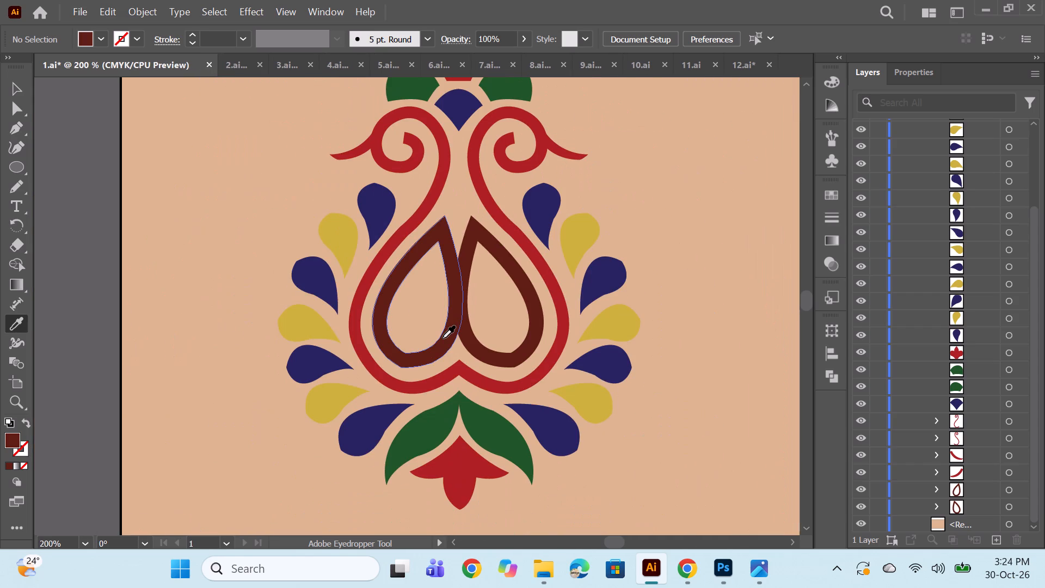
pyautogui.keyDown('alt'); pyautogui.scroll(1, 442, 338); pyautogui.keyUp('alt')
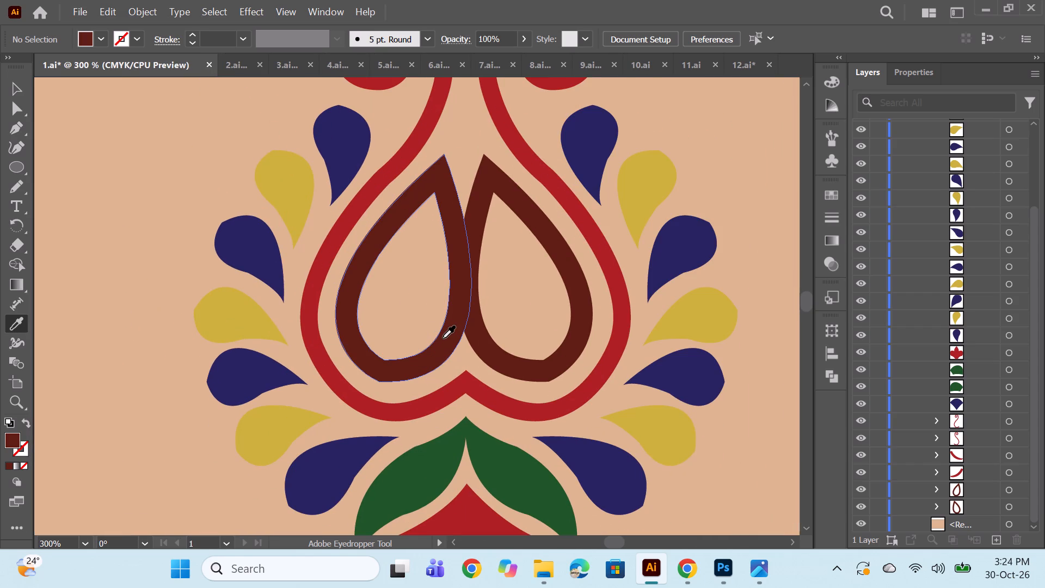
pyautogui.keyDown('alt'); pyautogui.scroll(1, 442, 338); pyautogui.keyUp('alt')
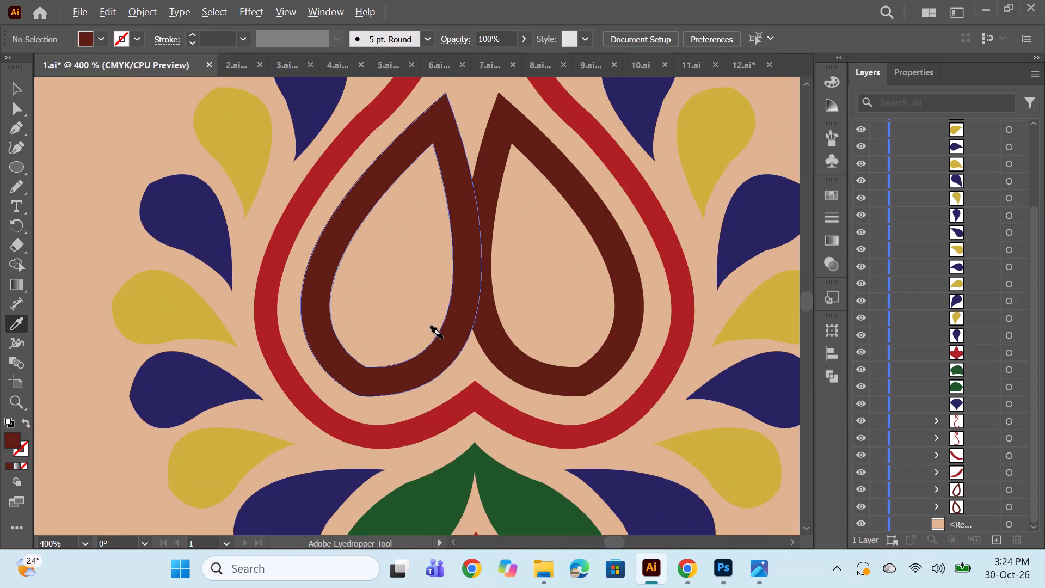
pyautogui.keyDown('alt'); pyautogui.scroll(2, 442, 338); pyautogui.keyUp('alt')
pyautogui.keyDown('alt'); pyautogui.scroll(-3, 442, 338); pyautogui.keyUp('alt')
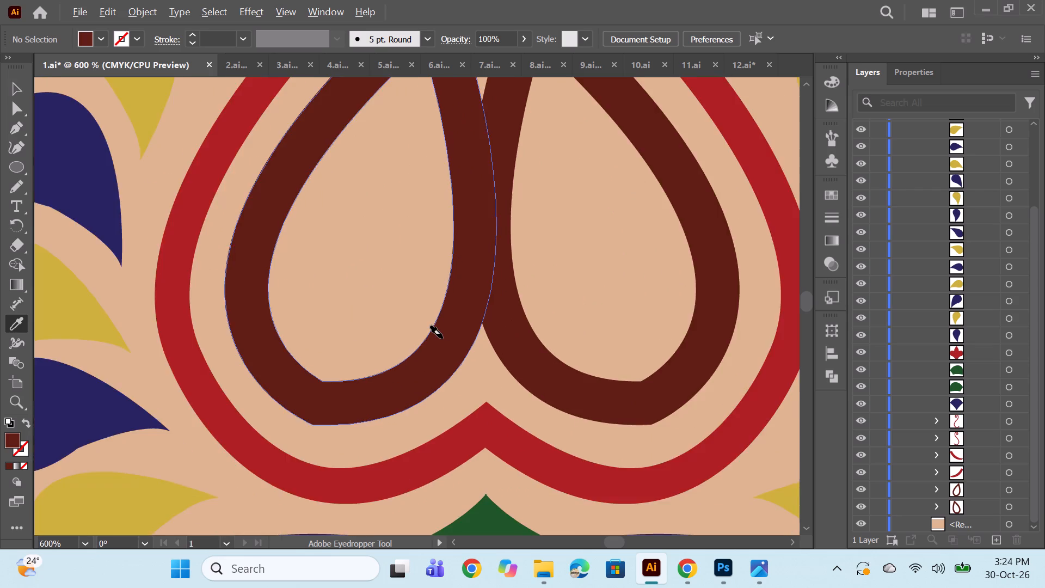
pyautogui.keyDown('alt'); pyautogui.scroll(-6, 491, 367); pyautogui.keyUp('alt')
pyautogui.press('space')
pyautogui.press('space')
pyautogui.press('space')
pyautogui.press('space')
pyautogui.press('space')
pyautogui.press('space')
pyautogui.press('space')
pyautogui.press('space')
pyautogui.press('space')
pyautogui.press('space')
pyautogui.press('space')
pyautogui.press('space')
pyautogui.press('space')
pyautogui.press('space')
pyautogui.press('space')
pyautogui.press('space')
pyautogui.press('space')
pyautogui.press('space')
pyautogui.press('space')
pyautogui.press('space')
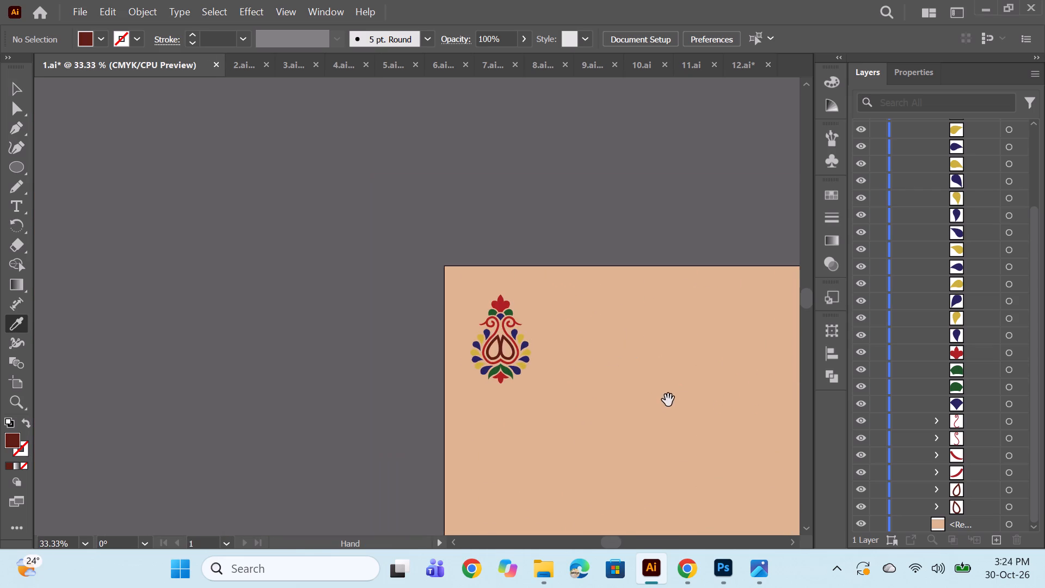
pyautogui.moveTo(671, 406); pyautogui.dragTo(459, 317)
pyautogui.keyDown('alt'); pyautogui.scroll(1, 309, 249); pyautogui.keyUp('alt')
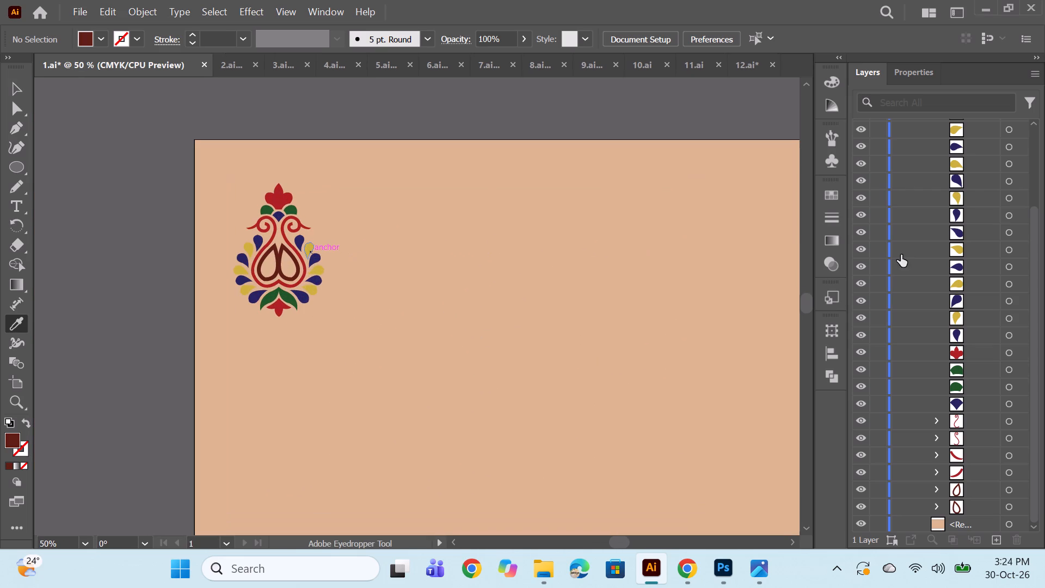
pyautogui.scroll(-2, 997, 283)
# Select all of the motif's shapes without the background and give them a 0.75 pt black stroke.
pyautogui.click(1007, 512)
pyautogui.scroll(8, 1011, 483)
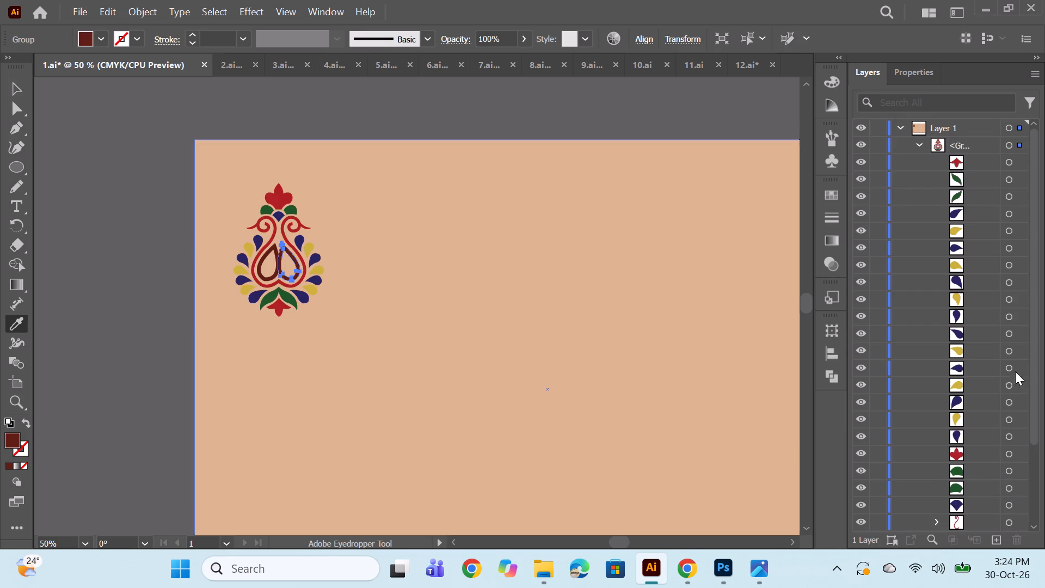
pyautogui.keyDown('shift'); pyautogui.click(1010, 162); pyautogui.keyUp('shift')
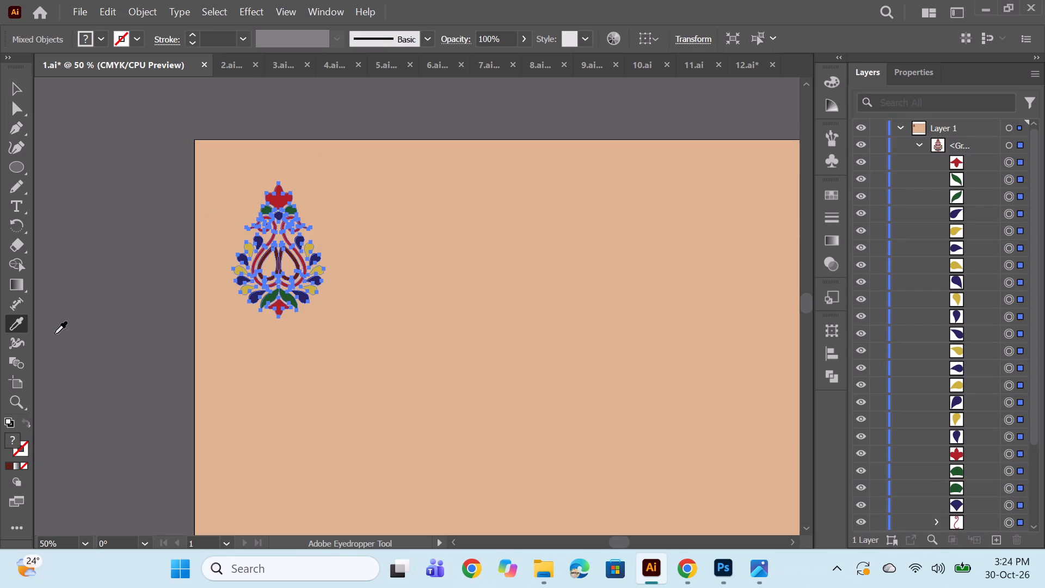
pyautogui.click(839, 221)
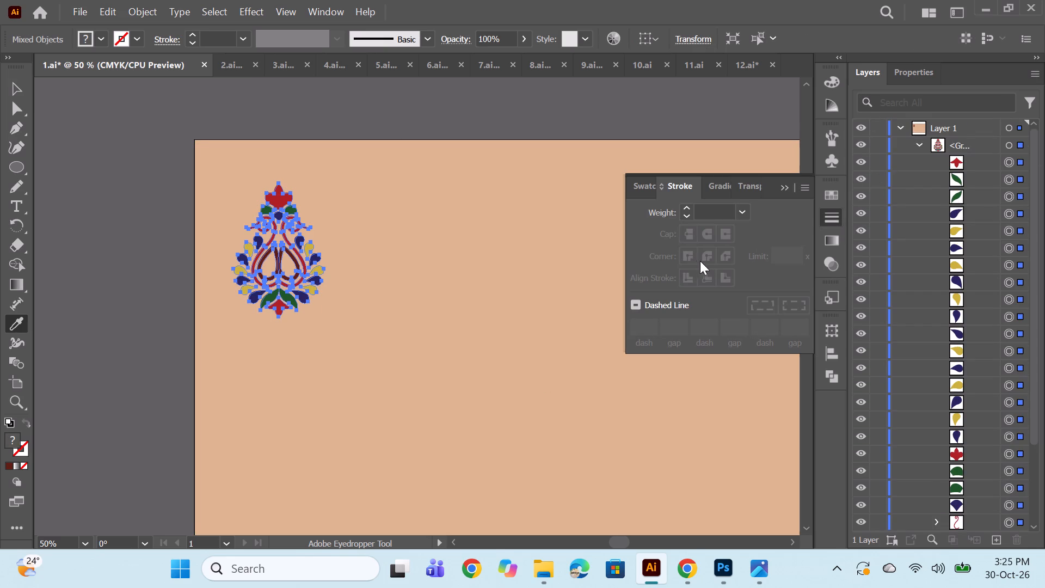
pyautogui.click(687, 207)
pyautogui.click(687, 207)
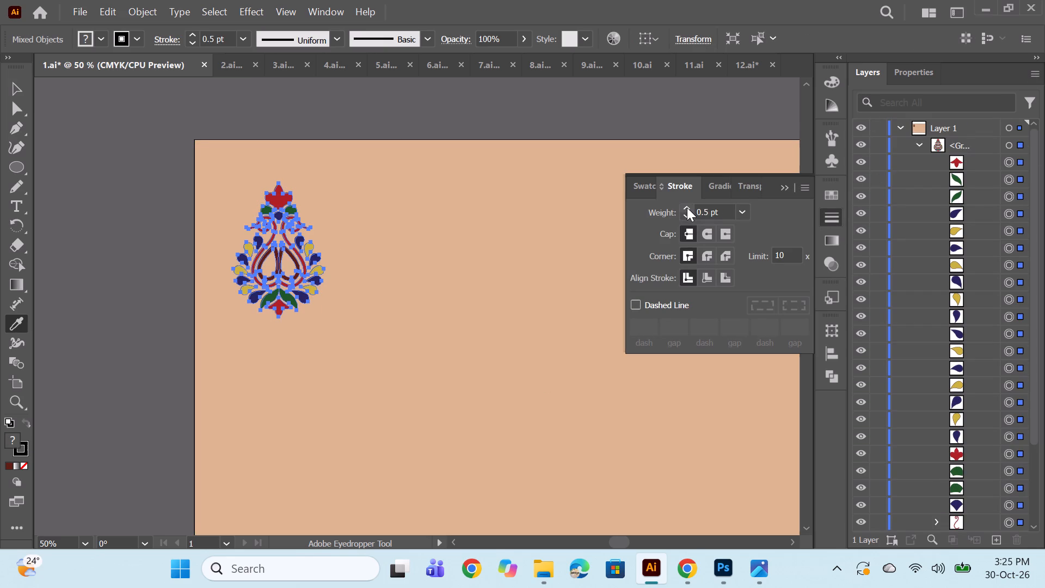
pyautogui.click(687, 207)
pyautogui.keyDown('ctrl'); pyautogui.click(696, 138); pyautogui.keyUp('ctrl')
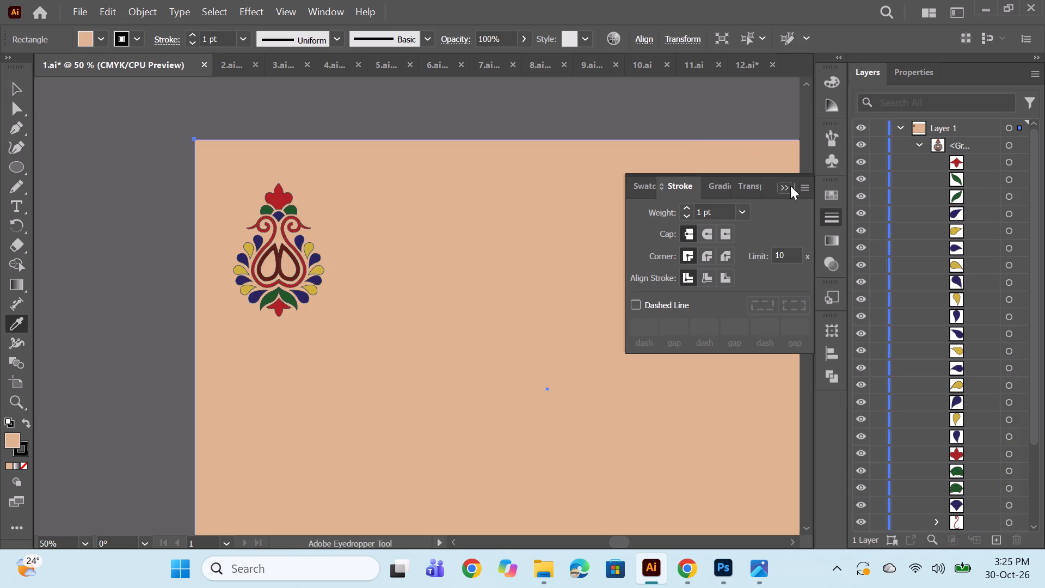
pyautogui.click(784, 187)
# Examine the motif's thin black outlines up close and against the whole tan-peach artboard.
pyautogui.keyDown('alt'); pyautogui.scroll(5, 263, 268); pyautogui.keyUp('alt')
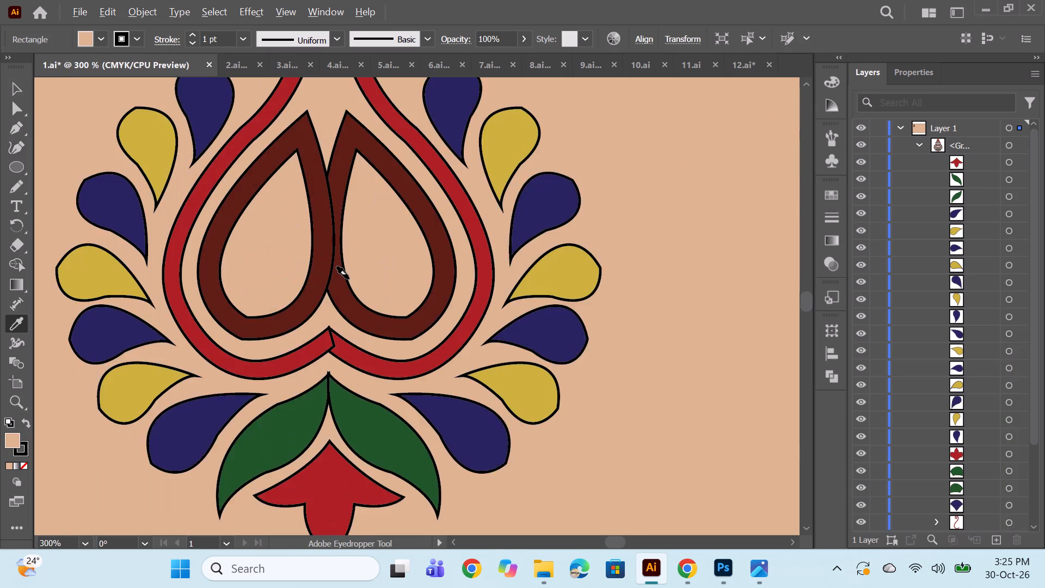
pyautogui.keyDown('alt'); pyautogui.scroll(-9, 349, 279); pyautogui.keyUp('alt')
pyautogui.keyDown('alt'); pyautogui.scroll(6, 367, 292); pyautogui.keyUp('alt')
pyautogui.keyDown('alt'); pyautogui.scroll(-2, 370, 295); pyautogui.keyUp('alt')
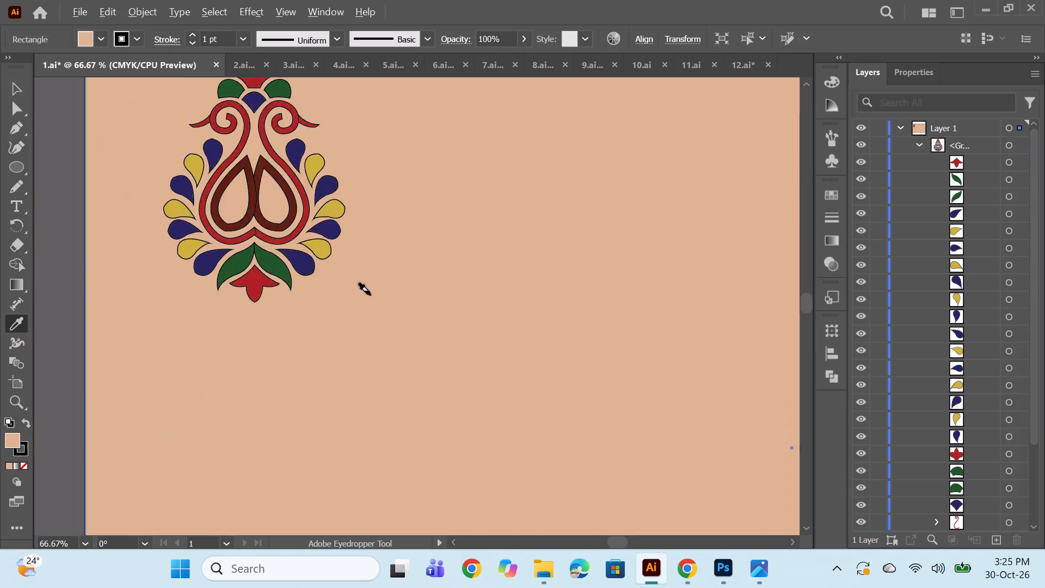
pyautogui.keyDown('alt'); pyautogui.scroll(-1, 371, 295); pyautogui.keyUp('alt')
pyautogui.keyDown('alt'); pyautogui.scroll(-1, 461, 303); pyautogui.keyUp('alt')
pyautogui.press('space')
pyautogui.moveTo(537, 387); pyautogui.dragTo(505, 358)
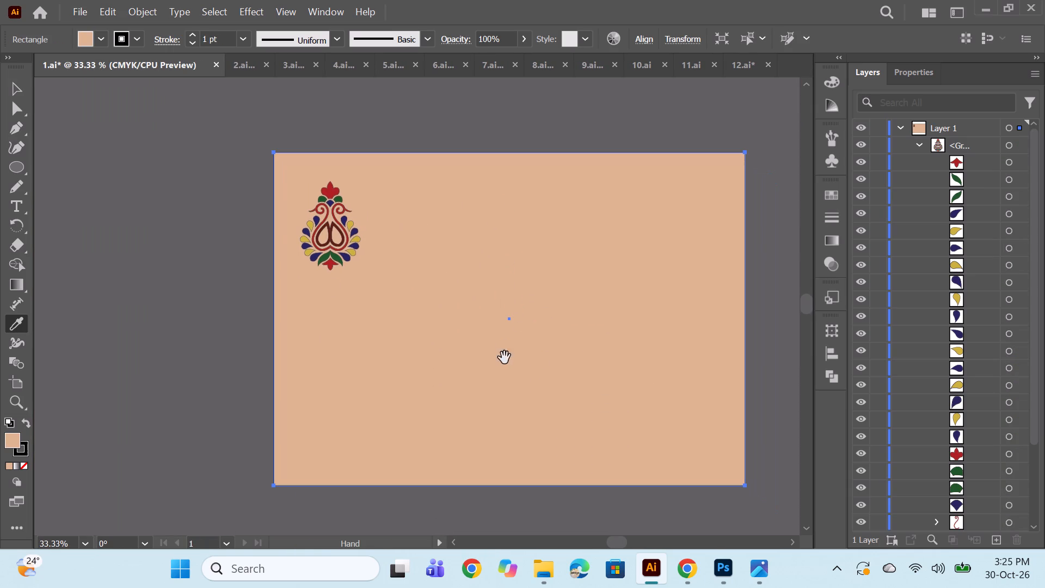
# Make a new pattern from the complete motif group, excluding the background rectangle.
pyautogui.click(24, 97)
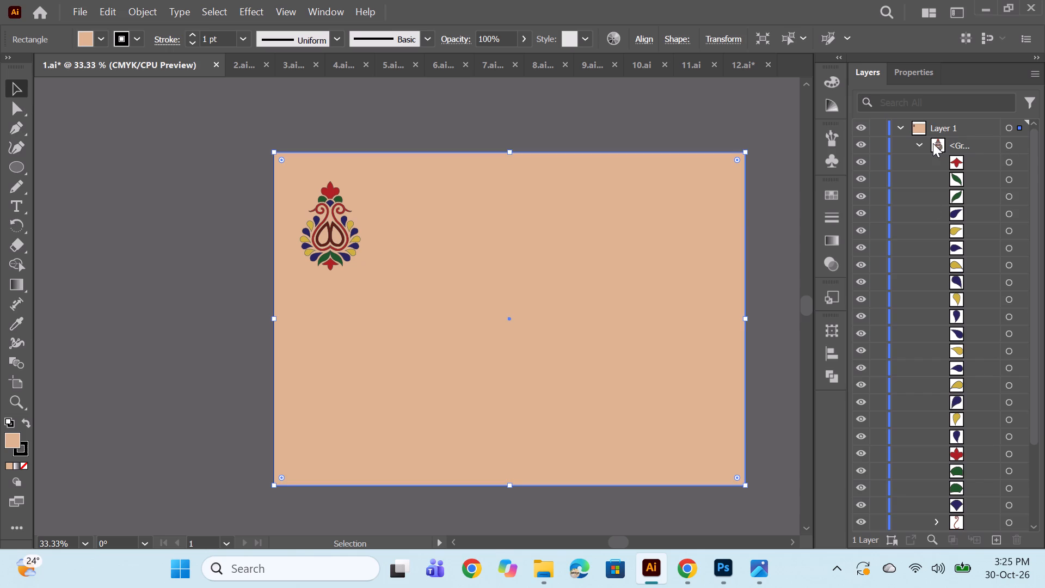
pyautogui.click(919, 147)
pyautogui.click(1024, 146)
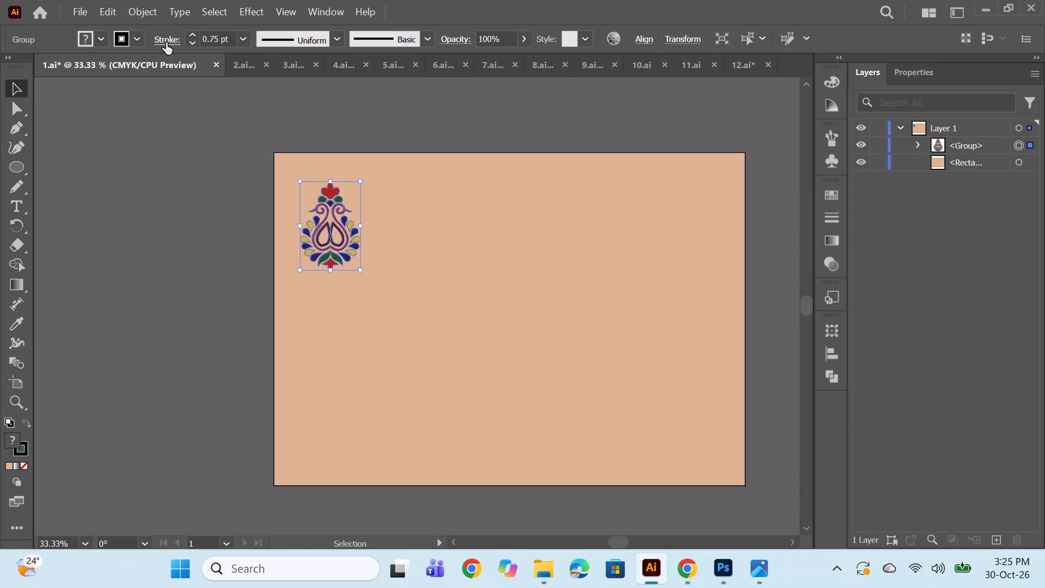
pyautogui.click(145, 14)
pyautogui.click(177, 501)
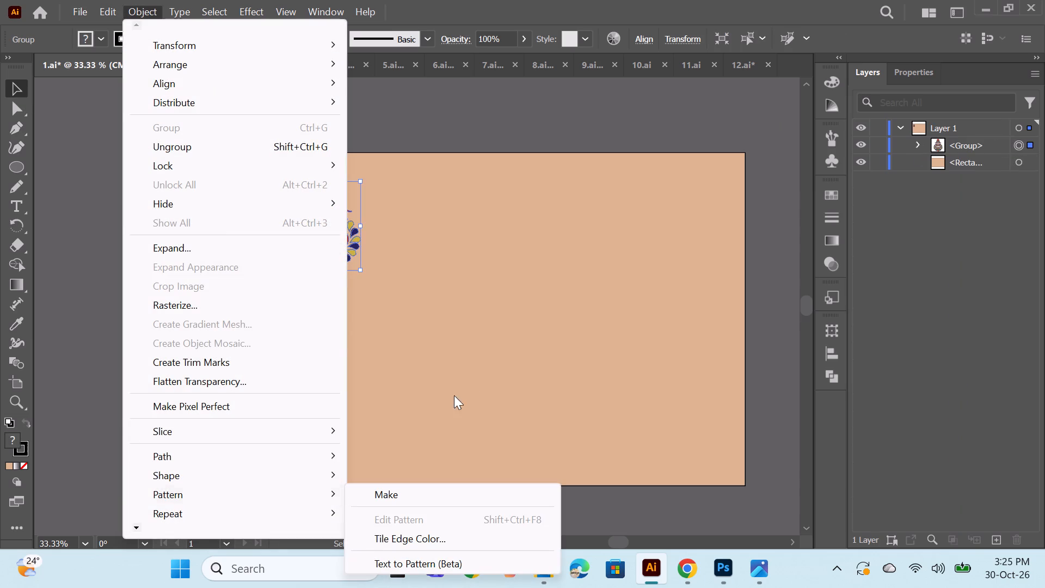
pyautogui.click(397, 492)
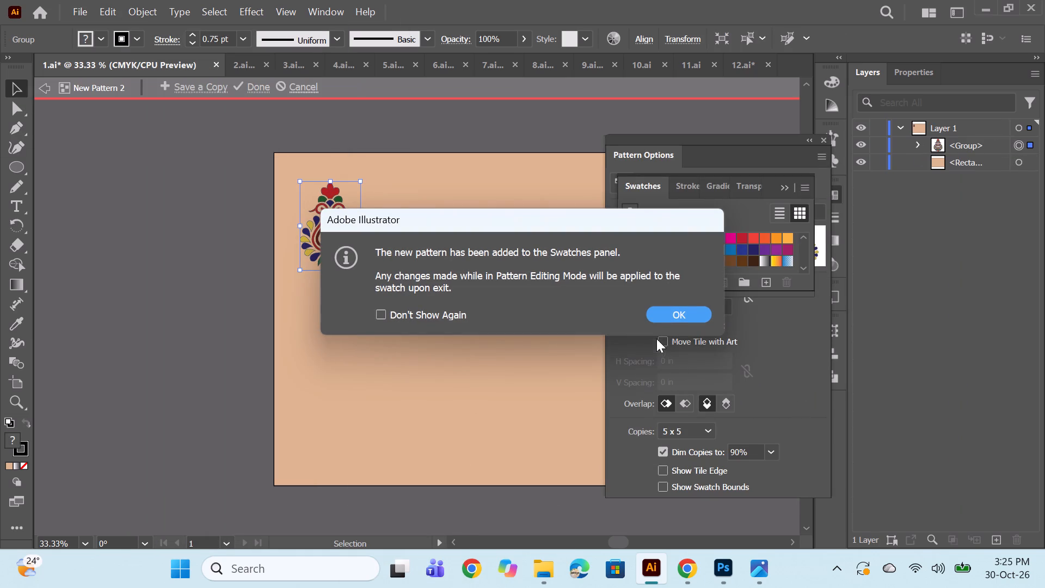
pyautogui.click(670, 315)
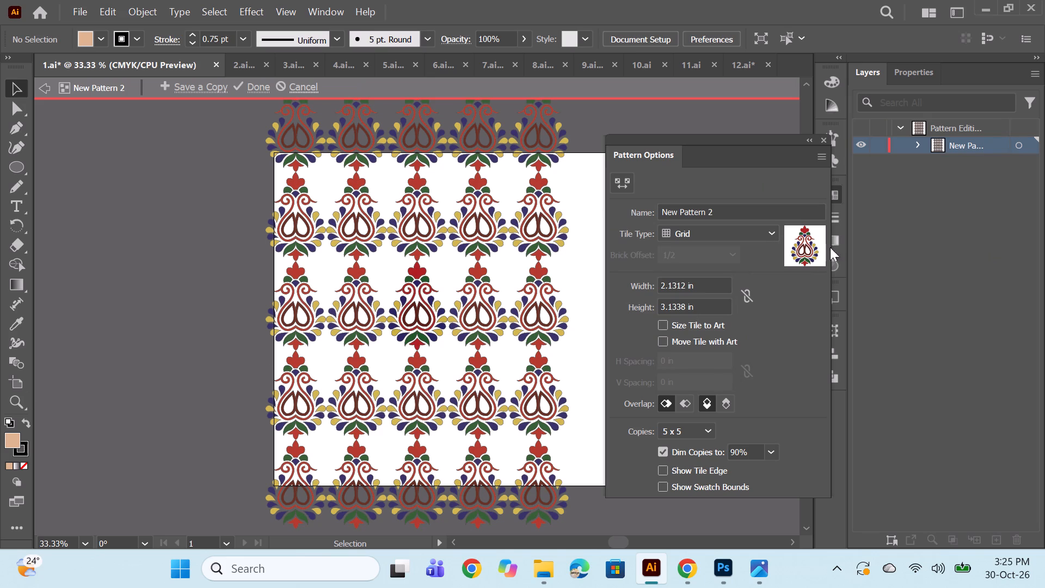
# Set the pattern's tile type to Brick by Column after trying Brick by Row.
pyautogui.click(765, 232)
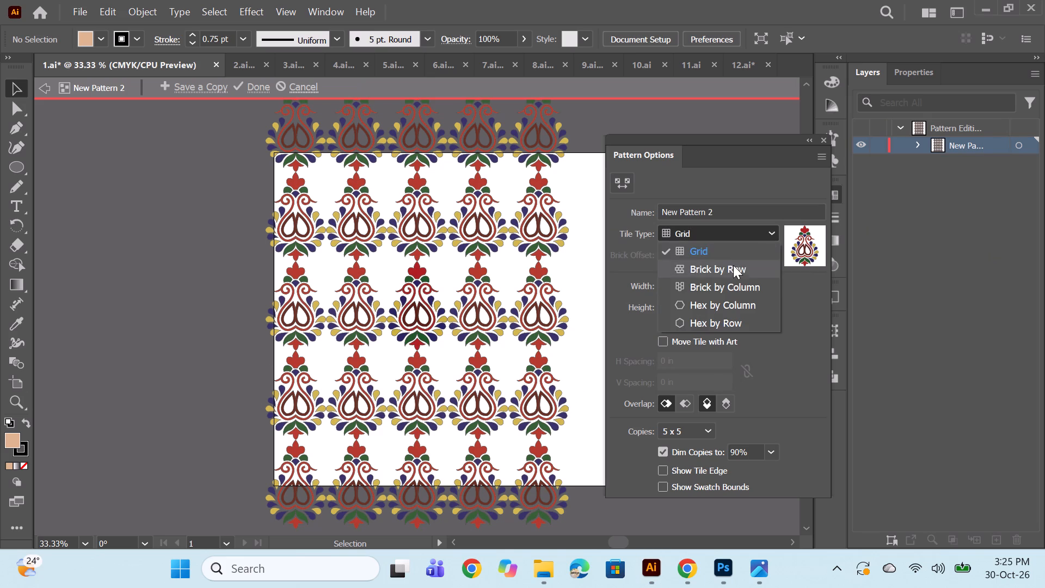
pyautogui.click(728, 270)
pyautogui.click(763, 229)
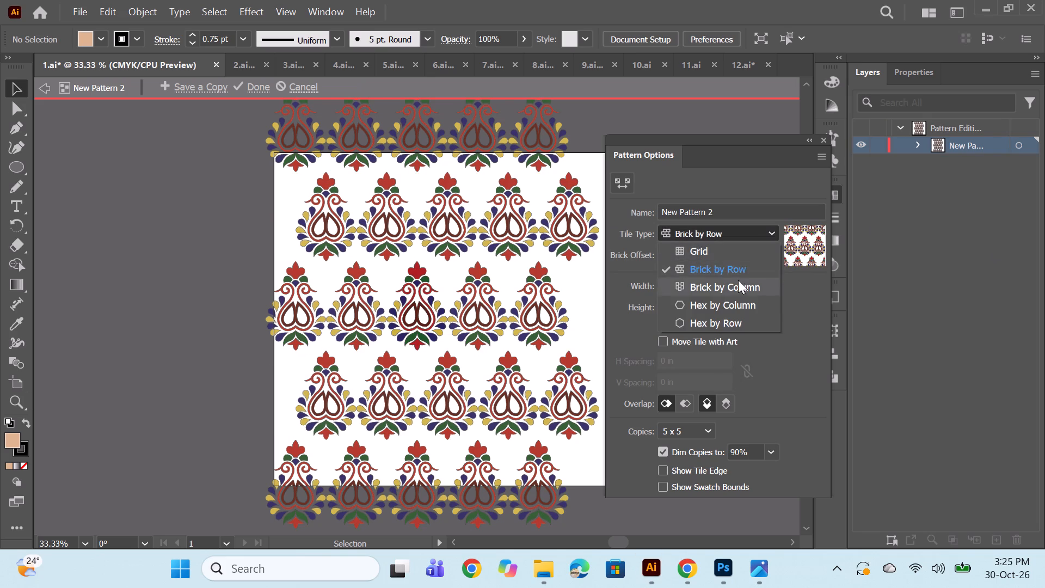
pyautogui.click(738, 280)
# Size the tile to the art, with horizontal spacing of 0.5 in and vertical spacing of 0.625 in.
pyautogui.click(663, 324)
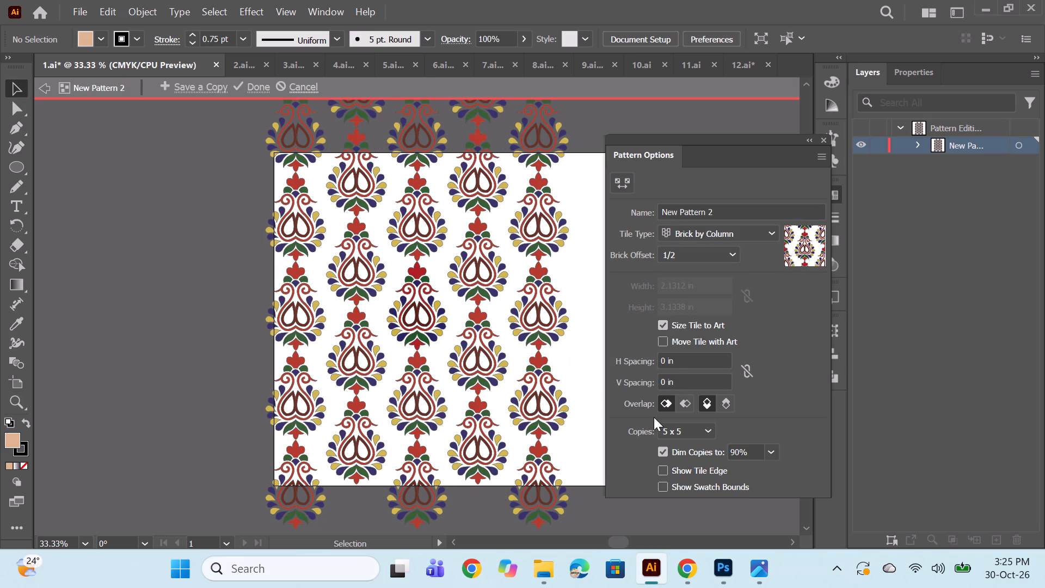
pyautogui.scroll(3, 673, 366)
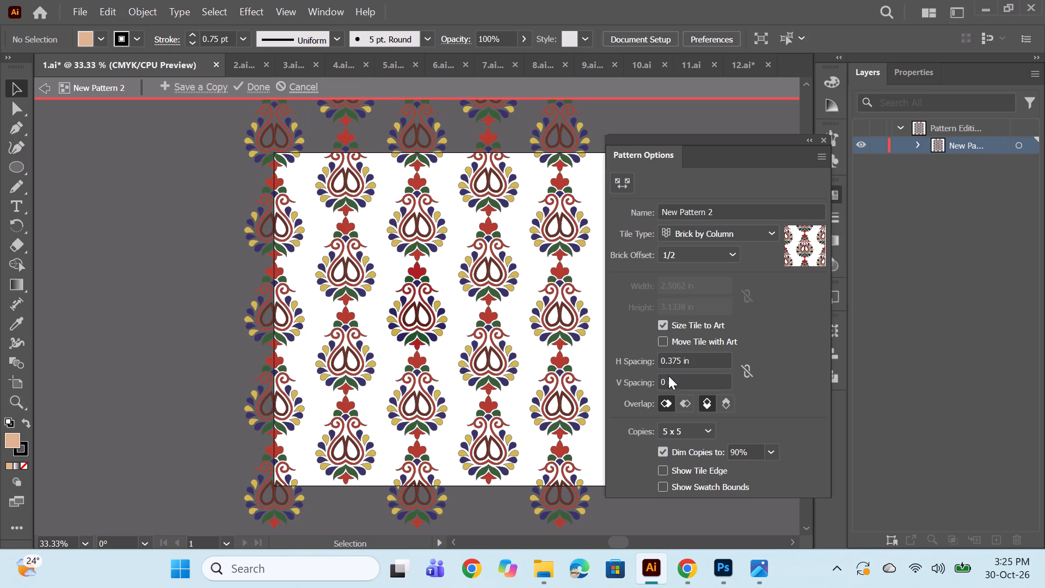
pyautogui.scroll(4, 669, 382)
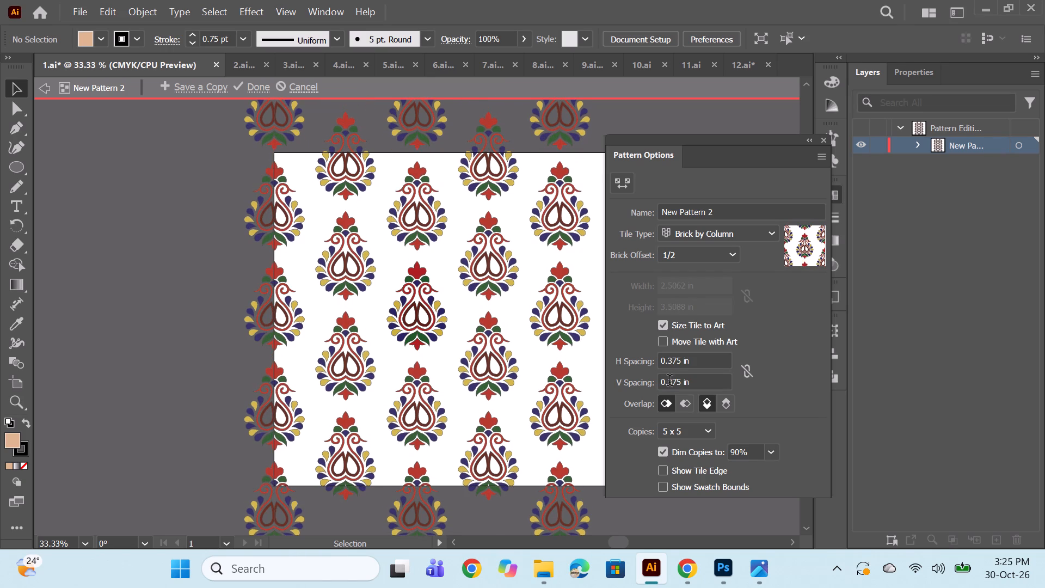
pyautogui.scroll(1, 678, 360)
pyautogui.scroll(-1, 678, 360)
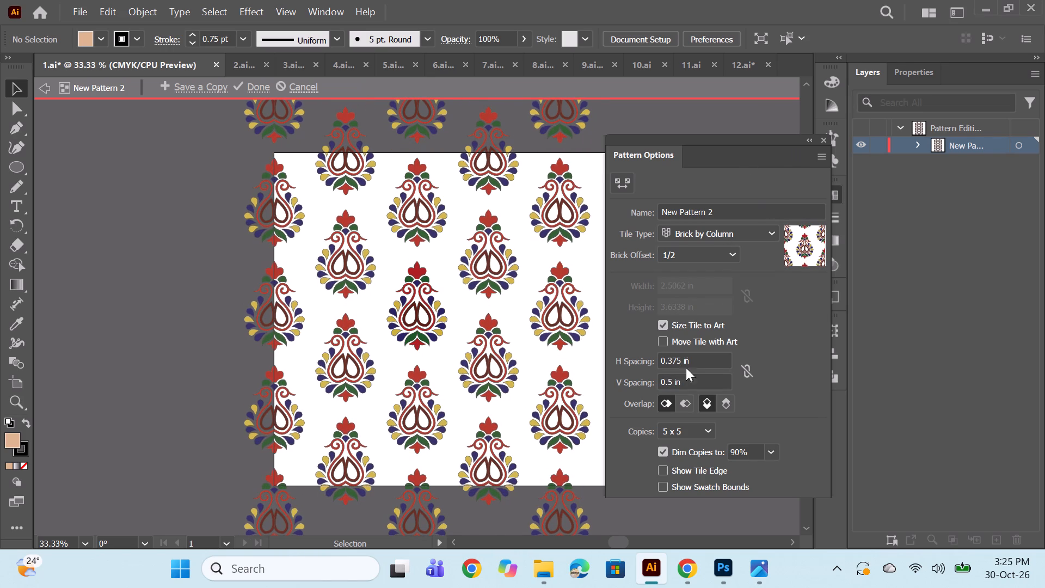
pyautogui.scroll(1, 676, 360)
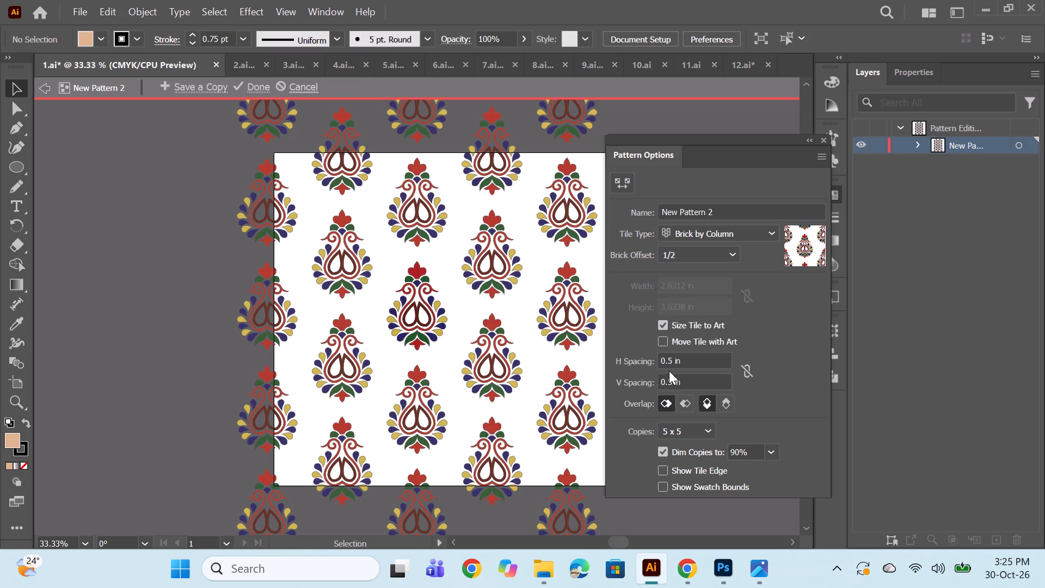
pyautogui.scroll(1, 665, 381)
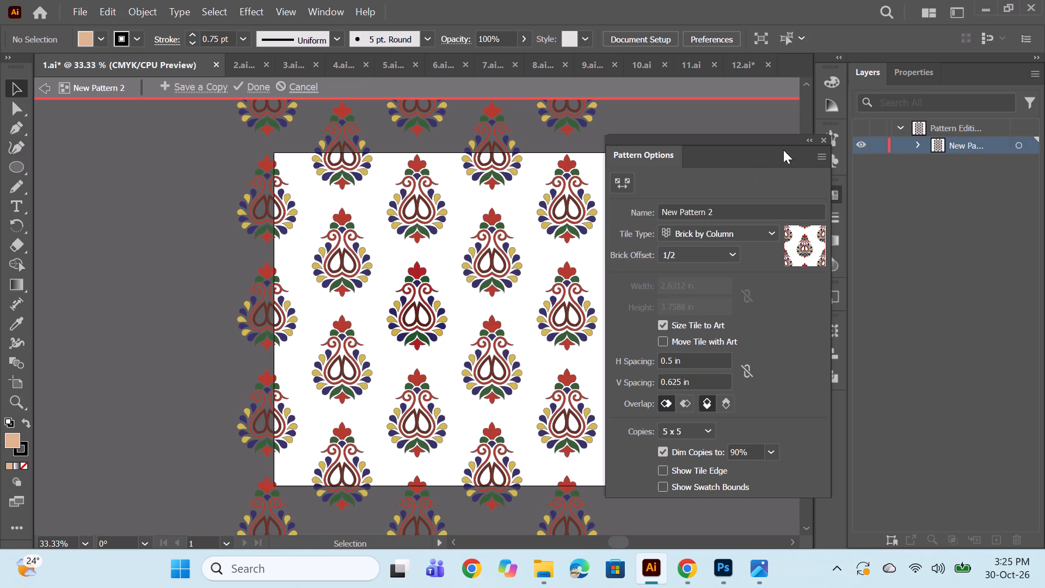
# Finish editing the pattern, return to the artboard and put away the pattern options and swatches.
pyautogui.click(807, 140)
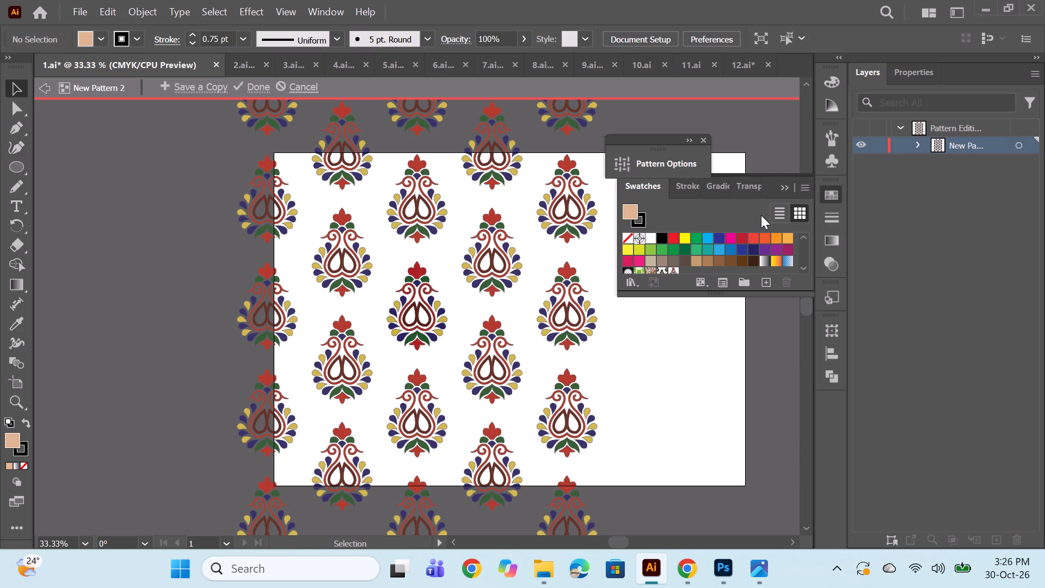
pyautogui.scroll(1, 711, 211)
pyautogui.click(245, 88)
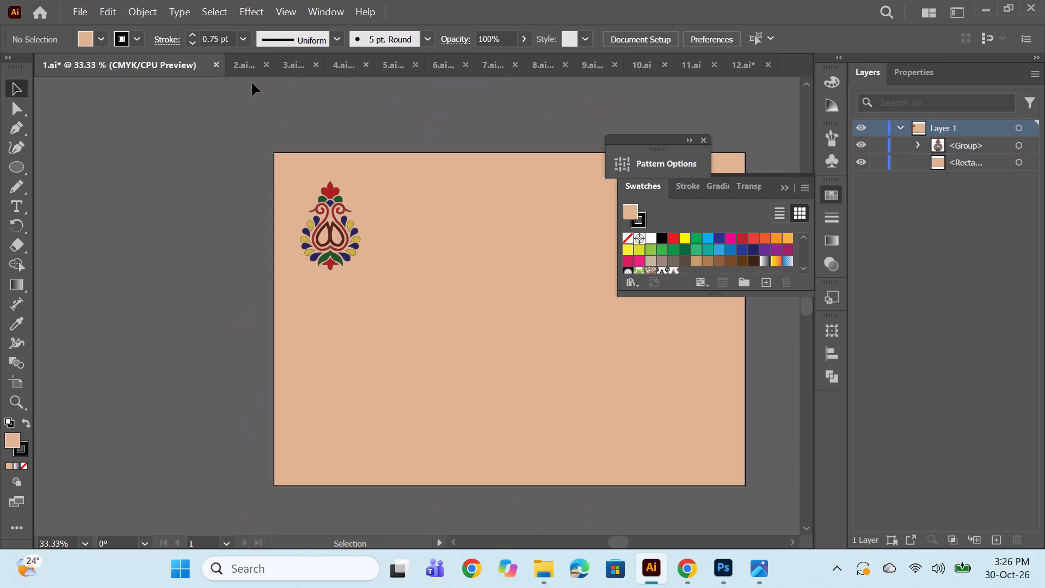
pyautogui.click(785, 186)
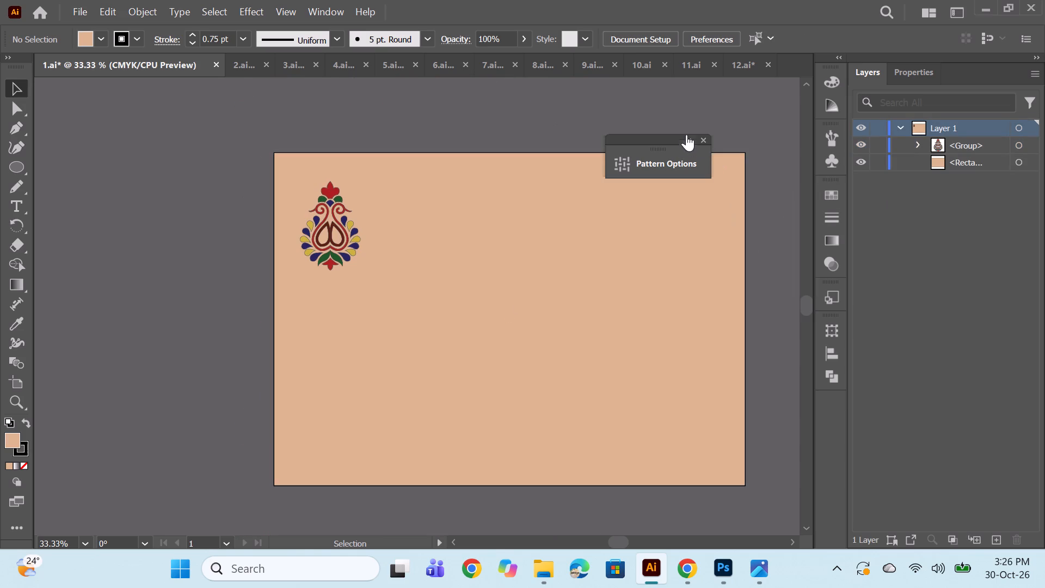
pyautogui.click(690, 136)
pyautogui.click(810, 146)
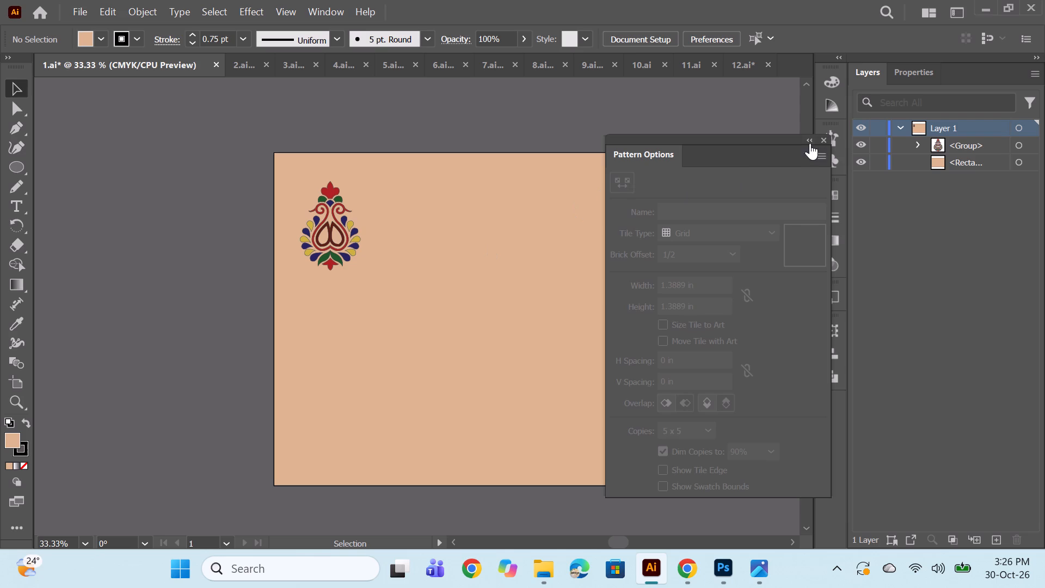
pyautogui.click(810, 143)
pyautogui.click(702, 142)
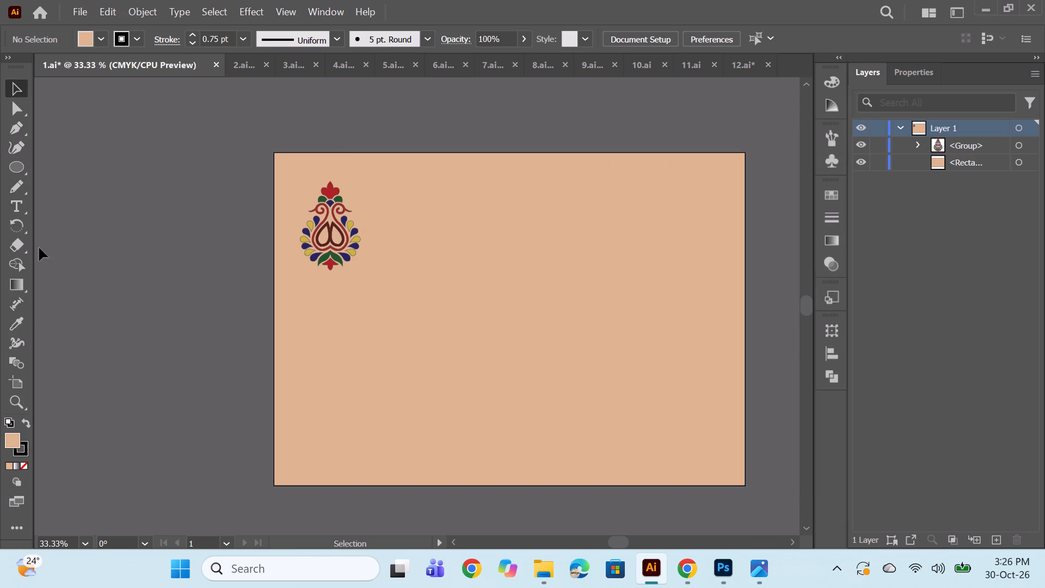
# Draw a rectangle that exactly covers the whole artboard, on top of the motif and the tan-peach background.
pyautogui.rightClick(24, 156)
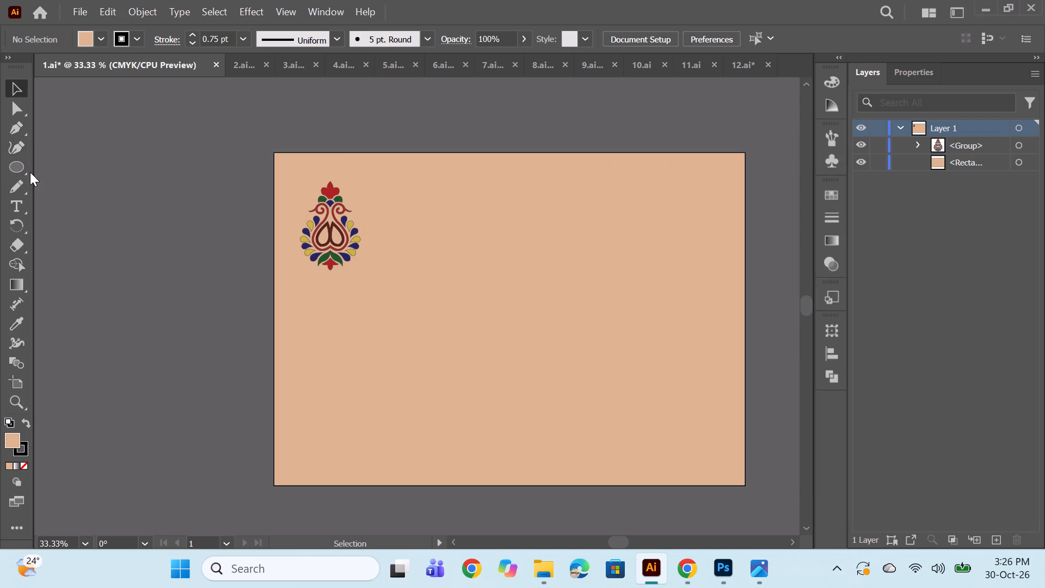
pyautogui.rightClick(26, 171)
pyautogui.click(64, 162)
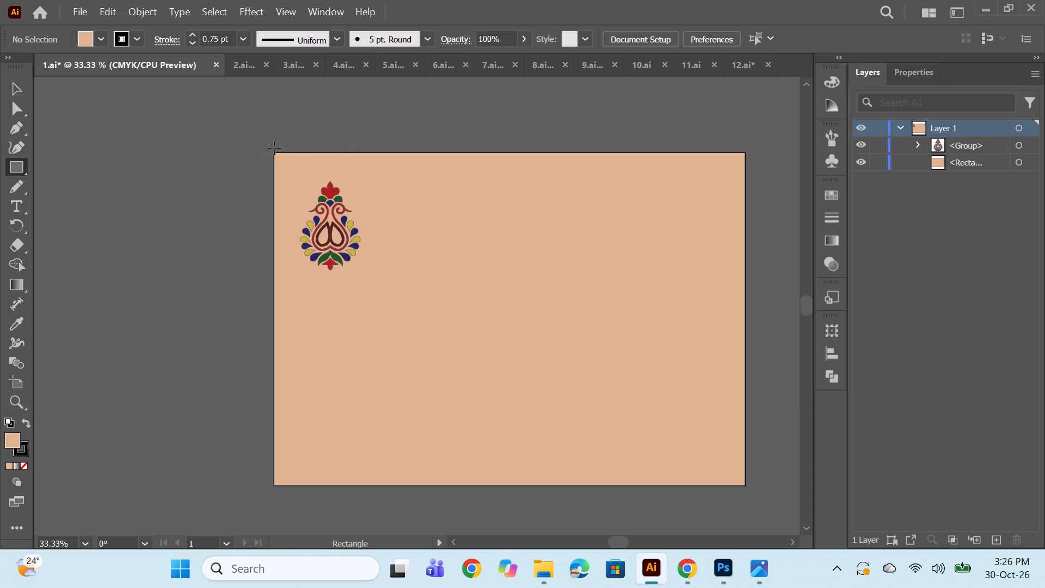
pyautogui.moveTo(274, 153); pyautogui.dragTo(704, 424)
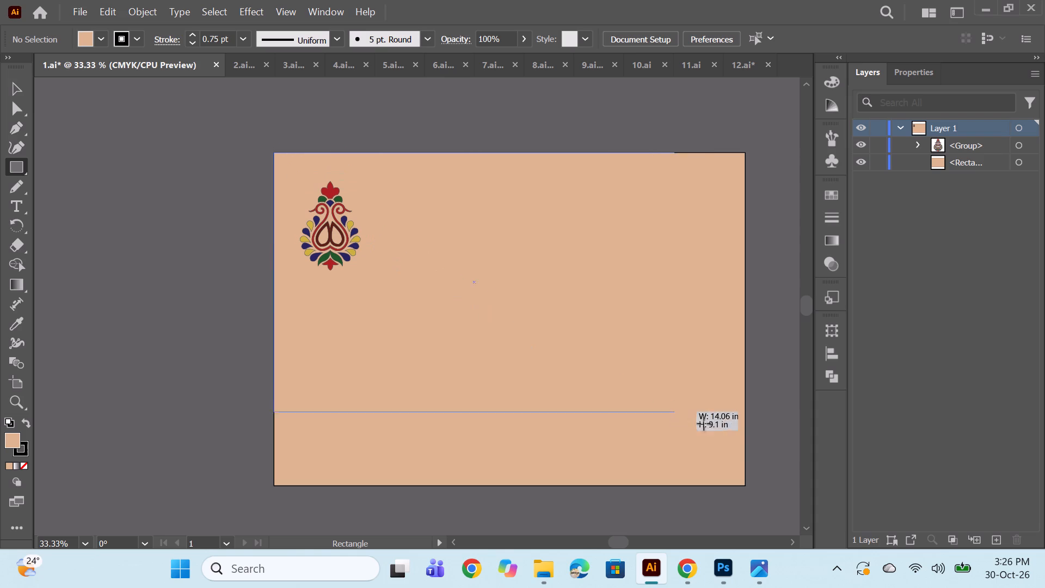
pyautogui.moveTo(704, 424); pyautogui.dragTo(748, 490)
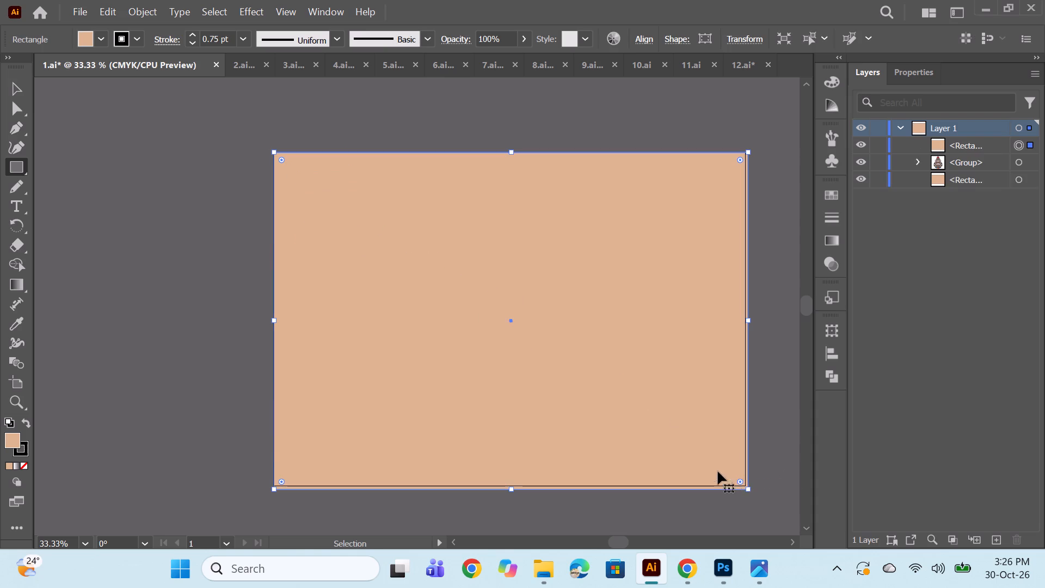
pyautogui.hotkey('ctrl', 'z')
pyautogui.moveTo(275, 152); pyautogui.dragTo(405, 269)
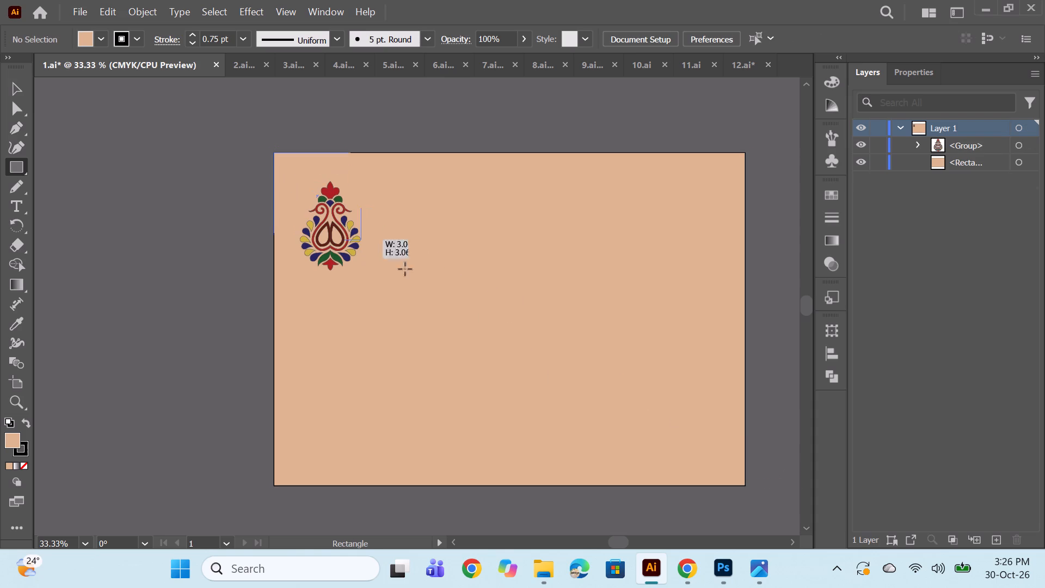
pyautogui.moveTo(405, 269); pyautogui.dragTo(743, 485)
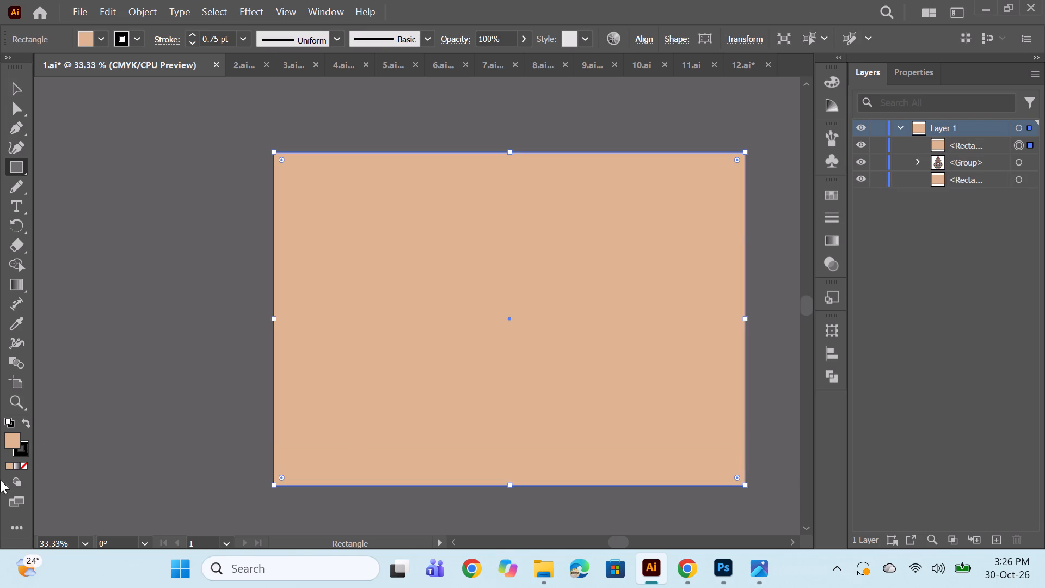
# Fill the new rectangle with the newly made motif pattern swatch.
pyautogui.click(837, 197)
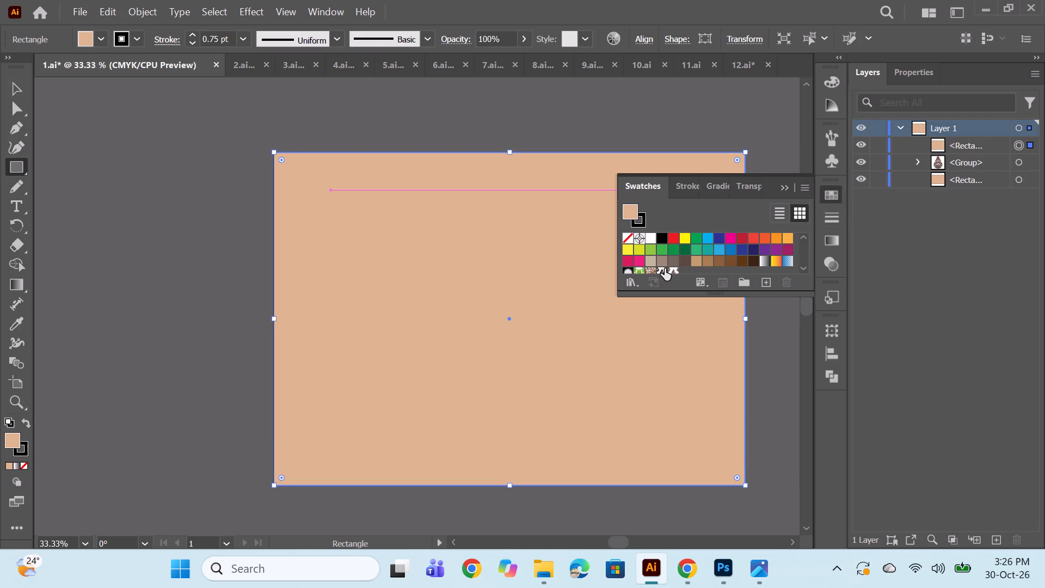
pyautogui.click(669, 269)
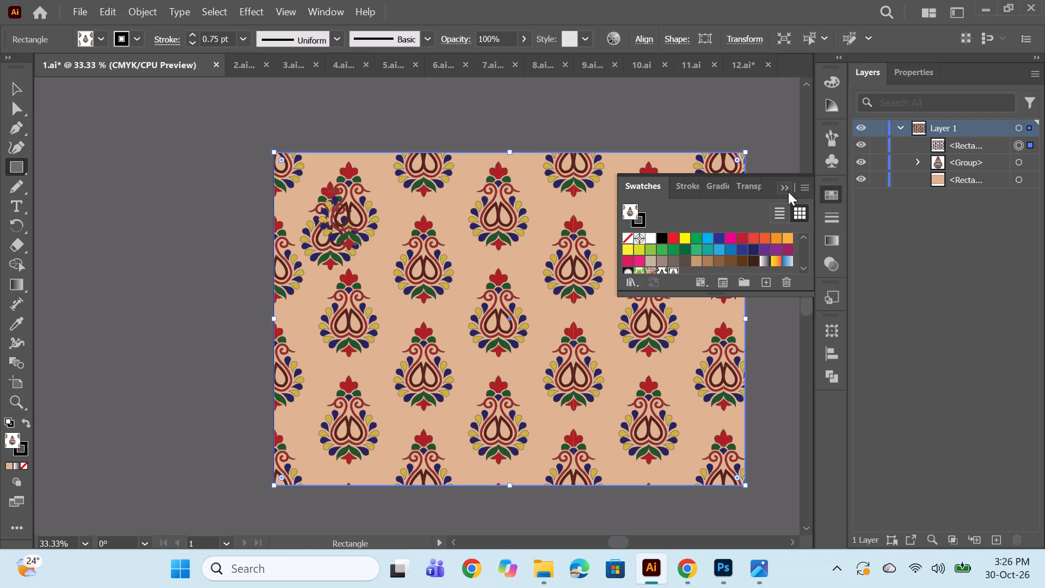
pyautogui.click(782, 186)
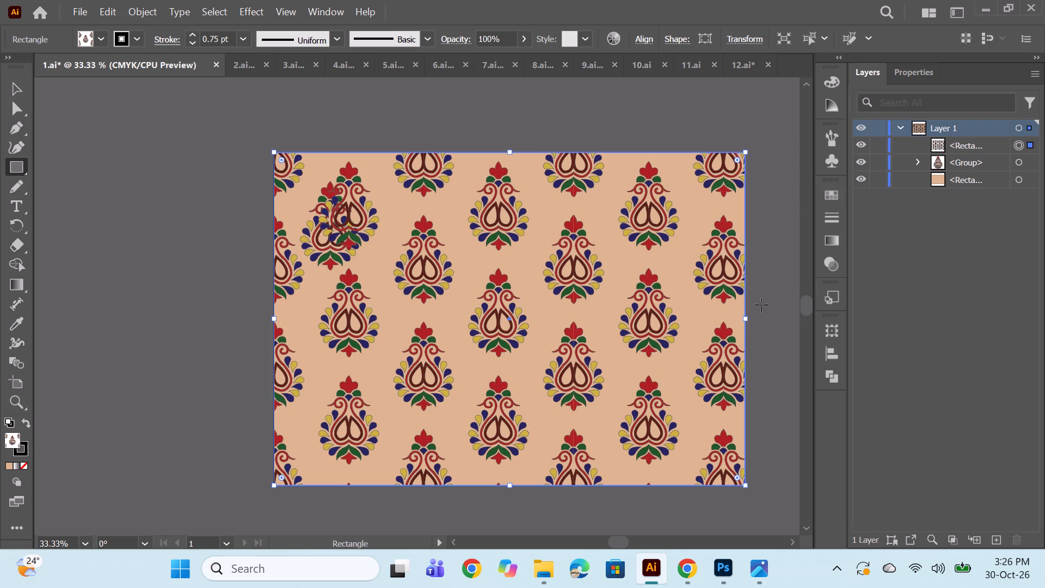
# Examine the repeating motif pattern across the whole tan-peach artboard with nothing selected.
pyautogui.press('space')
pyautogui.press('space')
pyautogui.press('space')
pyautogui.press('space')
pyautogui.press('space')
pyautogui.press('space')
pyautogui.press('space')
pyautogui.press('space')
pyautogui.press('space')
pyautogui.press('space')
pyautogui.press('space')
pyautogui.press('space')
pyautogui.press('space')
pyautogui.press('space')
pyautogui.press('space')
pyautogui.press('space')
pyautogui.press('space')
pyautogui.press('space')
pyautogui.press('space')
pyautogui.press('space')
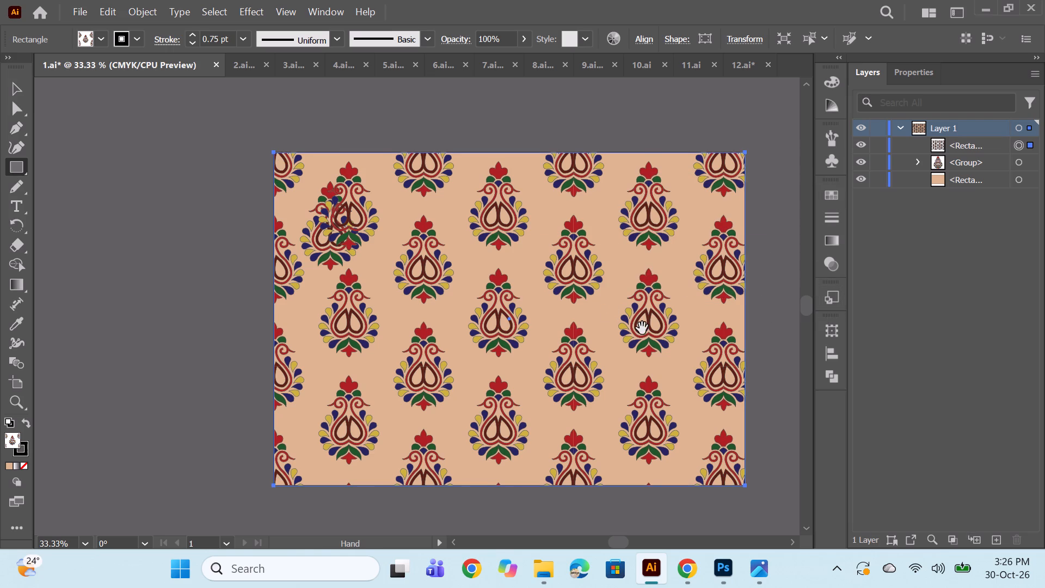
pyautogui.moveTo(642, 328); pyautogui.dragTo(575, 318)
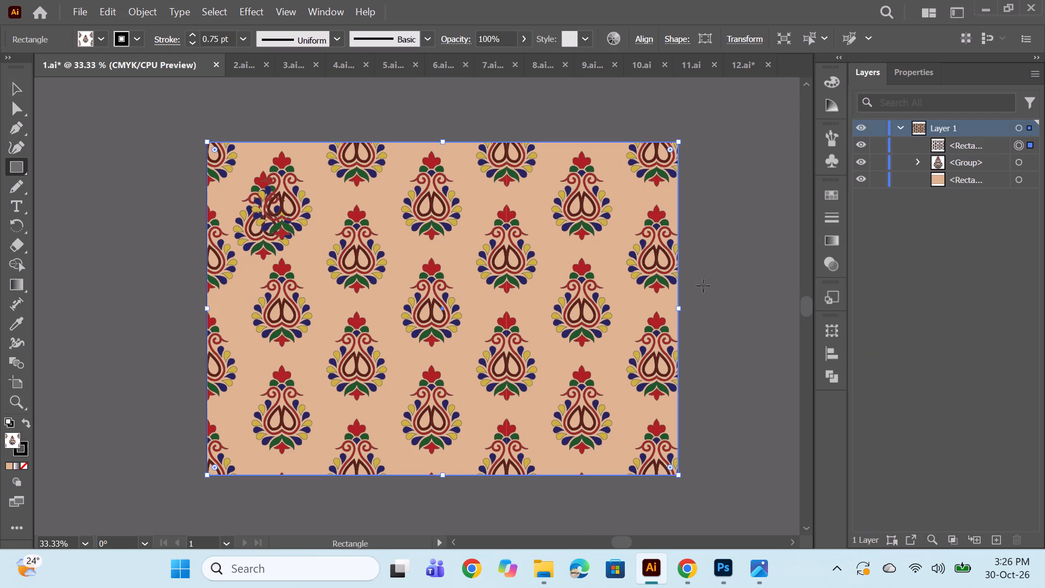
pyautogui.keyDown('ctrl'); pyautogui.click(717, 286); pyautogui.keyUp('ctrl')
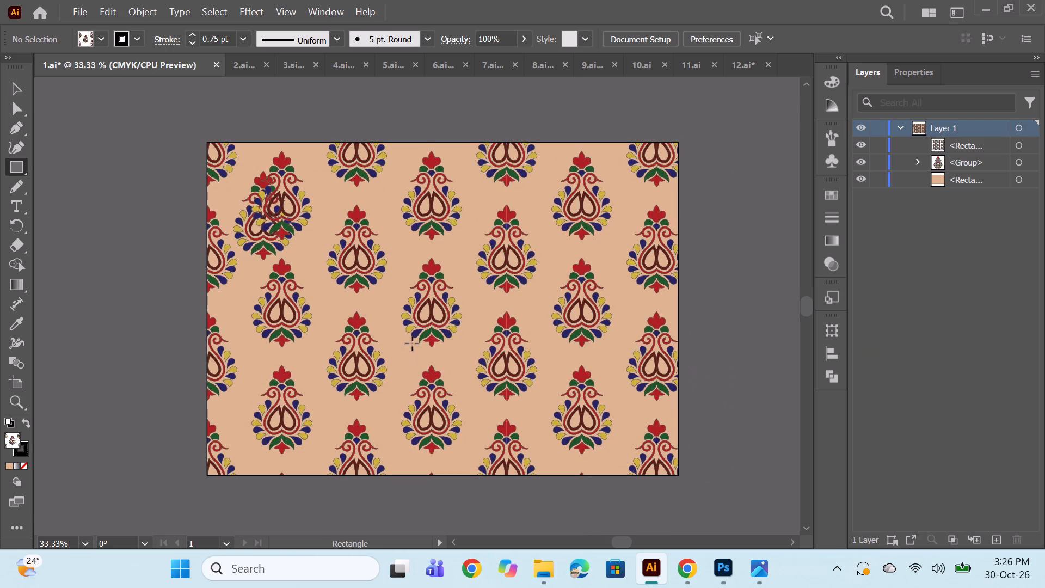
pyautogui.scroll(1, 412, 343)
pyautogui.scroll(-3, 412, 343)
pyautogui.scroll(1, 412, 343)
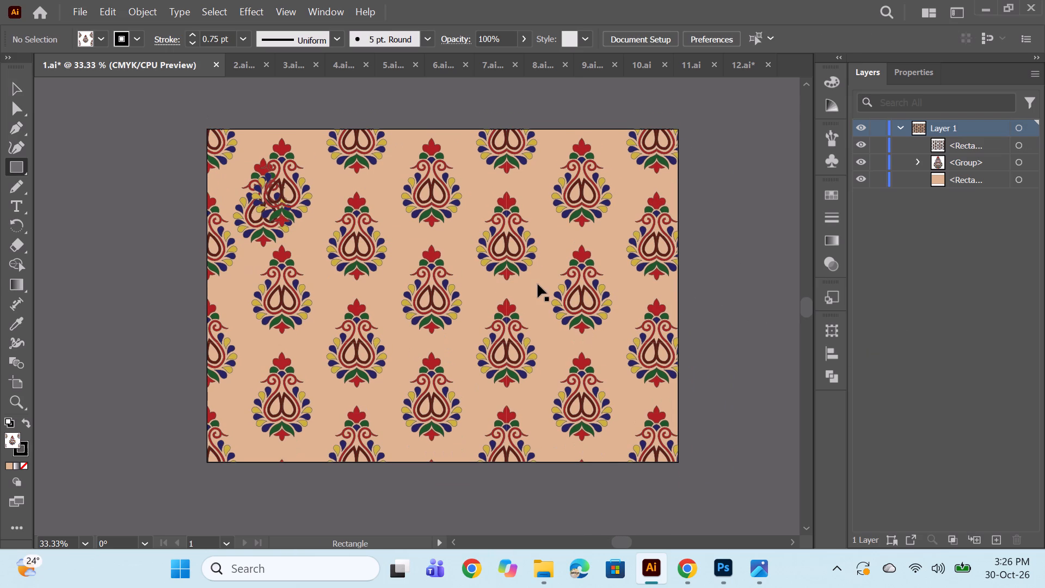
# Save 1.ai with the pattern-filled rectangle.
pyautogui.hotkey('ctrl', 's')
pyautogui.hotkey('ctrl', 's')
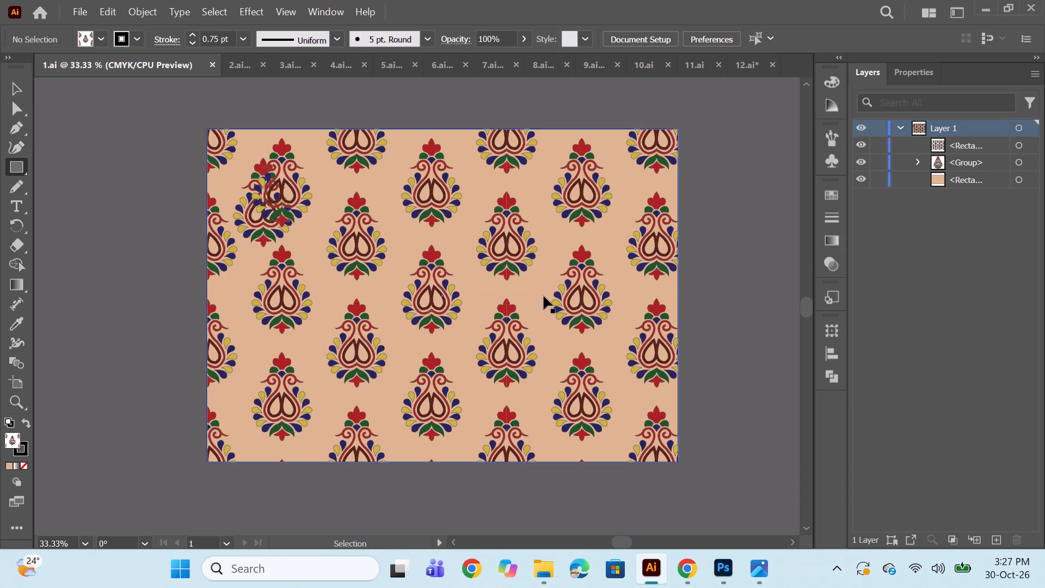
pyautogui.hotkey('ctrl', 's')
pyautogui.hotkey('ctrl', 's')
pyautogui.hotkey('ctrl', 's')
pyautogui.hotkey('ctrl', 's')
pyautogui.hotkey('ctrl', 's')
pyautogui.hotkey('ctrl', 's')
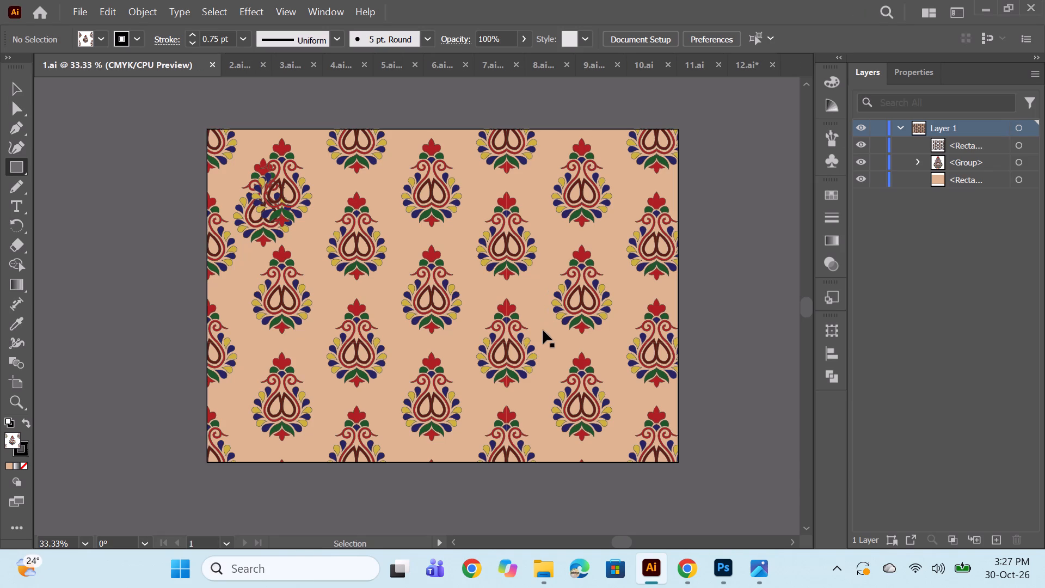
pyautogui.hotkey('ctrl', 's')
# Check 2.ai for comparison, then hide the original motif group in 1.ai and save the file.
pyautogui.click(239, 62)
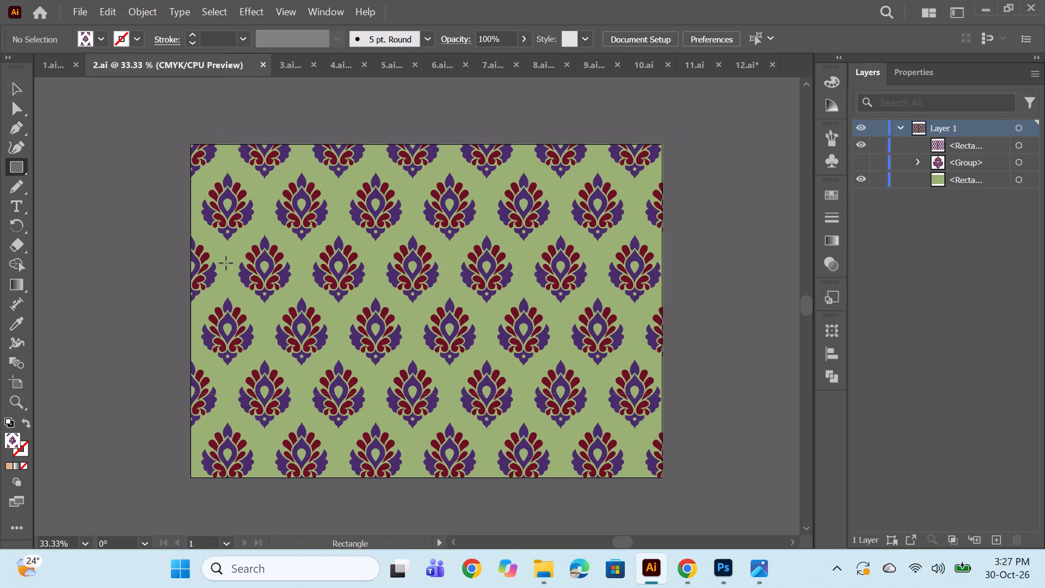
pyautogui.click(50, 58)
pyautogui.click(863, 160)
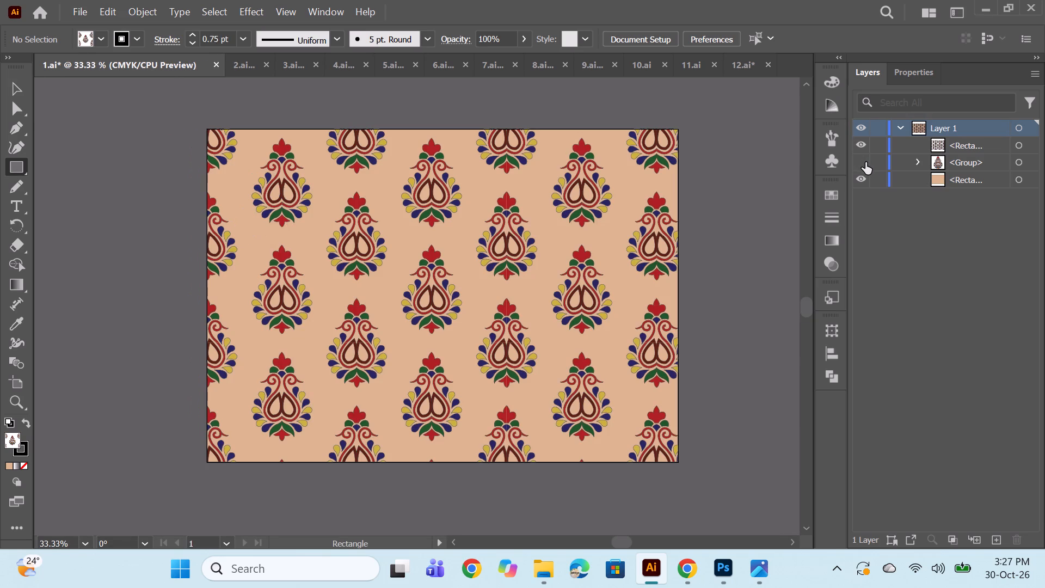
pyautogui.hotkey('ctrl', 's')
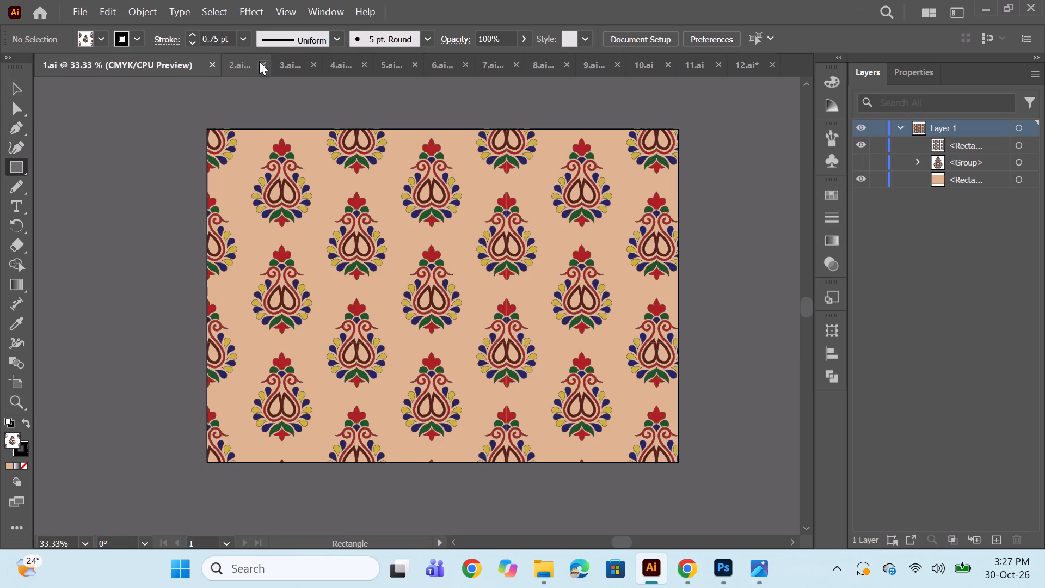
# In 2.ai, show the original purple and maroon motif group and hide the pattern-filled rectangle.
pyautogui.click(233, 65)
pyautogui.keyDown('alt'); pyautogui.scroll(4, 293, 211); pyautogui.keyUp('alt')
pyautogui.keyDown('alt'); pyautogui.scroll(-1, 224, 203); pyautogui.keyUp('alt')
pyautogui.scroll(5, 204, 203)
pyautogui.keyDown('alt'); pyautogui.scroll(-2, 331, 209); pyautogui.keyUp('alt')
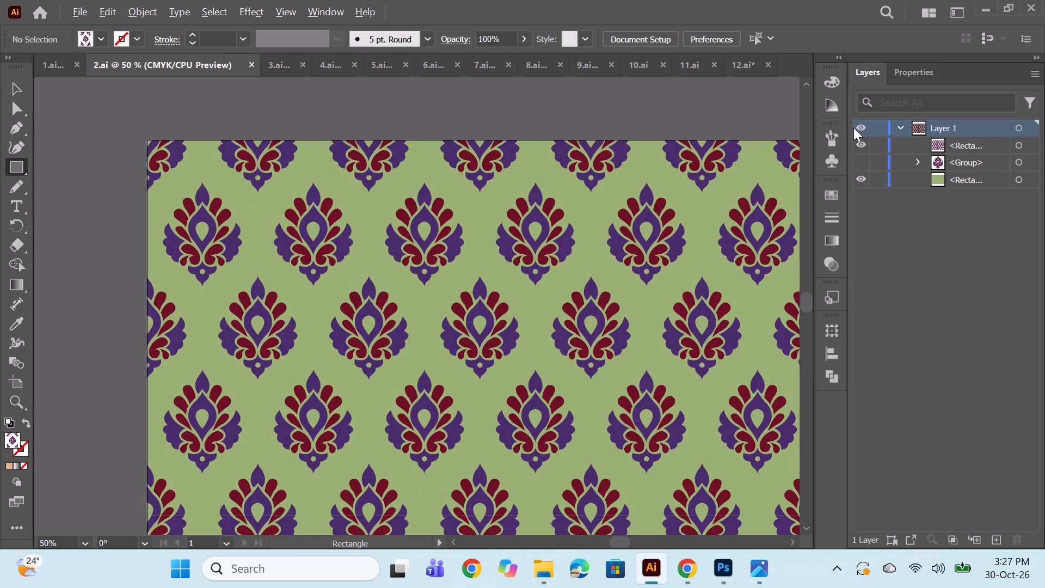
pyautogui.click(859, 162)
pyautogui.click(858, 147)
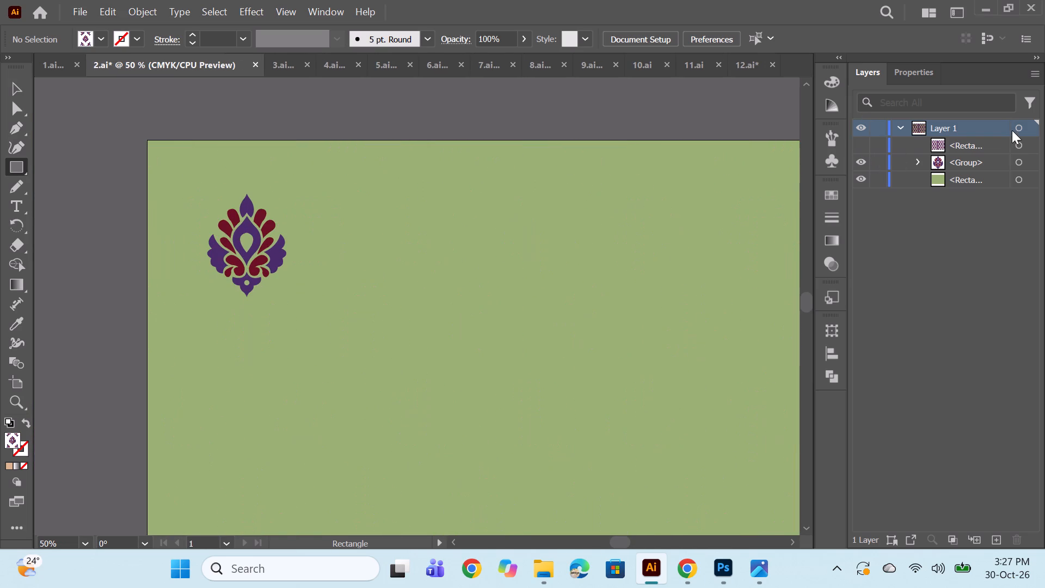
# Delete the pattern-filled rectangle from 2.ai, leaving the motif group and the green background rectangle.
pyautogui.click(1021, 151)
pyautogui.click(1019, 149)
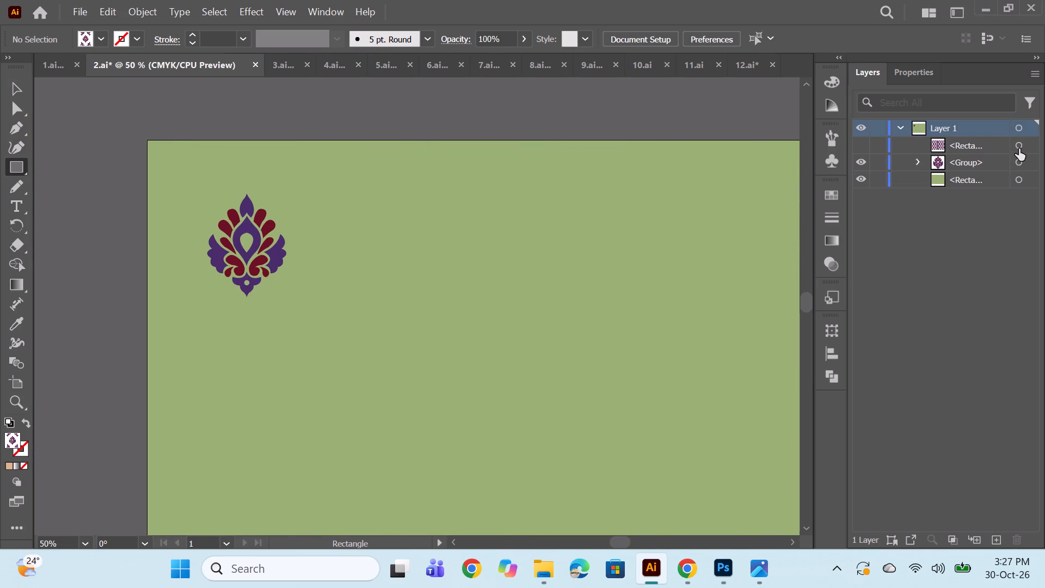
pyautogui.click(1018, 149)
pyautogui.click(865, 144)
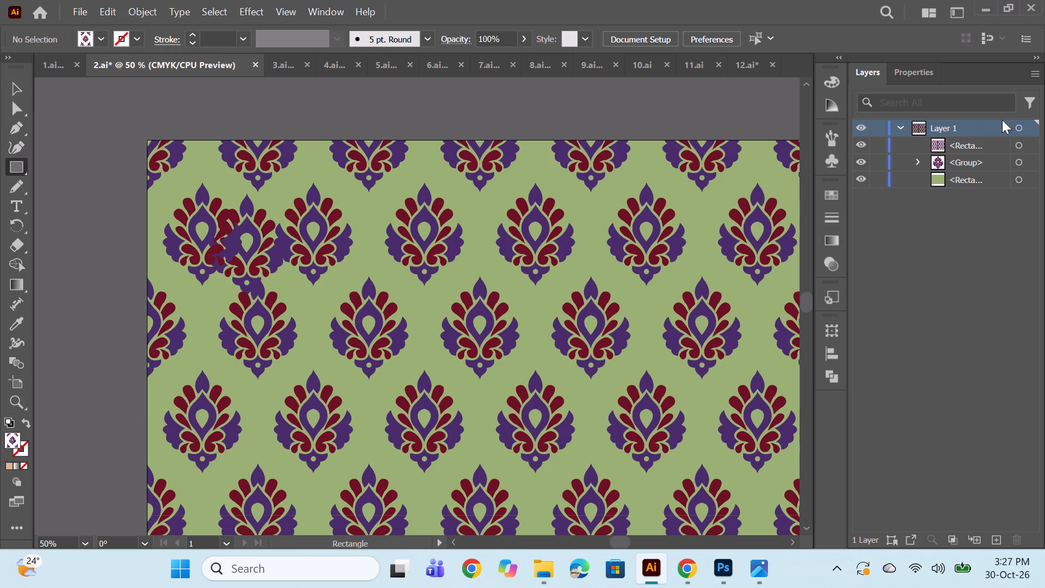
pyautogui.click(1022, 143)
pyautogui.press('BackSpace')
# Expand the motif group into its individual paths and check the motif colours in 1.ai for reference.
pyautogui.click(1021, 142)
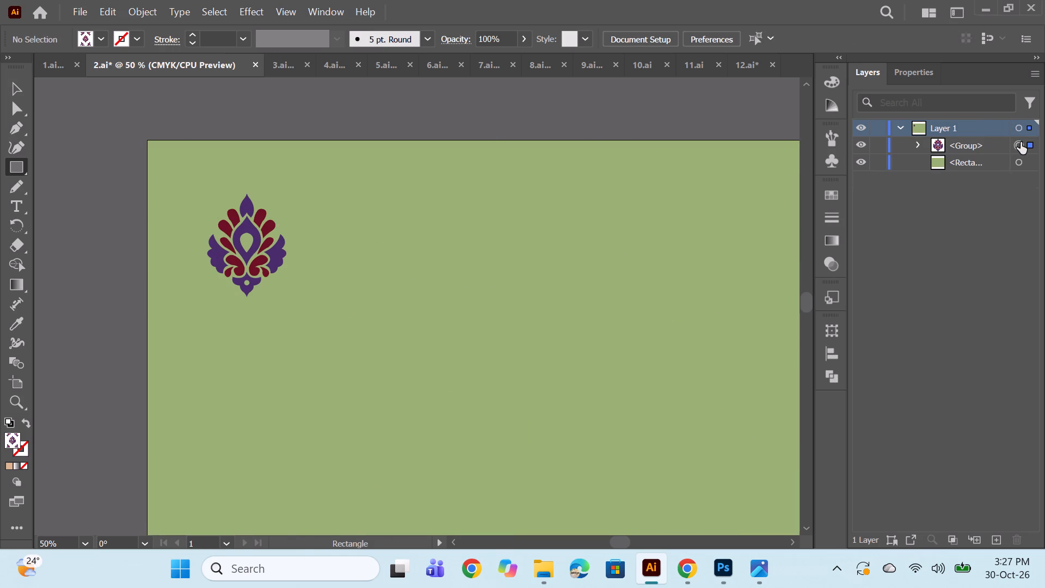
pyautogui.click(921, 146)
pyautogui.scroll(-6, 957, 188)
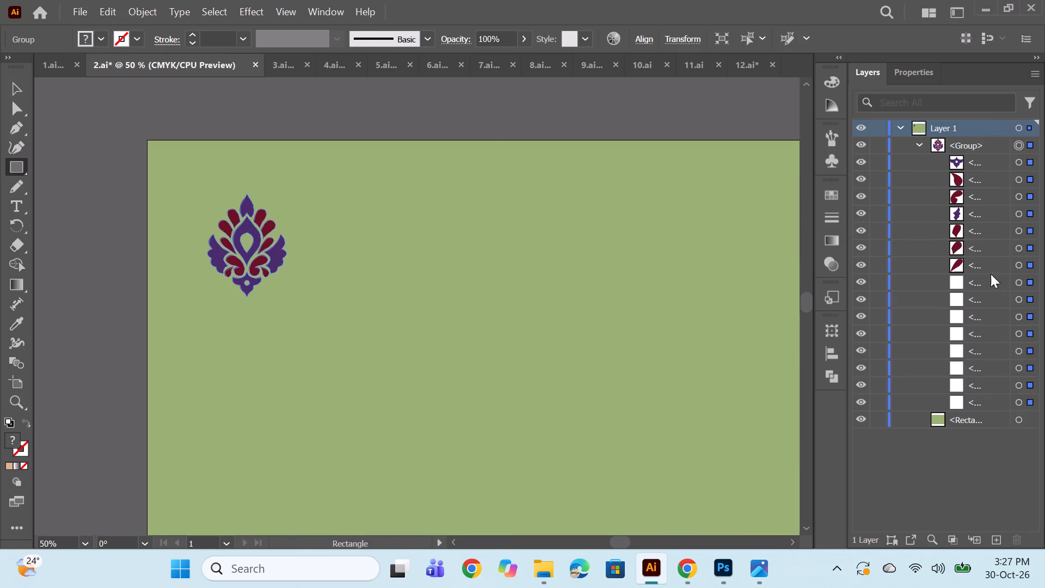
pyautogui.click(1021, 399)
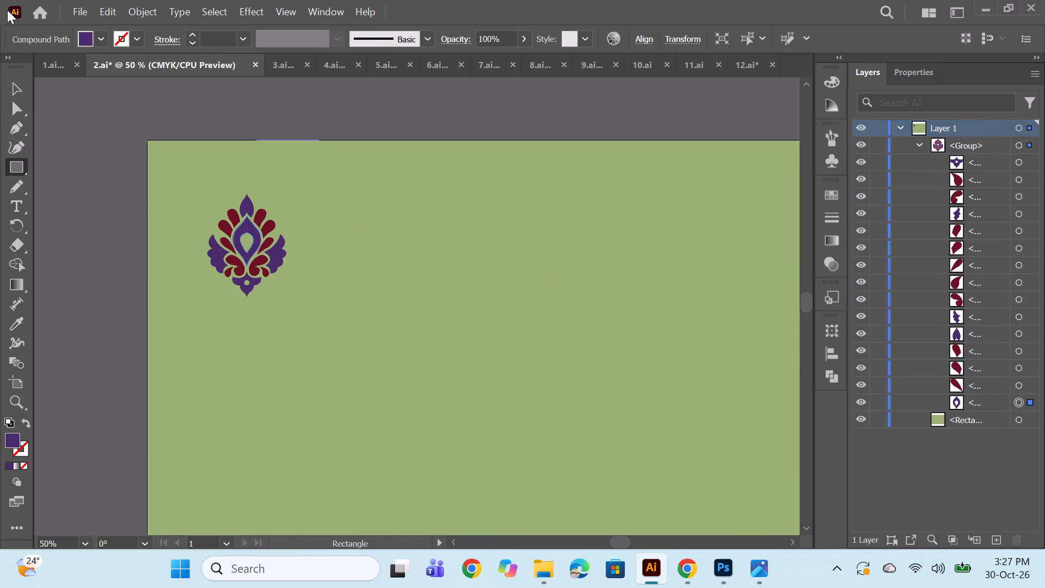
pyautogui.click(58, 69)
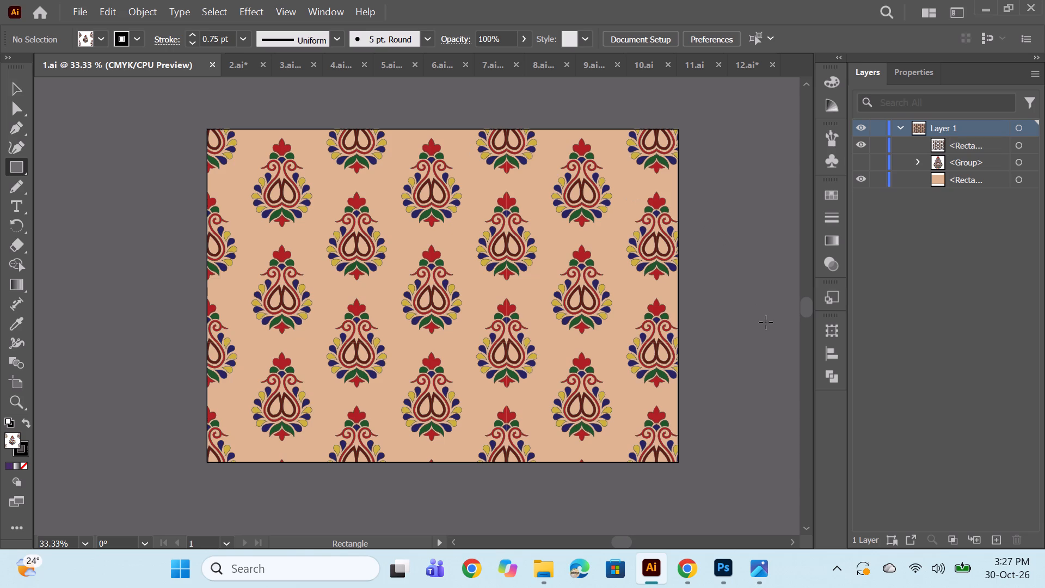
pyautogui.click(233, 69)
pyautogui.scroll(-3, 1011, 200)
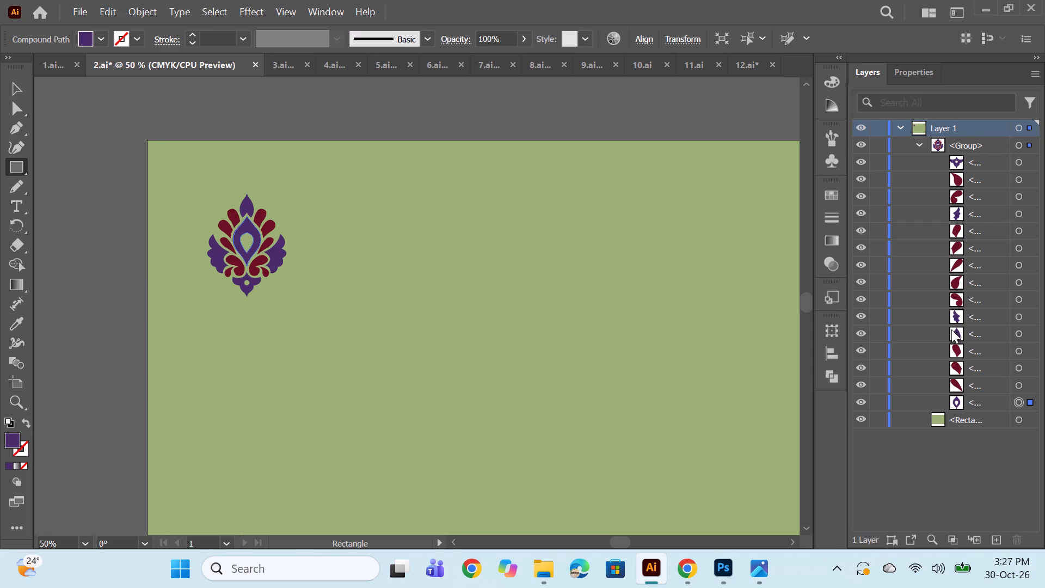
# Recolour the narrow inner leaf on the motif's left side dark green, 1D5B10.
pyautogui.click(1021, 382)
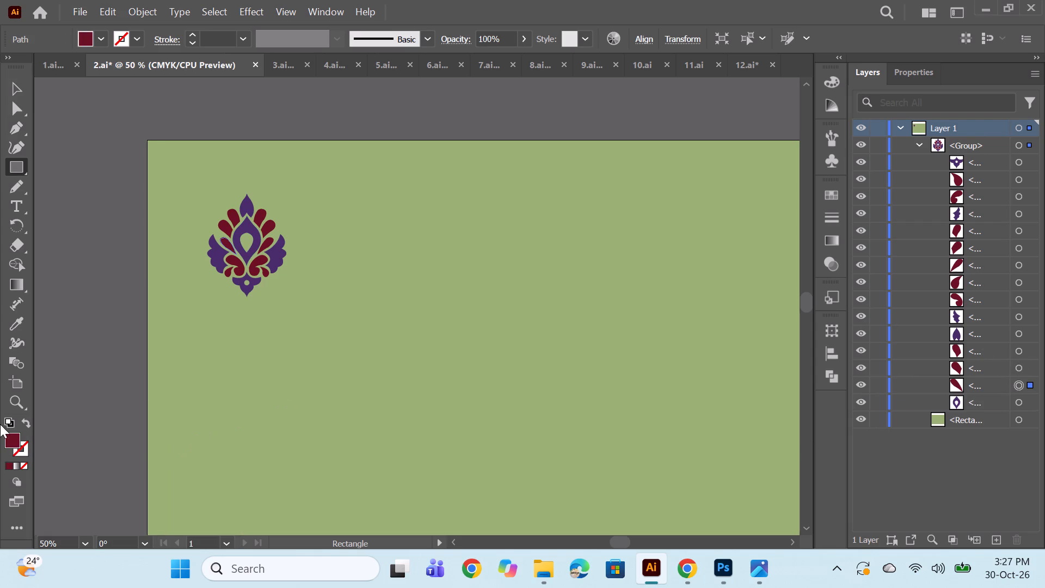
pyautogui.doubleClick(11, 442)
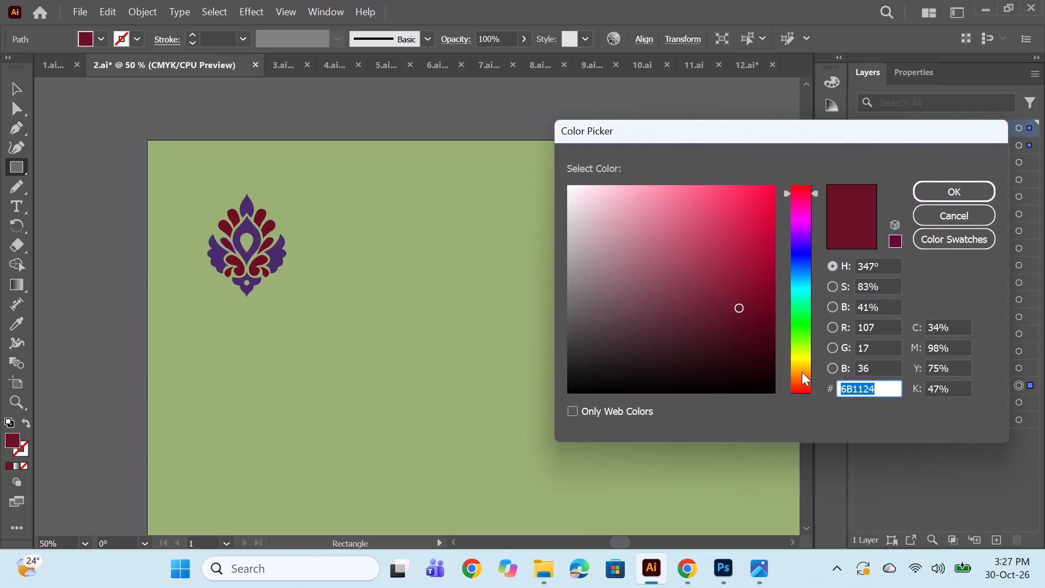
pyautogui.click(802, 372)
pyautogui.click(805, 339)
pyautogui.click(805, 323)
pyautogui.click(802, 329)
pyautogui.click(742, 329)
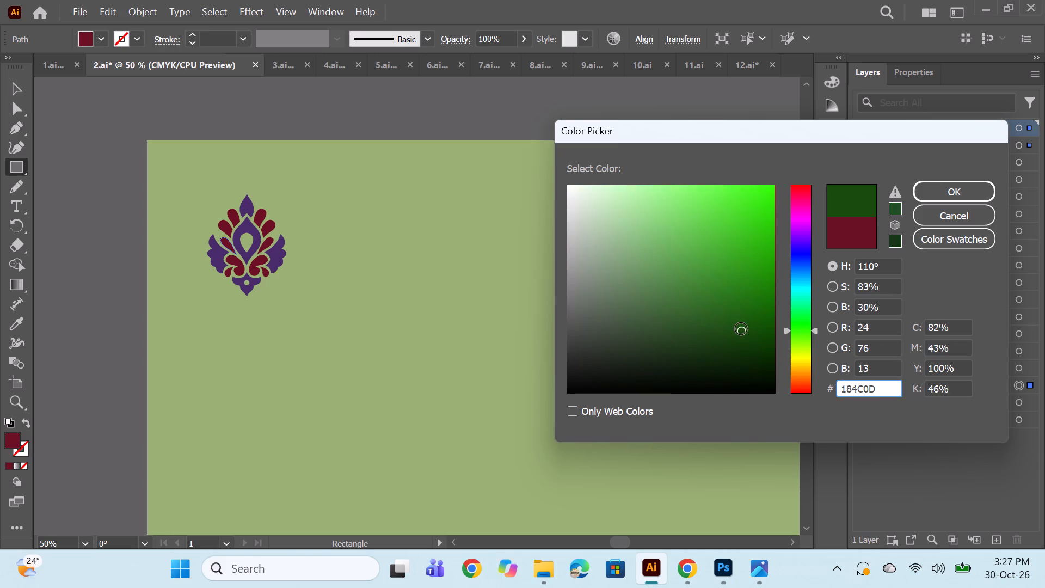
pyautogui.click(731, 324)
pyautogui.click(742, 317)
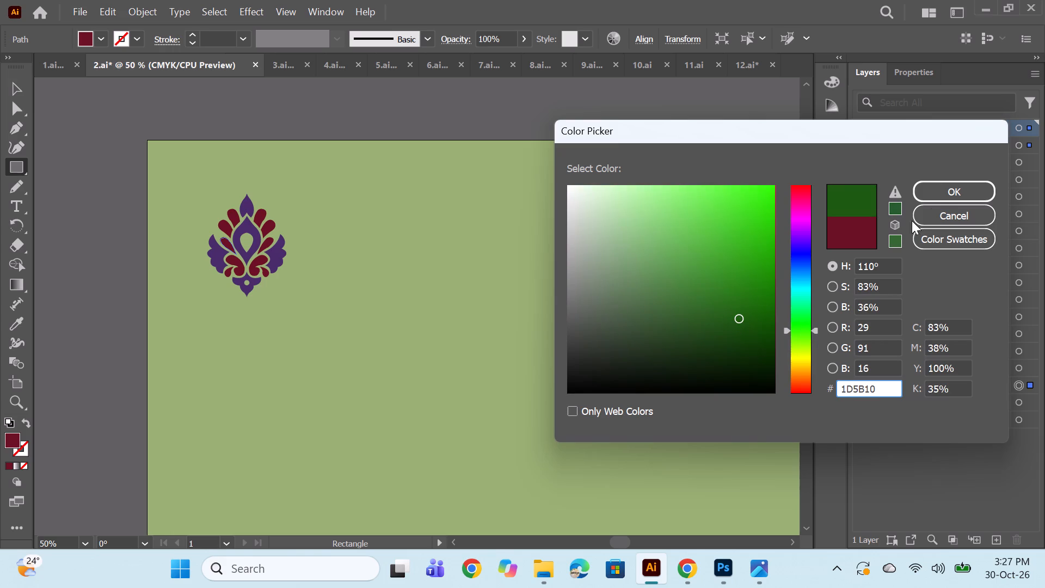
pyautogui.click(939, 195)
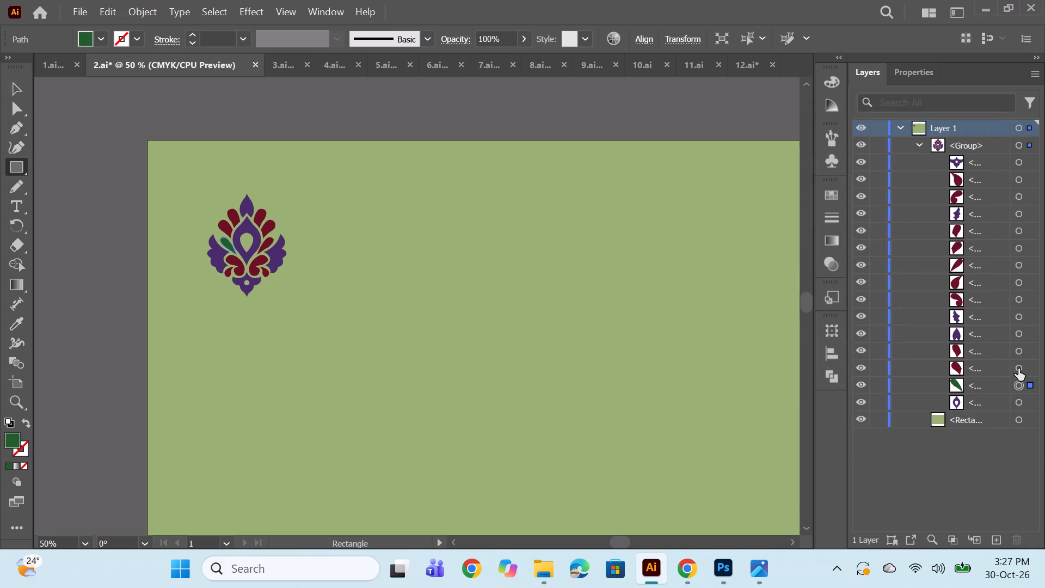
# Match the motif's upper-left petal beside the top bud to the dark green leaf using the Eyedropper.
pyautogui.click(1018, 369)
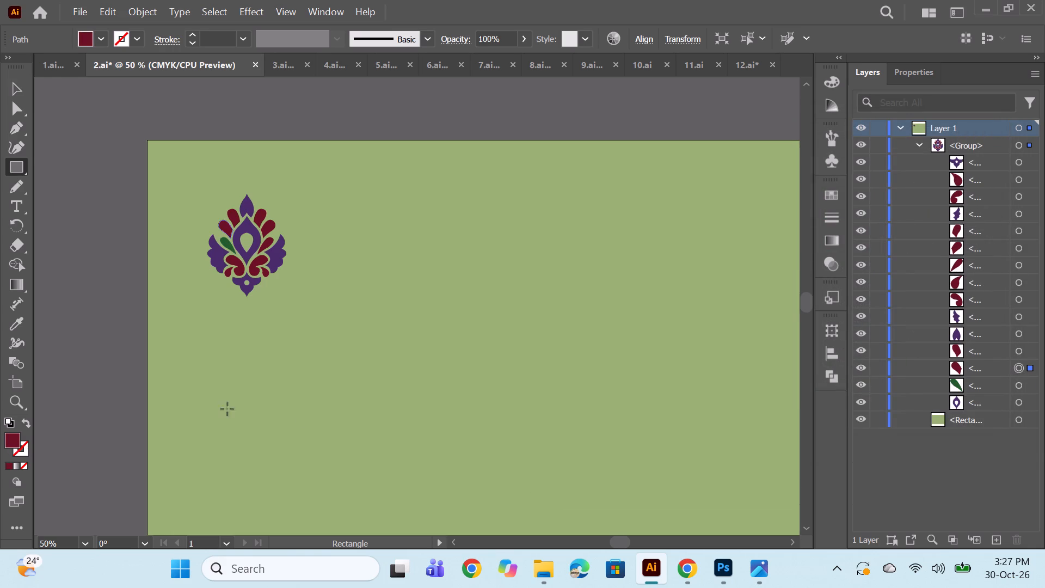
pyautogui.click(1019, 352)
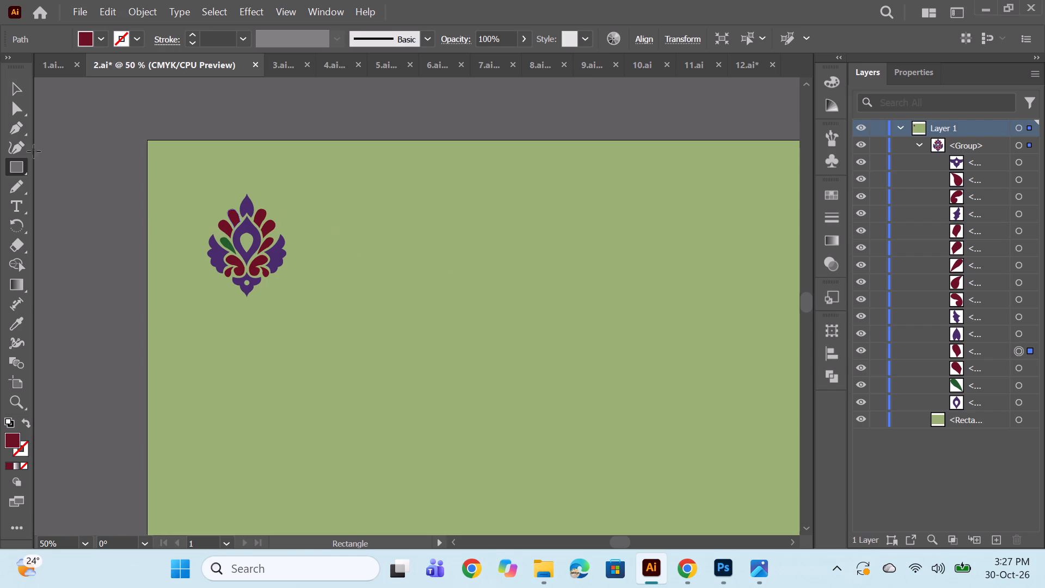
pyautogui.click(15, 315)
pyautogui.click(223, 244)
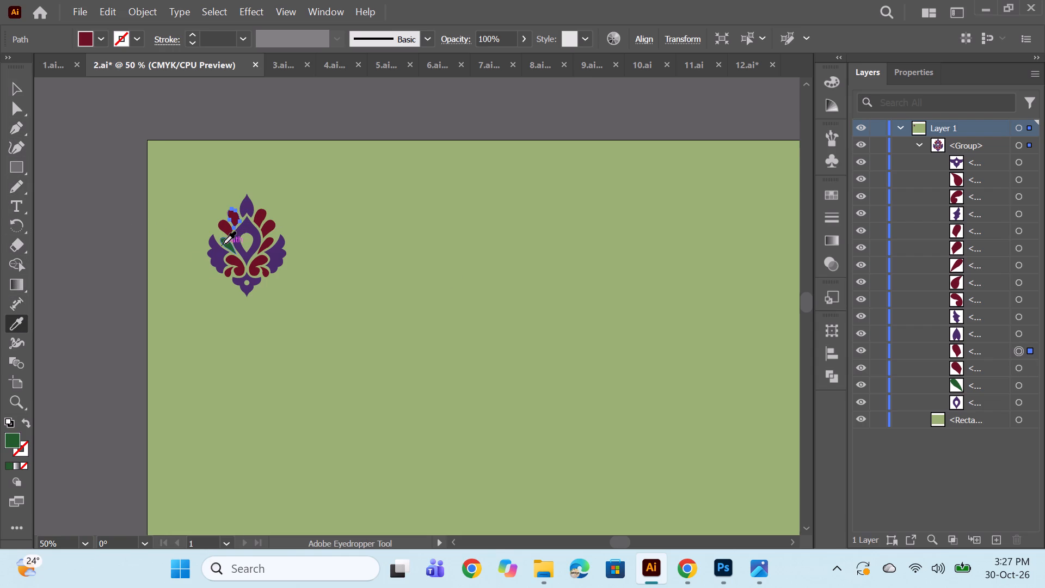
# Recolour the purple bud at the top of the motif red, A00E16.
pyautogui.click(1017, 331)
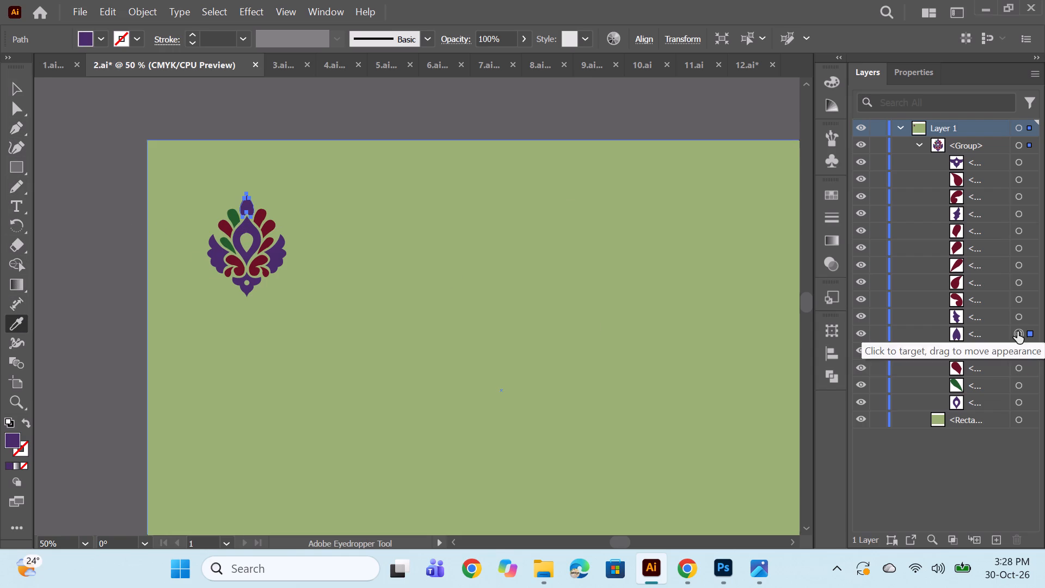
pyautogui.doubleClick(14, 438)
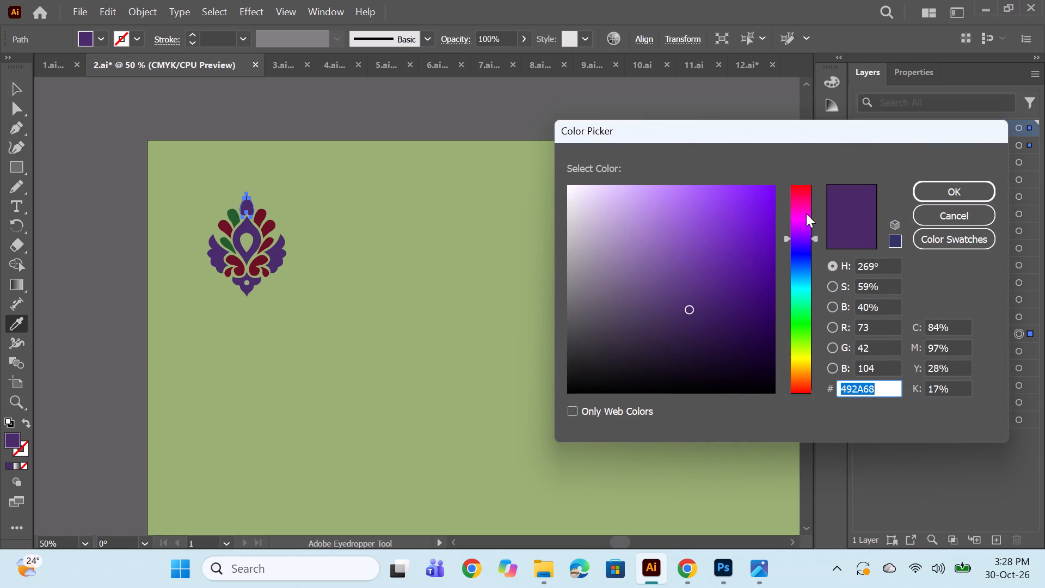
pyautogui.click(800, 189)
pyautogui.click(801, 186)
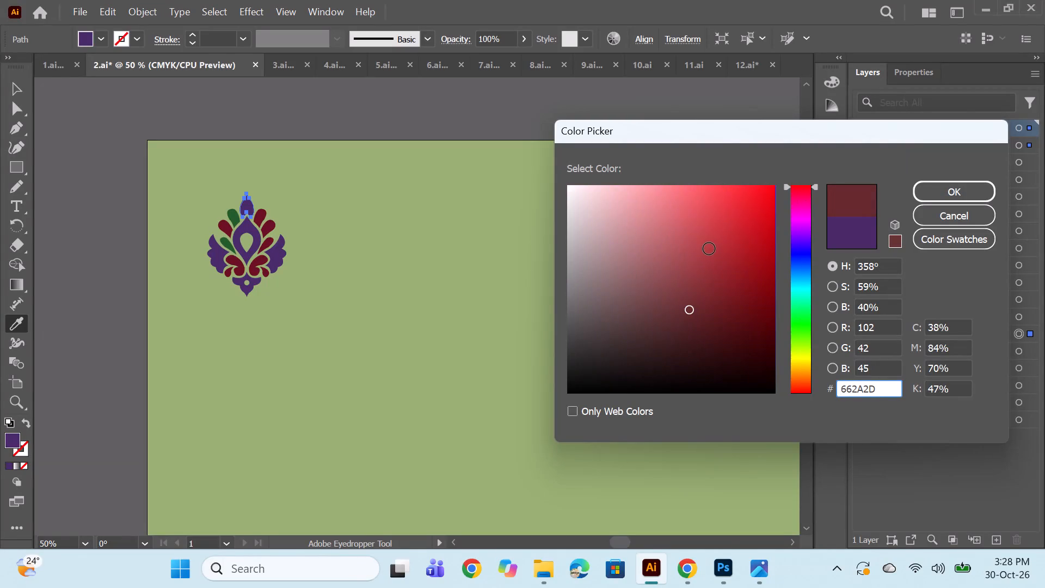
pyautogui.click(709, 249)
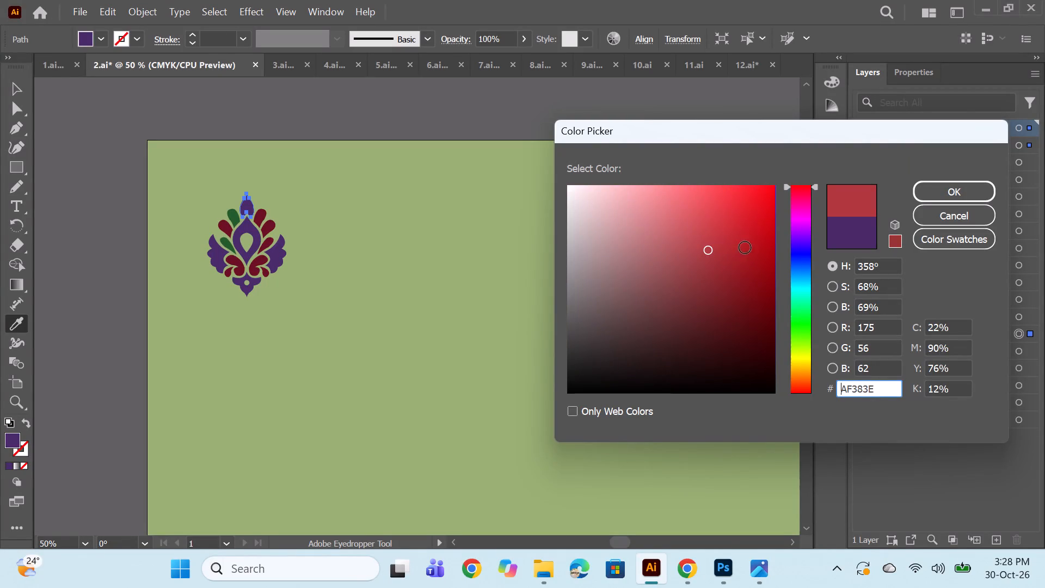
pyautogui.click(759, 267)
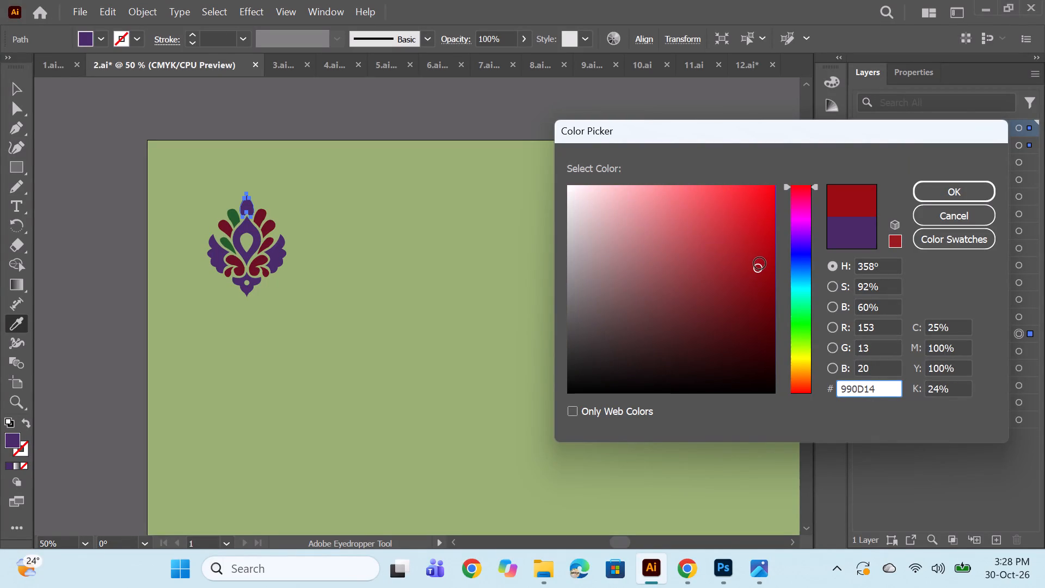
pyautogui.click(760, 264)
pyautogui.click(757, 261)
pyautogui.click(950, 196)
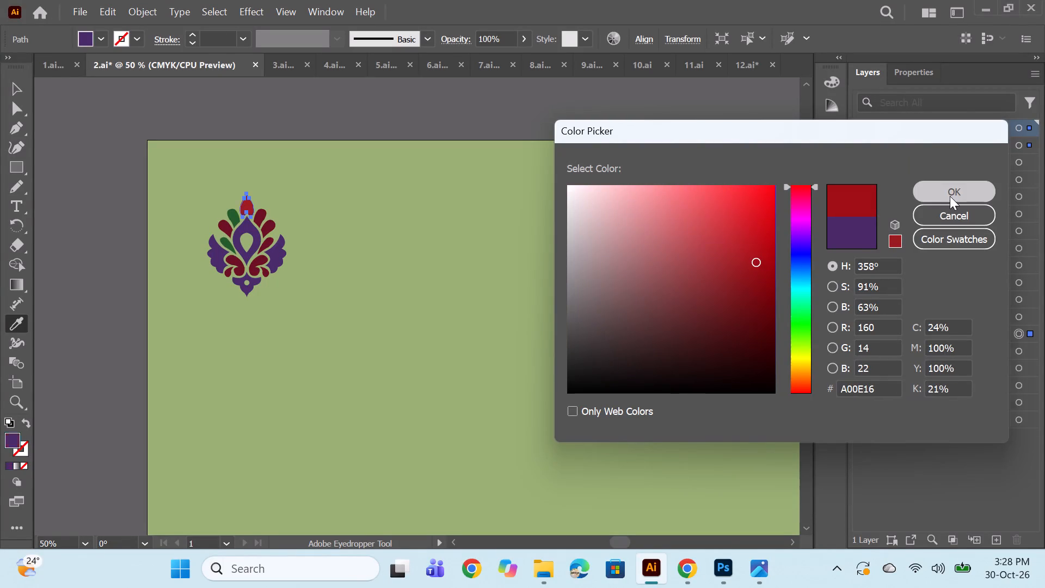
# With the Eyedropper, match the motif's lower-left curl to the red bud and the small leaf beneath it to the dark green petal.
pyautogui.click(1017, 314)
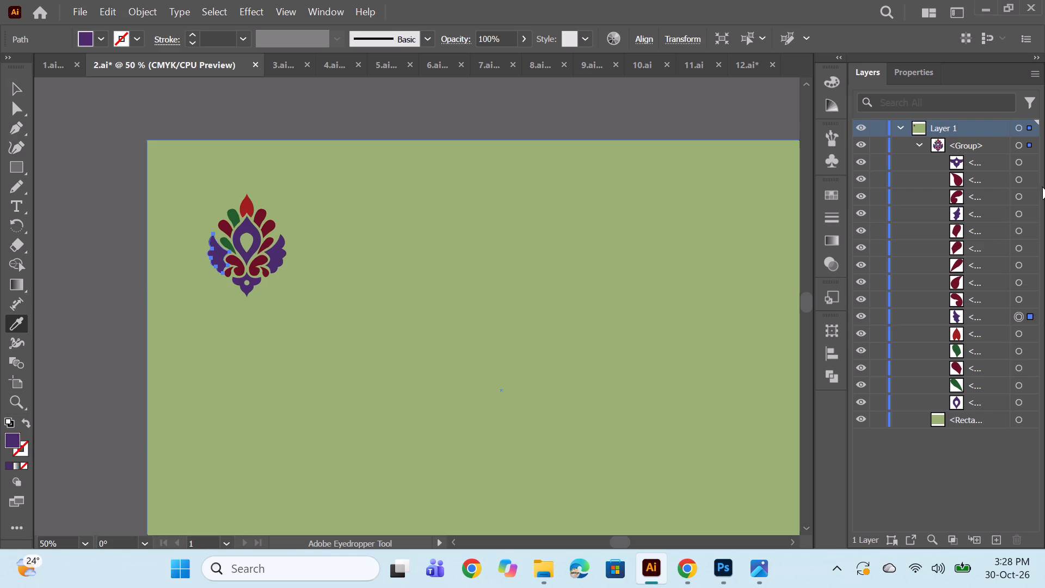
pyautogui.click(1019, 299)
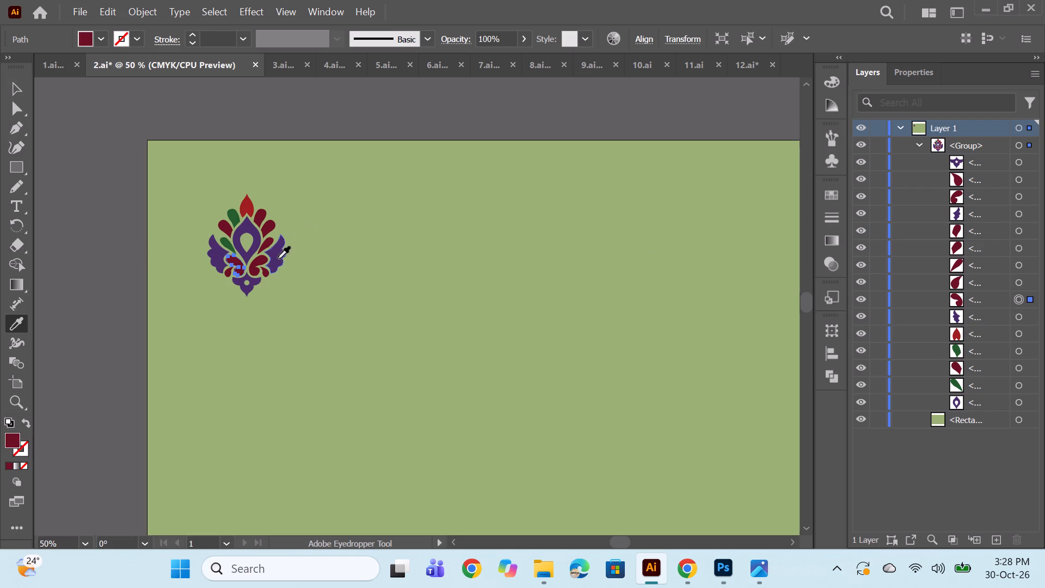
pyautogui.click(240, 209)
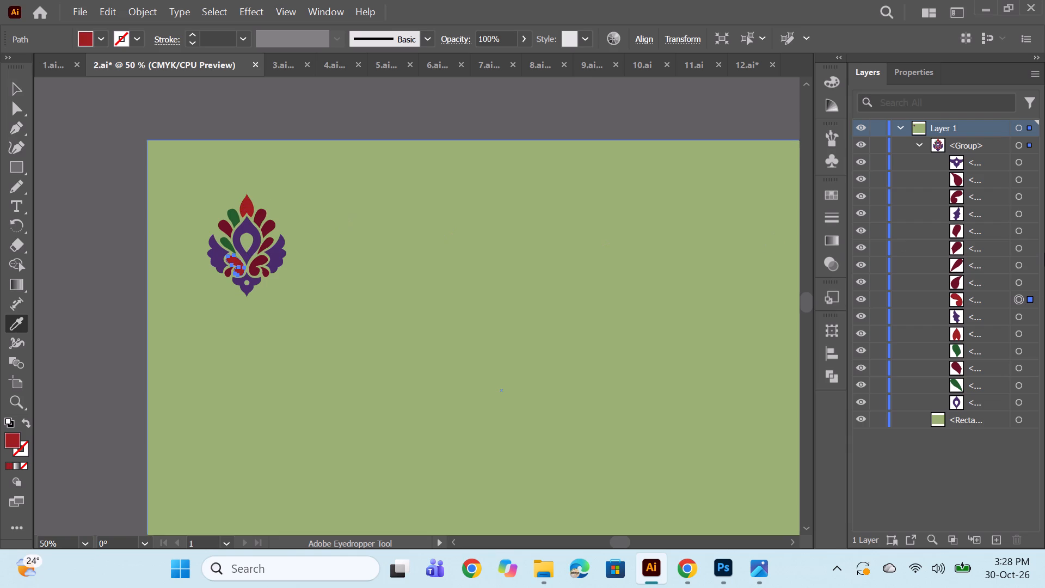
pyautogui.click(1018, 279)
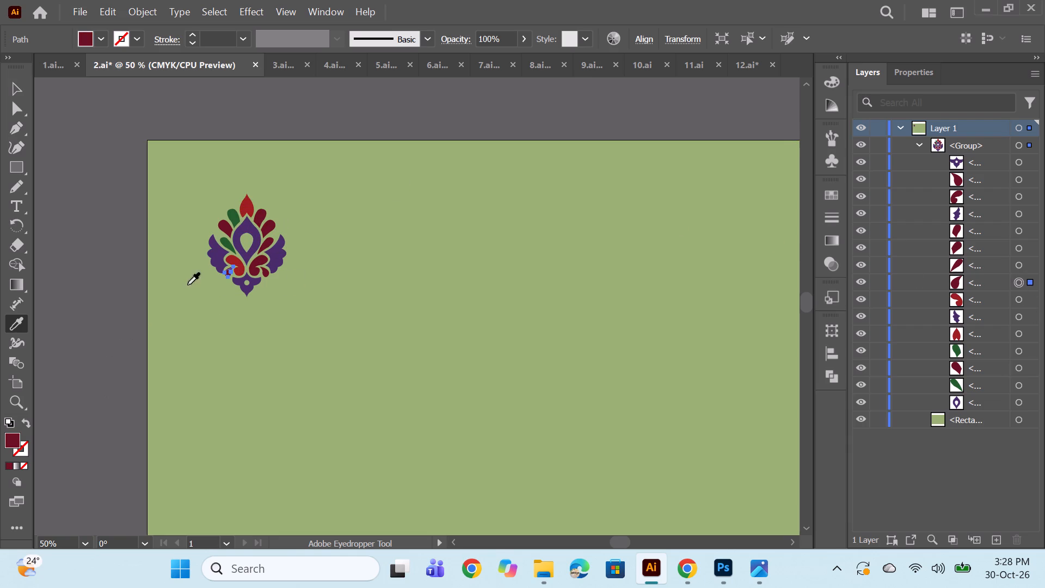
pyautogui.click(232, 221)
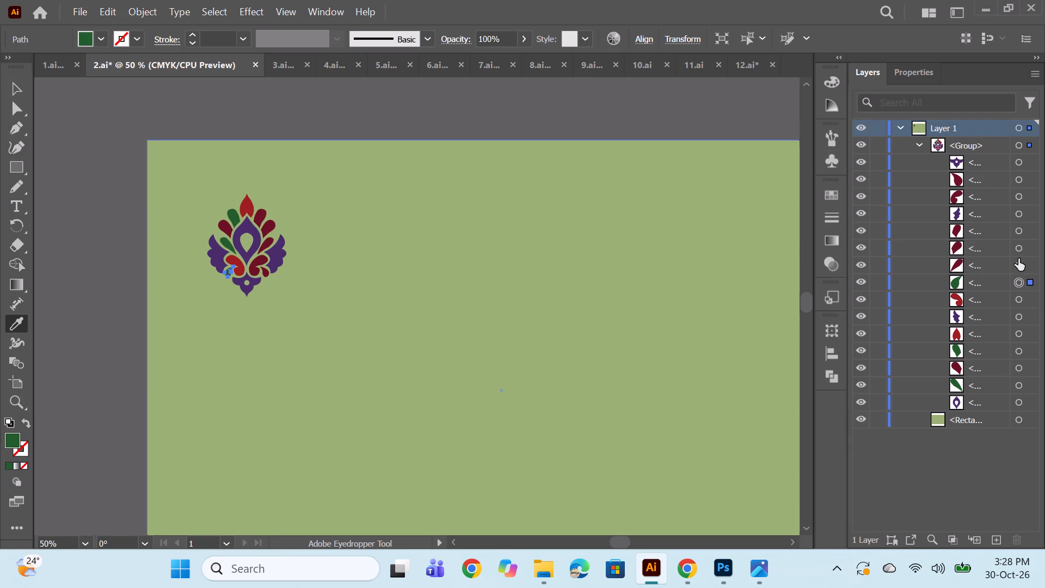
# Apply the sampled dark green to the motif's right inner leaf and the upper-right petal beside the bud.
pyautogui.click(1022, 269)
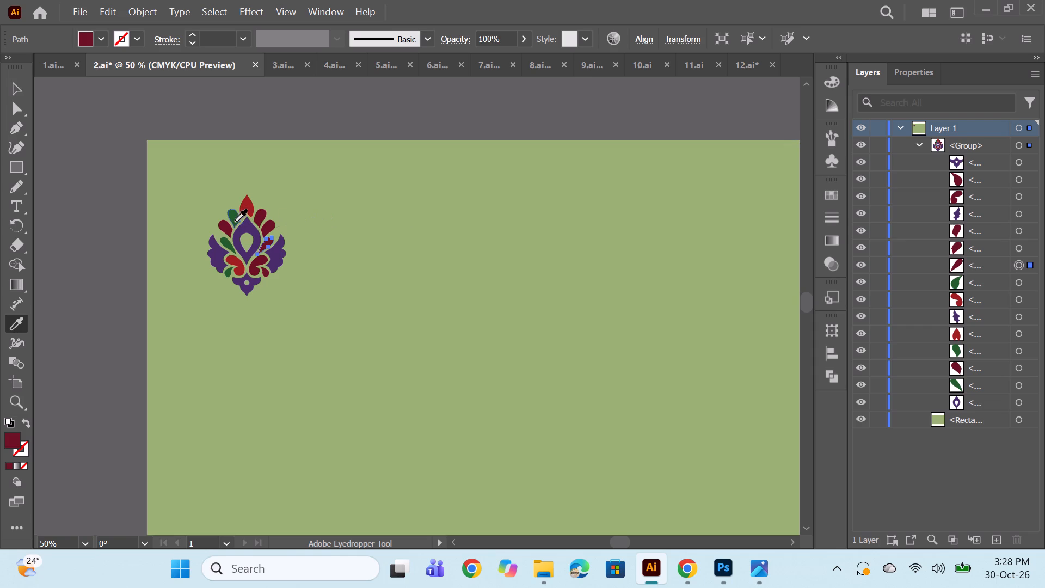
pyautogui.click(234, 217)
pyautogui.click(1019, 248)
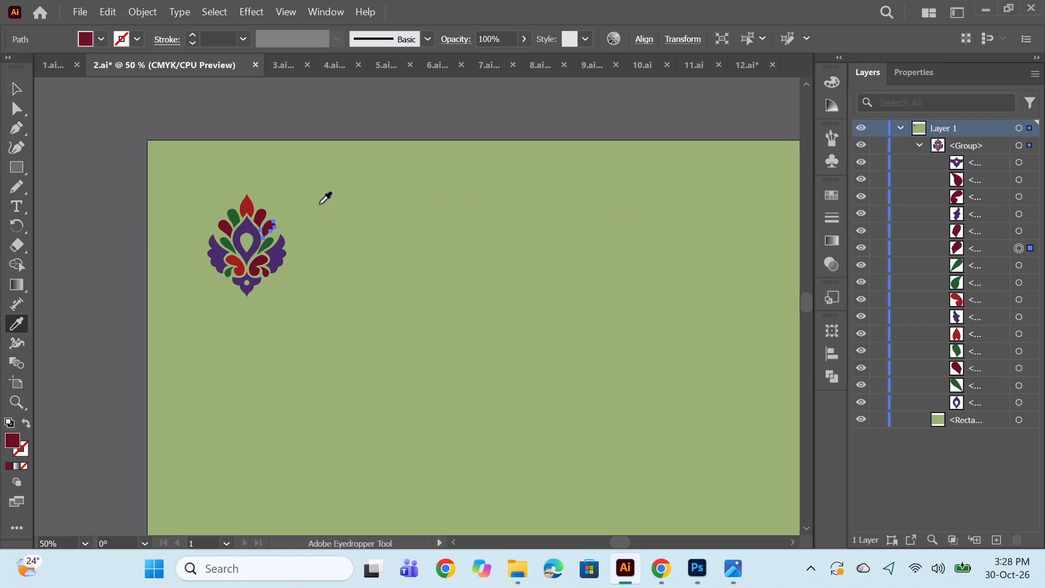
pyautogui.click(1018, 227)
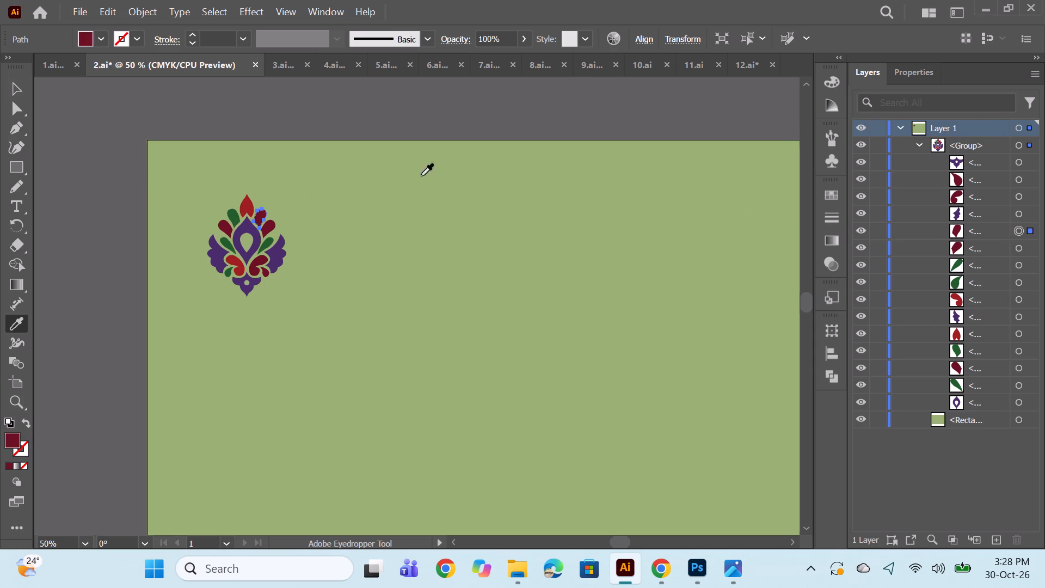
pyautogui.click(235, 223)
# Match the motif's lower-right curl to the red left curl and the small leaf beneath it to the dark green petal.
pyautogui.click(1019, 216)
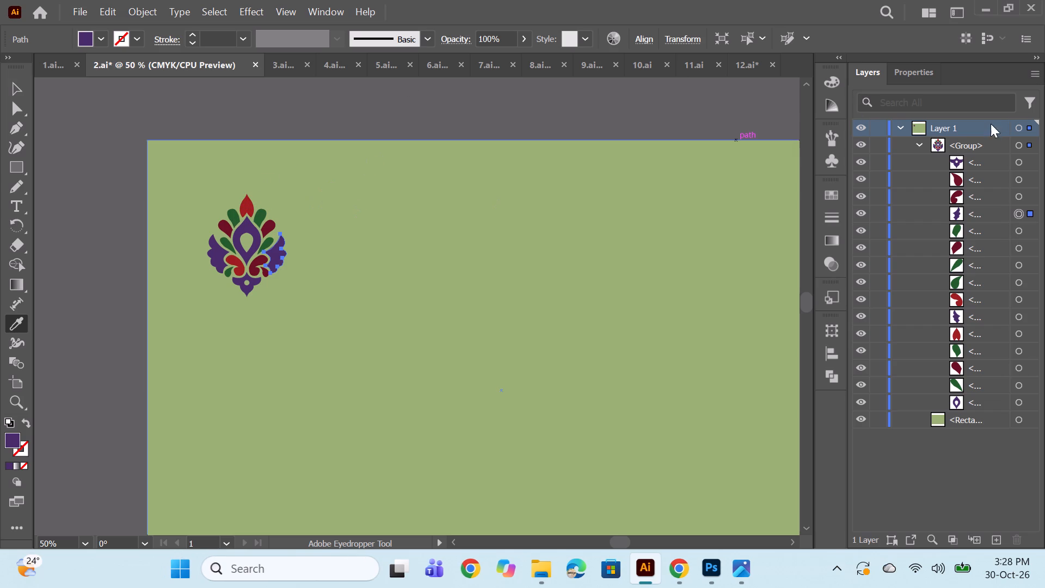
pyautogui.click(1019, 193)
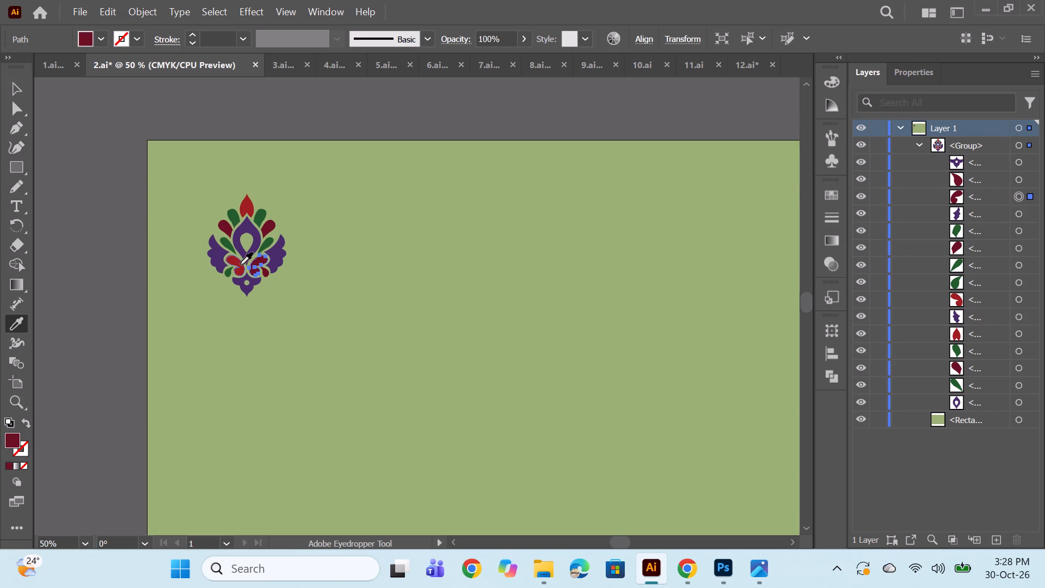
pyautogui.click(240, 265)
pyautogui.click(1024, 182)
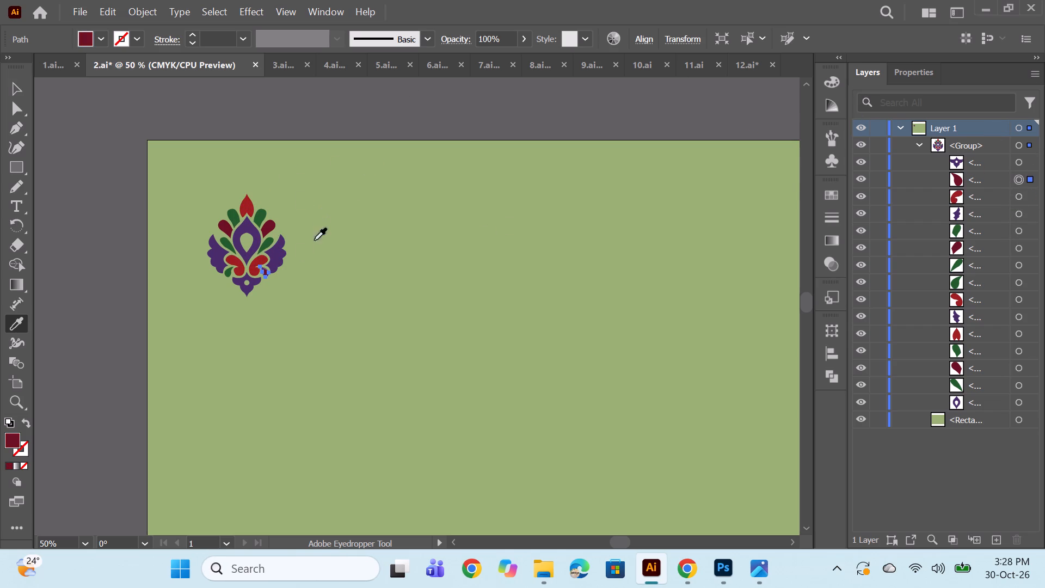
pyautogui.click(234, 219)
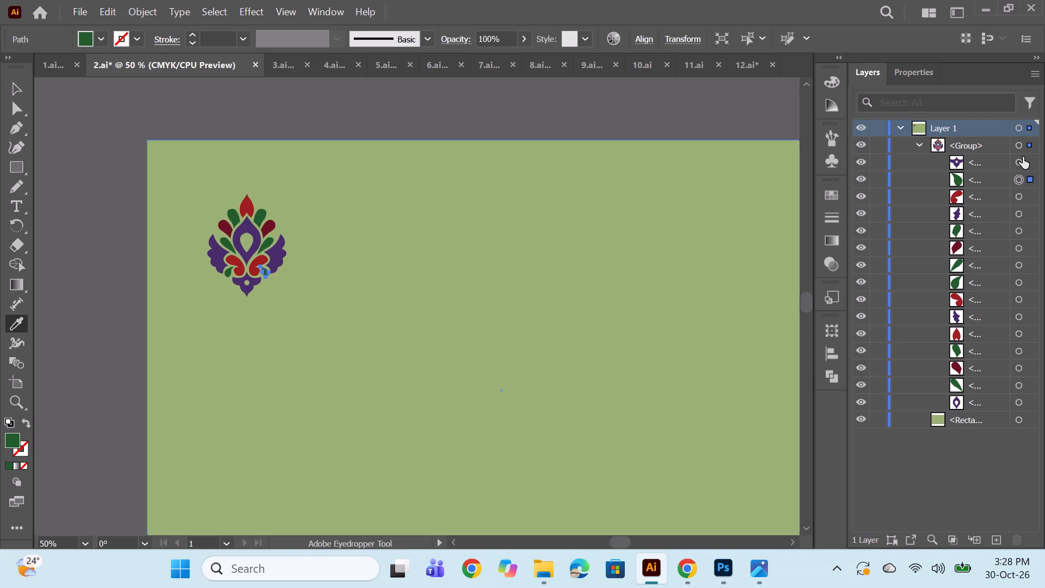
# Recolour the purple ornament at the base of the motif a dark navy blue close to 101059.
pyautogui.click(1019, 162)
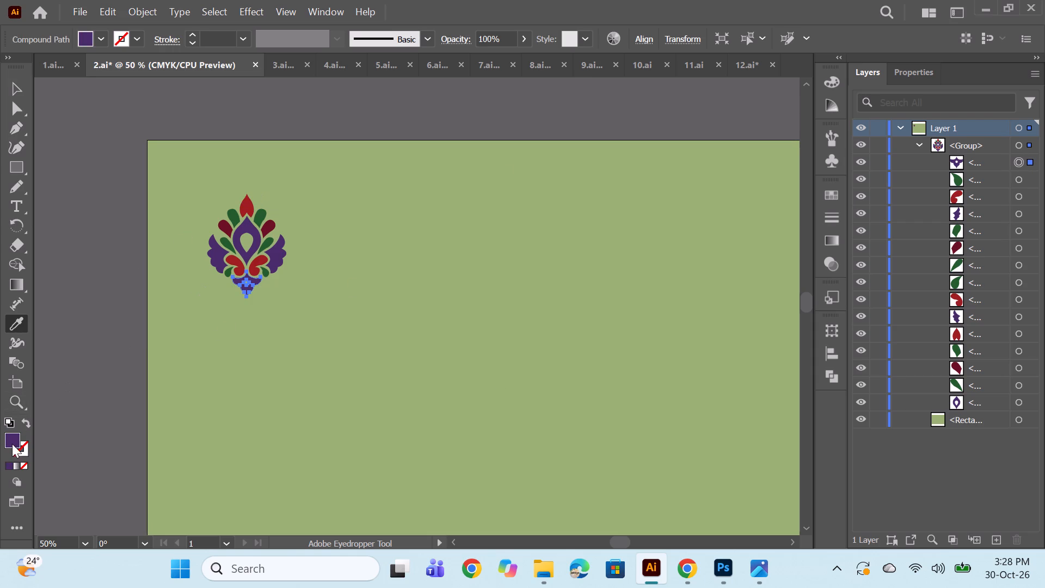
pyautogui.doubleClick(11, 439)
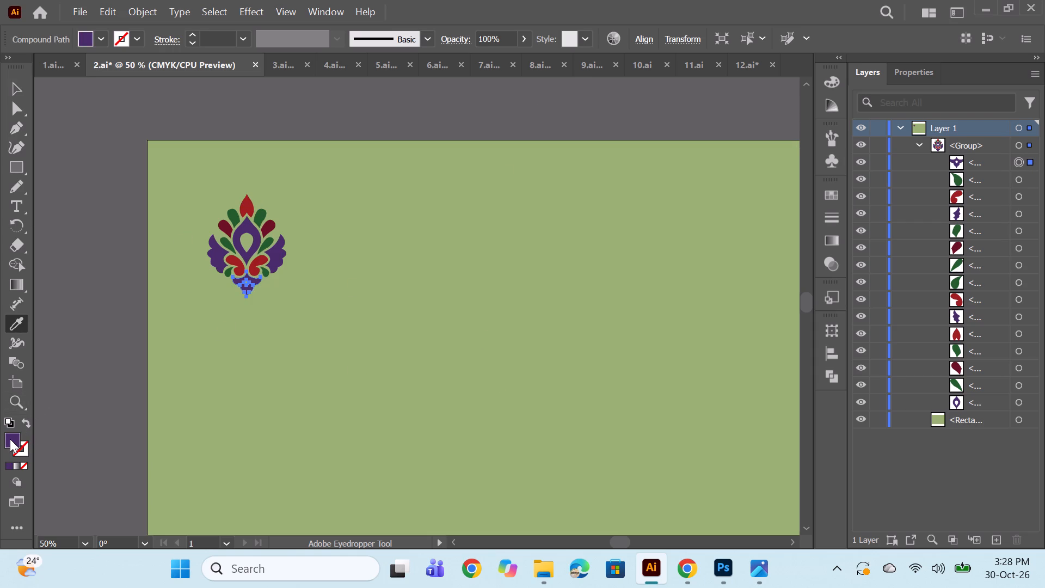
pyautogui.doubleClick(10, 439)
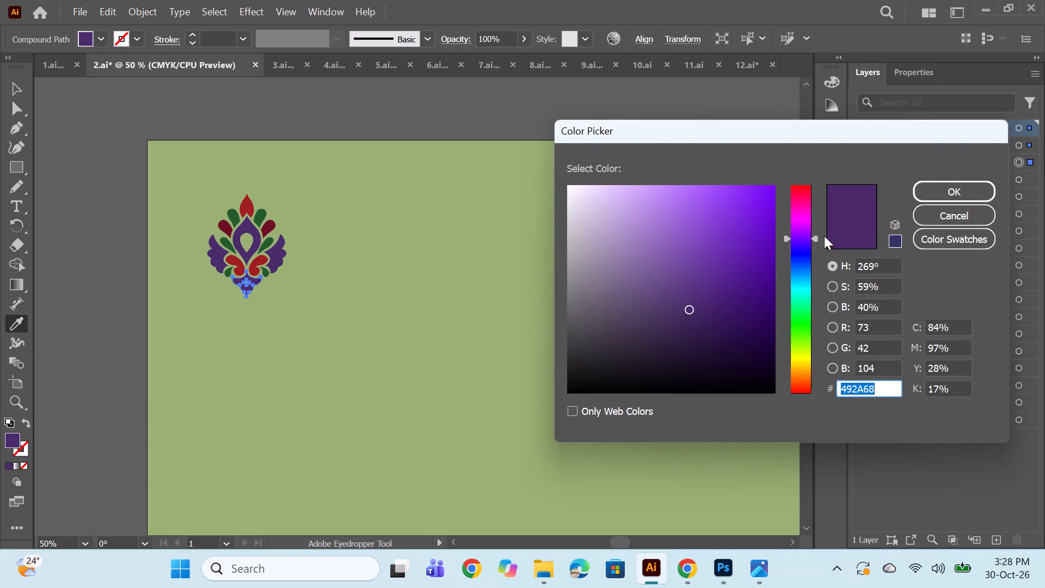
pyautogui.click(806, 223)
pyautogui.click(802, 212)
pyautogui.click(802, 205)
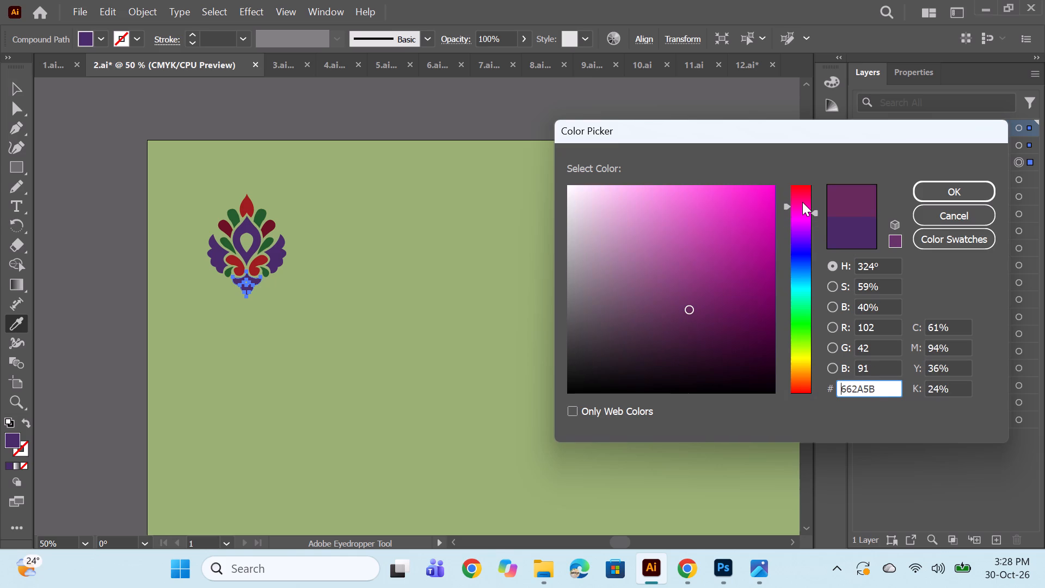
pyautogui.click(802, 202)
pyautogui.click(800, 355)
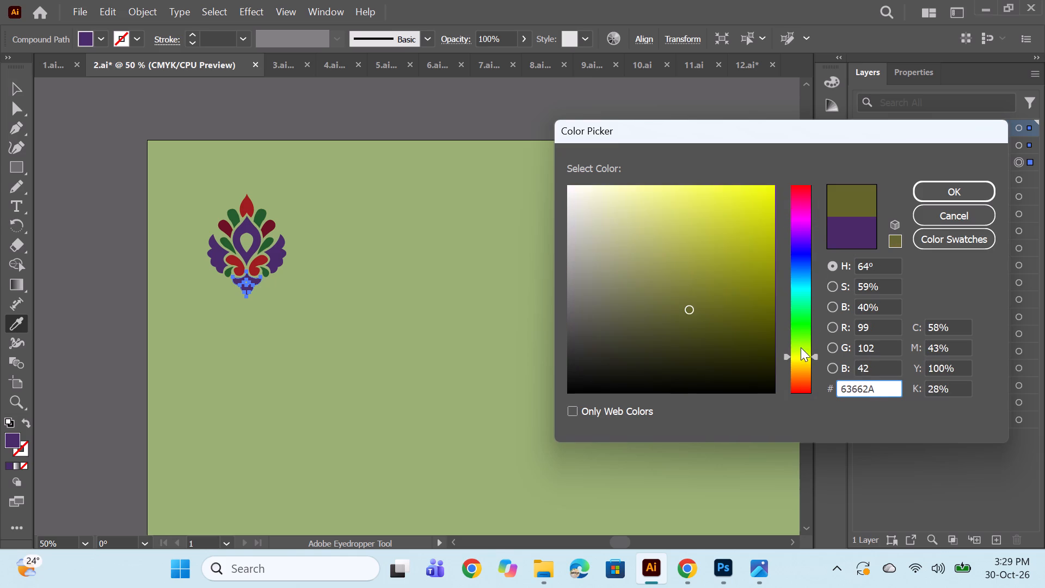
pyautogui.click(805, 330)
pyautogui.click(805, 353)
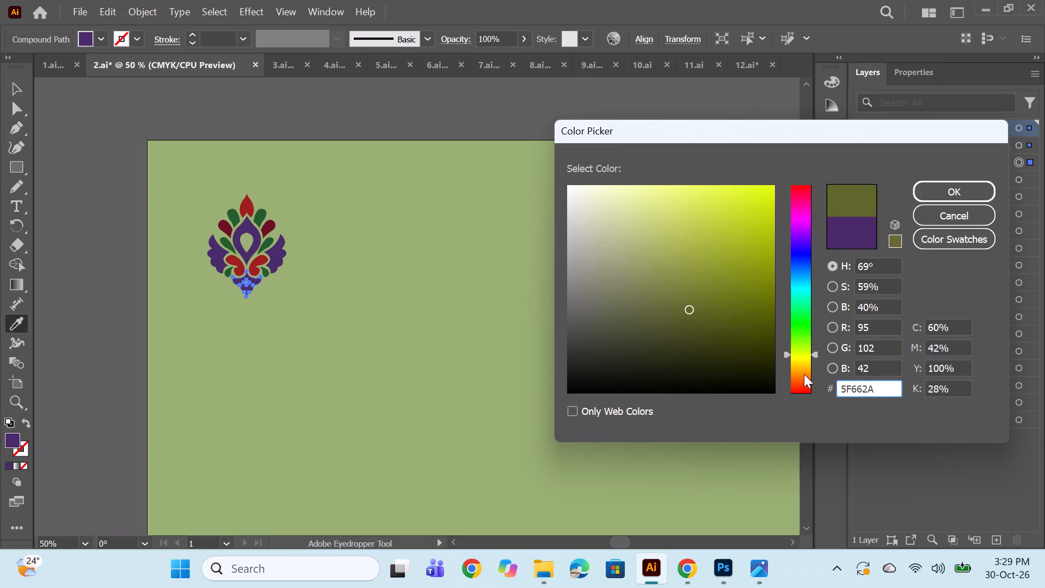
pyautogui.click(804, 374)
pyautogui.click(801, 253)
pyautogui.click(723, 333)
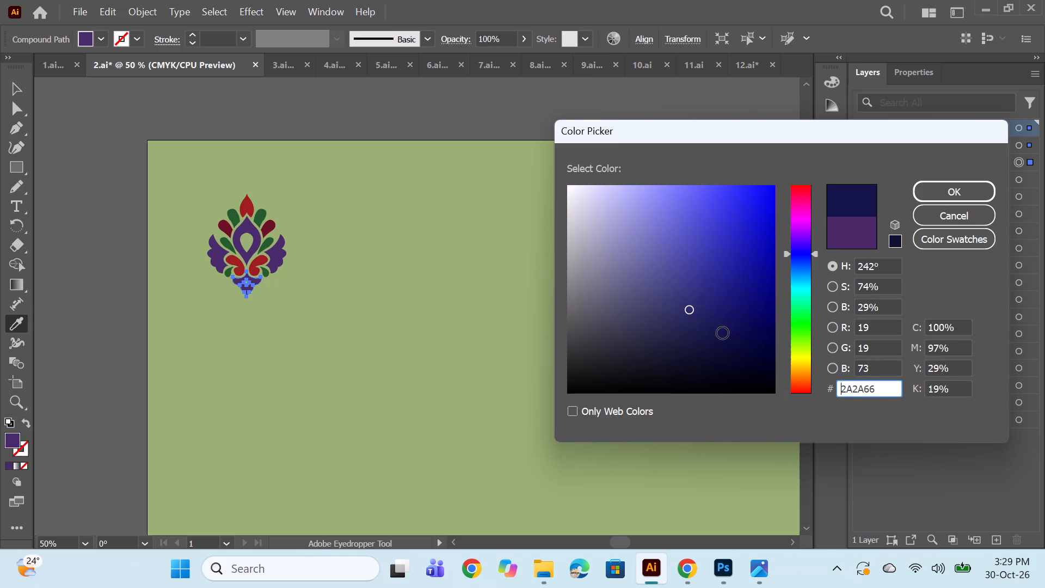
pyautogui.click(726, 327)
pyautogui.click(736, 323)
pyautogui.click(728, 313)
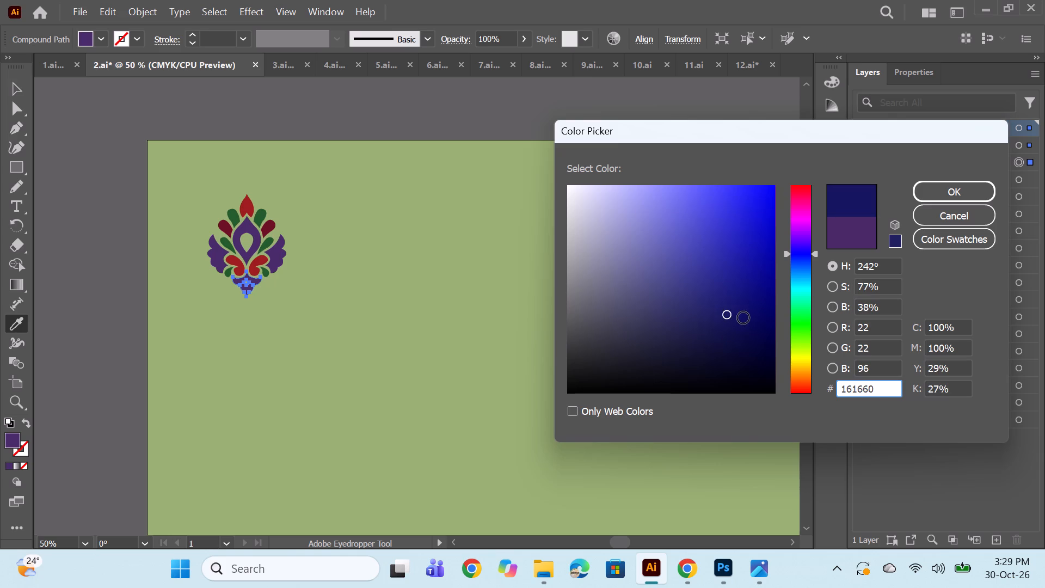
pyautogui.click(743, 318)
pyautogui.click(739, 320)
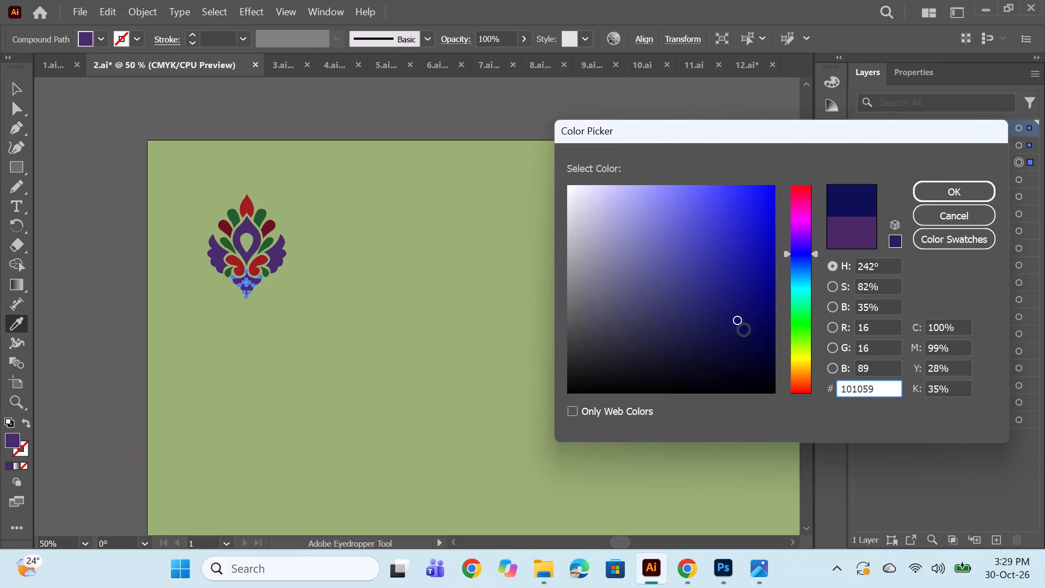
pyautogui.click(735, 329)
pyautogui.click(953, 198)
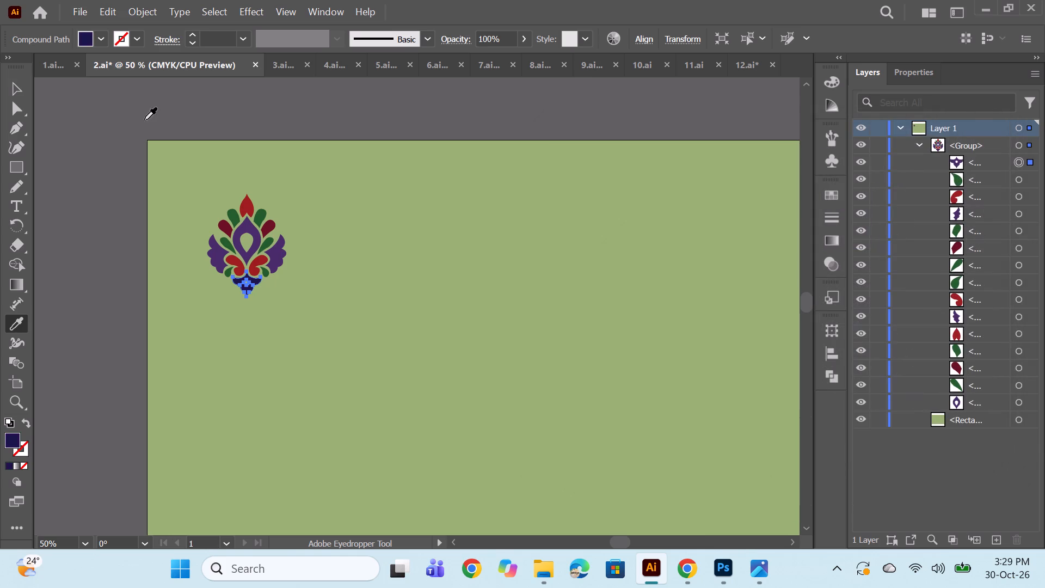
pyautogui.keyDown('ctrl'); pyautogui.click(351, 207); pyautogui.keyUp('ctrl')
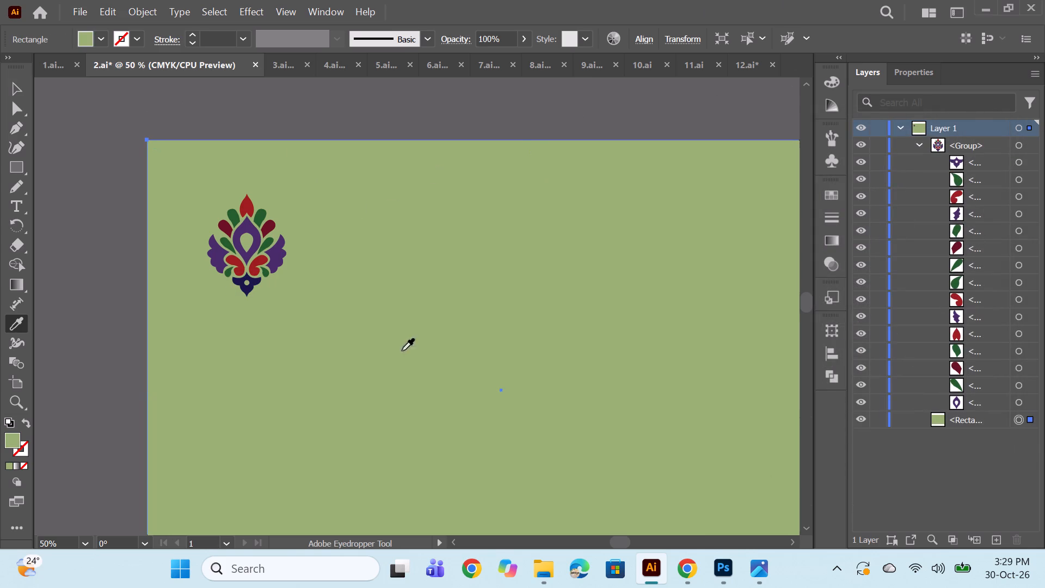
# With the Eyedropper, match the motif's purple central teardrop to the navy blue base ornament.
pyautogui.scroll(-2, 982, 254)
pyautogui.click(1019, 402)
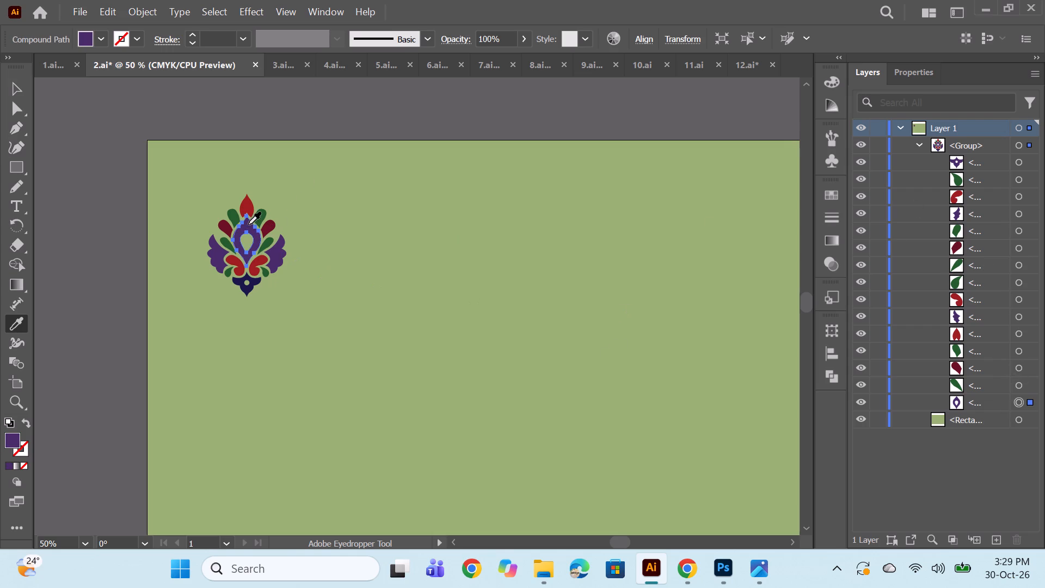
pyautogui.click(243, 282)
pyautogui.keyDown('ctrl'); pyautogui.click(464, 296); pyautogui.keyUp('ctrl')
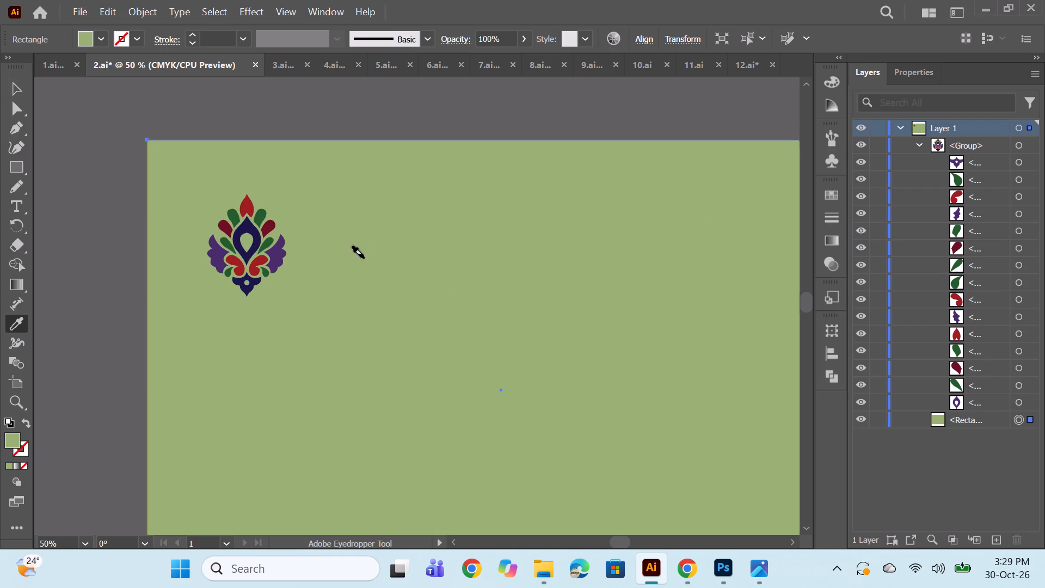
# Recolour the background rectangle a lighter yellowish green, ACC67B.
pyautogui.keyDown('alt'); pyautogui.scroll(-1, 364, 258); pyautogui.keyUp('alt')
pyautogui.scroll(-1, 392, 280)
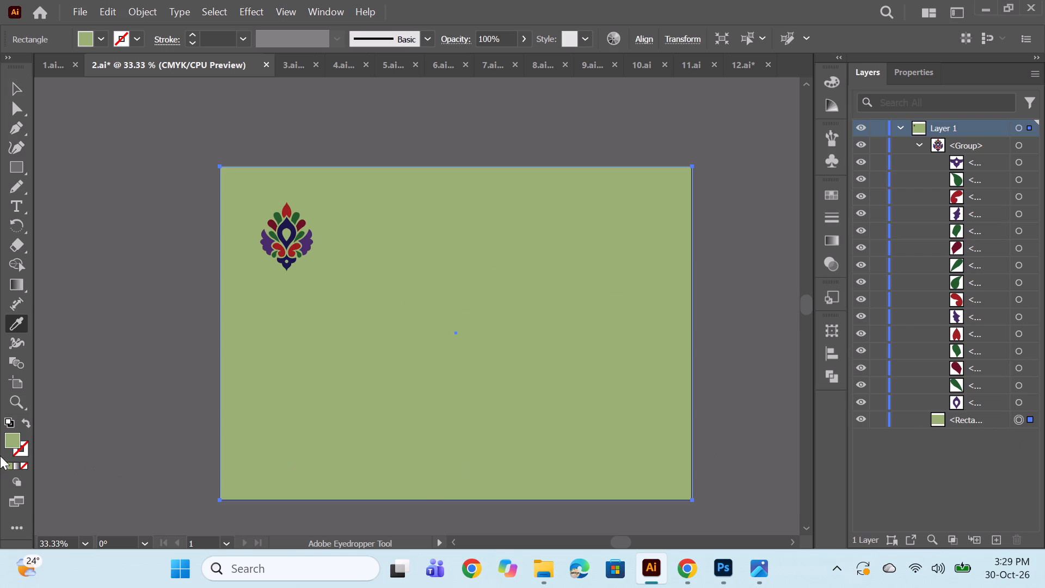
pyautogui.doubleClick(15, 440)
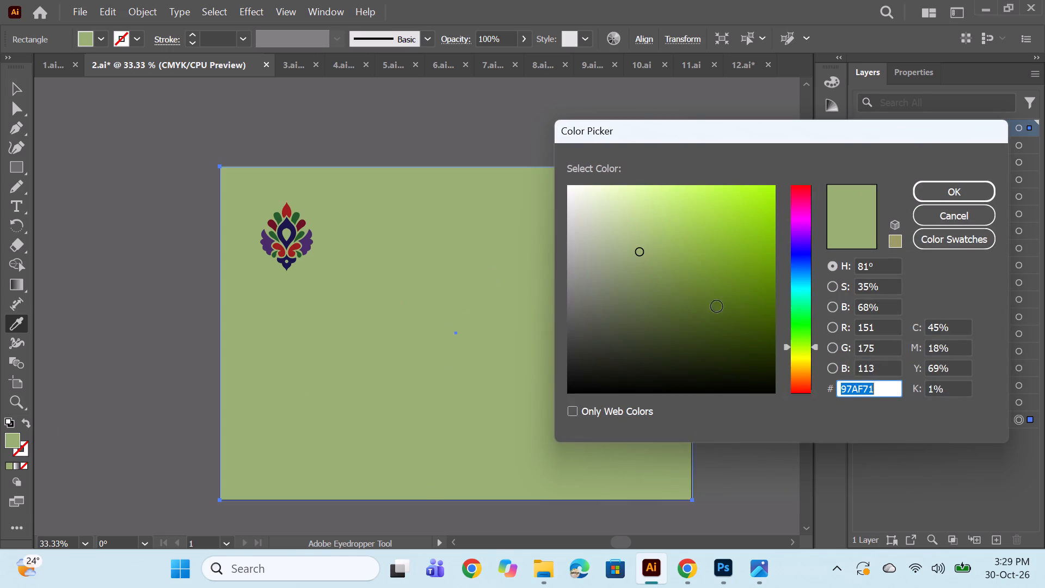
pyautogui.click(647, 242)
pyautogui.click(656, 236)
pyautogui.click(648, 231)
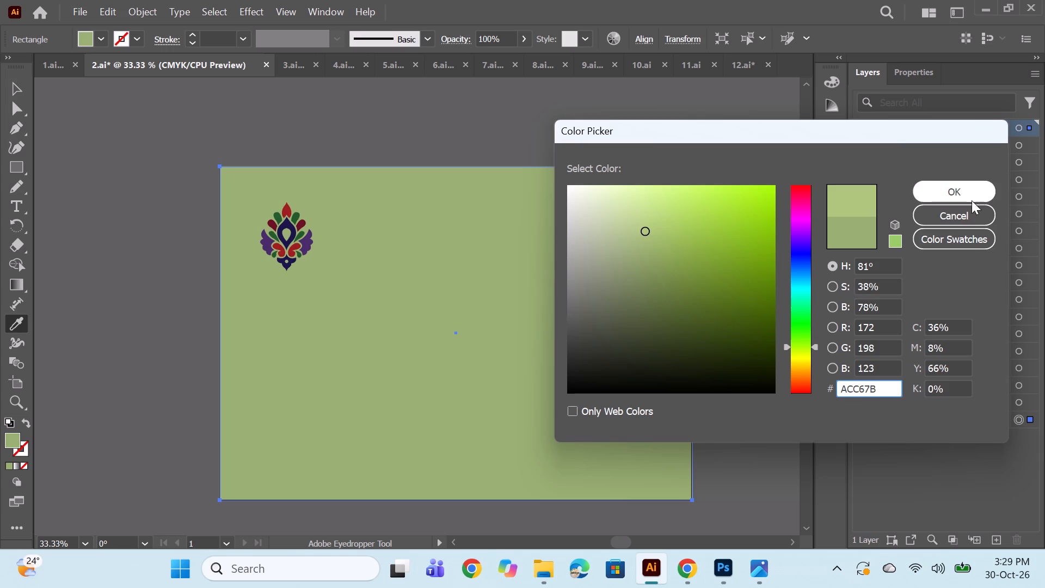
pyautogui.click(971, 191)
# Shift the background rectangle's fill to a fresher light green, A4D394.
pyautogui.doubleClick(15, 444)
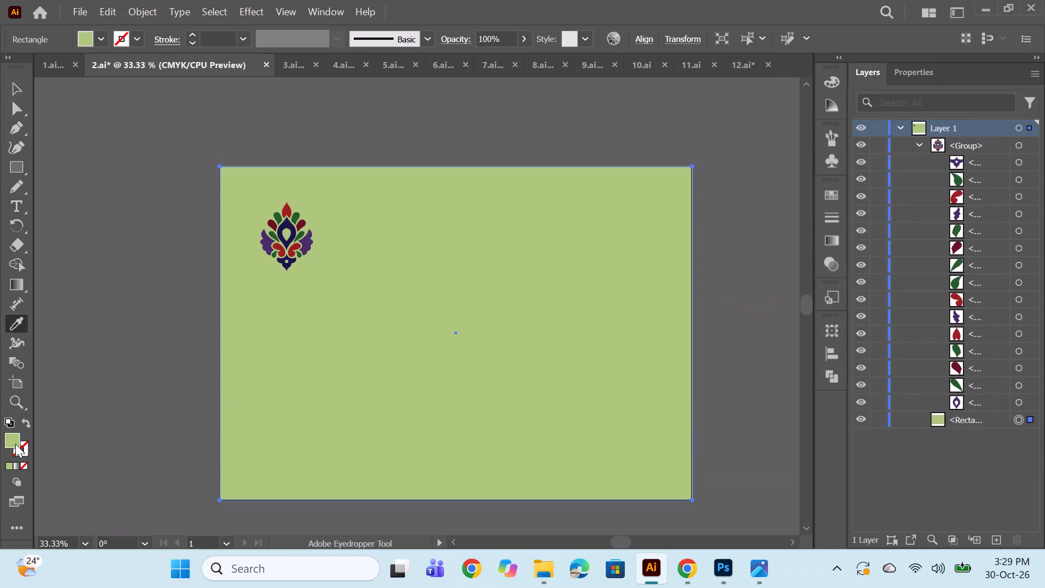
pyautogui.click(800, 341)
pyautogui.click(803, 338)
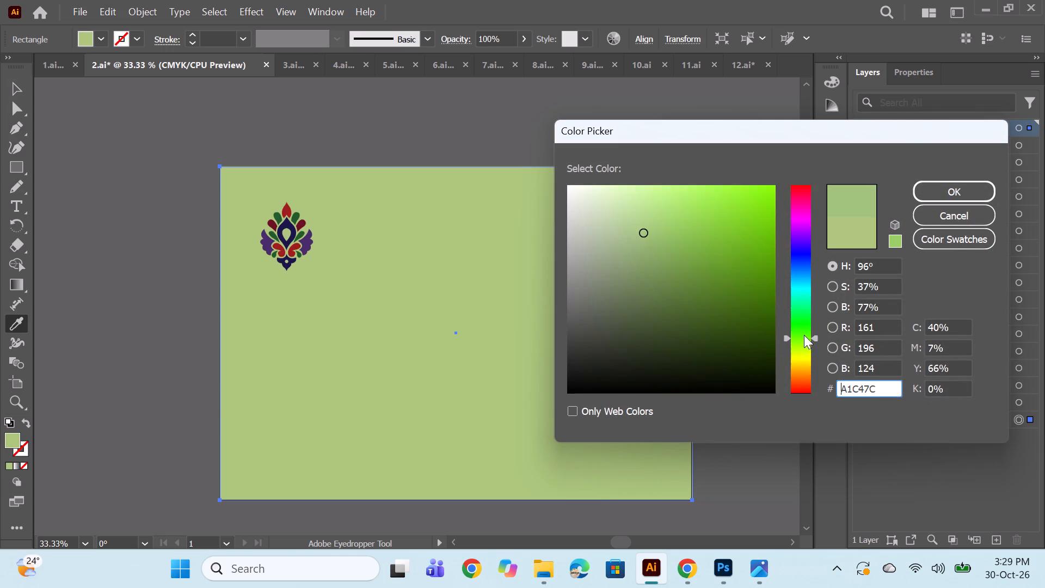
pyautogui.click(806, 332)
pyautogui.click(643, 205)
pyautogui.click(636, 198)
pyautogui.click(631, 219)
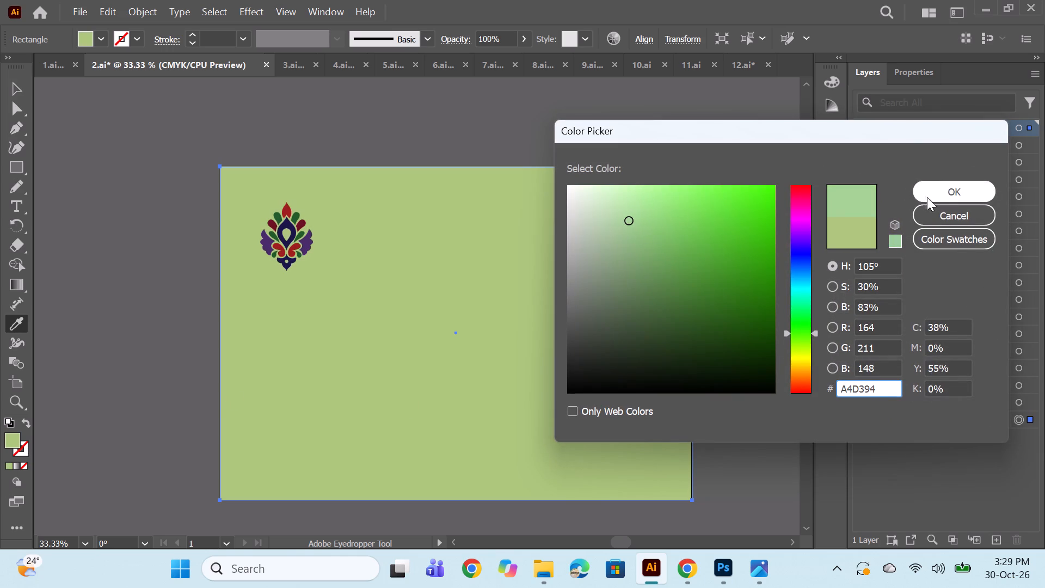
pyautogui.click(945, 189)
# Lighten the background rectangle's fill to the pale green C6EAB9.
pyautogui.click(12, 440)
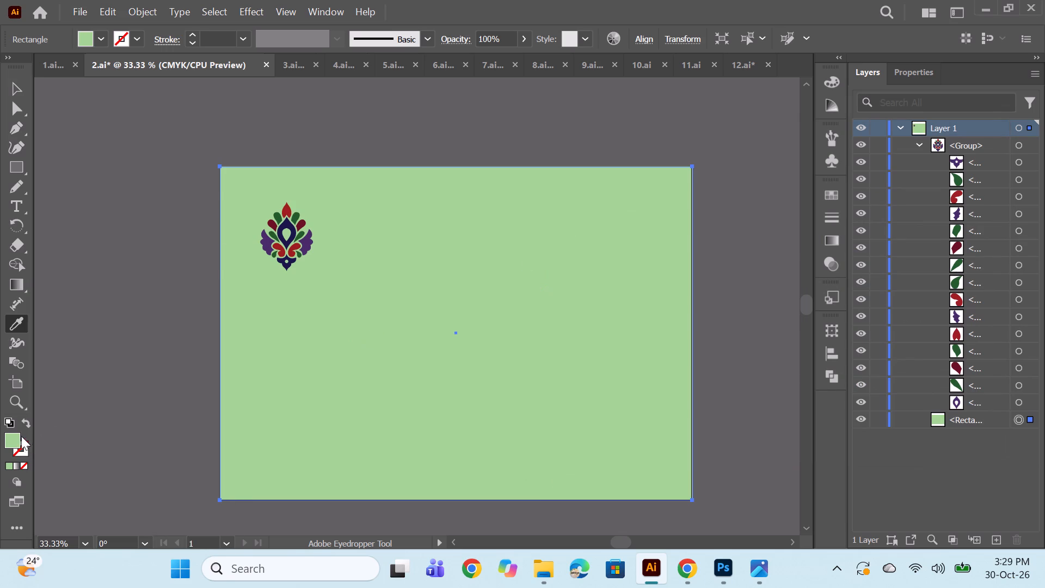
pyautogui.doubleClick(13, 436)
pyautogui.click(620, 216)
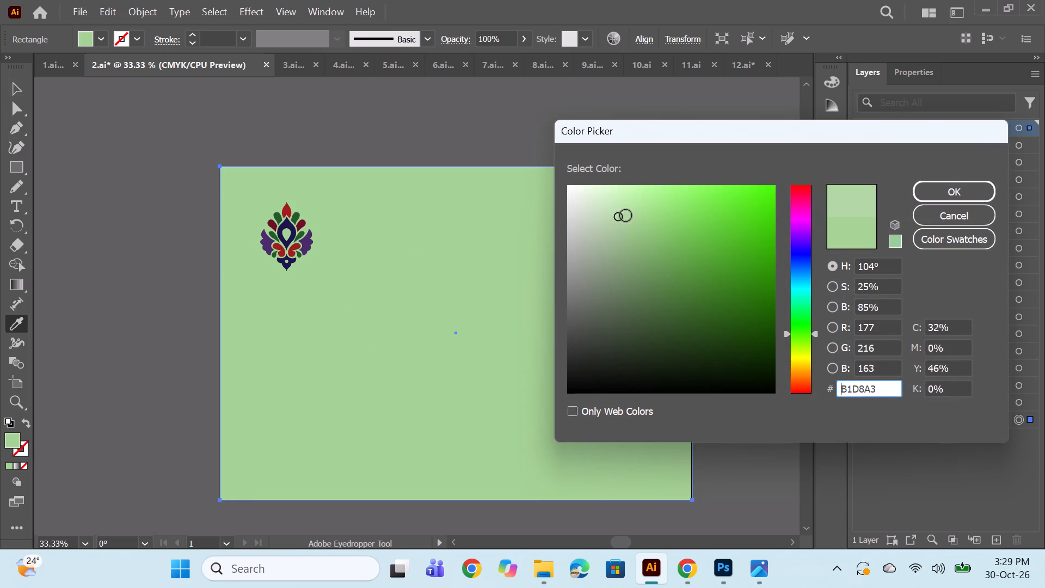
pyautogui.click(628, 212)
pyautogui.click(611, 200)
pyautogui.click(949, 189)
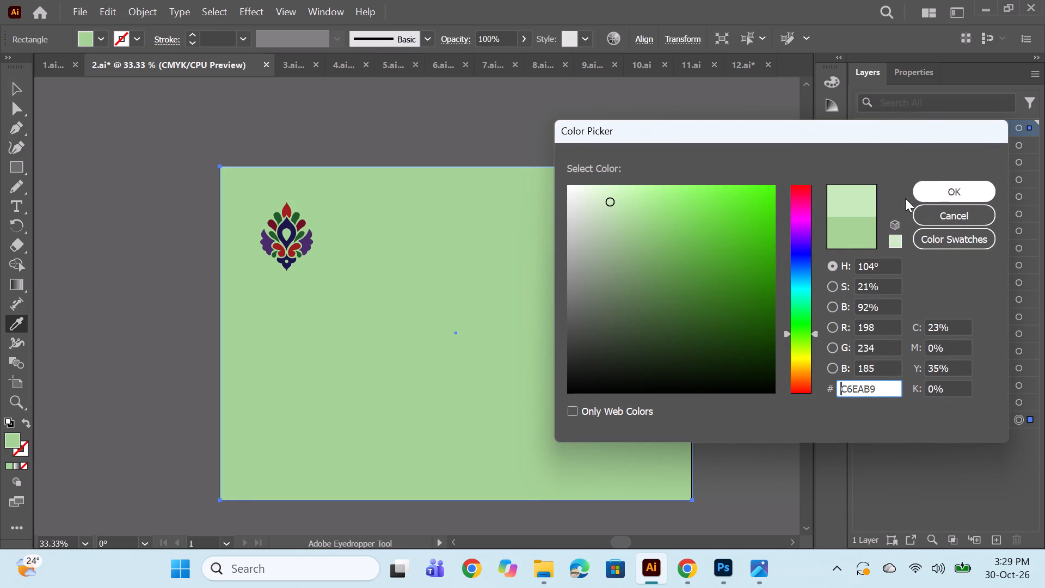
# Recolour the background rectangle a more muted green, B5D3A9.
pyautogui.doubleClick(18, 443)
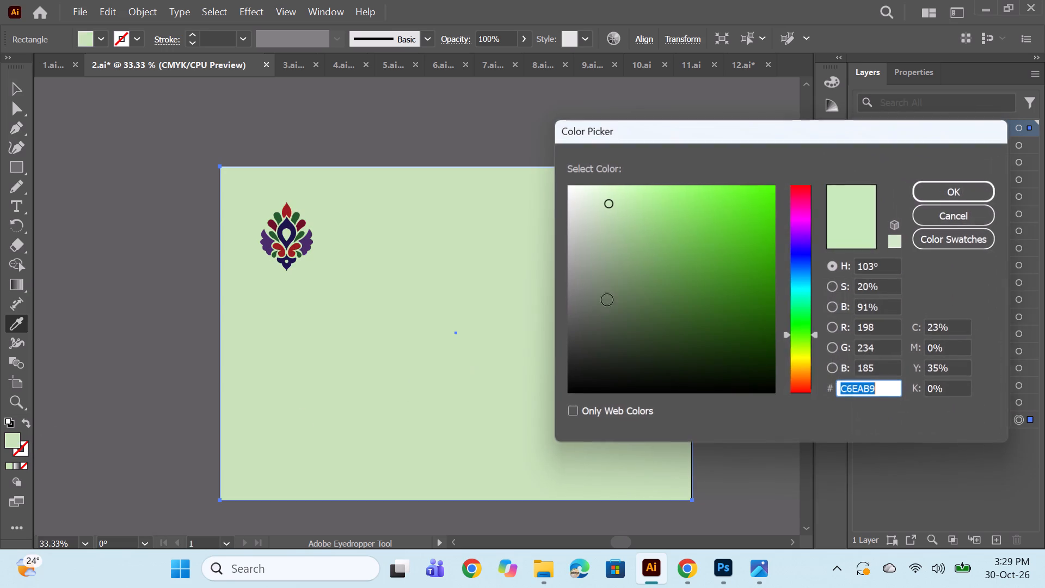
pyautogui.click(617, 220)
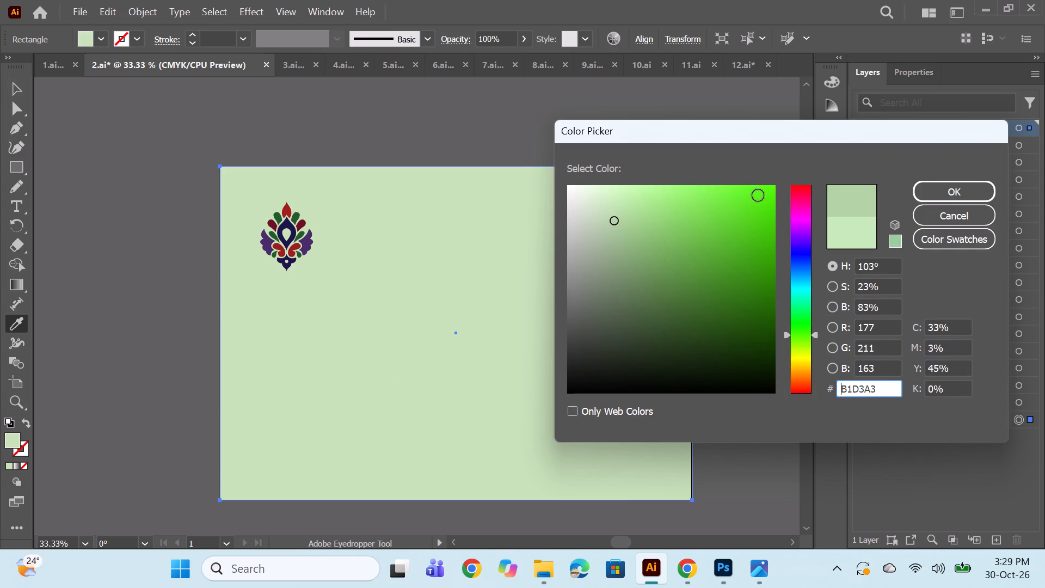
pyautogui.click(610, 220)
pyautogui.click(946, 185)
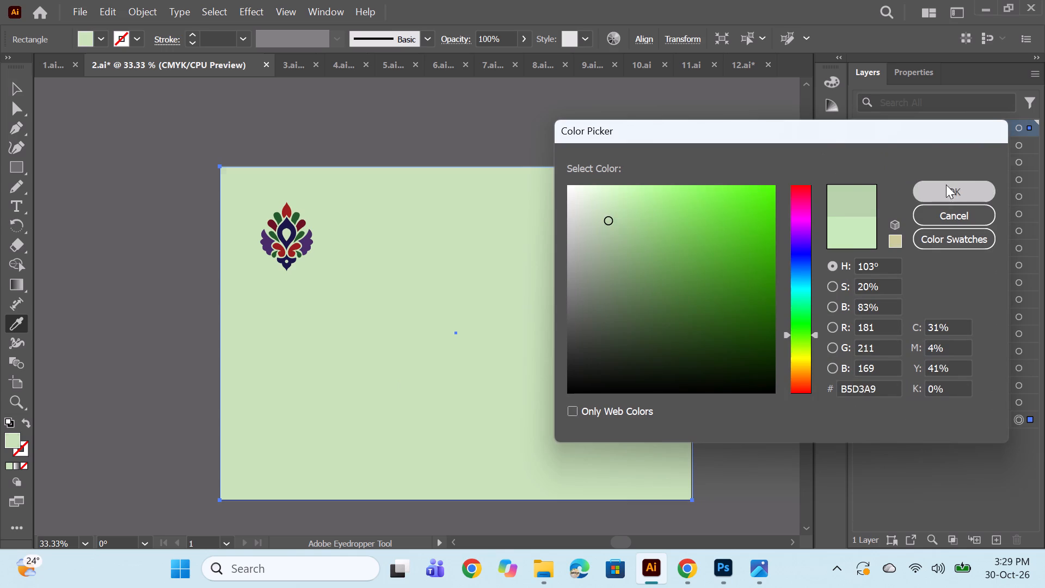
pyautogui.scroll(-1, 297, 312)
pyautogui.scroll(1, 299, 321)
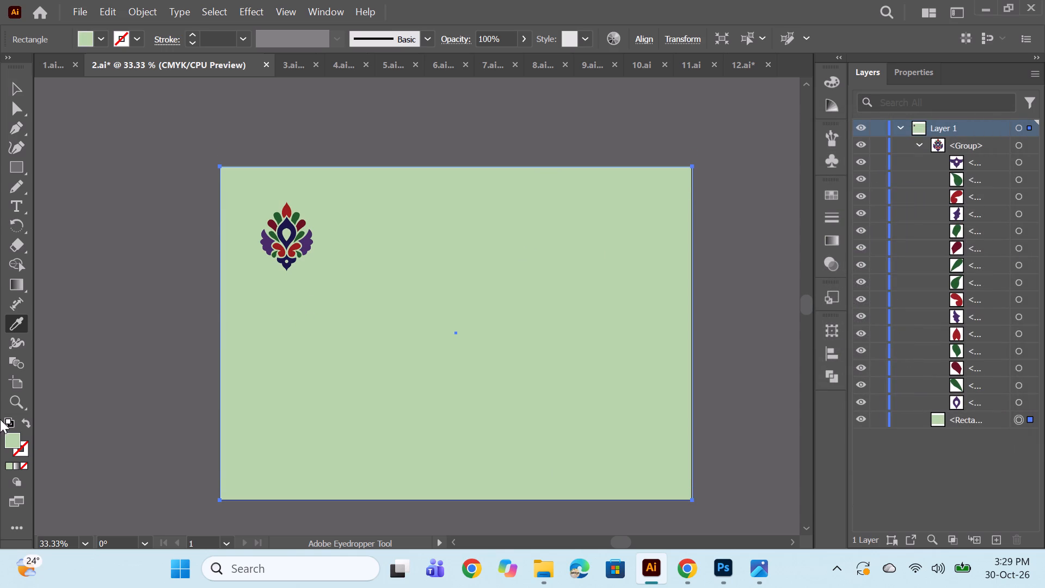
# Darken the background rectangle's muted green fill slightly.
pyautogui.doubleClick(14, 437)
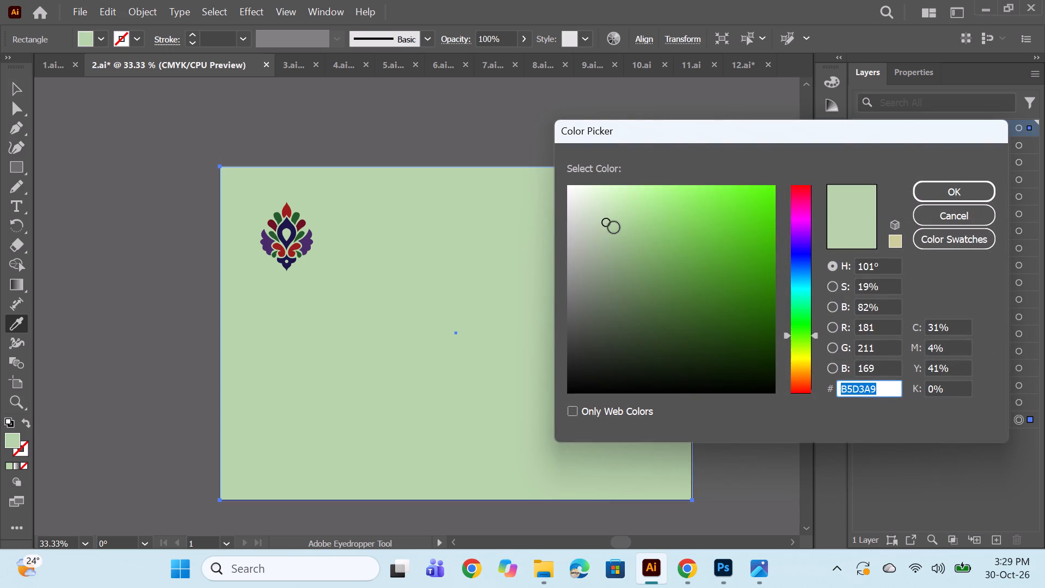
pyautogui.click(612, 228)
pyautogui.click(956, 183)
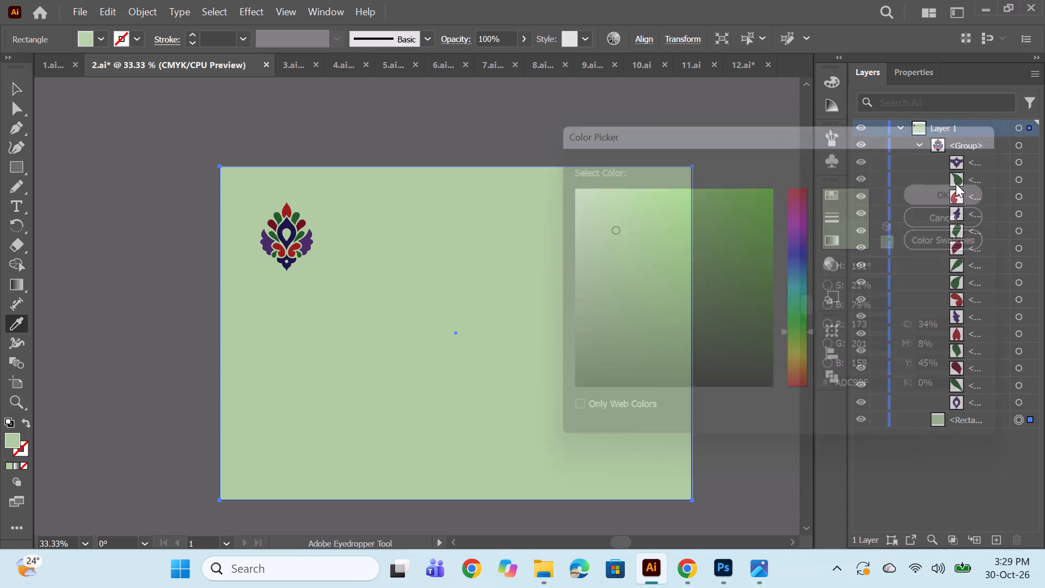
# Make a new pattern from the whole motif group and move its options clear of the preview.
pyautogui.click(1022, 400)
pyautogui.click(915, 143)
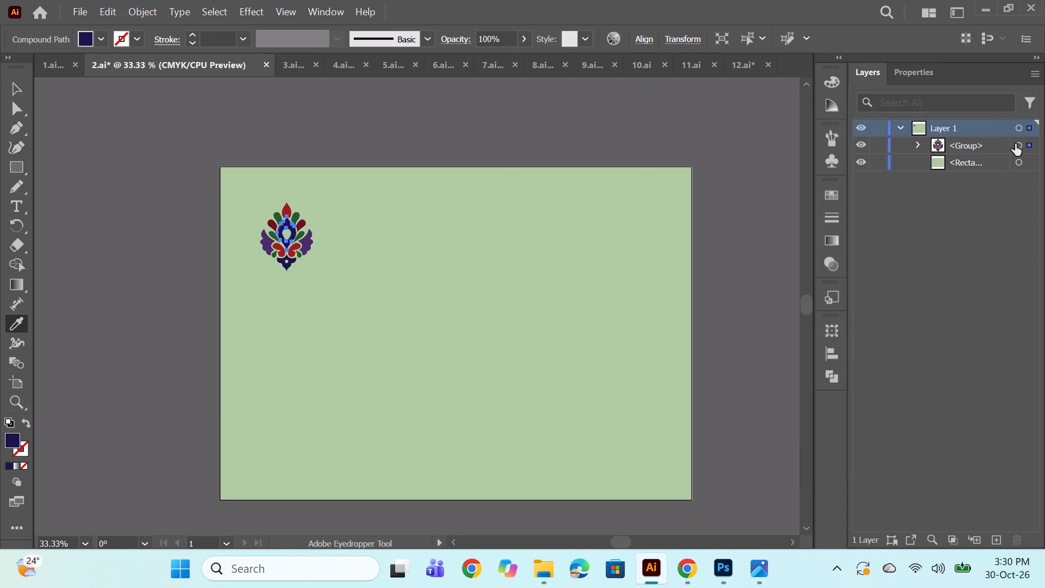
pyautogui.click(1017, 143)
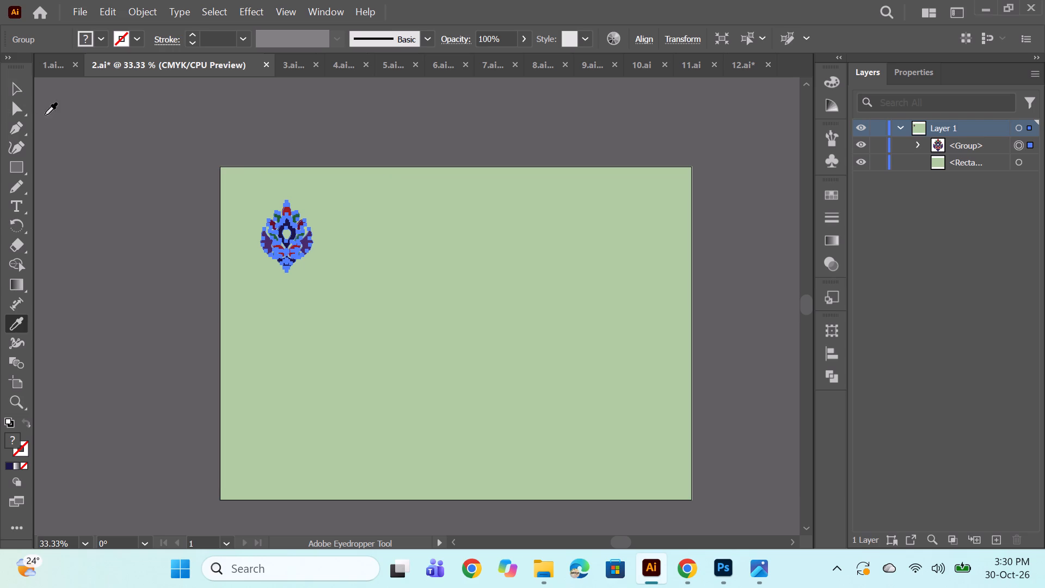
pyautogui.click(145, 8)
pyautogui.click(202, 488)
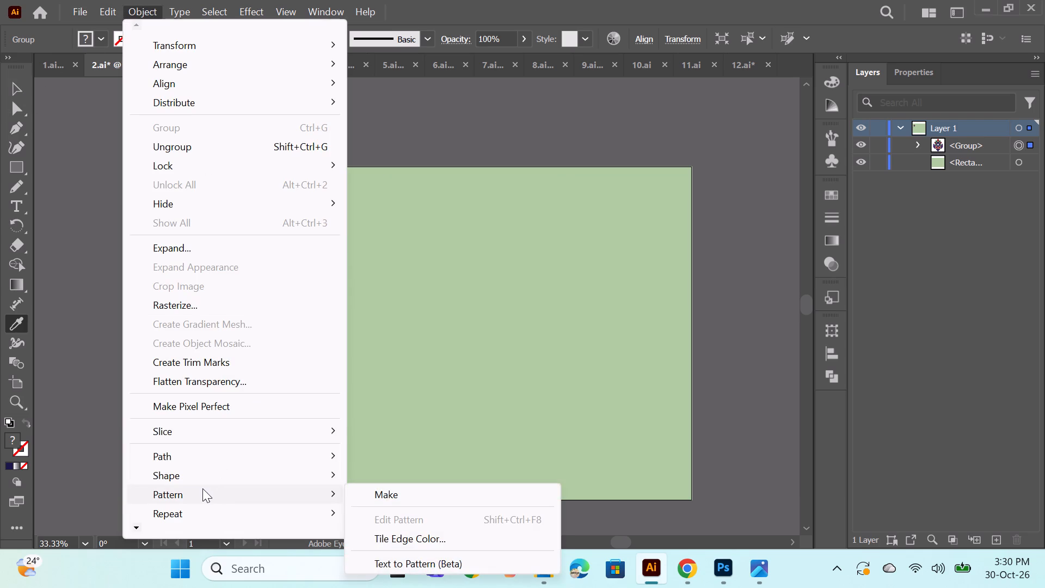
pyautogui.click(401, 495)
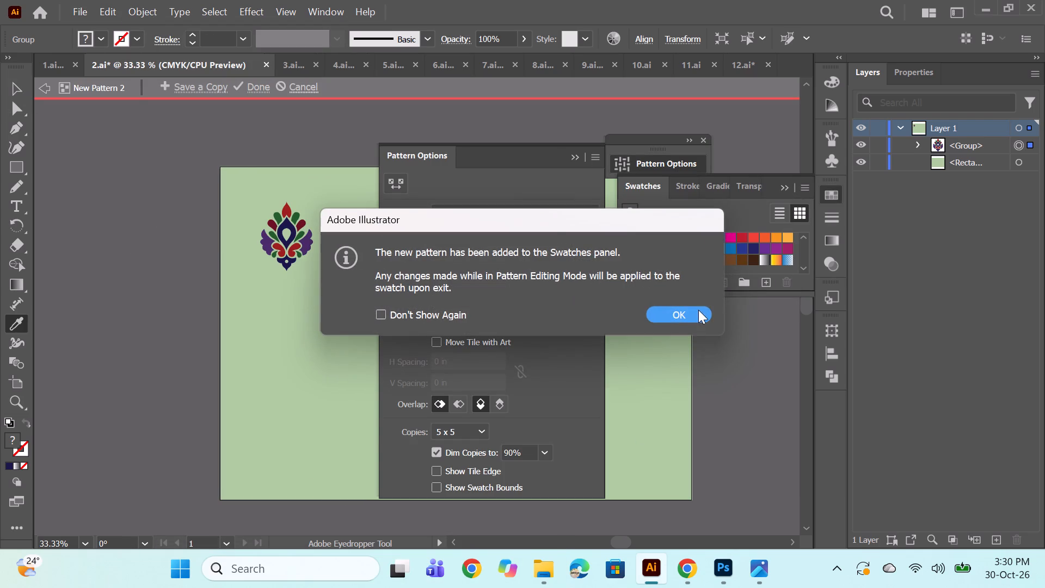
pyautogui.click(697, 310)
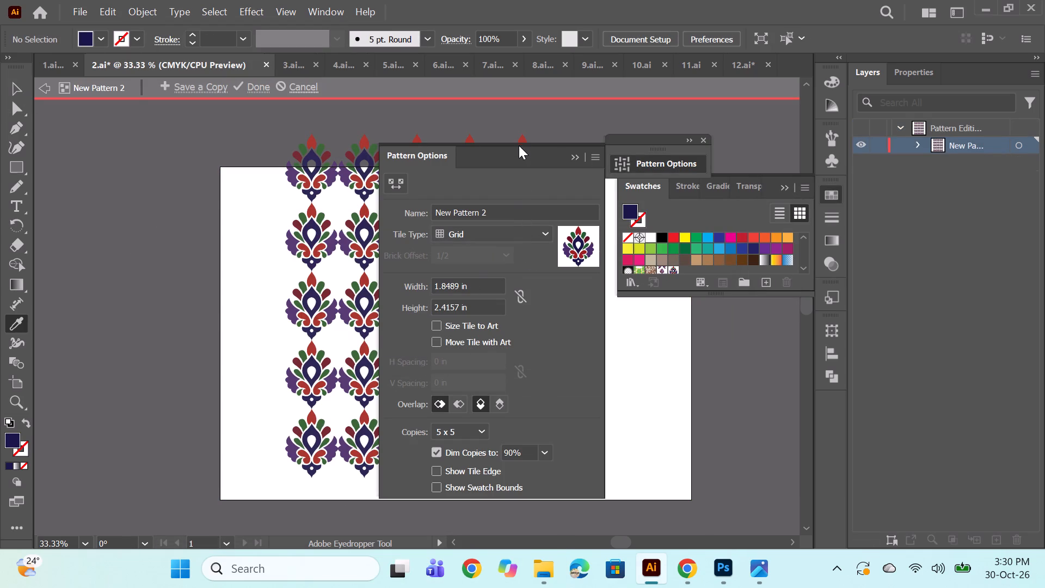
pyautogui.moveTo(519, 148); pyautogui.dragTo(699, 140)
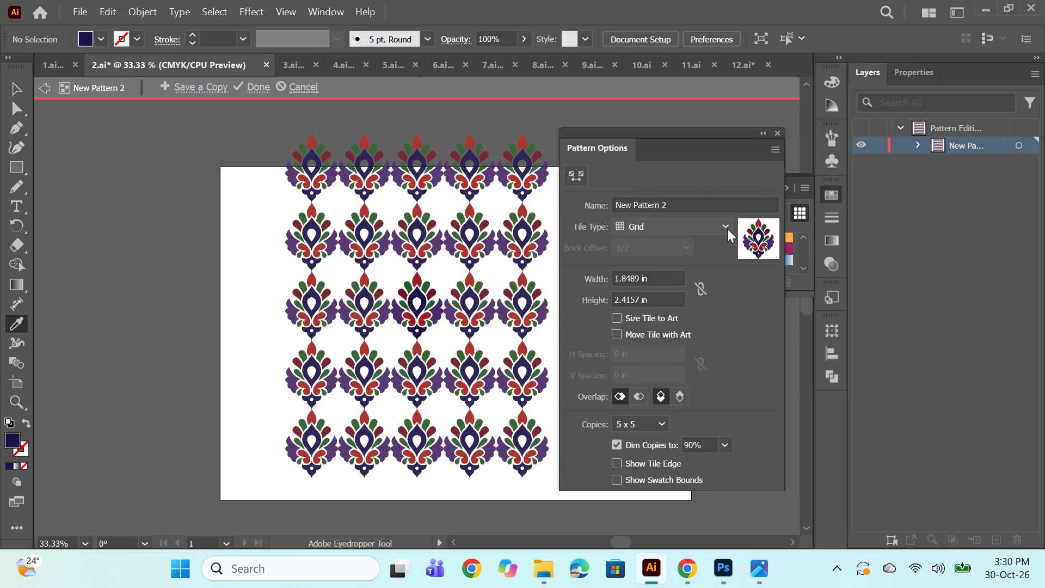
# Set the new pattern to Brick by Row with the tile sized to art and 0.75 in horizontal spacing, and finish editing it.
pyautogui.click(725, 225)
pyautogui.click(700, 262)
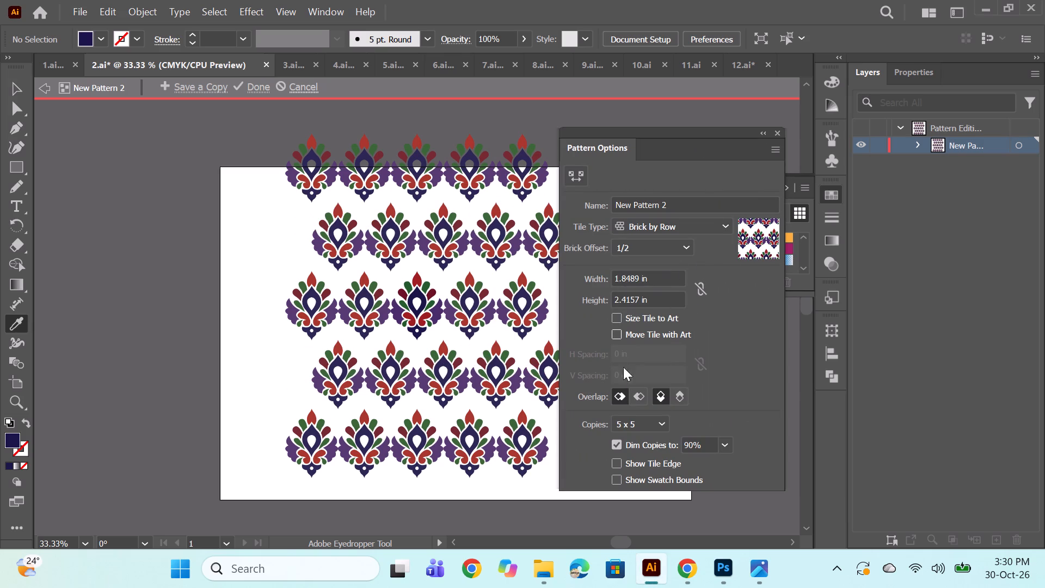
pyautogui.click(614, 314)
pyautogui.scroll(4, 623, 358)
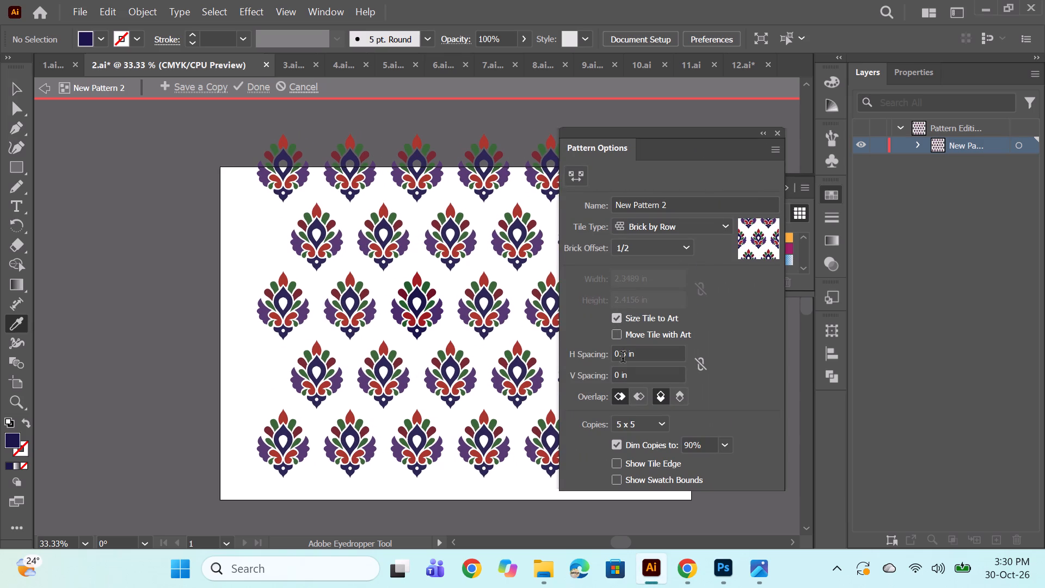
pyautogui.scroll(2, 623, 358)
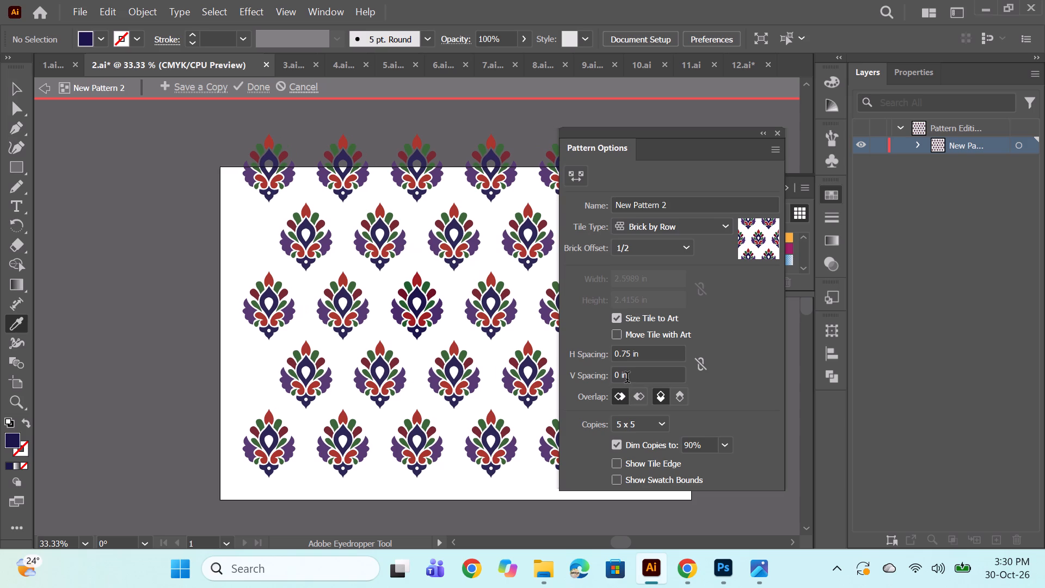
pyautogui.scroll(1, 627, 379)
pyautogui.scroll(-1, 627, 379)
pyautogui.click(242, 93)
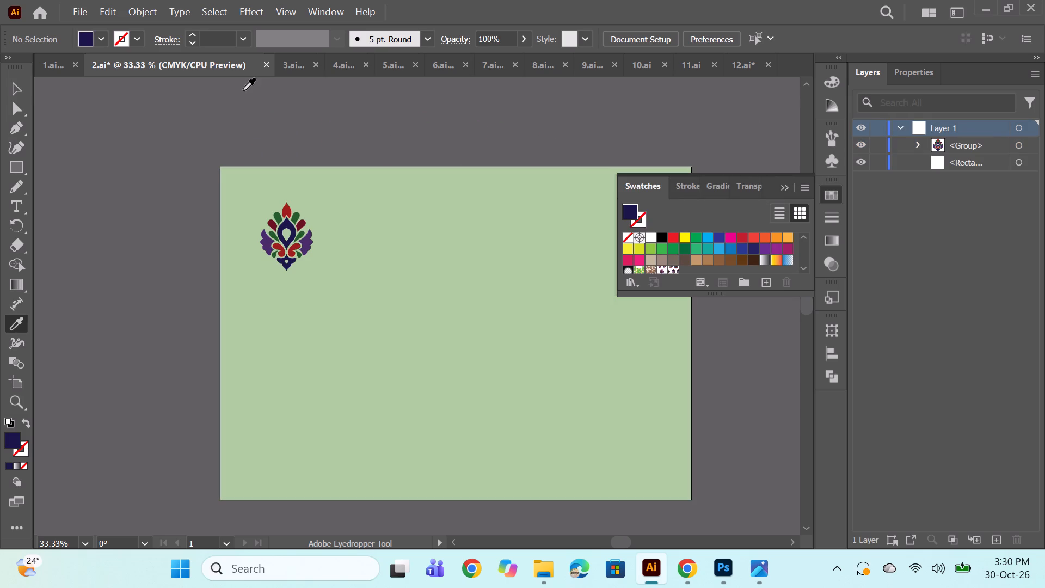
# Draw a rectangle of about 16.6 by 11.7 in covering the artboard and fill it with the new brick pattern swatch.
pyautogui.click(13, 158)
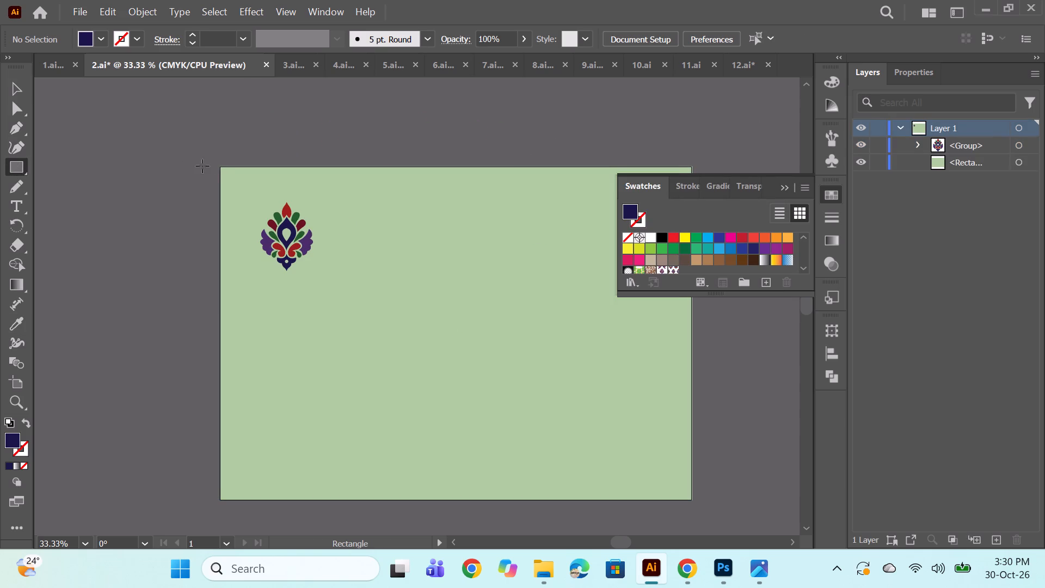
pyautogui.moveTo(219, 168); pyautogui.dragTo(684, 480)
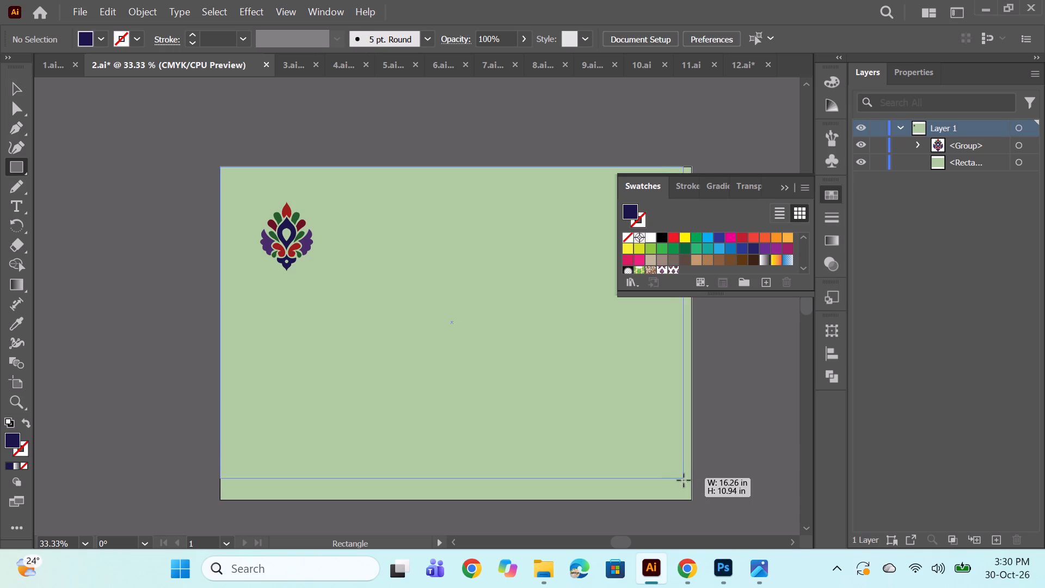
pyautogui.moveTo(684, 480); pyautogui.dragTo(692, 499)
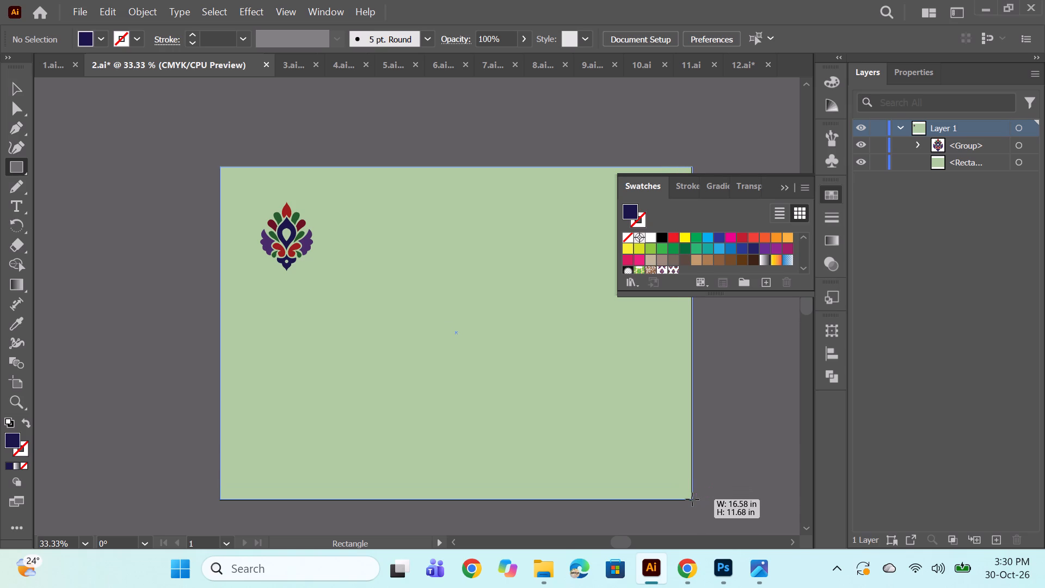
pyautogui.moveTo(692, 499); pyautogui.dragTo(691, 499)
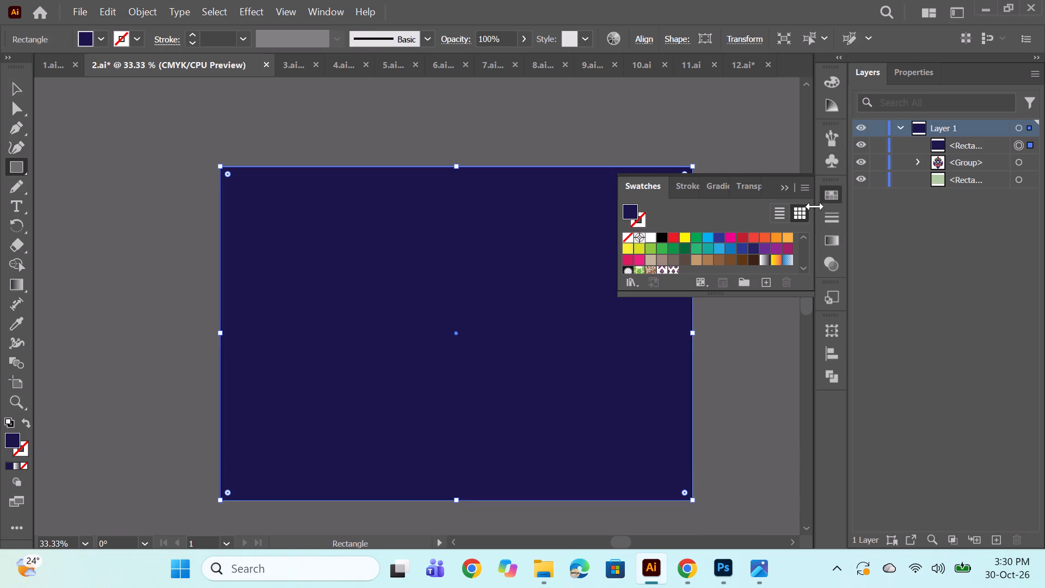
pyautogui.click(678, 268)
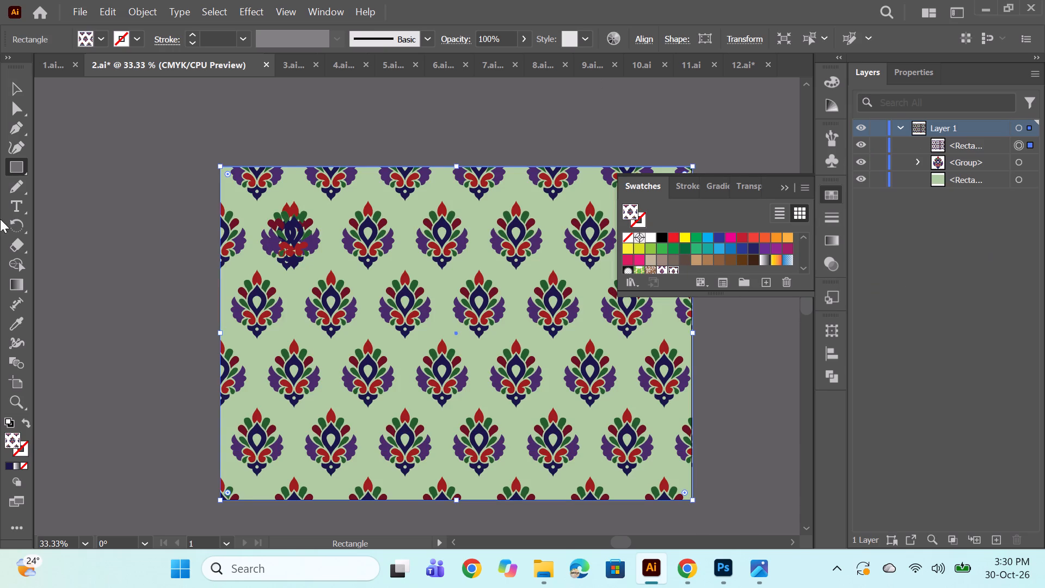
# Hide the original motif group beneath the pattern-filled rectangle and clear the selection.
pyautogui.click(861, 162)
pyautogui.click(782, 189)
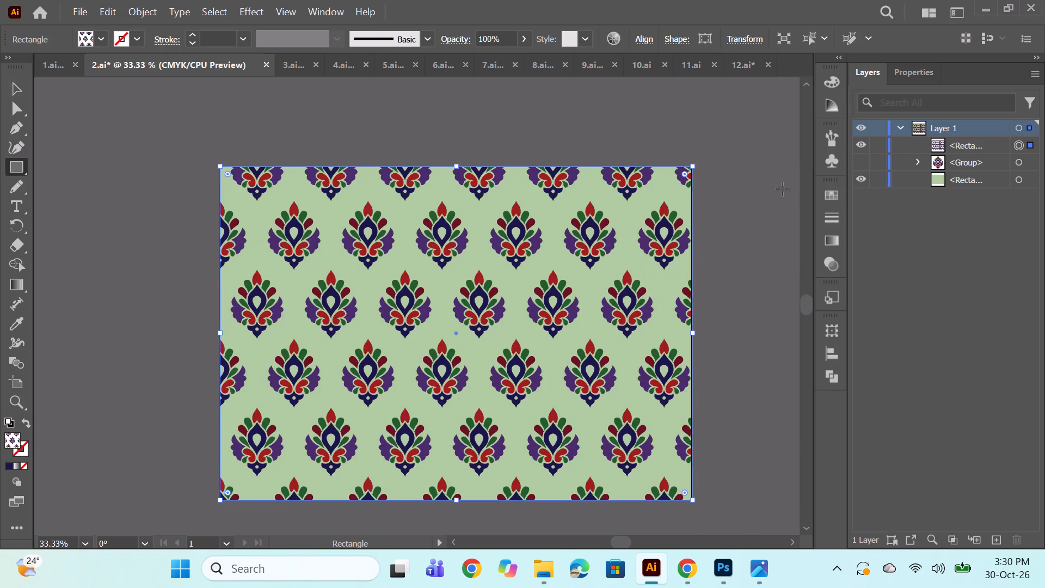
pyautogui.keyDown('ctrl'); pyautogui.click(730, 235); pyautogui.keyUp('ctrl')
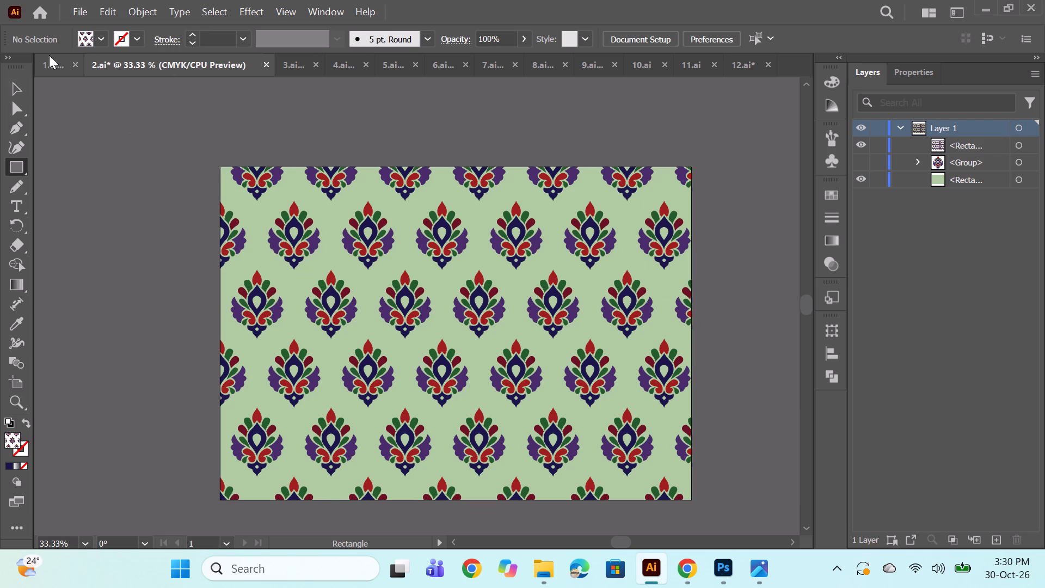
# Compare the 2.ai pattern with the finished pattern in 1.ai and return to 2.ai.
pyautogui.click(48, 55)
pyautogui.scroll(1, 384, 181)
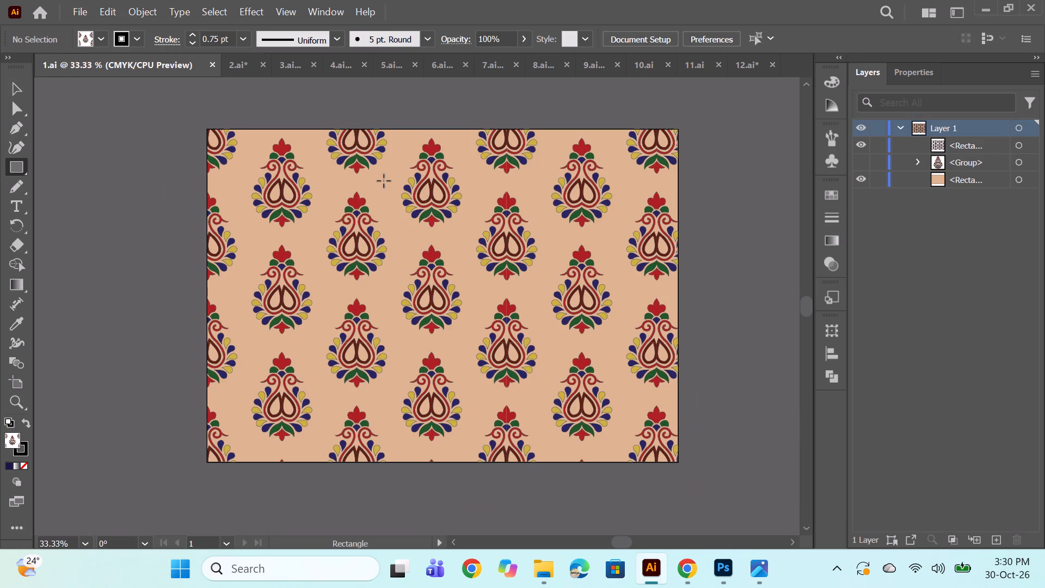
pyautogui.scroll(-1, 512, 272)
pyautogui.click(242, 60)
pyautogui.click(45, 68)
pyautogui.click(233, 65)
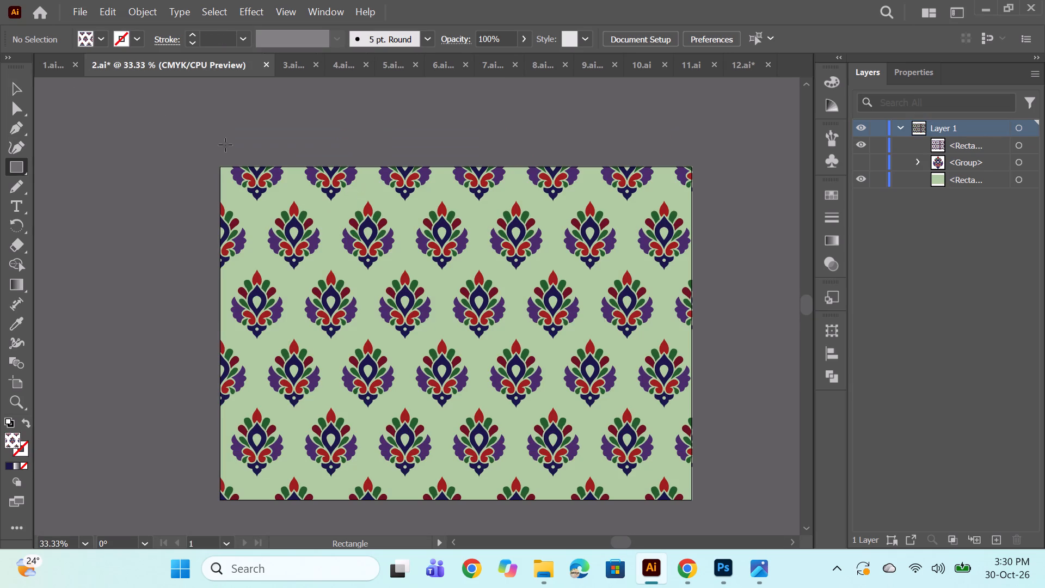
pyautogui.scroll(-2, 543, 324)
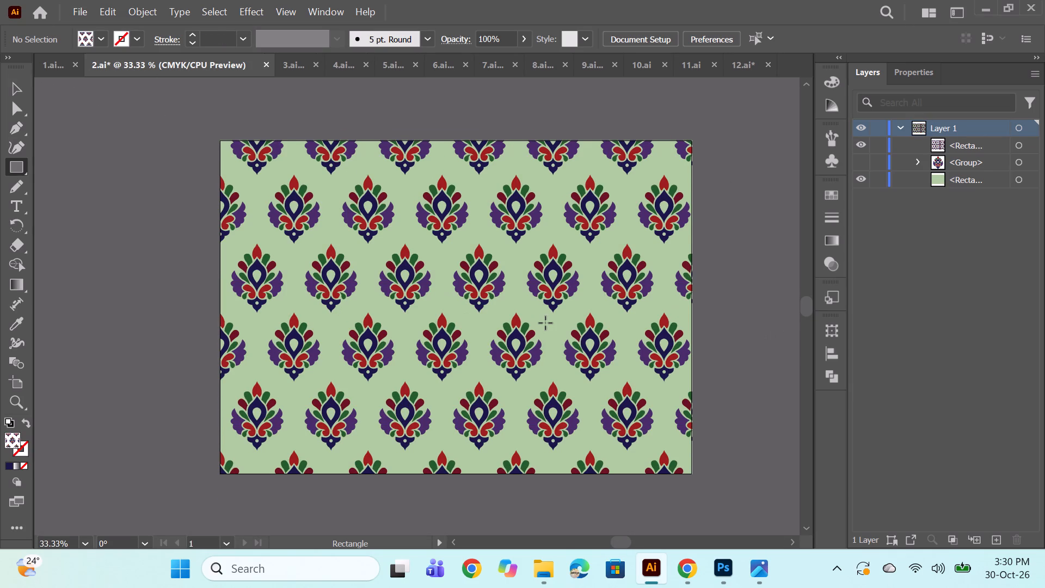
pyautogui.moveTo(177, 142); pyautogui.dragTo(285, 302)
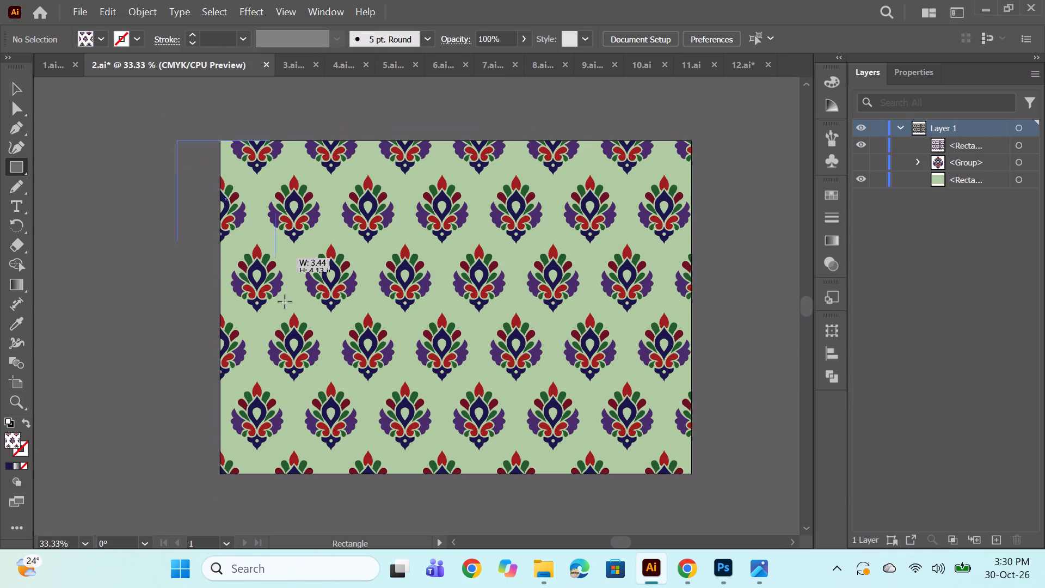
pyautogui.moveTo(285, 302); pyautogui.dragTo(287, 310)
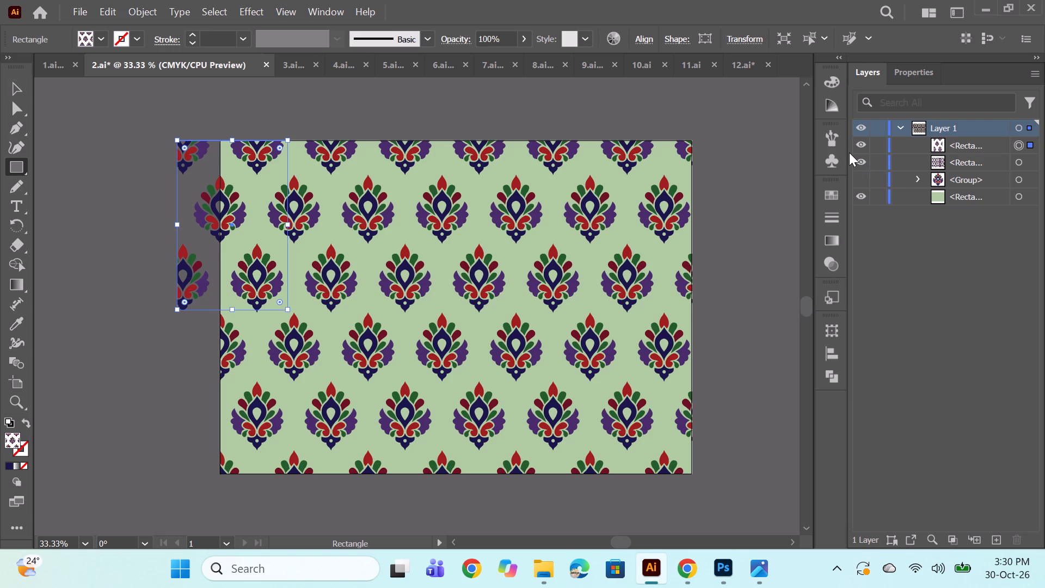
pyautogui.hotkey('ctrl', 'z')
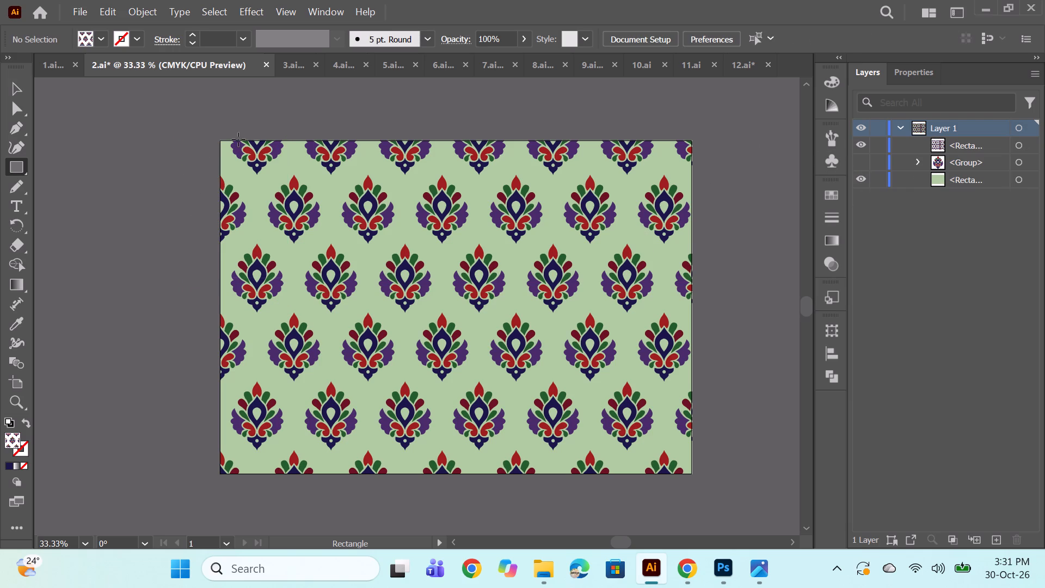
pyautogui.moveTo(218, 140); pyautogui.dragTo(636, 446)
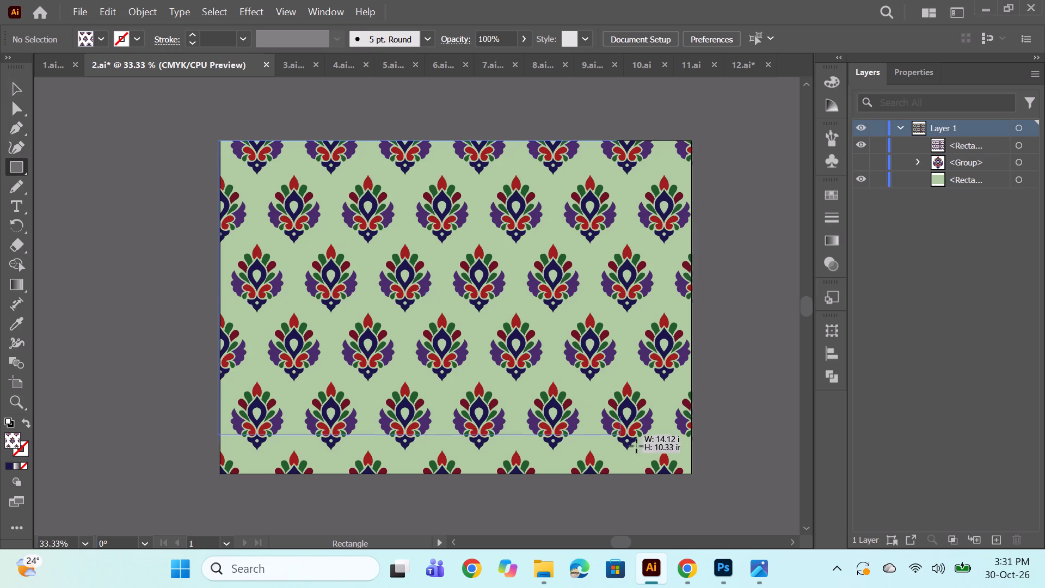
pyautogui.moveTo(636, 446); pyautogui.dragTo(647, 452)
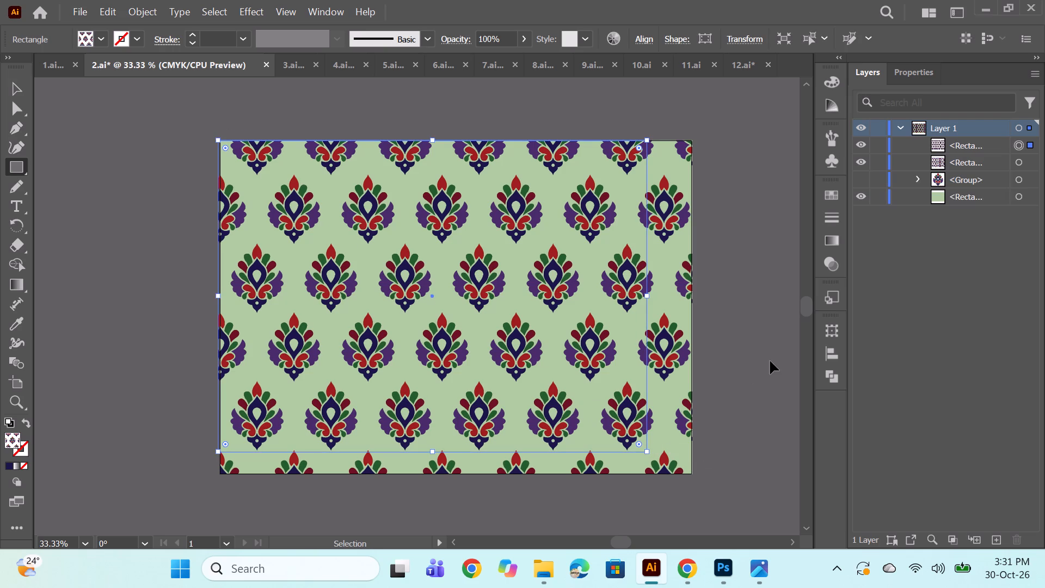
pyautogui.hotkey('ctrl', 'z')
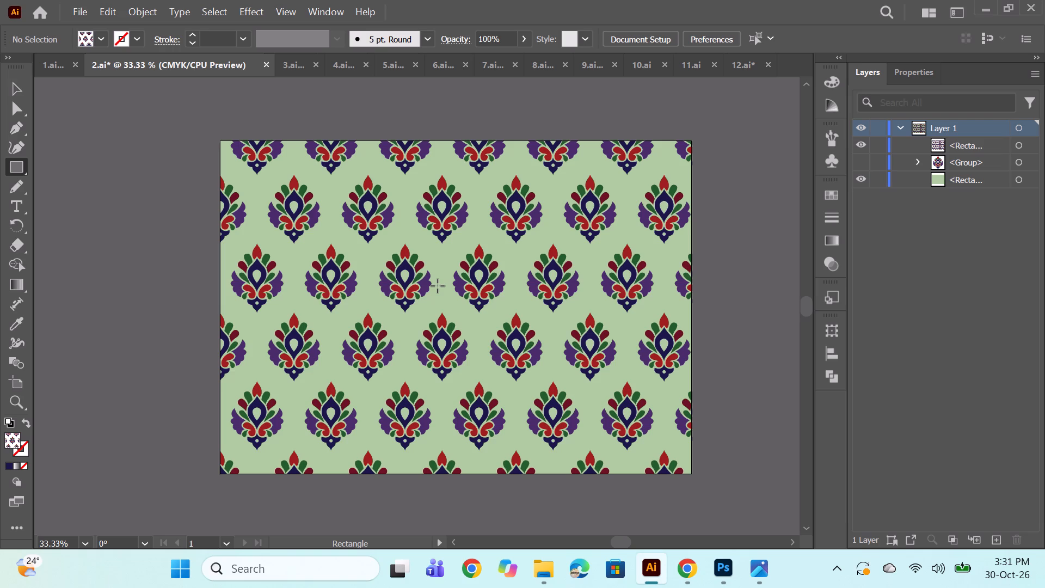
# Check 1.ai once more, then recolour the background rectangle in 2.ai from green to the soft yellow EADF92.
pyautogui.click(43, 60)
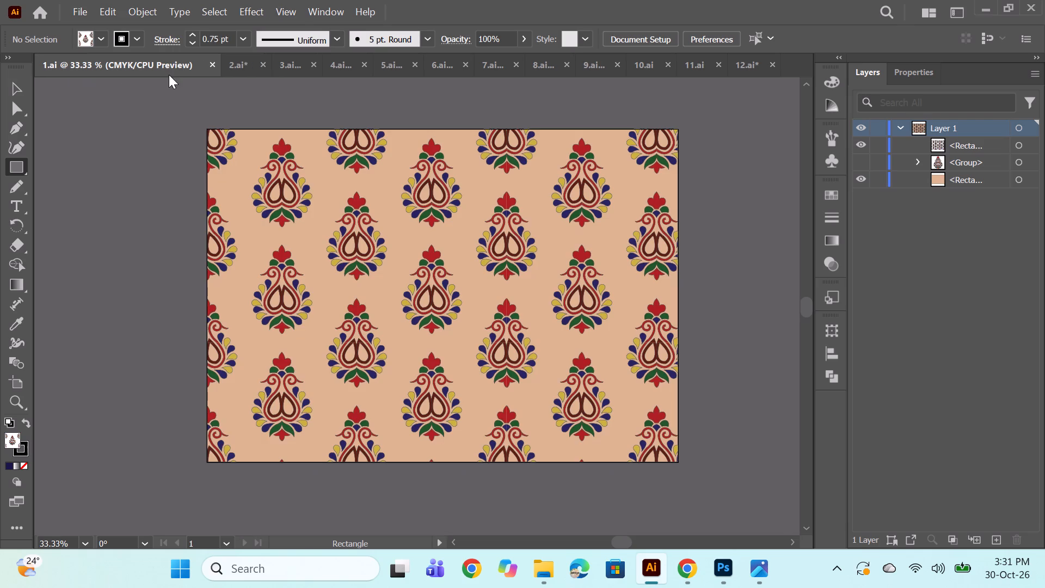
pyautogui.click(236, 62)
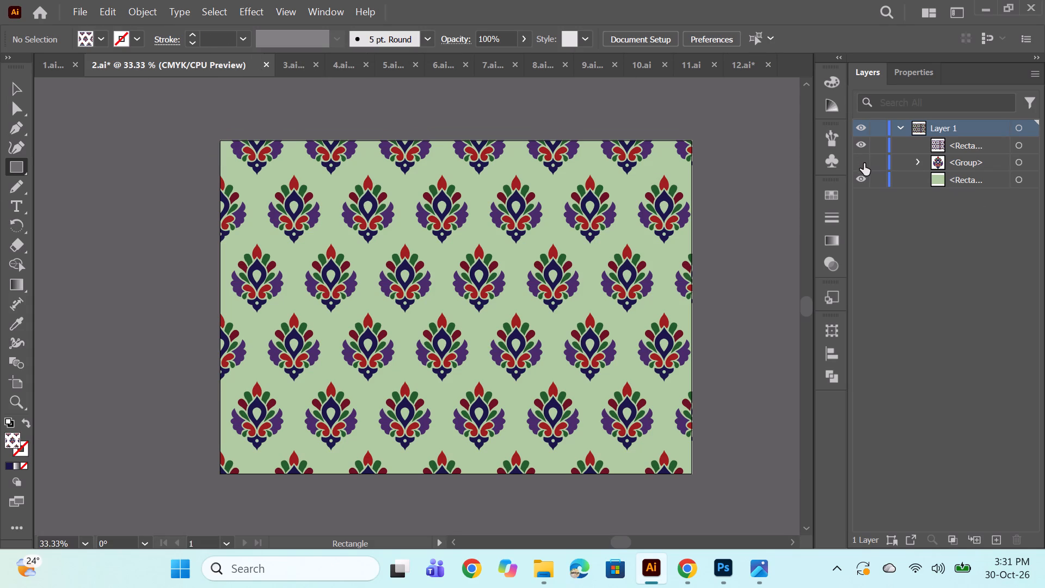
pyautogui.click(1012, 179)
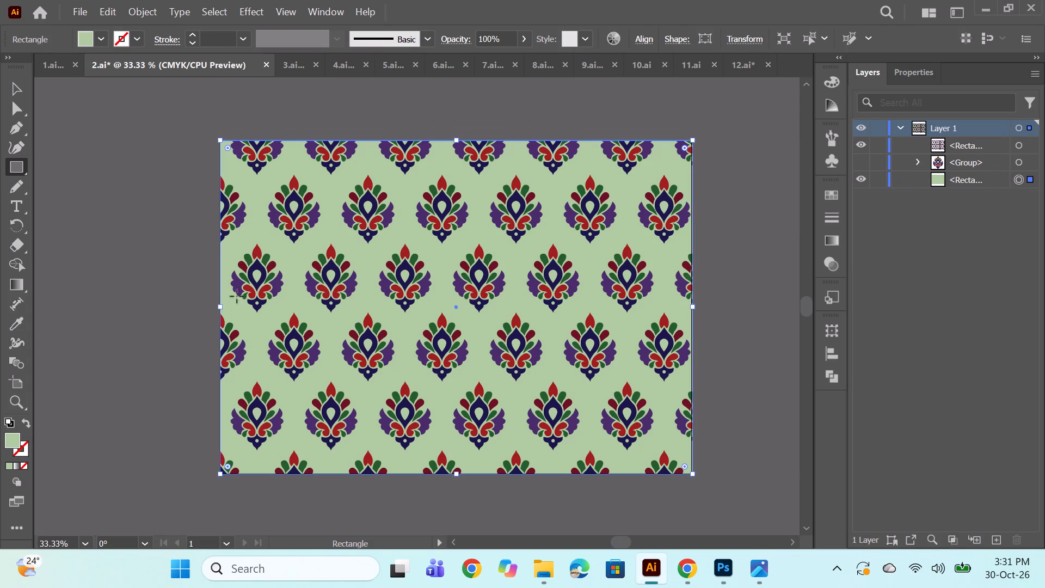
pyautogui.doubleClick(9, 440)
pyautogui.click(801, 363)
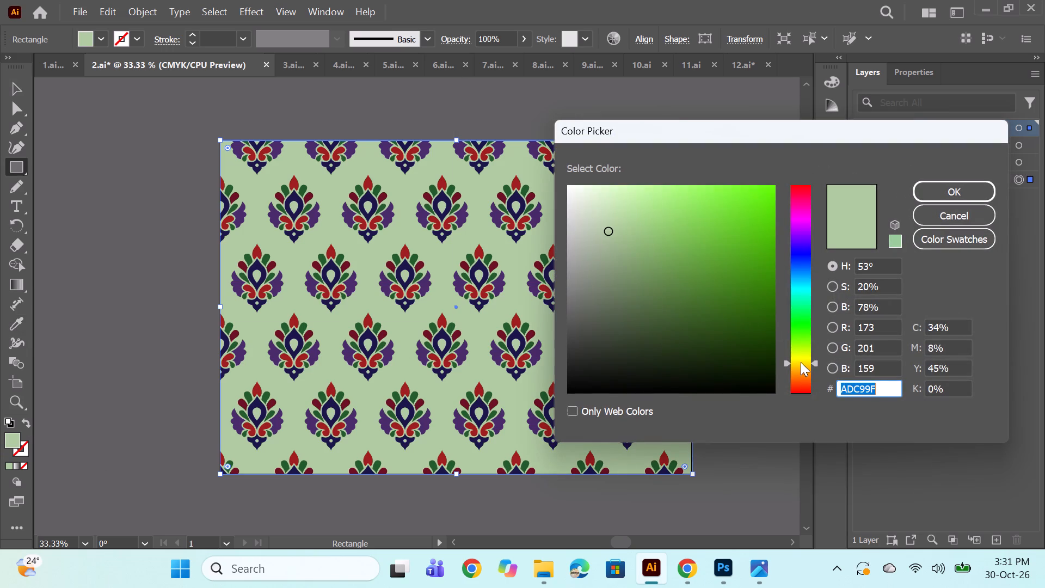
pyautogui.click(646, 198)
pyautogui.click(635, 232)
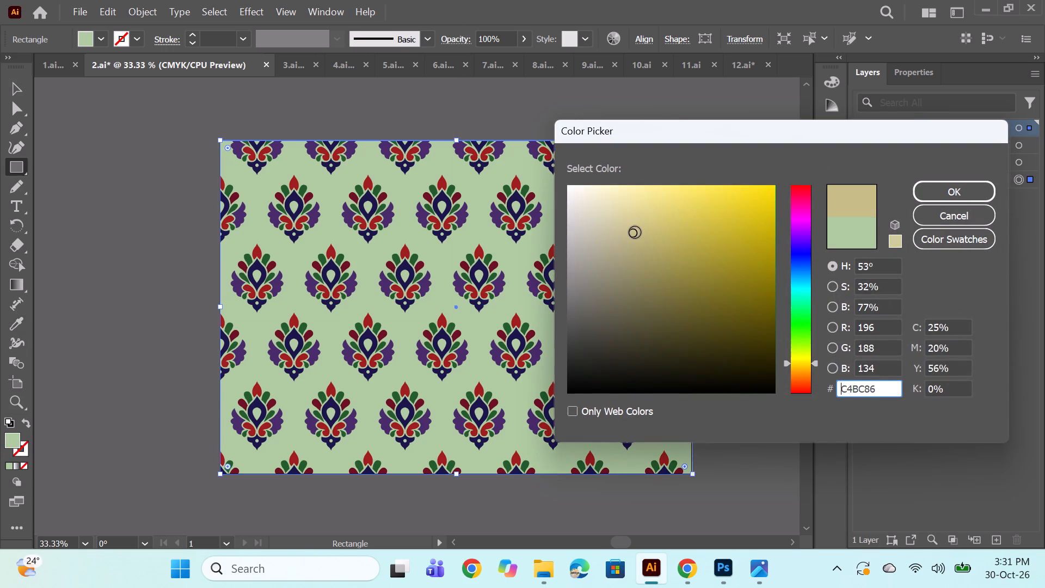
pyautogui.click(632, 225)
pyautogui.click(628, 217)
pyautogui.click(638, 209)
pyautogui.click(656, 195)
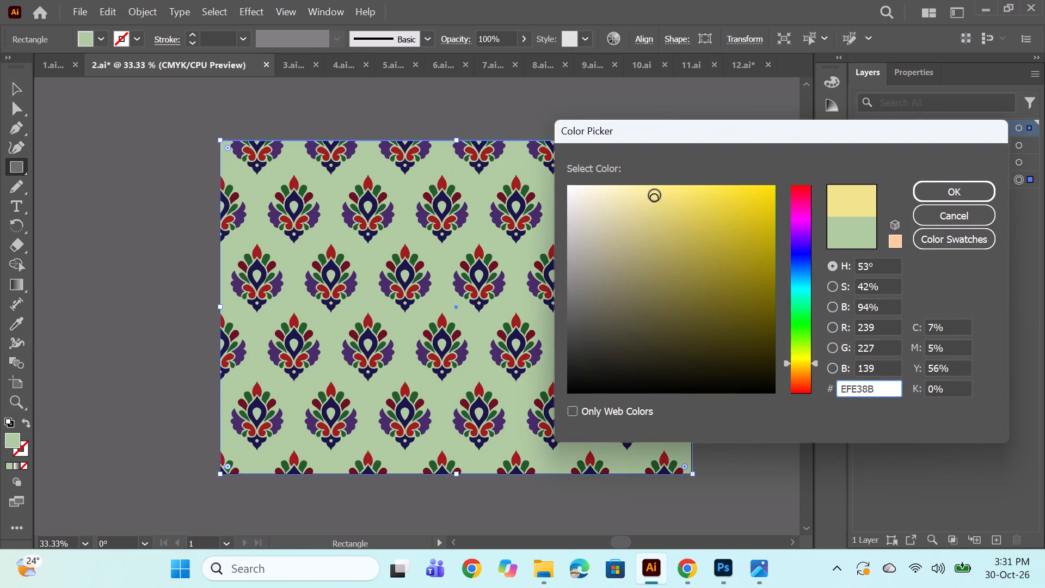
pyautogui.click(652, 192)
pyautogui.click(647, 201)
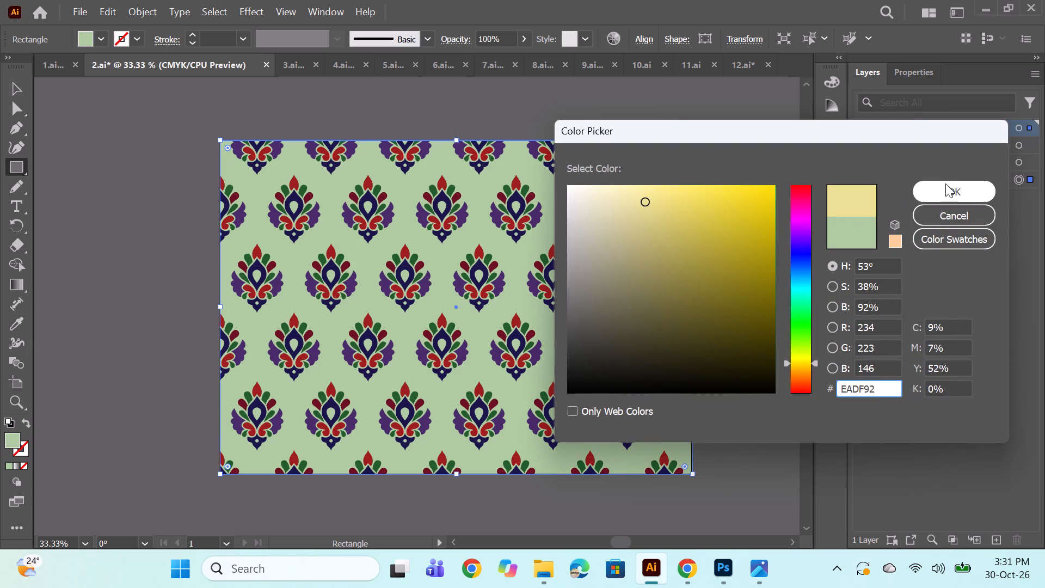
pyautogui.click(966, 183)
# Soften the background rectangle's yellow fill to a paler, less saturated cream.
pyautogui.doubleClick(14, 434)
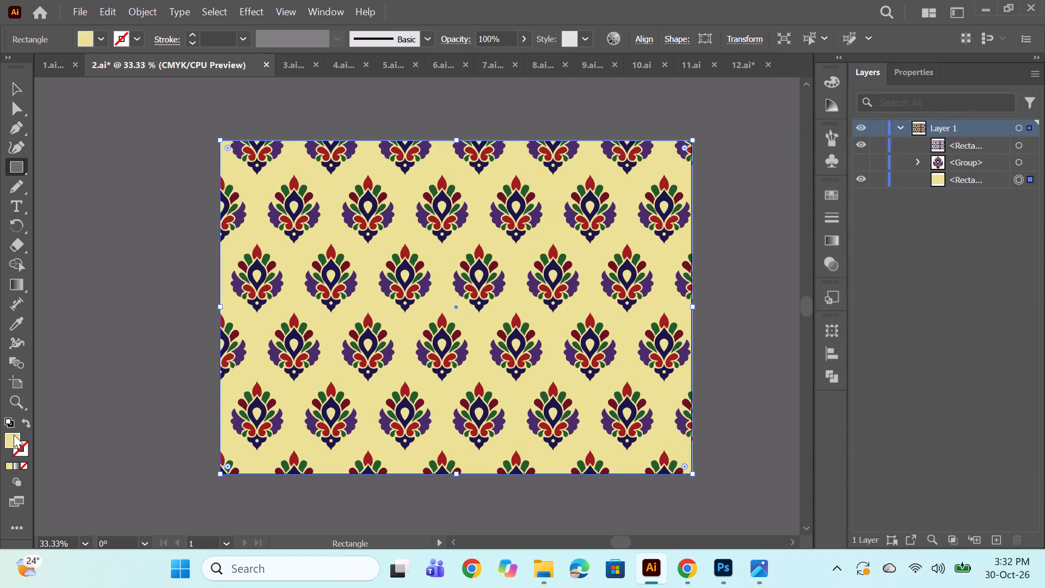
pyautogui.click(638, 201)
pyautogui.click(635, 200)
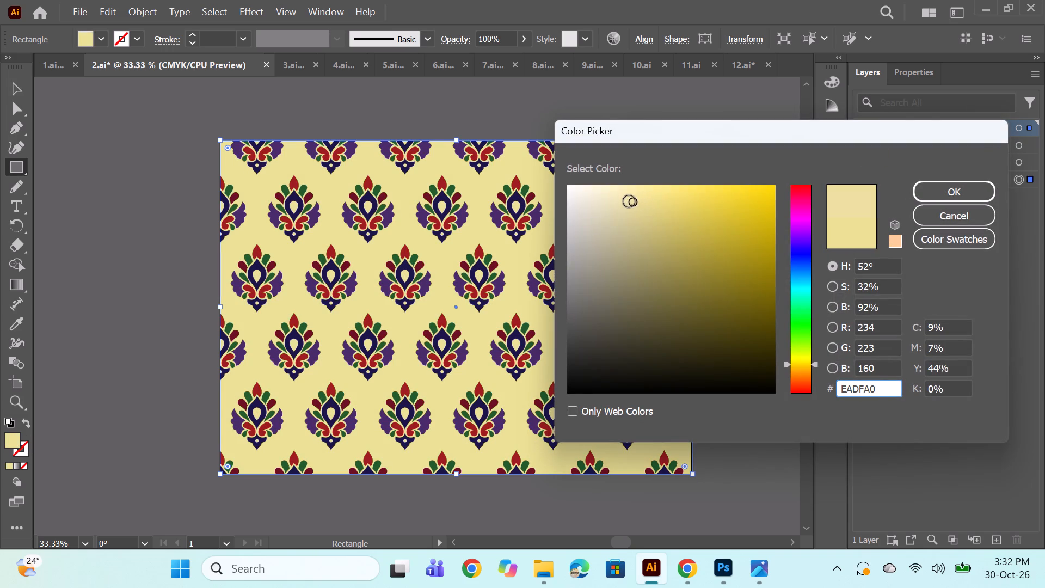
pyautogui.click(628, 202)
pyautogui.click(966, 201)
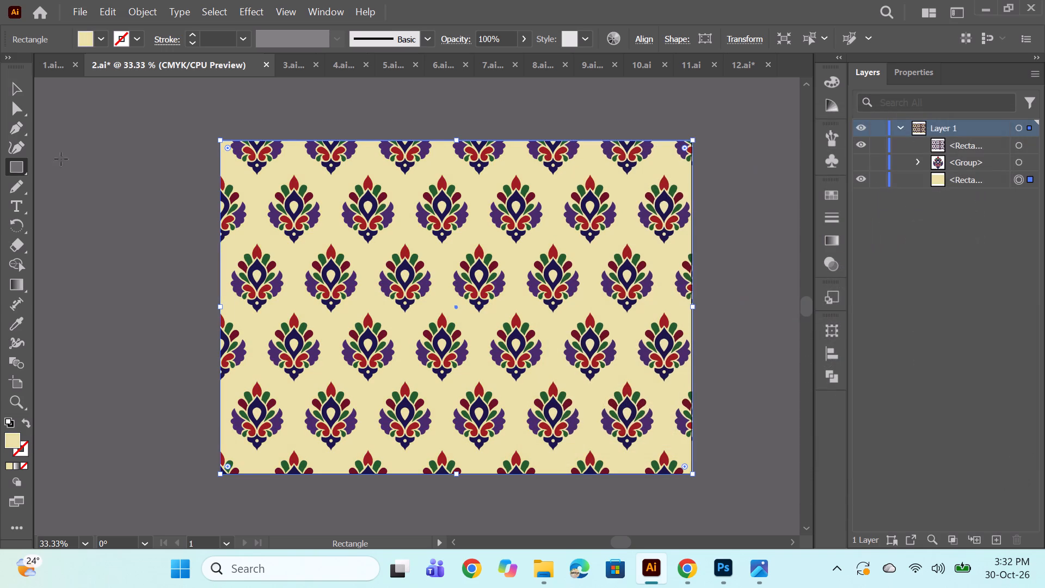
# Save the 2.ai file.
pyautogui.hotkey('ctrl', 's')
# Switch to 1.ai, select the peach background rectangle and recolour its fill to the tan CC8F62.
pyautogui.click(46, 65)
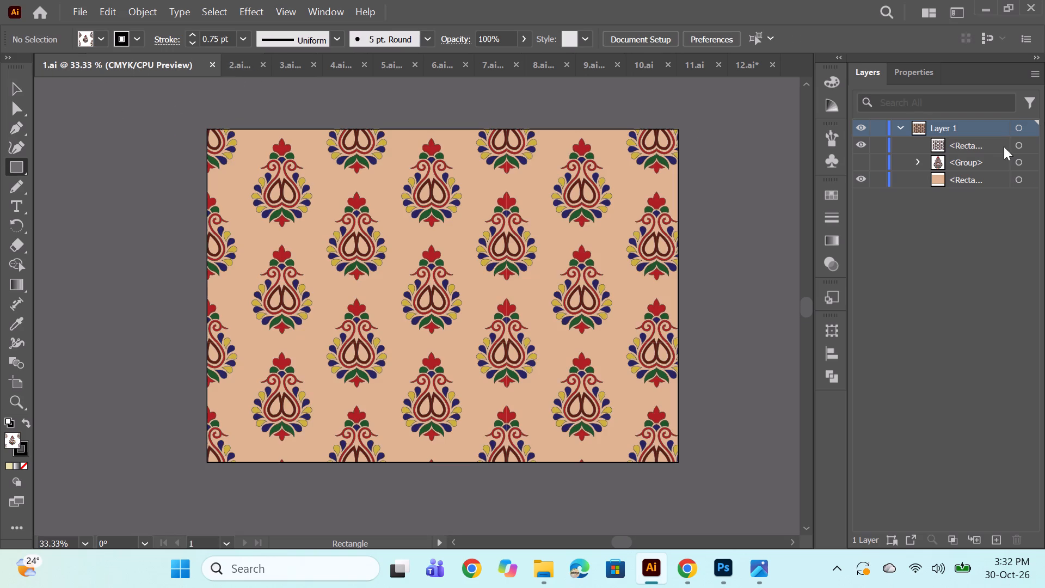
pyautogui.doubleClick(1021, 182)
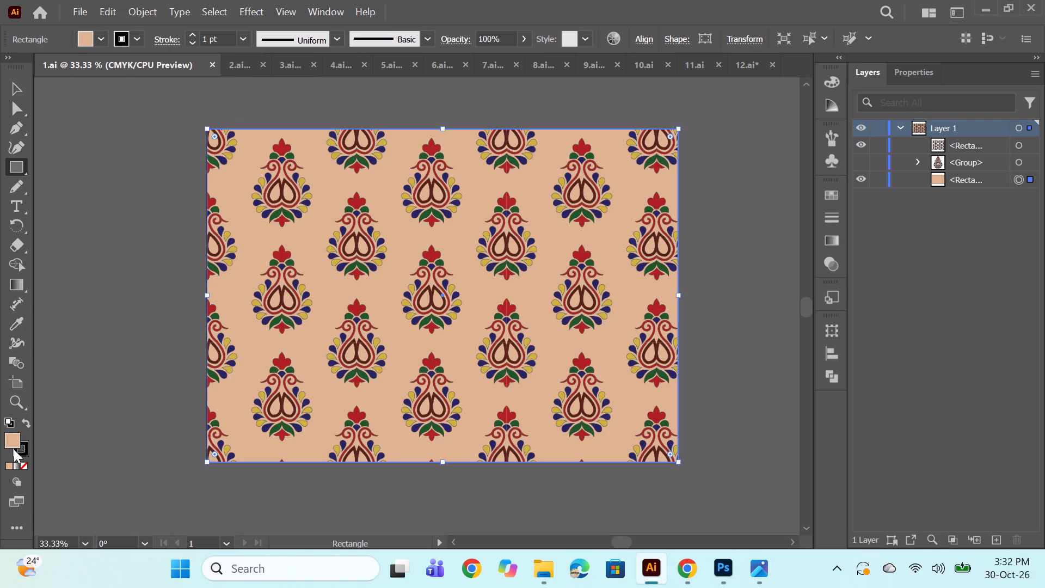
pyautogui.doubleClick(14, 443)
pyautogui.click(647, 234)
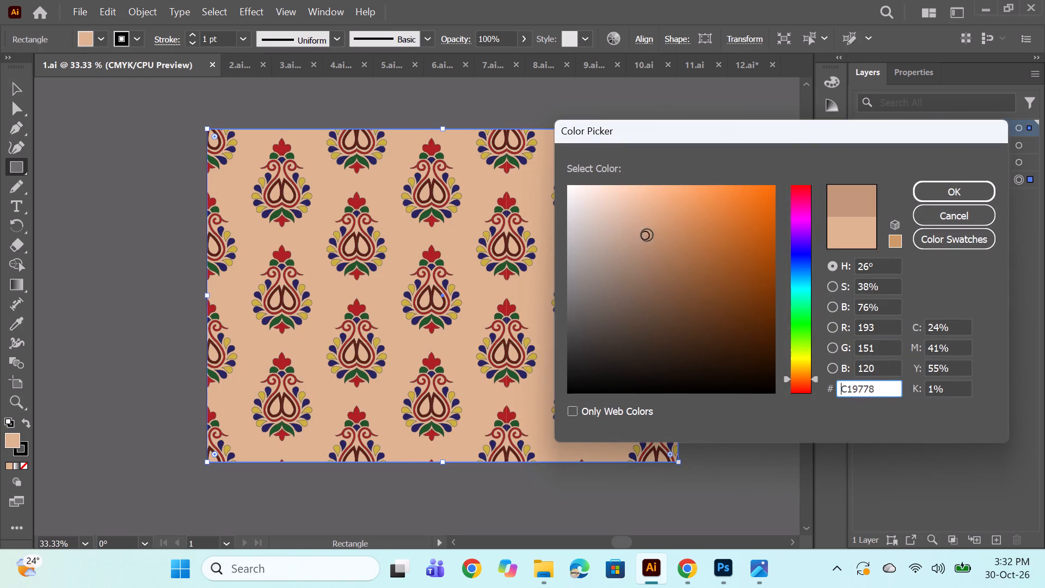
pyautogui.click(663, 236)
pyautogui.click(667, 231)
pyautogui.click(675, 225)
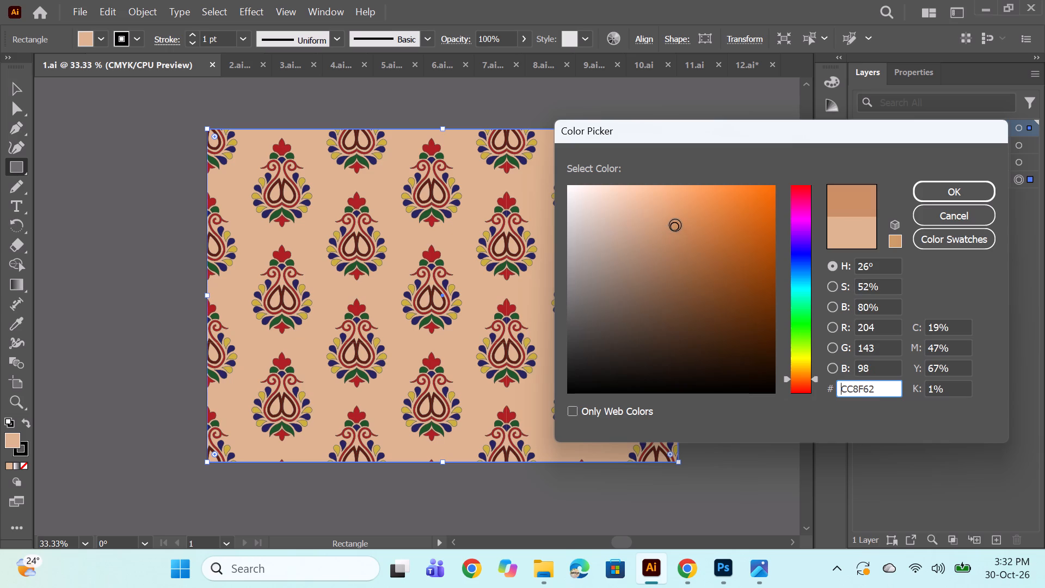
pyautogui.click(960, 188)
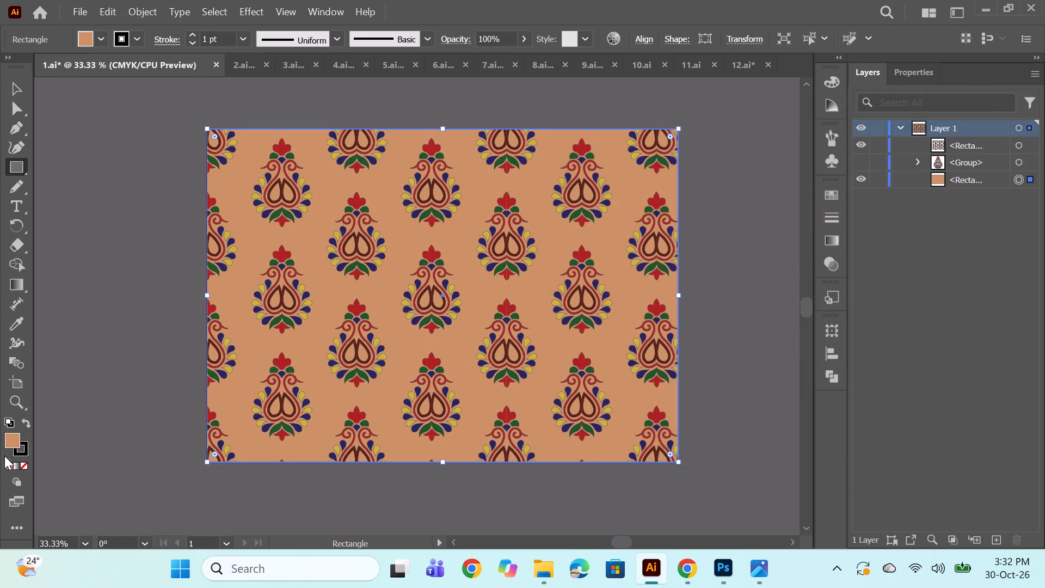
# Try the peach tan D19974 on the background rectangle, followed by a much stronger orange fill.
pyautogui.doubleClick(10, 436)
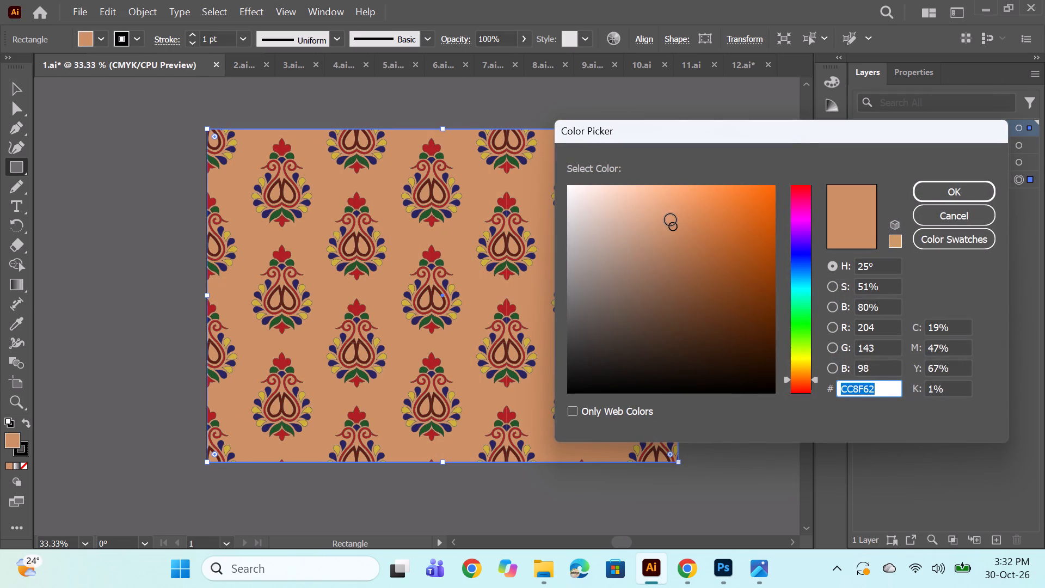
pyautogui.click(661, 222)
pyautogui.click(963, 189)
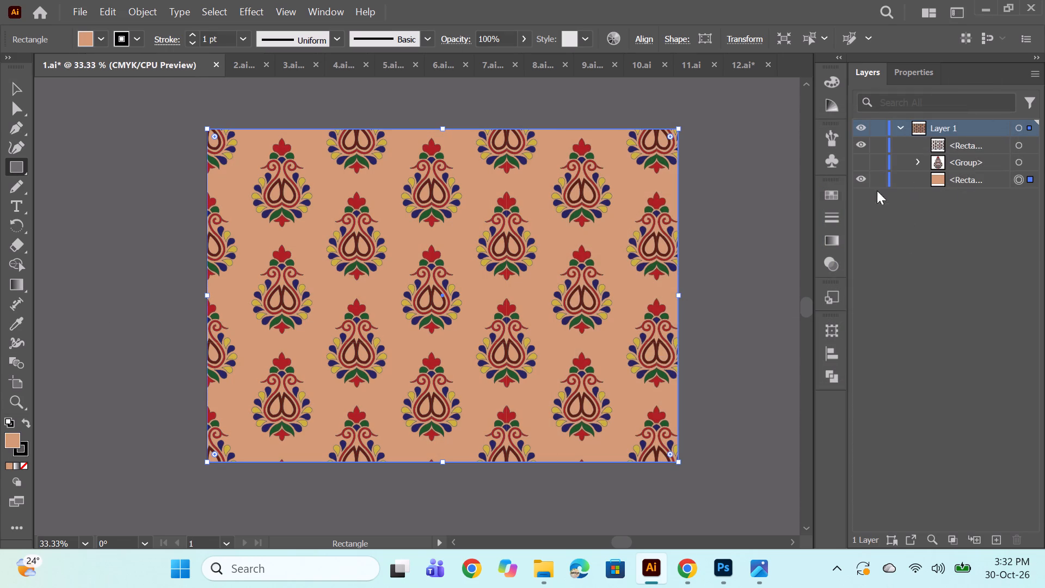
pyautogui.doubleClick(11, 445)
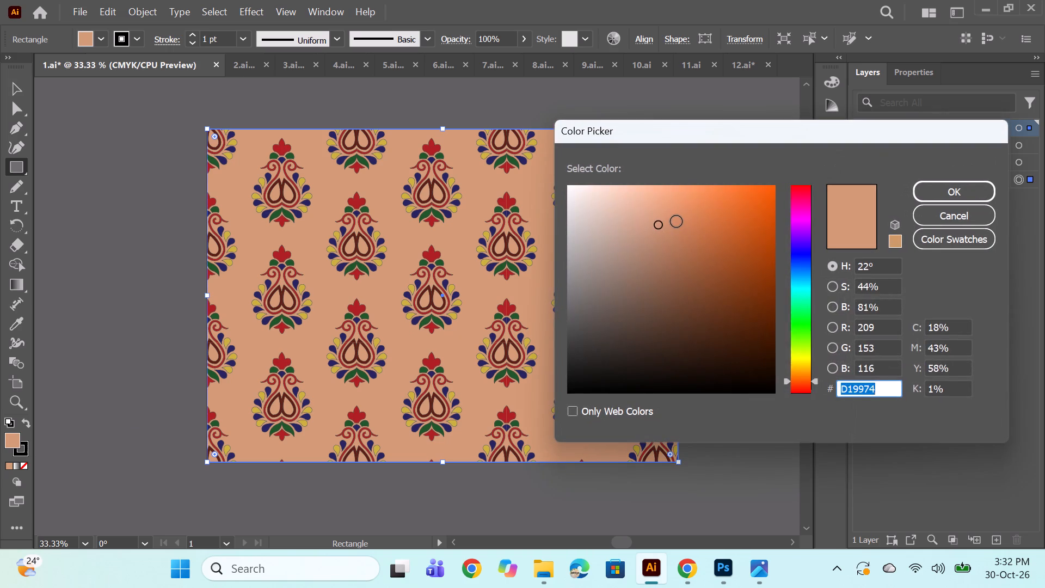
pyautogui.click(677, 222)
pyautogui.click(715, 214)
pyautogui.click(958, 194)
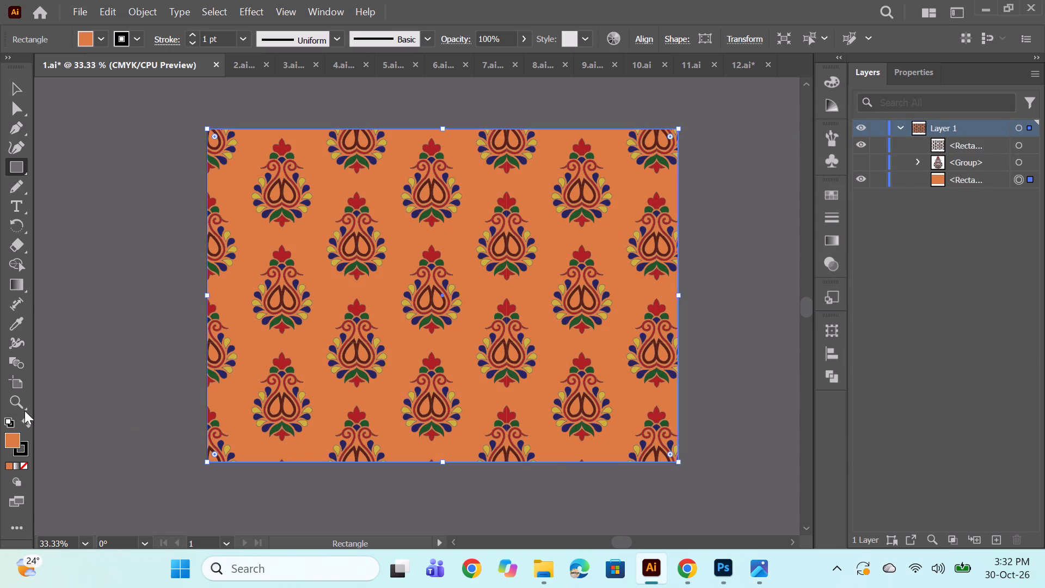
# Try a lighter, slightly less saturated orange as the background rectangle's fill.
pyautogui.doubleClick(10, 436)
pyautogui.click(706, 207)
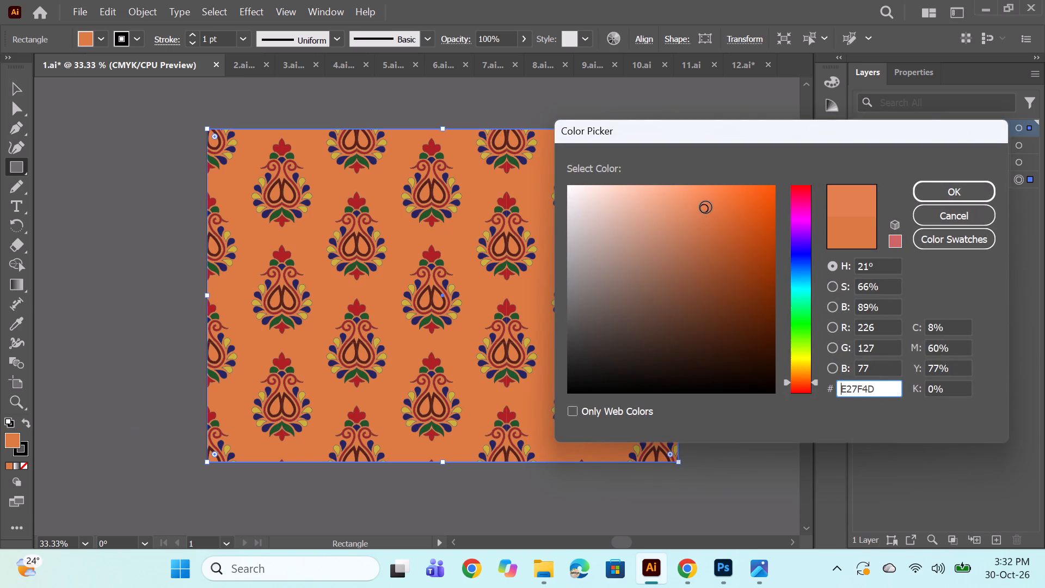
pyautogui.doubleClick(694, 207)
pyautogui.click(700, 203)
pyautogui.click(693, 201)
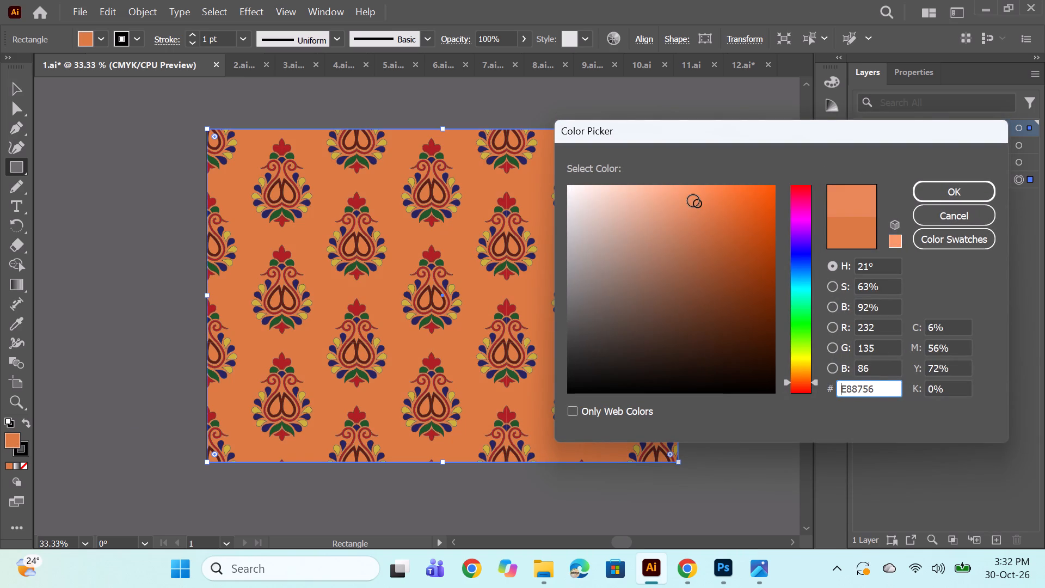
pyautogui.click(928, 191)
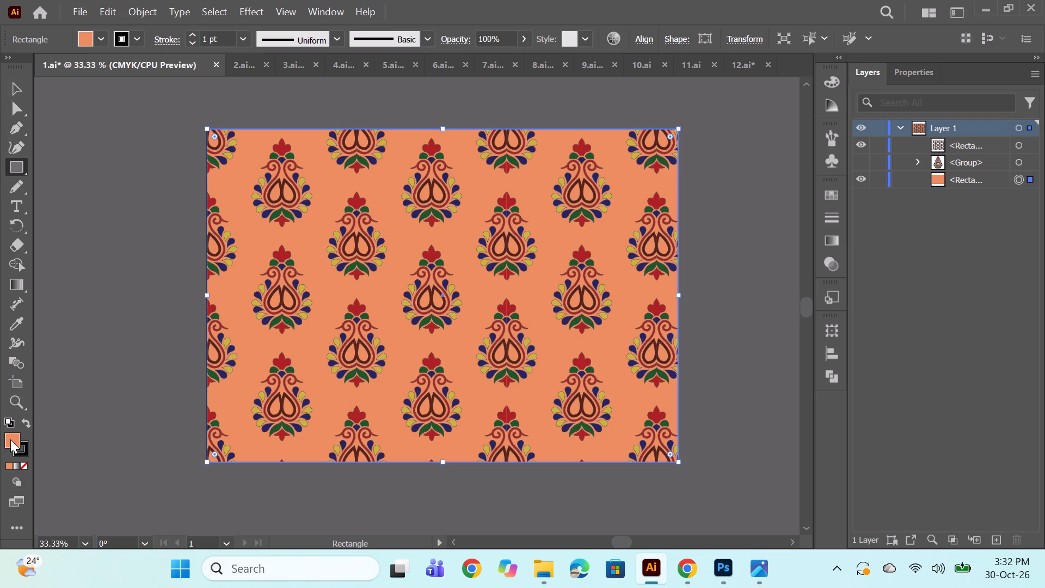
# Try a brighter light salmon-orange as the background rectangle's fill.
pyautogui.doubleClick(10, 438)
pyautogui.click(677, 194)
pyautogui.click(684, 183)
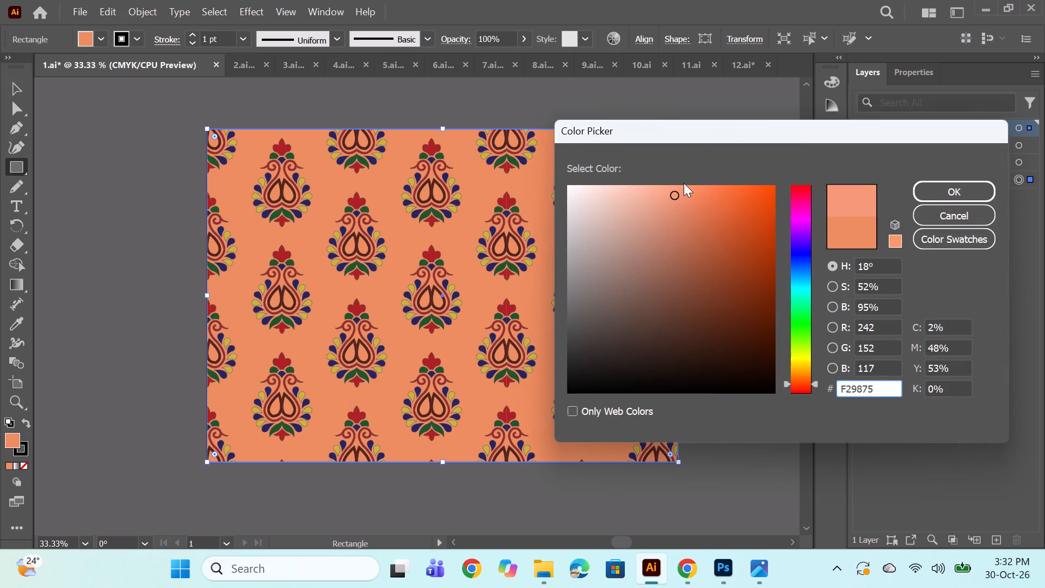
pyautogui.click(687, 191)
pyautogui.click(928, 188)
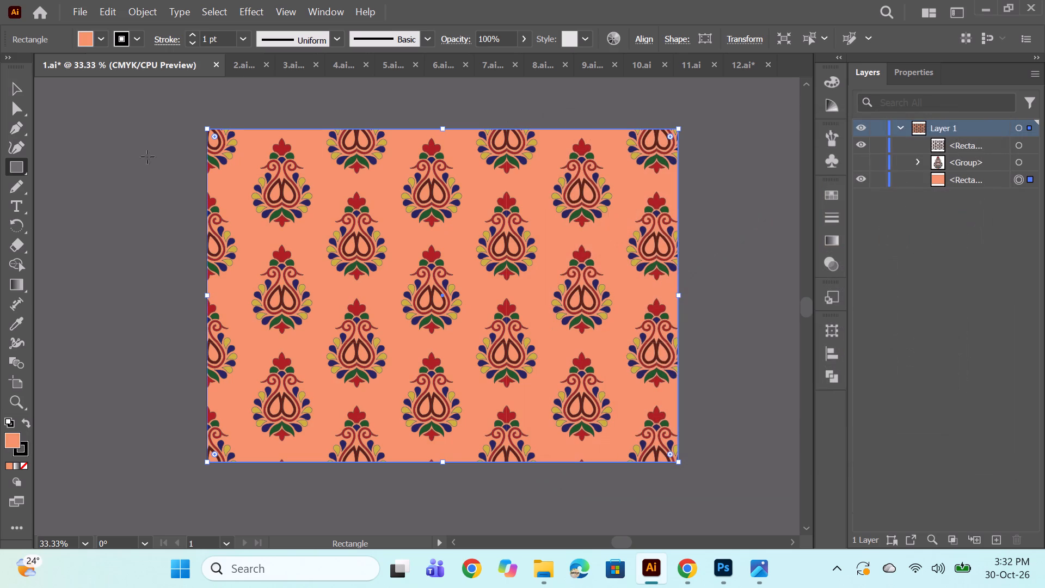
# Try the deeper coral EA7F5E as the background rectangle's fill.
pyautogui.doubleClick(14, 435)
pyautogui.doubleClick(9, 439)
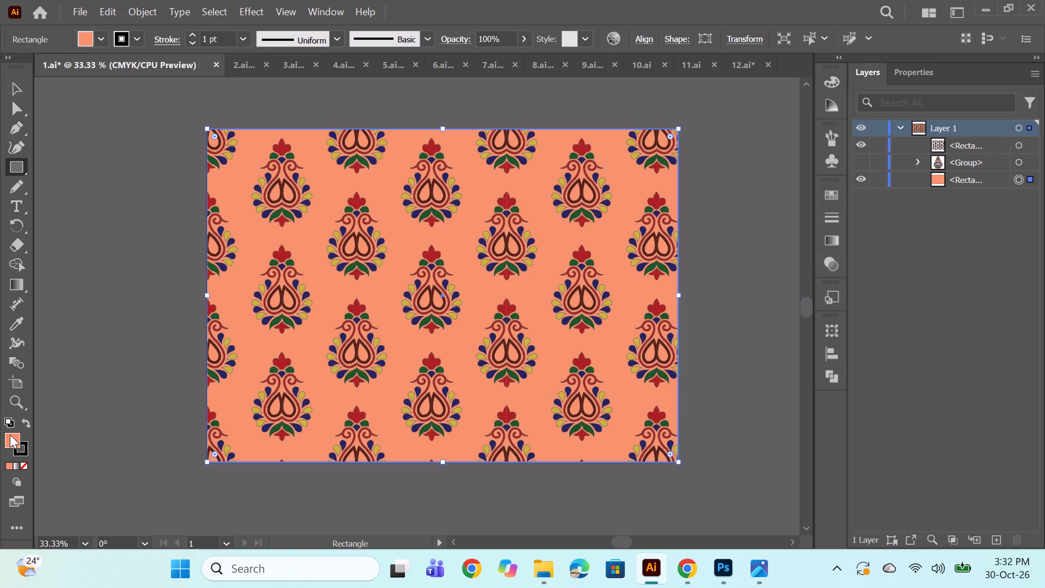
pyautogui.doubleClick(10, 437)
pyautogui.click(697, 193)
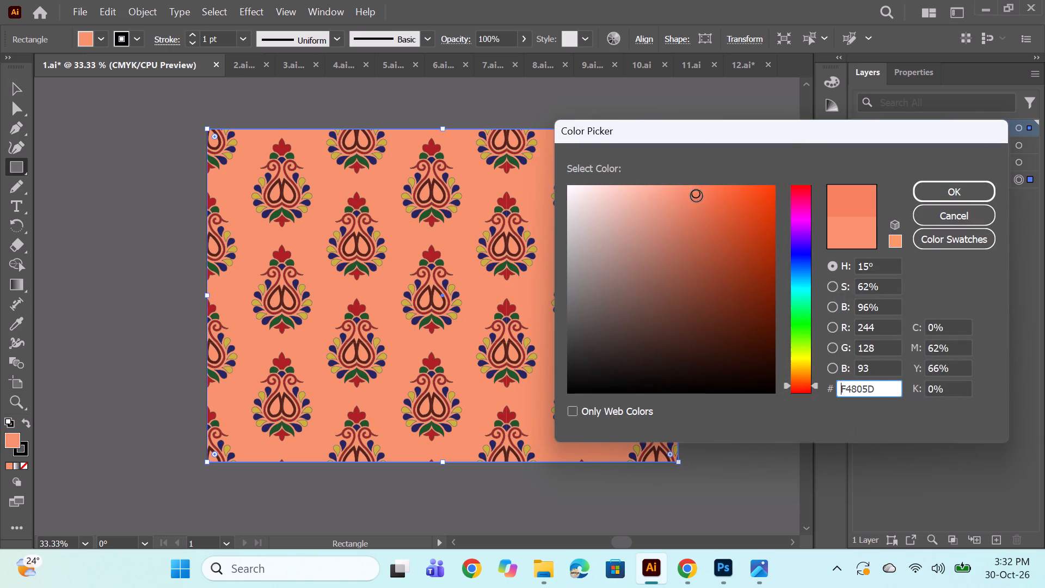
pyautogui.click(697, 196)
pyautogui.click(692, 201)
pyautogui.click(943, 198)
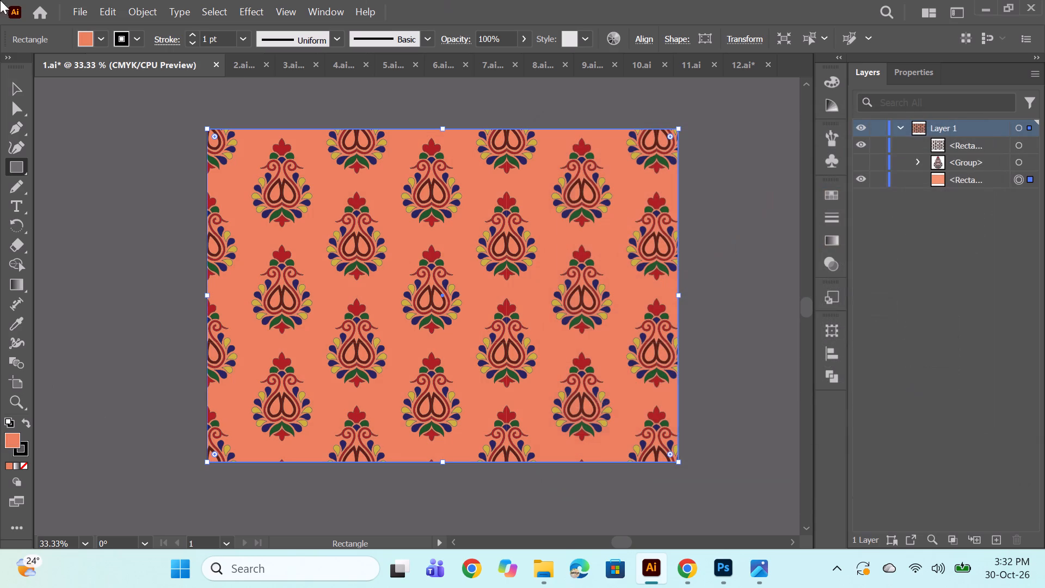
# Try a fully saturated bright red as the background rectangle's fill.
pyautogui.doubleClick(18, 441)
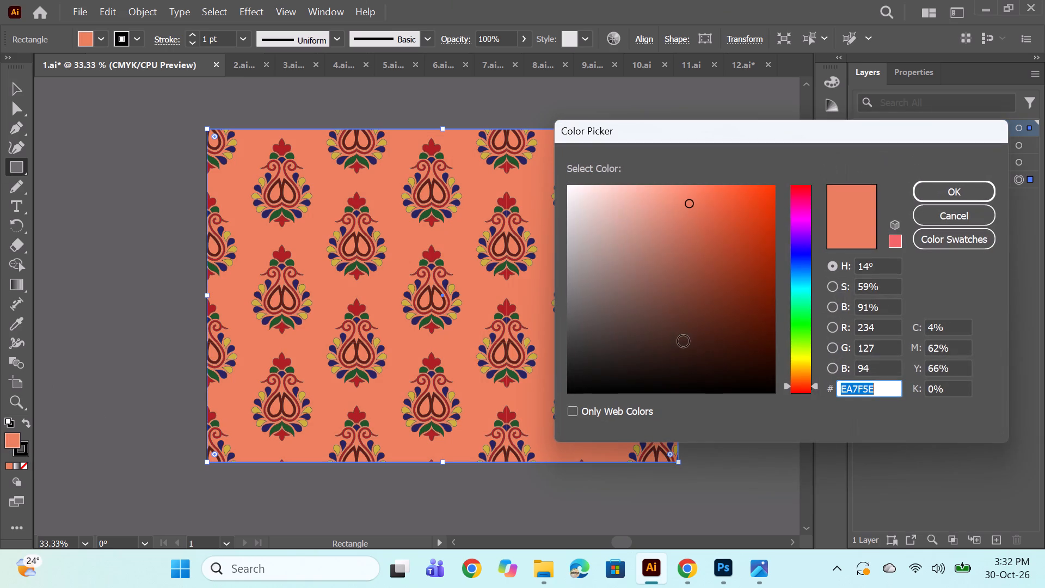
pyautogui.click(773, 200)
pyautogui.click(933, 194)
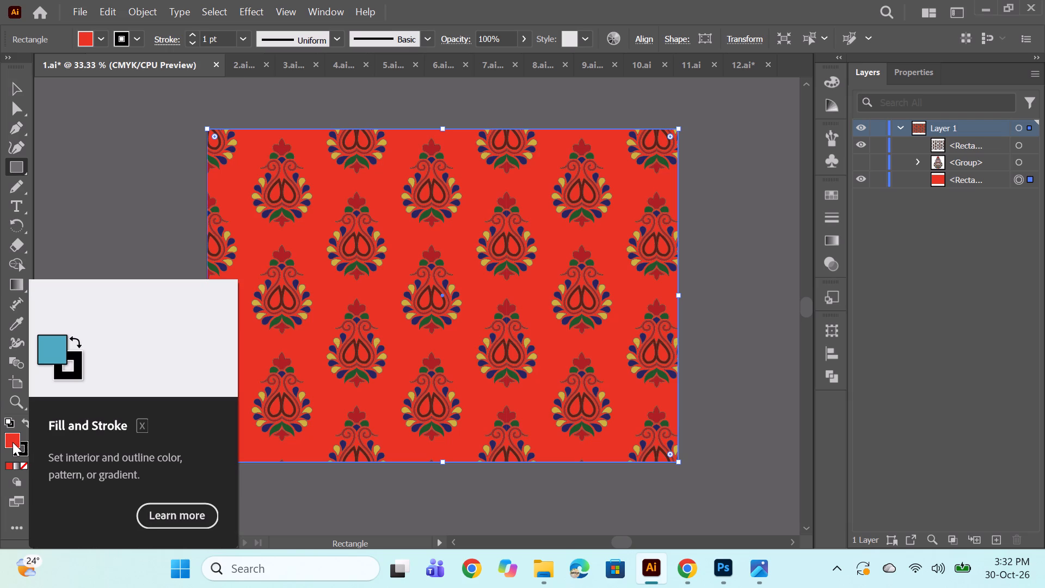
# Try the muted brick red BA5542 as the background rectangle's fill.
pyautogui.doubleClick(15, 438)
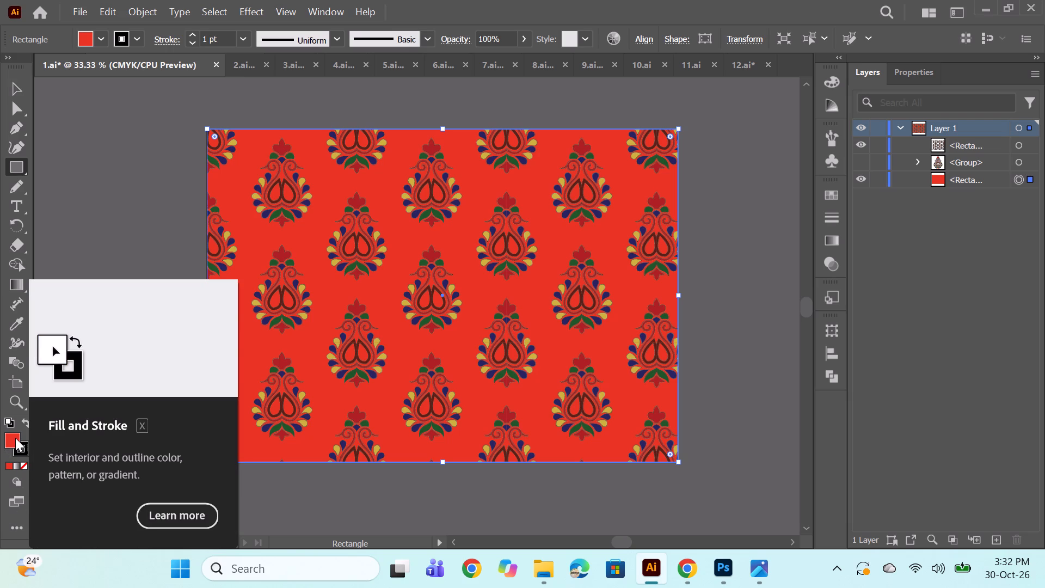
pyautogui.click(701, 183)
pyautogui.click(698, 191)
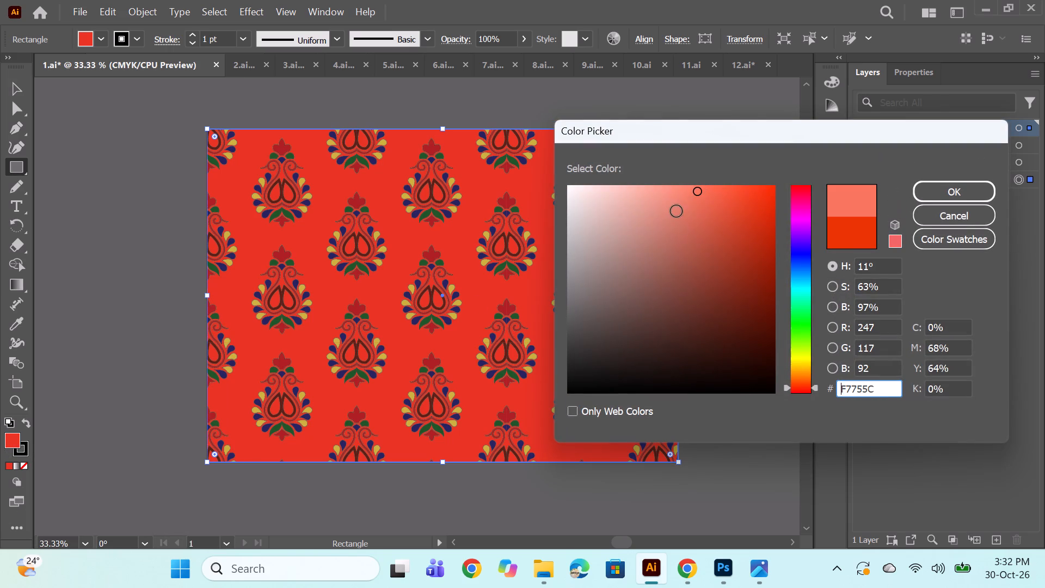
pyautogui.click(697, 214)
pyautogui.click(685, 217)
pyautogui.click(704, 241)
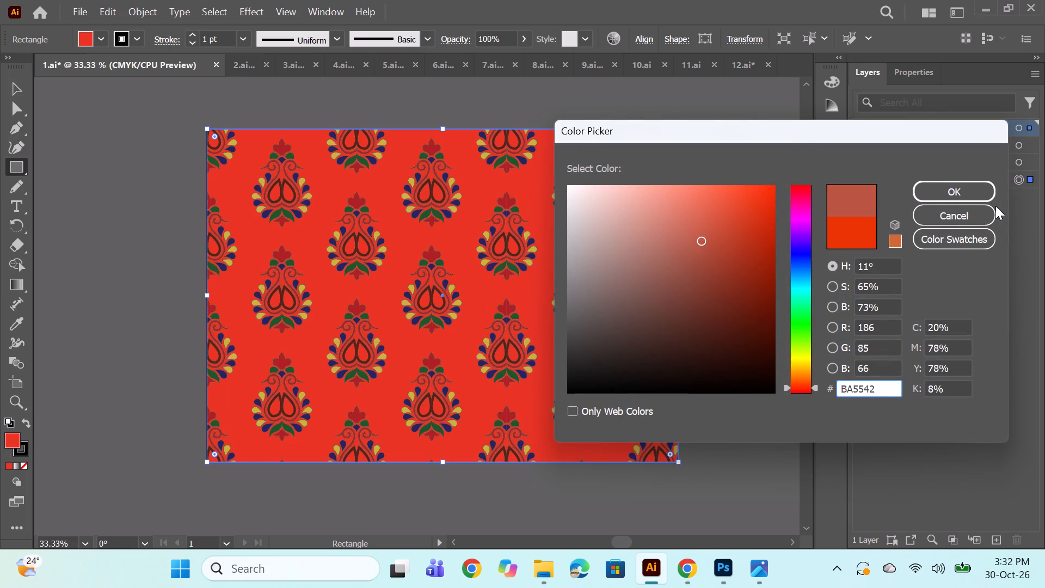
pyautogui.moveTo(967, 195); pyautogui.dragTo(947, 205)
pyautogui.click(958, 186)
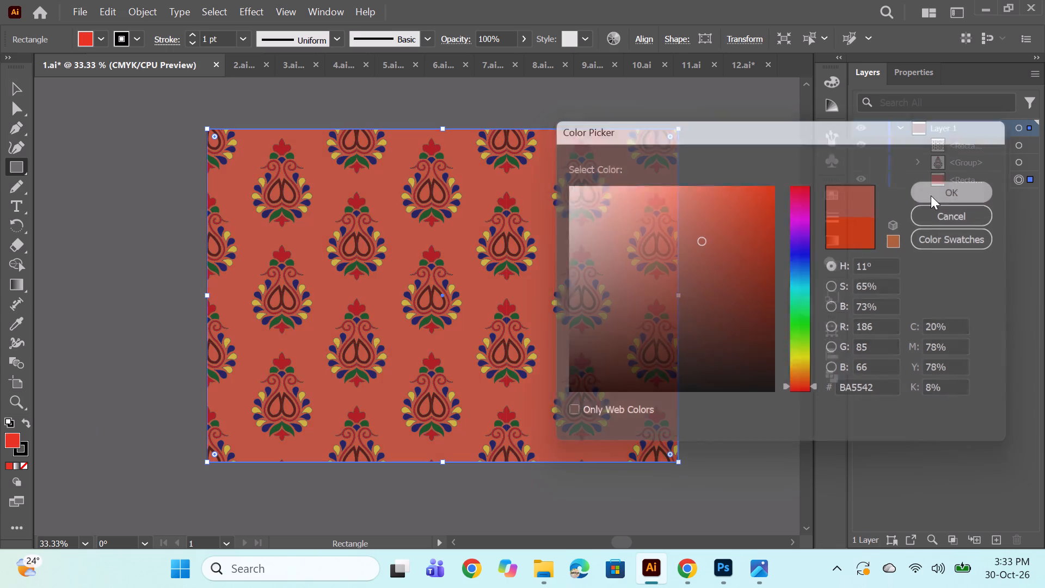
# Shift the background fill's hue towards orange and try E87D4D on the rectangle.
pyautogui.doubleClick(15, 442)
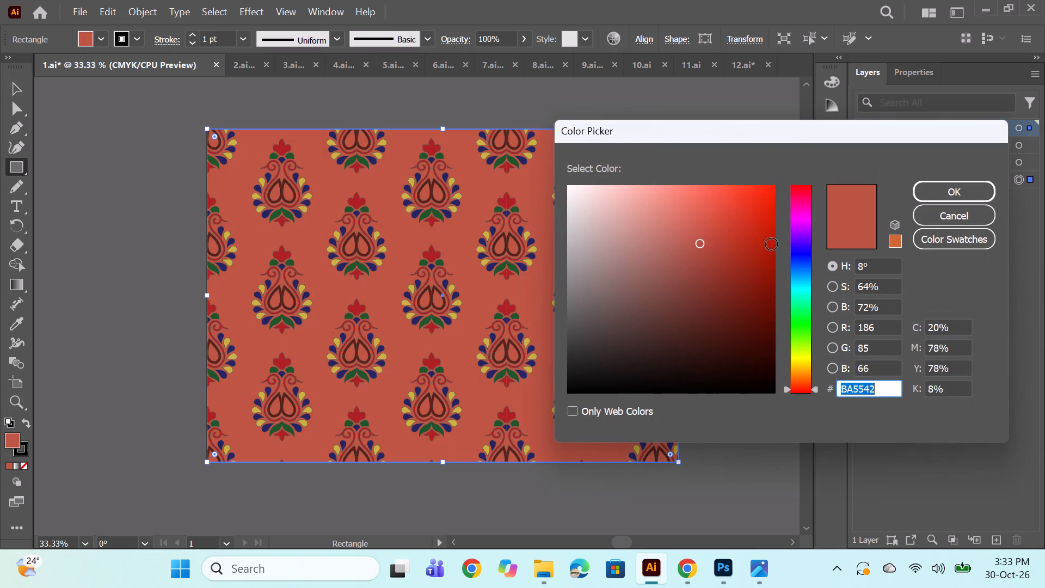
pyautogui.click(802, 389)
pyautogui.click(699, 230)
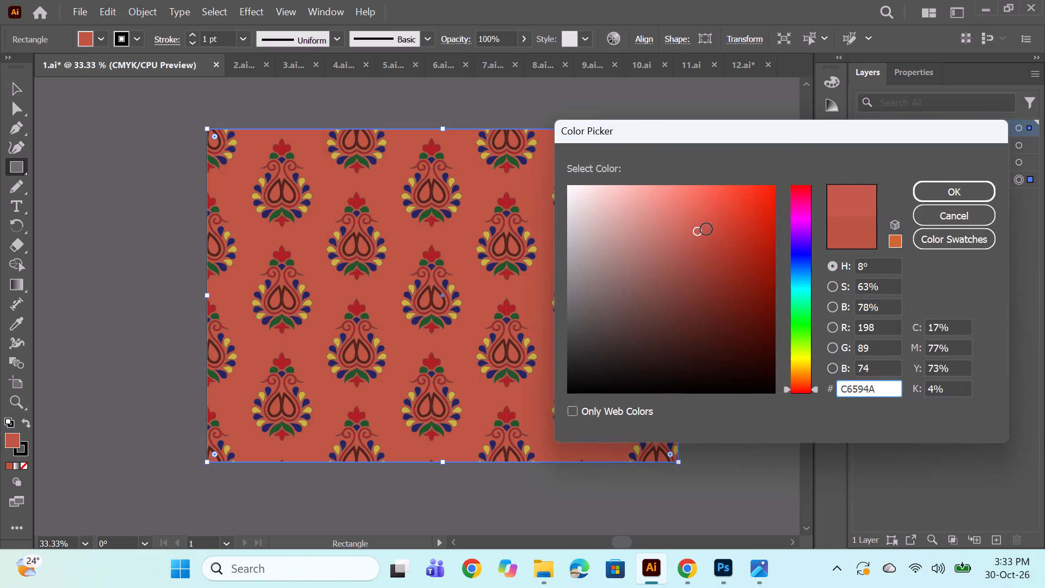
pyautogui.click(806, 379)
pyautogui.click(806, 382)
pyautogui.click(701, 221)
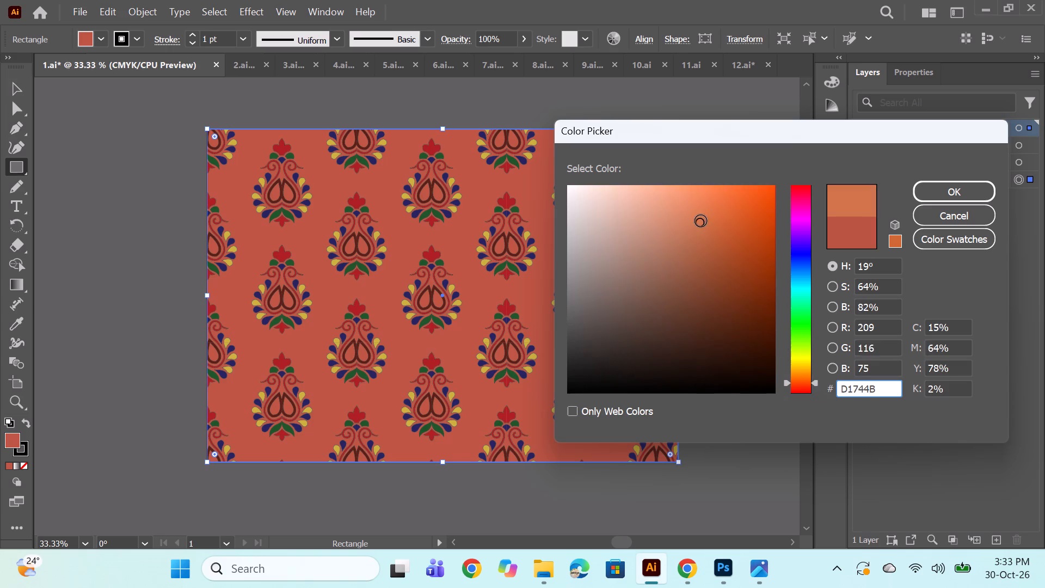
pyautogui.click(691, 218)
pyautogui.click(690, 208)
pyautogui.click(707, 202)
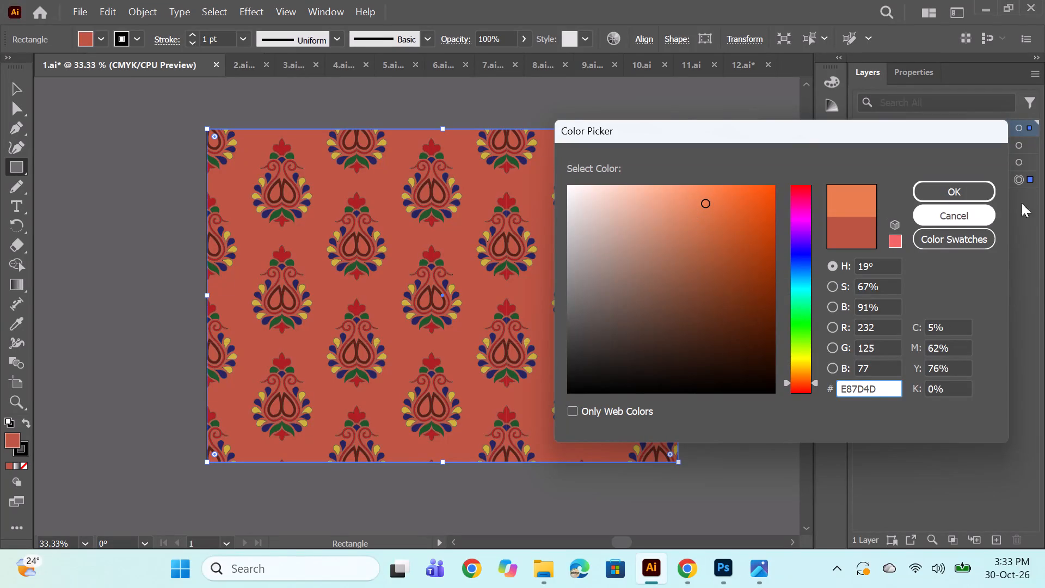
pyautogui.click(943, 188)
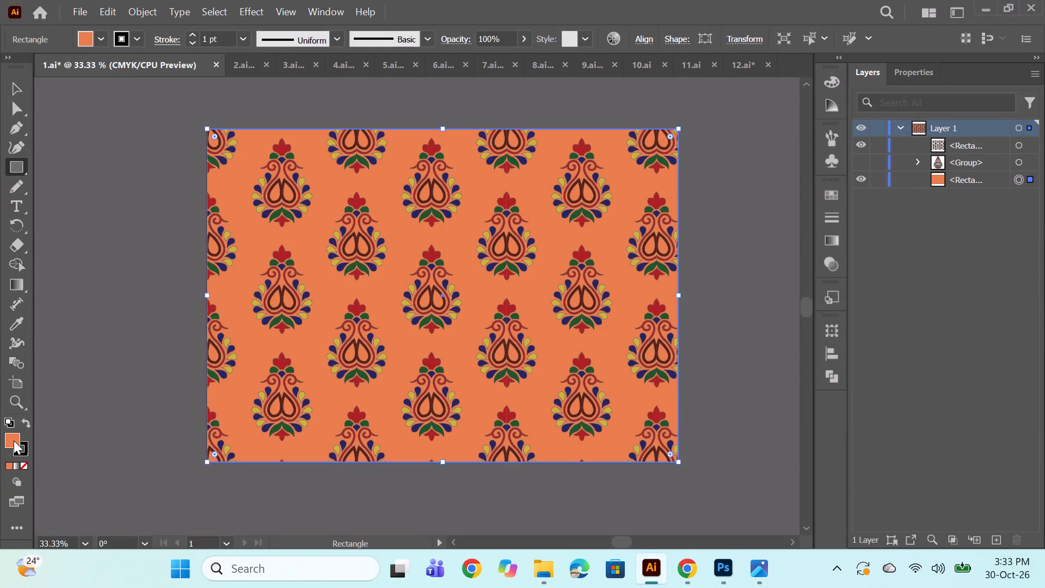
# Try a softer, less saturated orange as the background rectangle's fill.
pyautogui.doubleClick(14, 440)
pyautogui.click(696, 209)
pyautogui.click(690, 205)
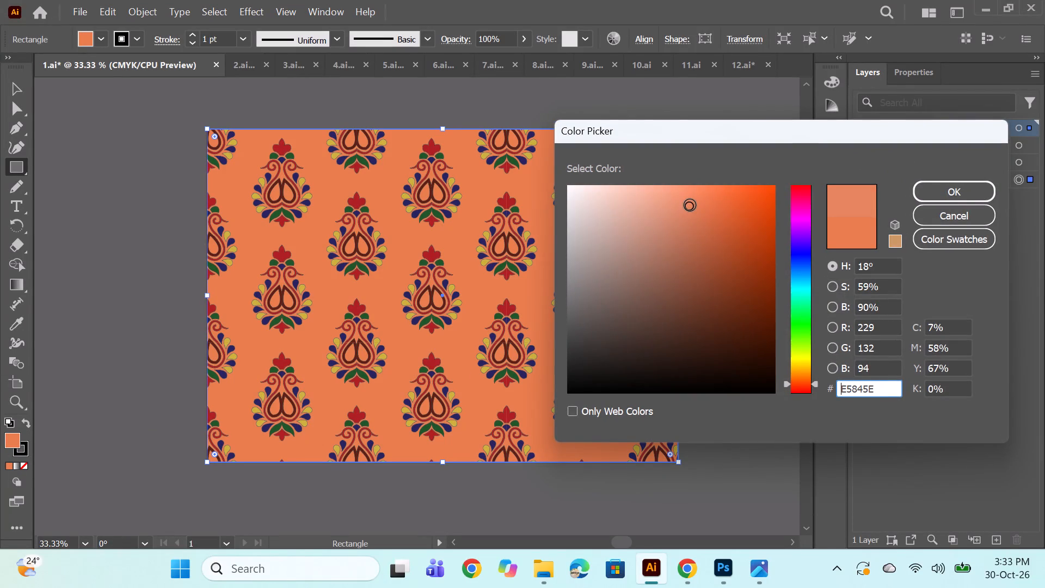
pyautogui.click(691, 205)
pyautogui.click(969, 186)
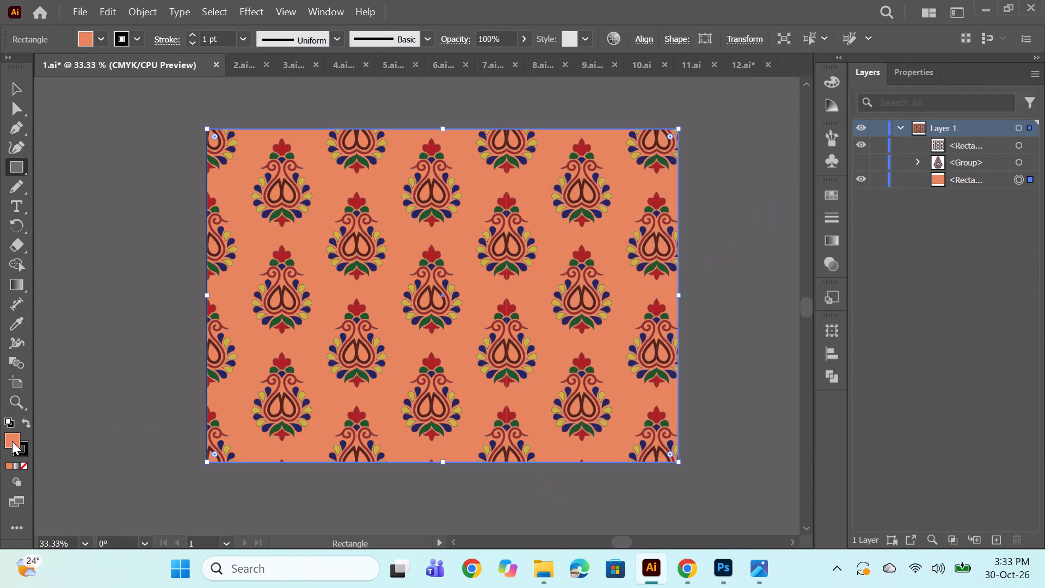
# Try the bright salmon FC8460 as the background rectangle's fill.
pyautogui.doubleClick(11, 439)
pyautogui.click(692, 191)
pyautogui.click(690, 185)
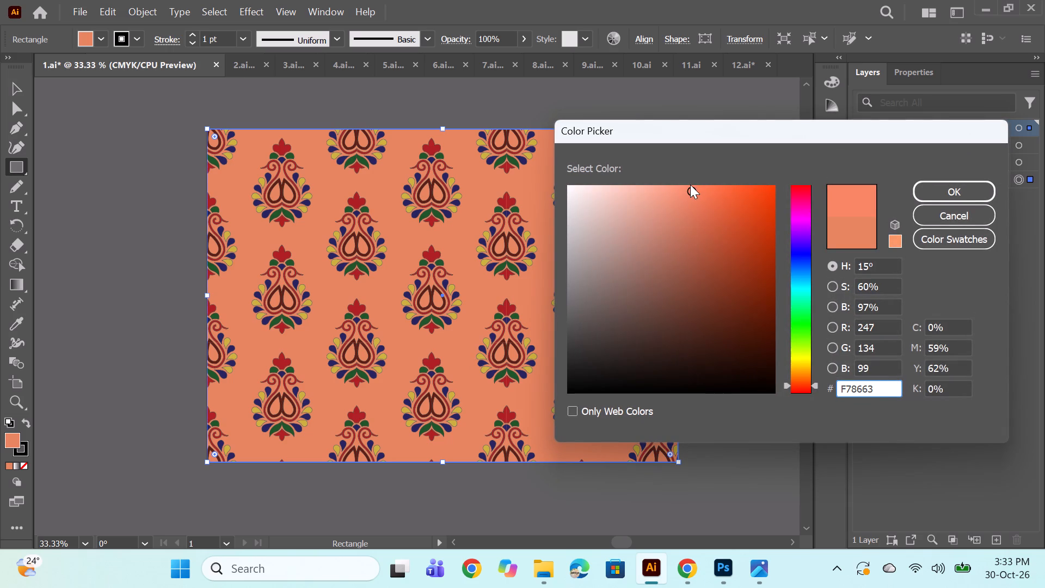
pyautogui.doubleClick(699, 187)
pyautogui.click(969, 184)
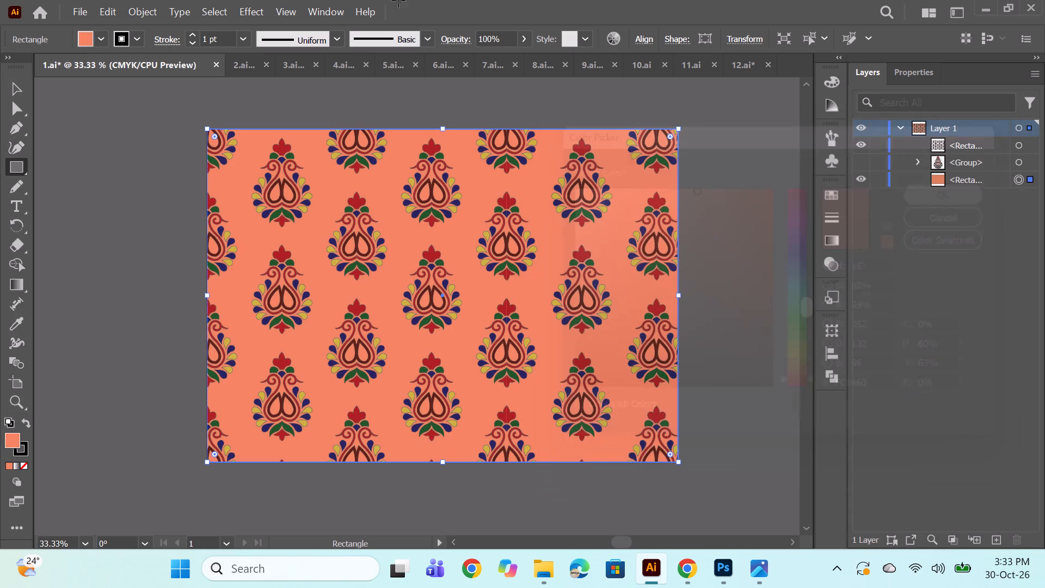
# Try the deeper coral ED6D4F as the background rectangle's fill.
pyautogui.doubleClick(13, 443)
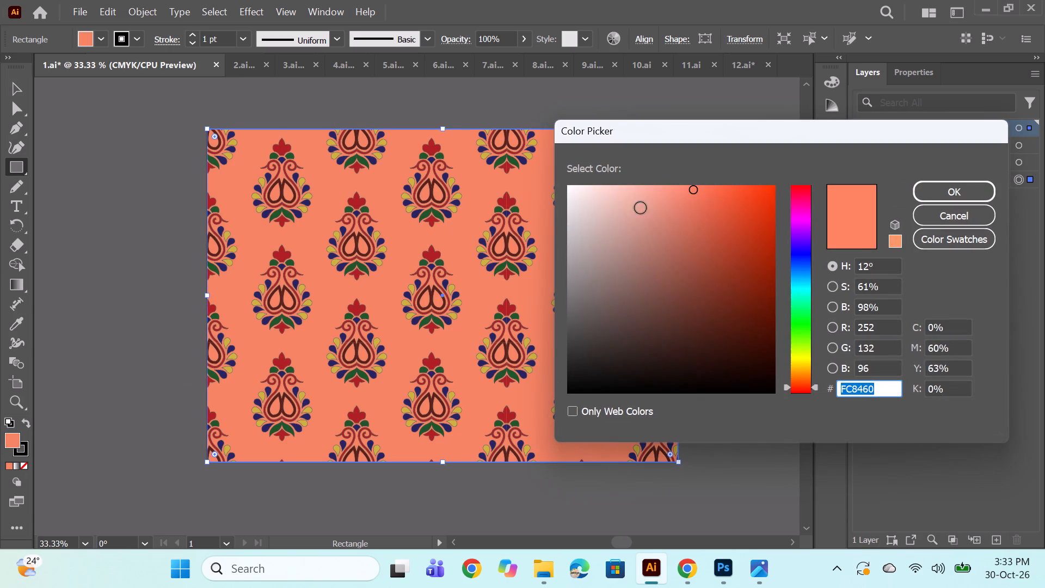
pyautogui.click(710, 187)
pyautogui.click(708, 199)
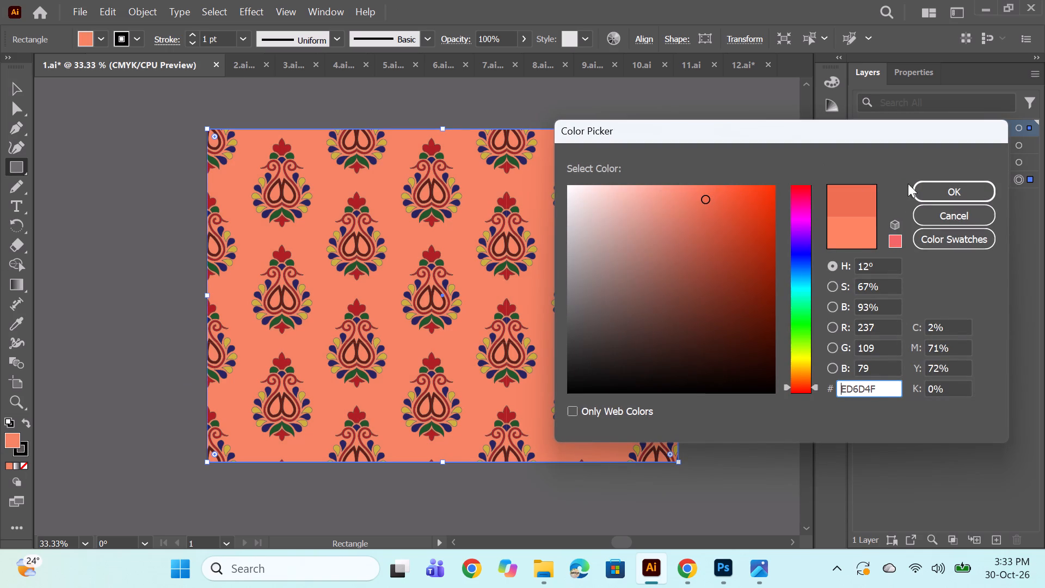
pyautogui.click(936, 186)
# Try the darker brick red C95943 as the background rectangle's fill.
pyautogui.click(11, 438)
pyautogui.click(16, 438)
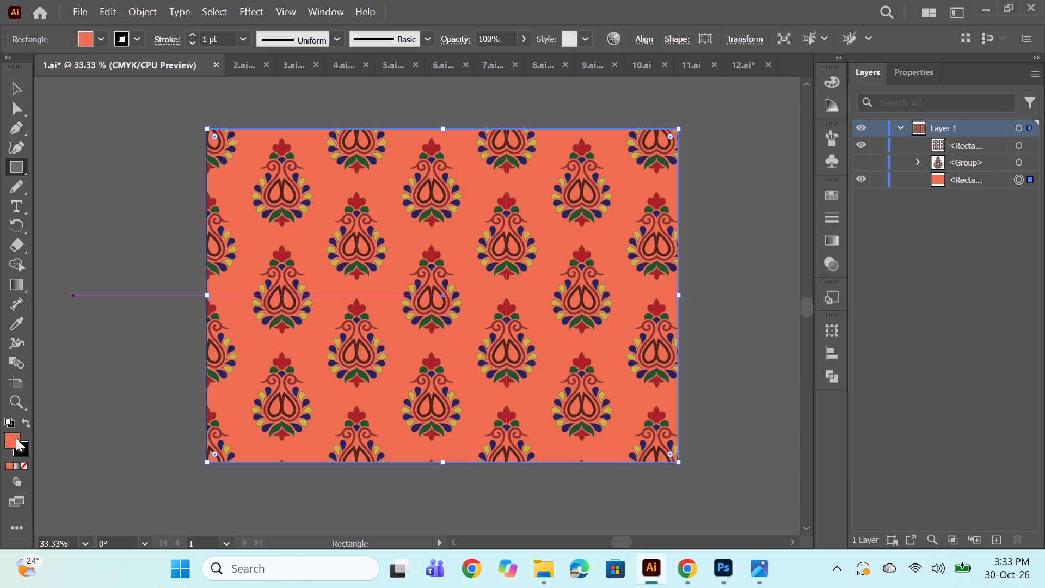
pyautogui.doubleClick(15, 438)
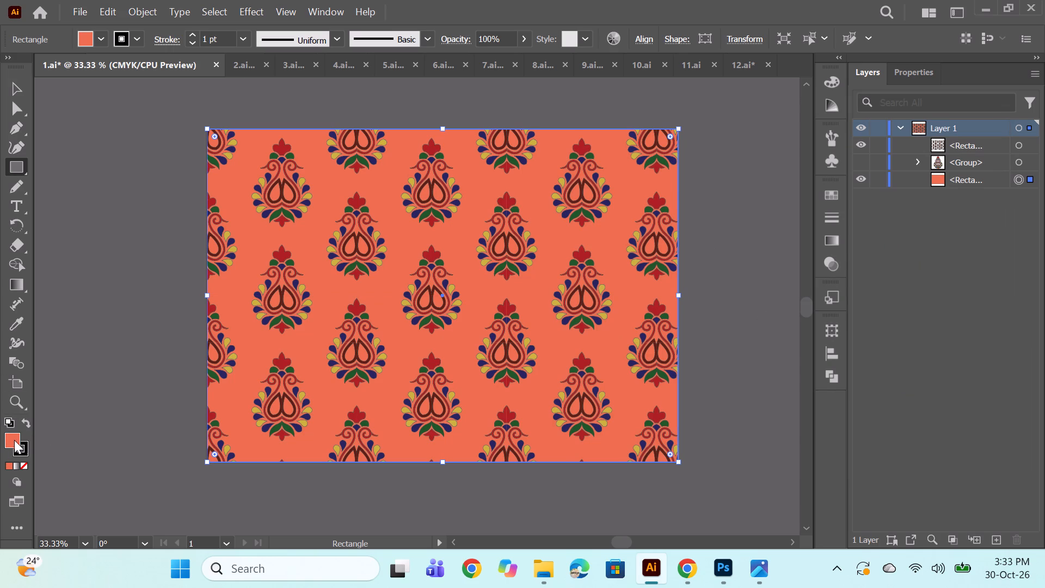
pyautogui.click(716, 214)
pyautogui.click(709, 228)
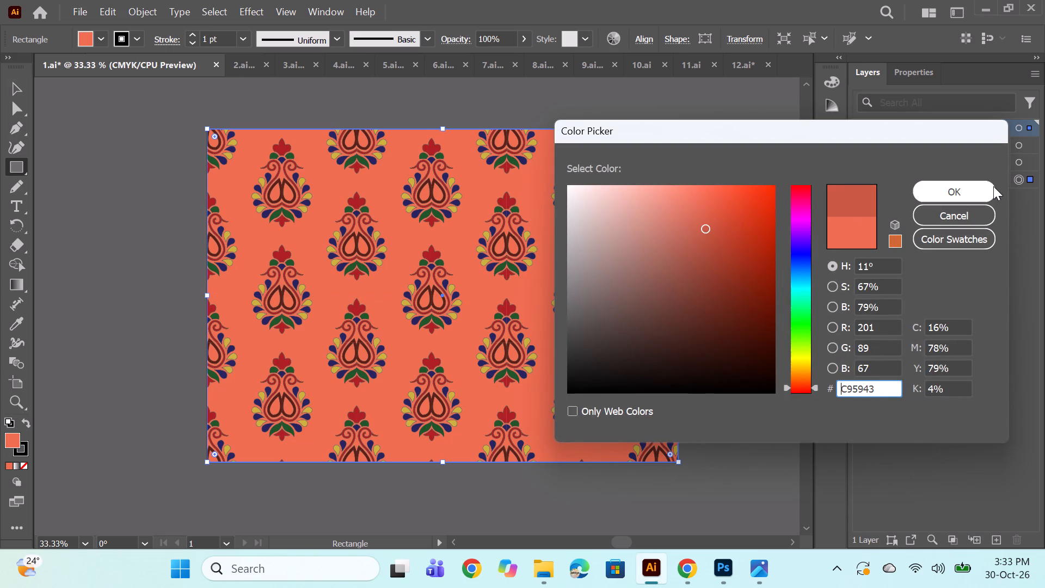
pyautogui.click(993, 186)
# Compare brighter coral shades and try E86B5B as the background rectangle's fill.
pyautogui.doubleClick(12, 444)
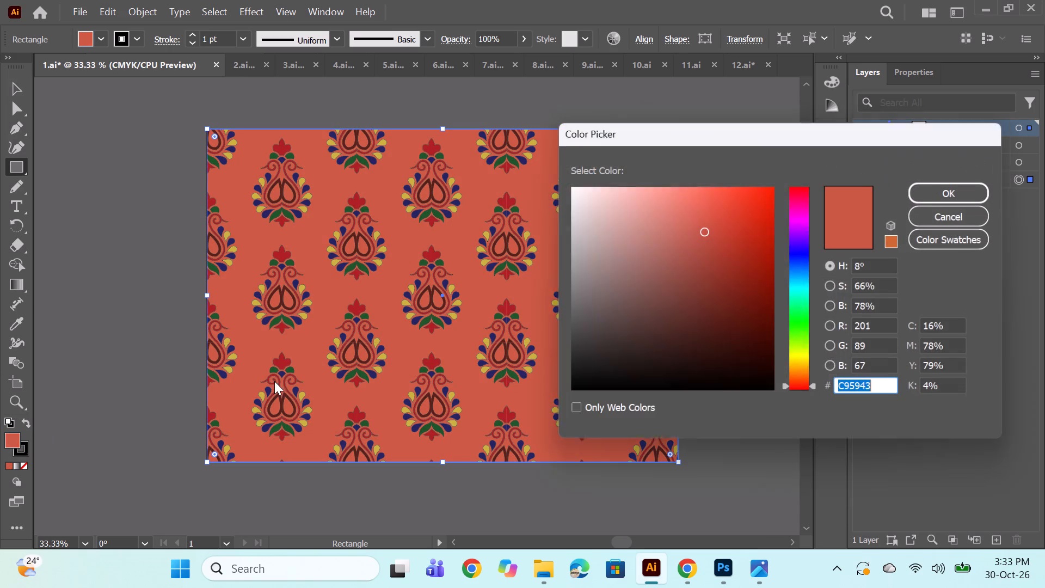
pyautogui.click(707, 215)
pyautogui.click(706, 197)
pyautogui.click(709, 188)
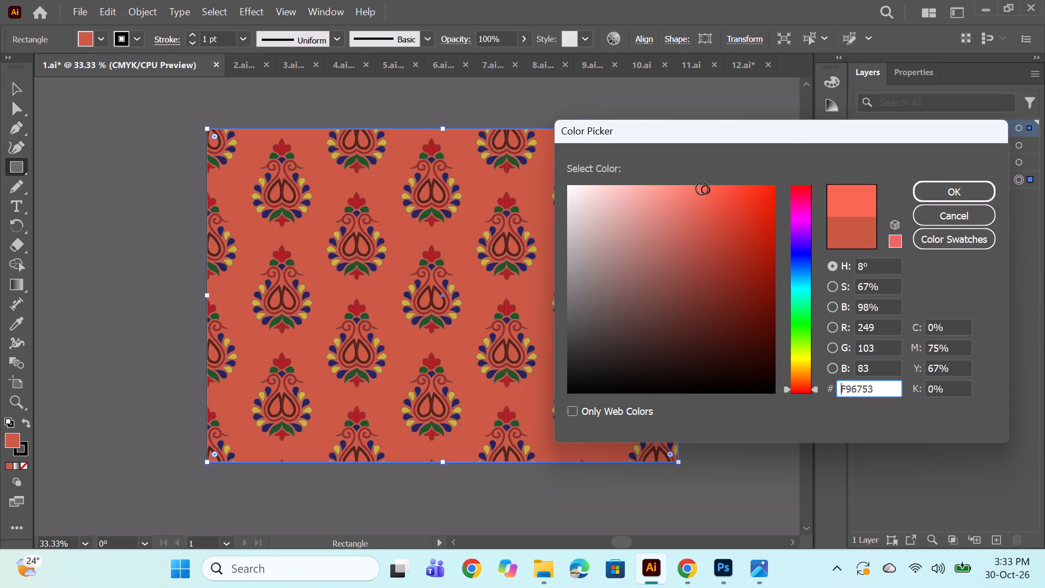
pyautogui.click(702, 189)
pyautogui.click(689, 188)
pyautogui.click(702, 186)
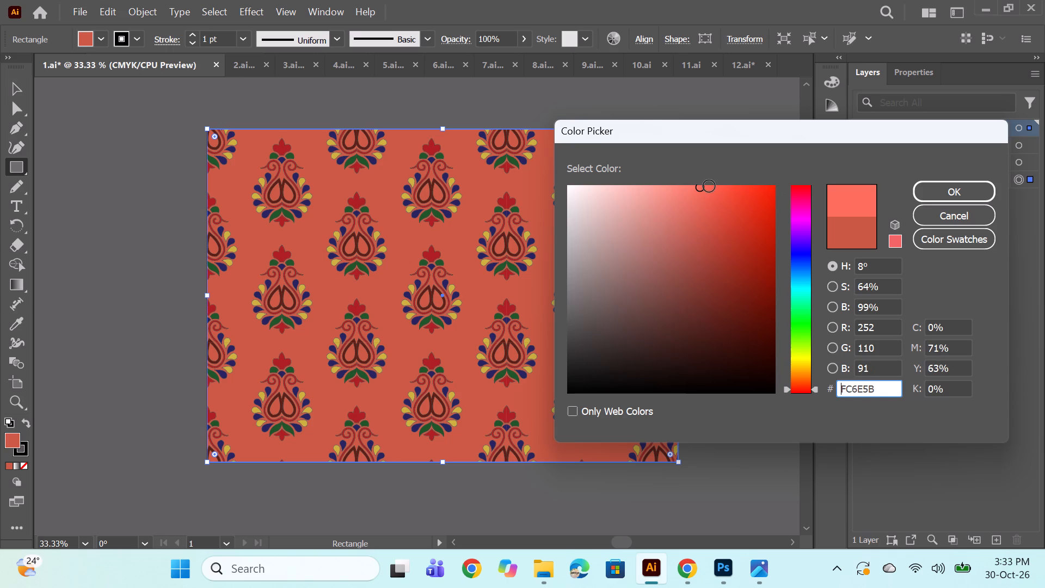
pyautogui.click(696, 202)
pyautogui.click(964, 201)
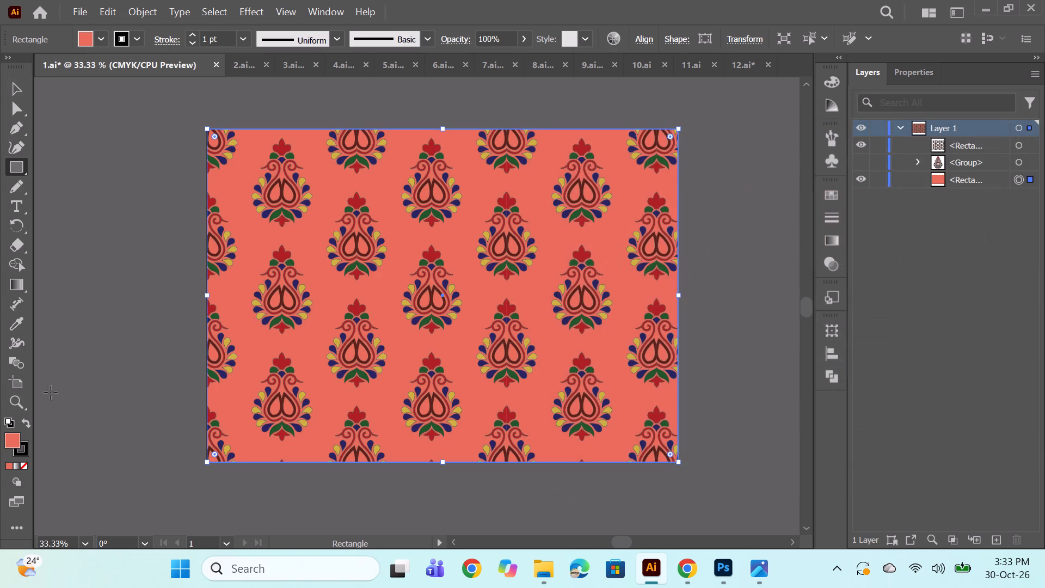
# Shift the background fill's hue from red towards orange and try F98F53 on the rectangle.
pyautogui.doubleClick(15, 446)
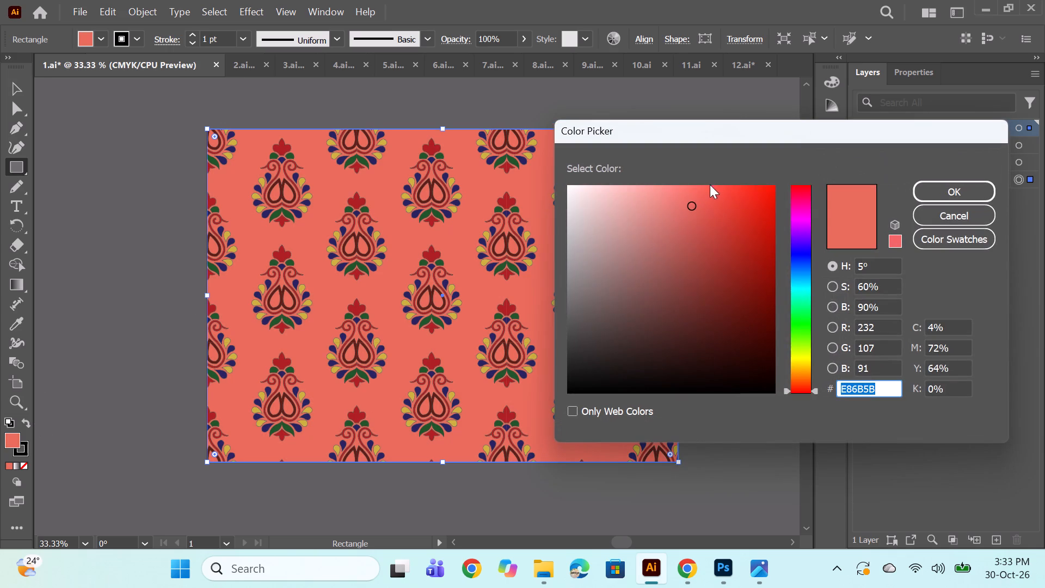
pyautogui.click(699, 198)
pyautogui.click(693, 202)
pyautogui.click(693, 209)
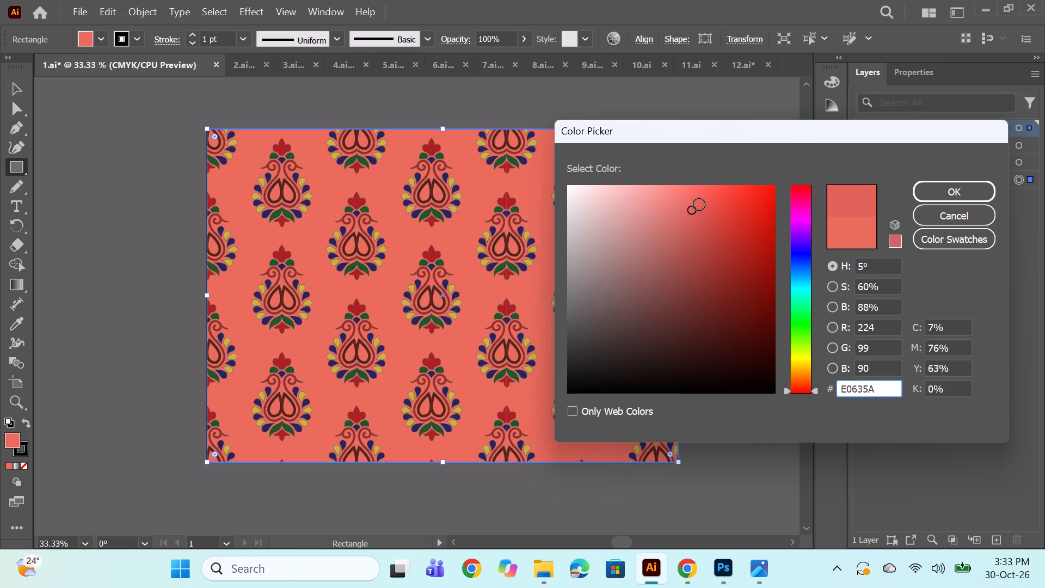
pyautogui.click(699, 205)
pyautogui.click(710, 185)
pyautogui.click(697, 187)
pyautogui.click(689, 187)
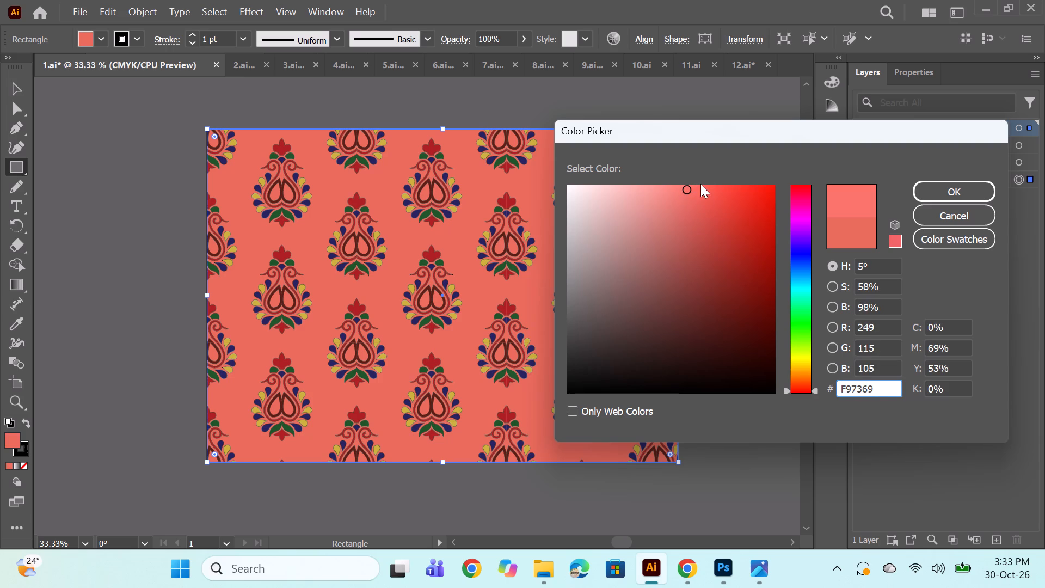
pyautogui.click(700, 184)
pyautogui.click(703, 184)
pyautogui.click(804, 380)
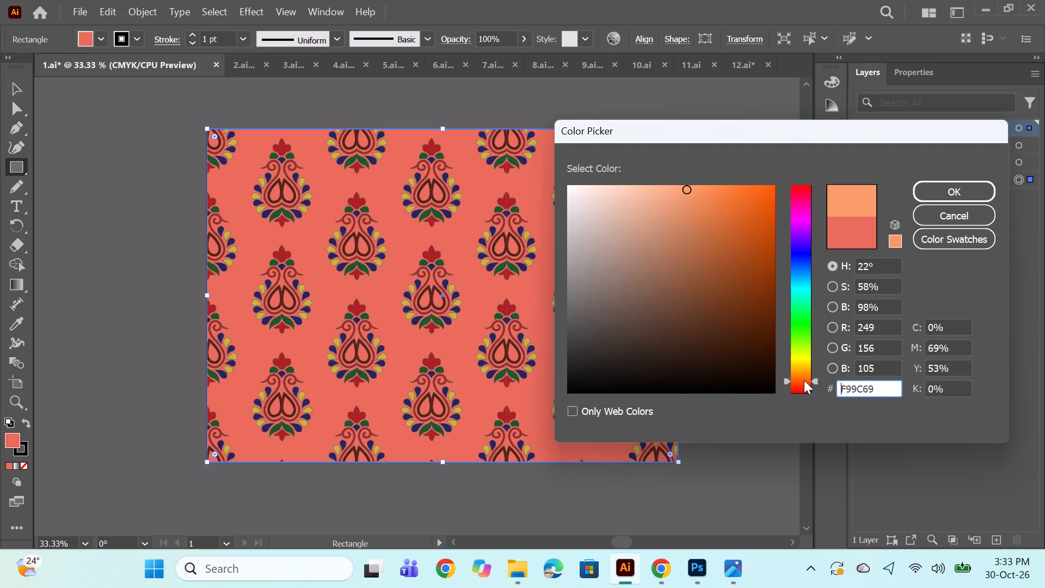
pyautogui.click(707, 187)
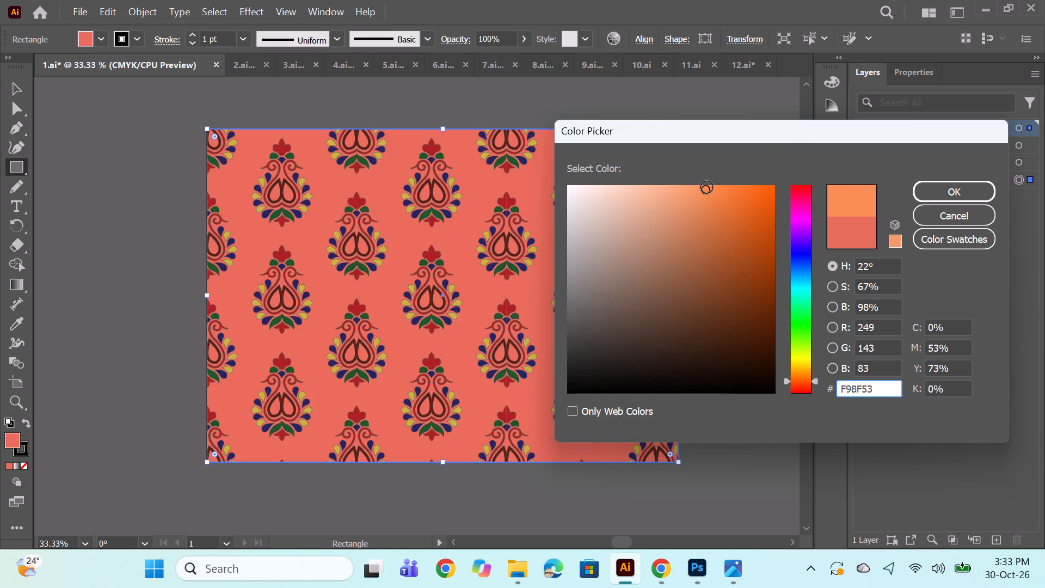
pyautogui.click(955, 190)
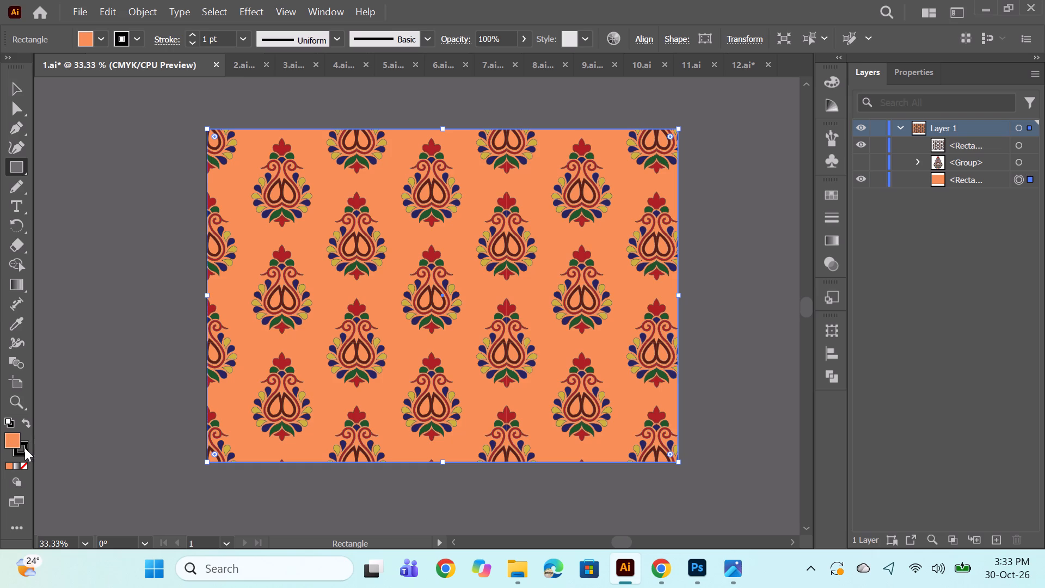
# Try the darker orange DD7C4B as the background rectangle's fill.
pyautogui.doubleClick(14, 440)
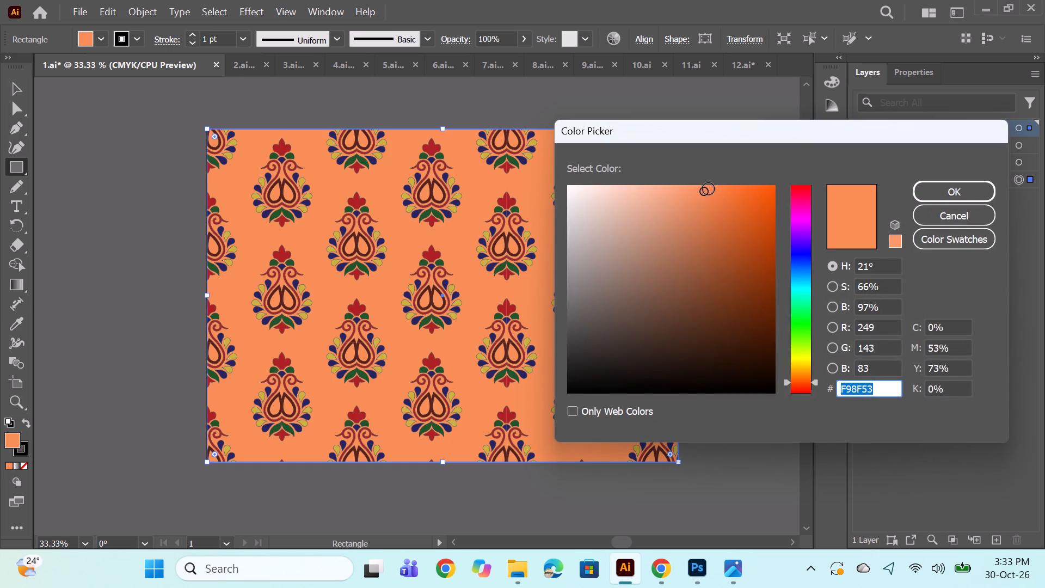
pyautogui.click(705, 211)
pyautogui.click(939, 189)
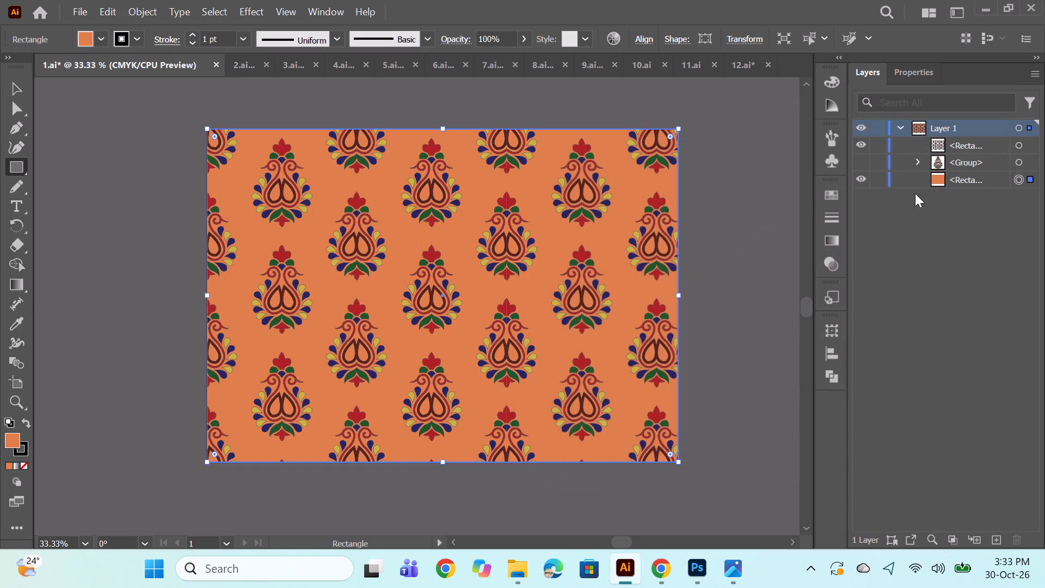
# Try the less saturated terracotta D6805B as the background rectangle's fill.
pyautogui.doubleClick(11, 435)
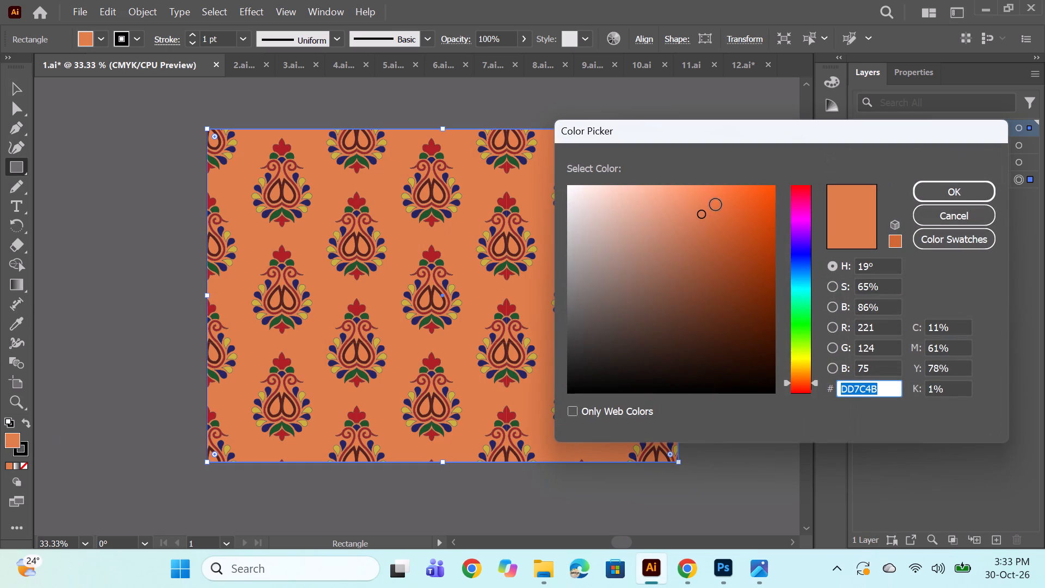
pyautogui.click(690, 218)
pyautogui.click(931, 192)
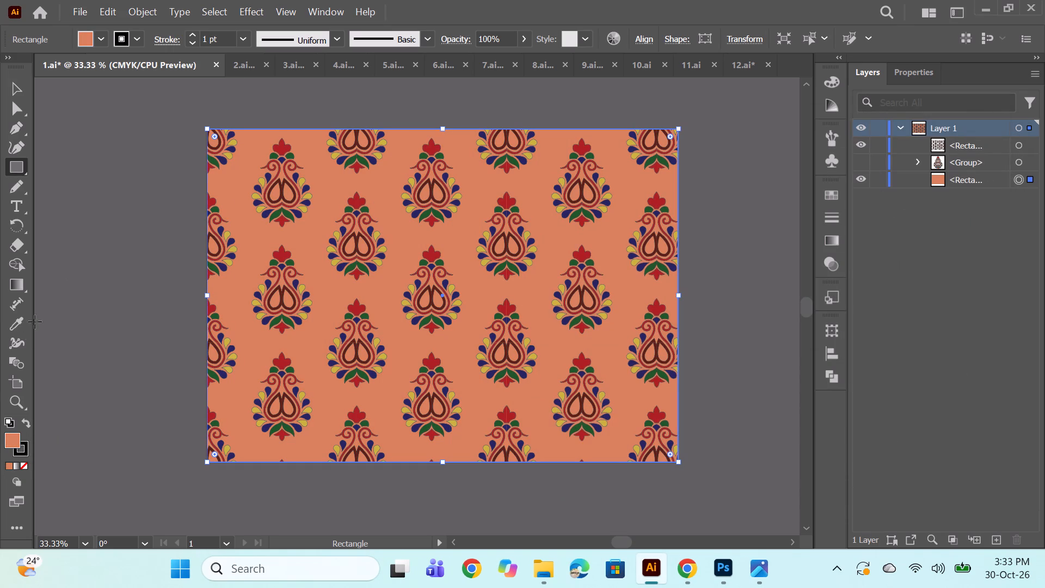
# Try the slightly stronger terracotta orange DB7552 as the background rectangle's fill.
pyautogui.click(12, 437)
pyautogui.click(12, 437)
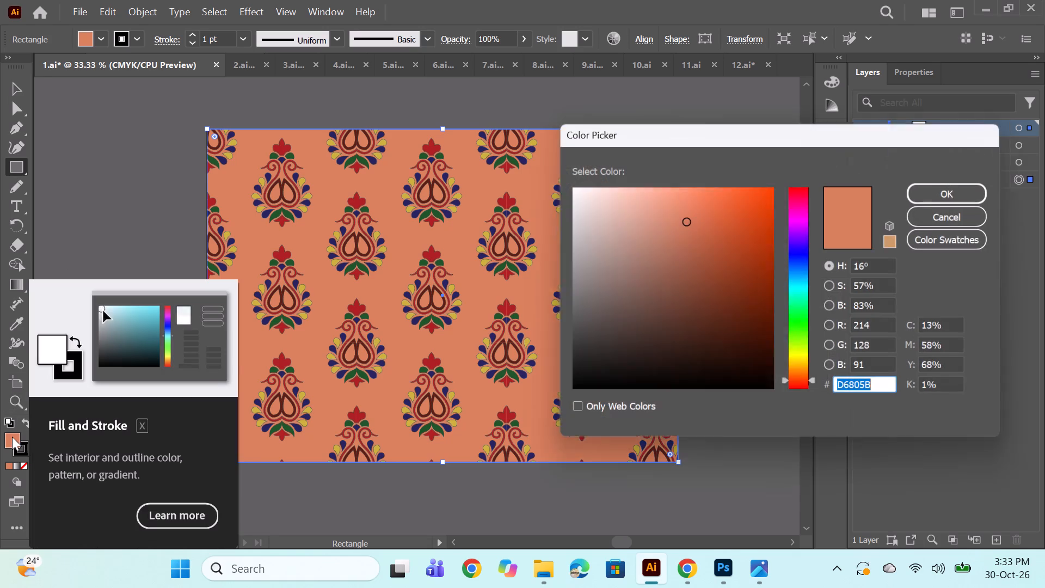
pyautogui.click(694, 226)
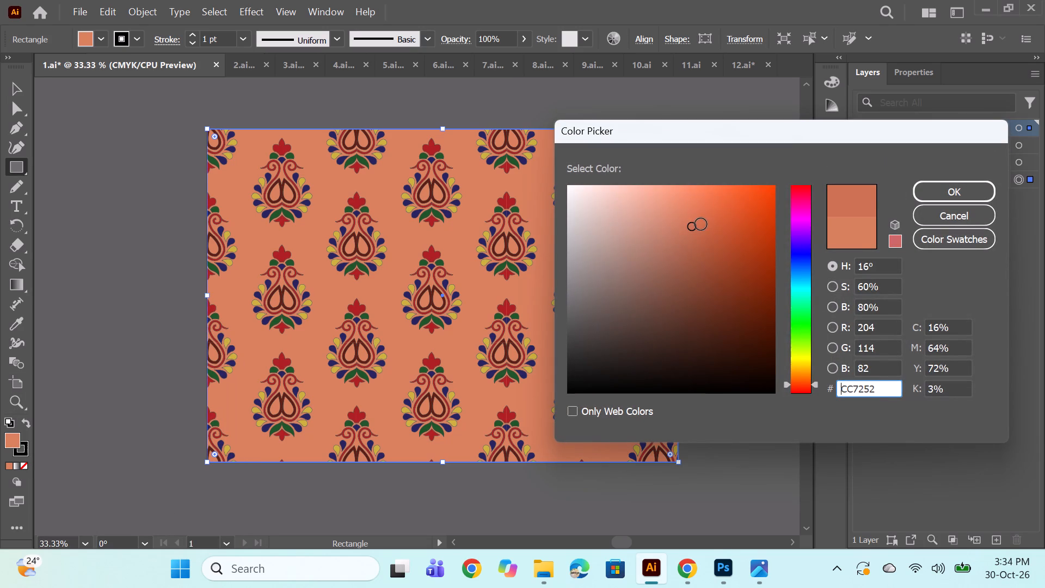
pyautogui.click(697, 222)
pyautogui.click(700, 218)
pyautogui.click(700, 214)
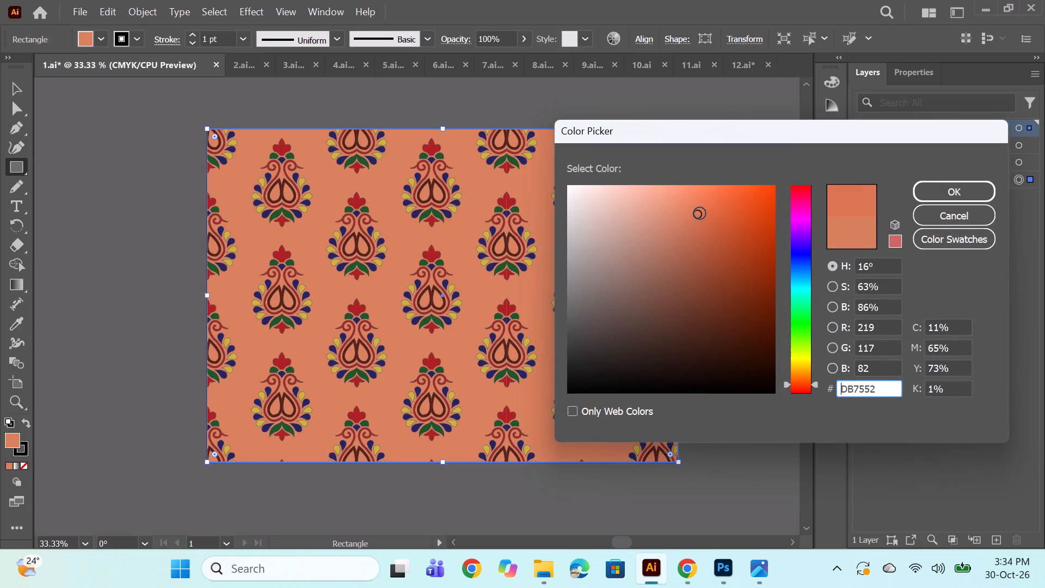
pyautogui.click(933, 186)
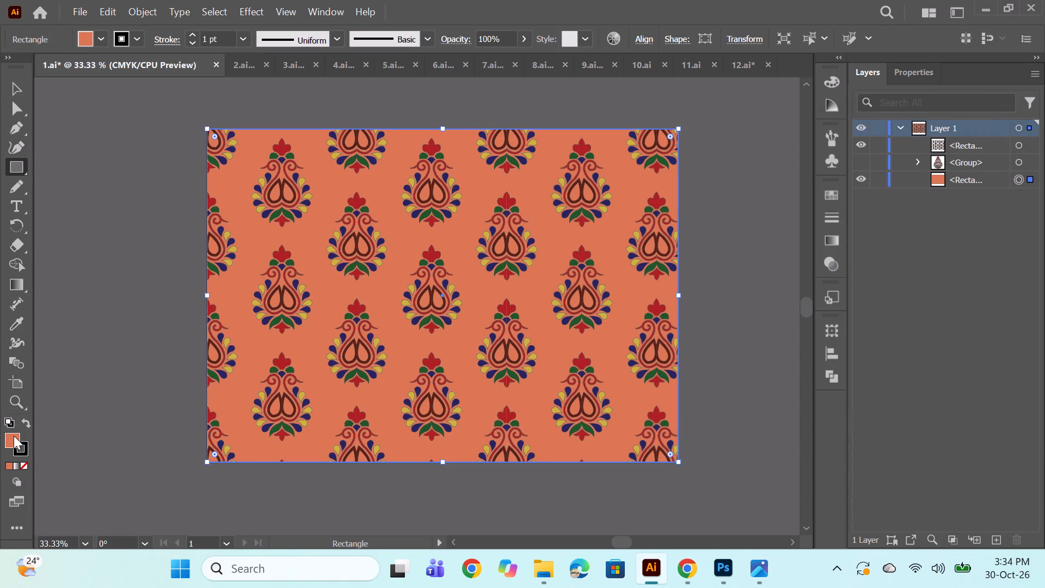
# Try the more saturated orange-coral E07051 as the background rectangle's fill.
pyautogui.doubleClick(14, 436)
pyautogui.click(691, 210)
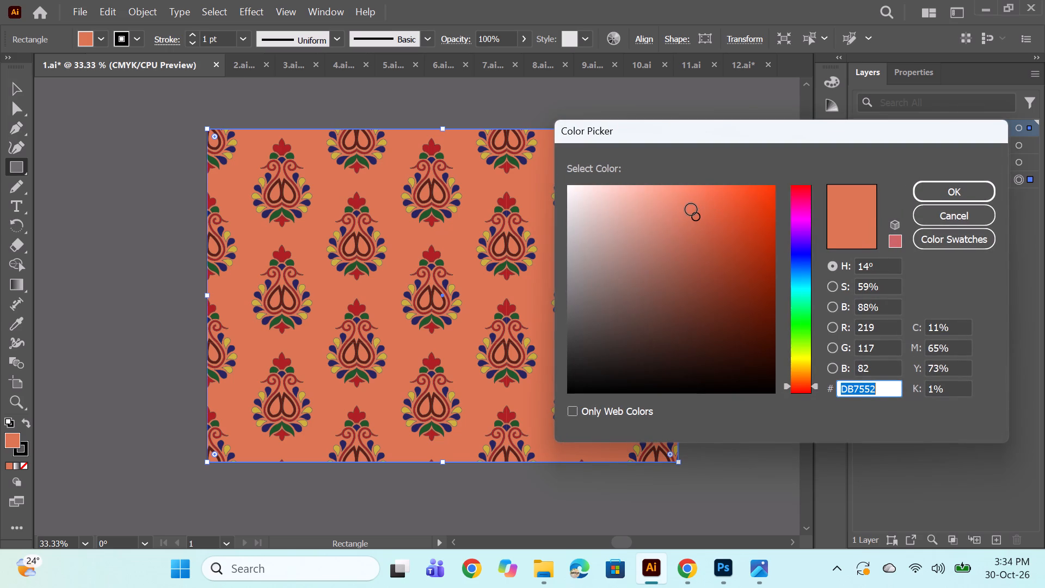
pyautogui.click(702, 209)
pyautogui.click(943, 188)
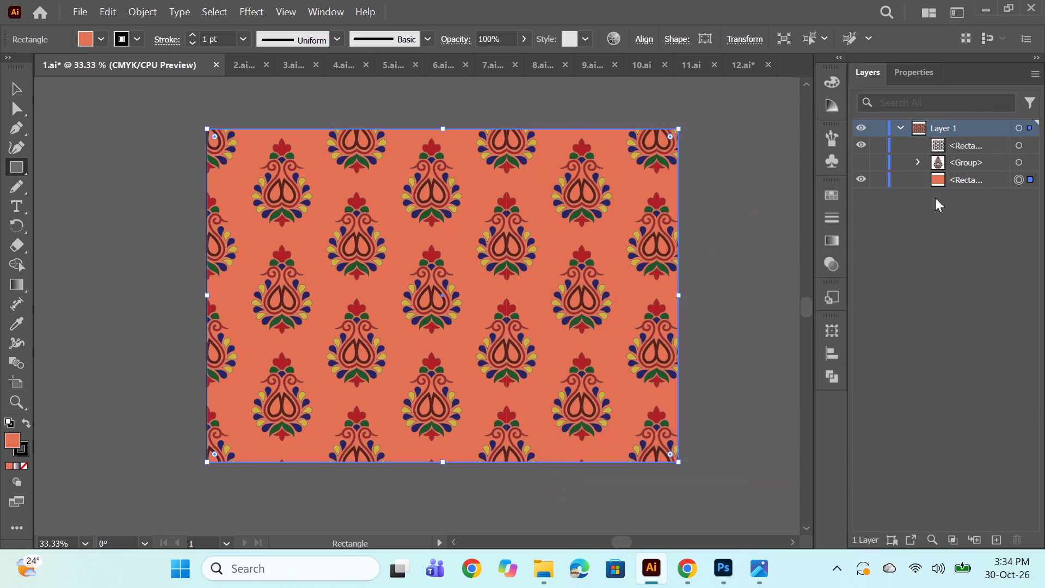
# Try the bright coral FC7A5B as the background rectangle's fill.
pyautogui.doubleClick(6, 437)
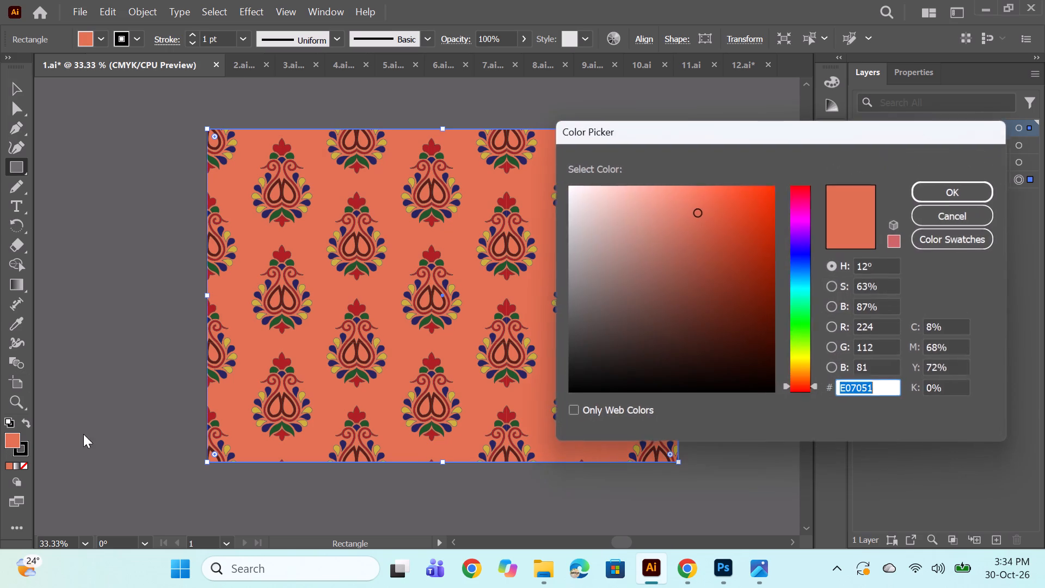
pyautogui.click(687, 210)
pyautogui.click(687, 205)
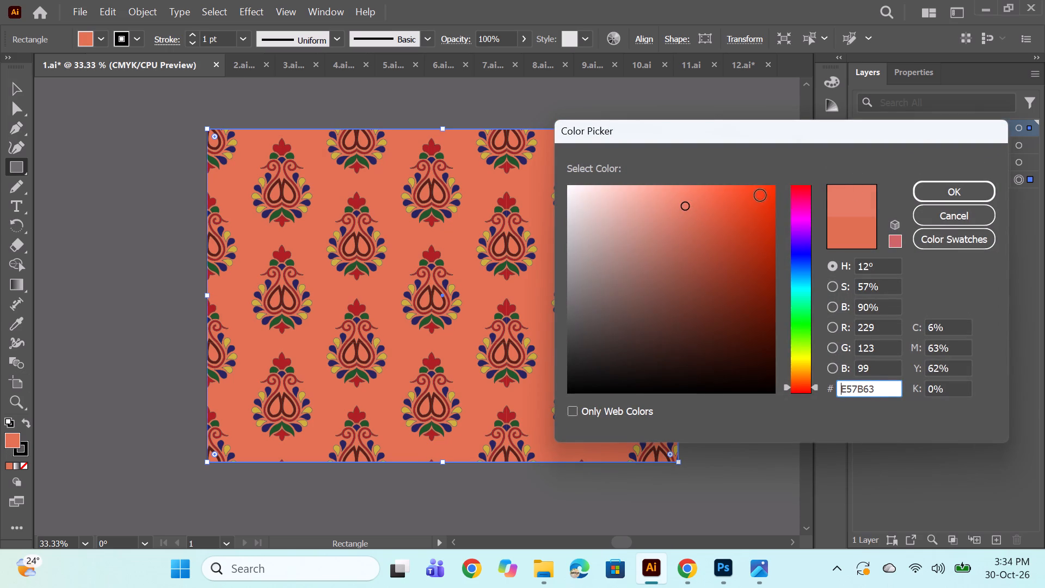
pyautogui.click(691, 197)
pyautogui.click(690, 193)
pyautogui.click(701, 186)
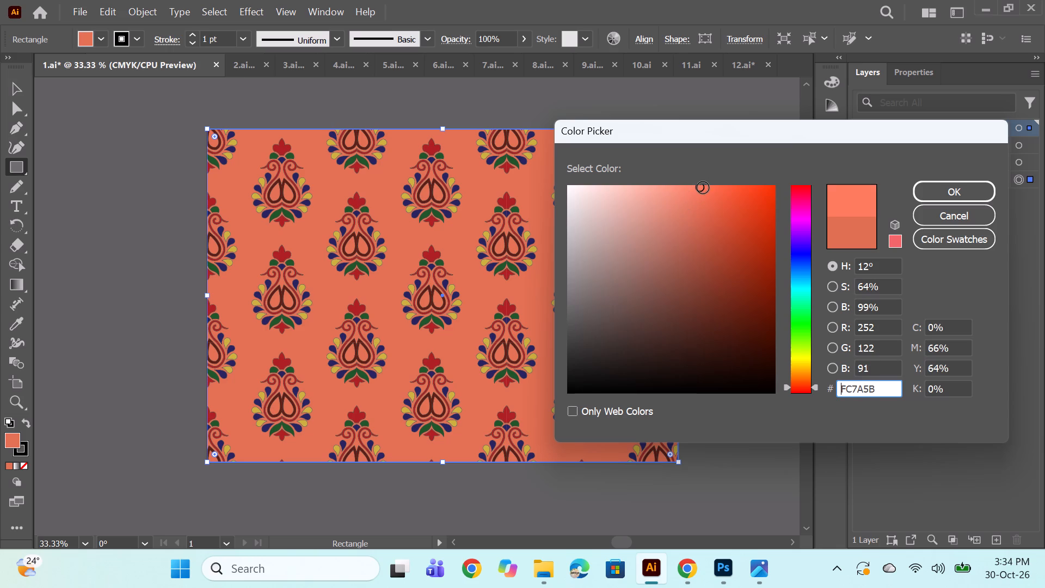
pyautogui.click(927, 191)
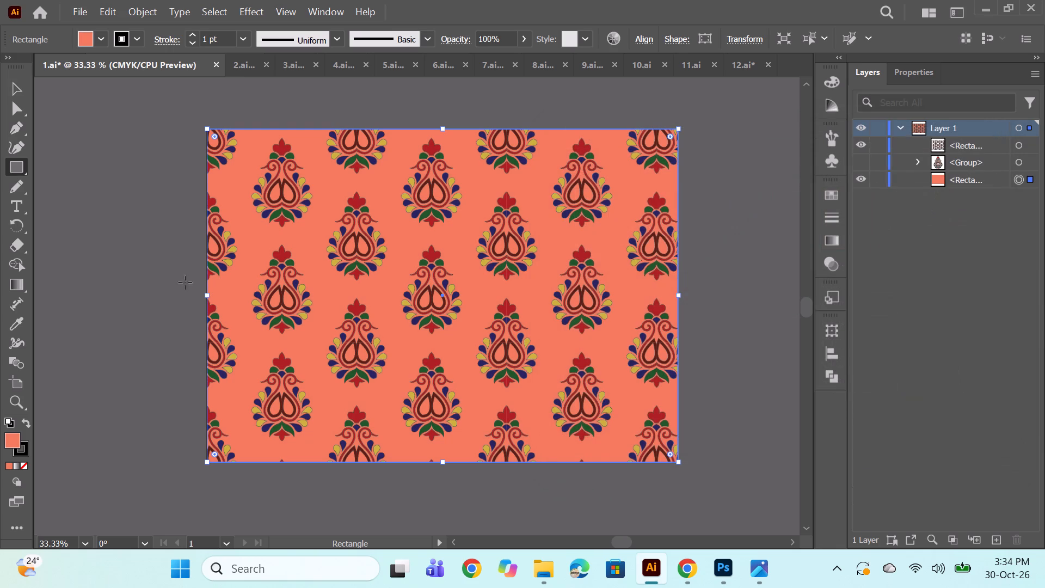
# Shift the background rectangle's fill to an orange hue of 24° and apply the bright orange FC934C.
pyautogui.doubleClick(10, 440)
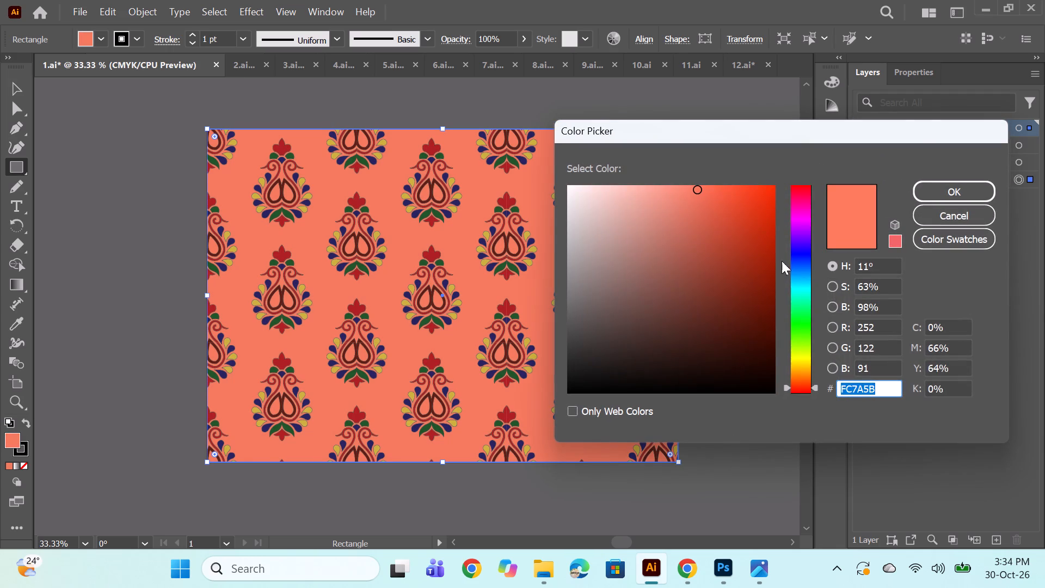
pyautogui.click(696, 216)
pyautogui.doubleClick(805, 381)
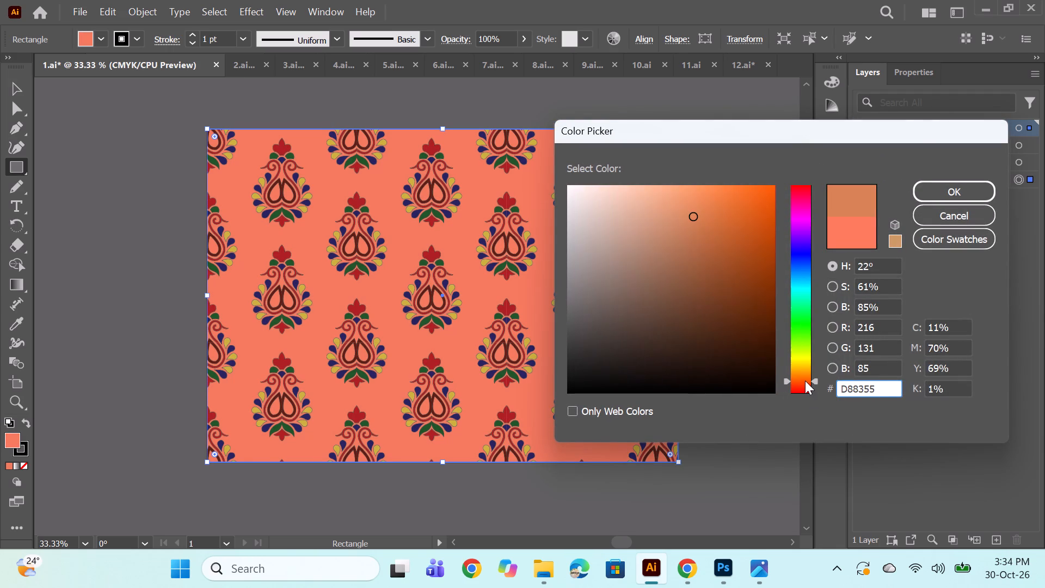
pyautogui.click(801, 379)
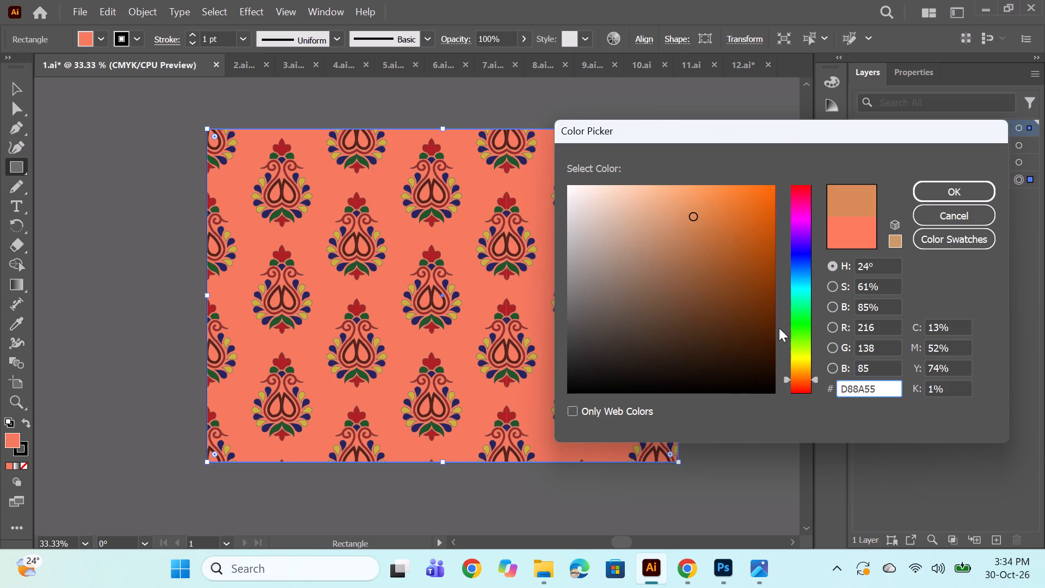
pyautogui.click(712, 187)
pyautogui.click(714, 187)
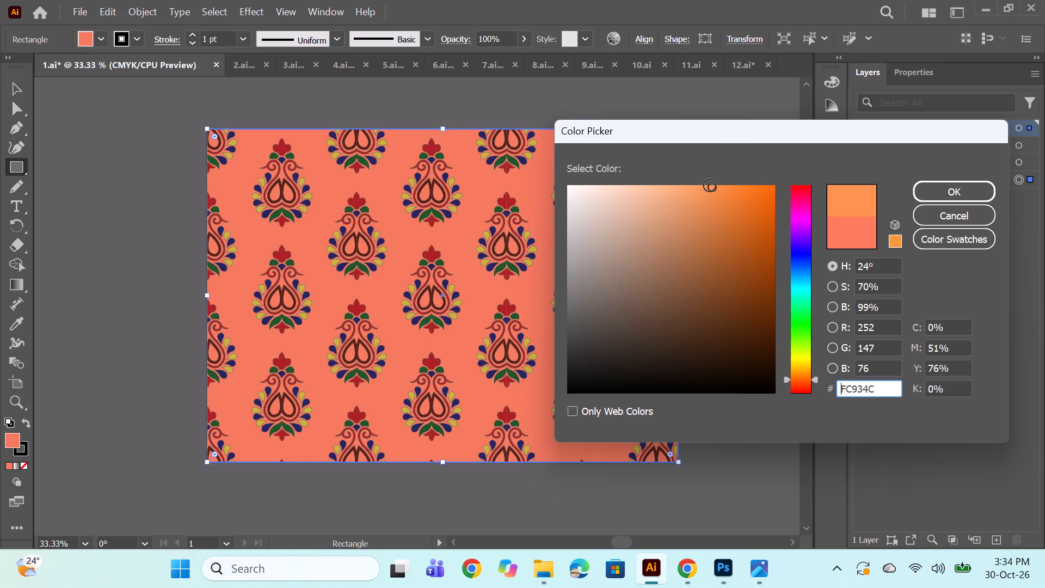
pyautogui.click(935, 191)
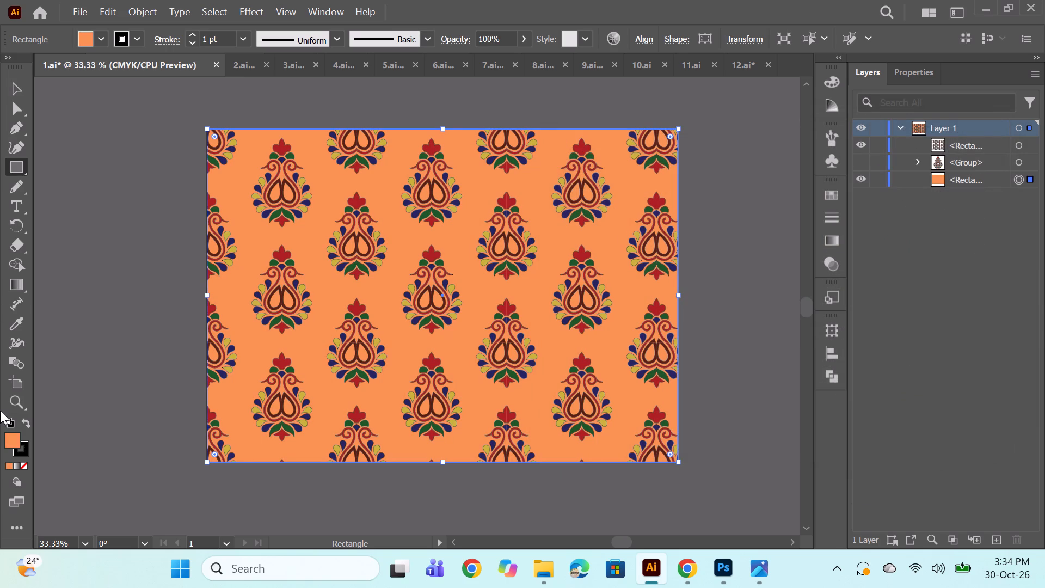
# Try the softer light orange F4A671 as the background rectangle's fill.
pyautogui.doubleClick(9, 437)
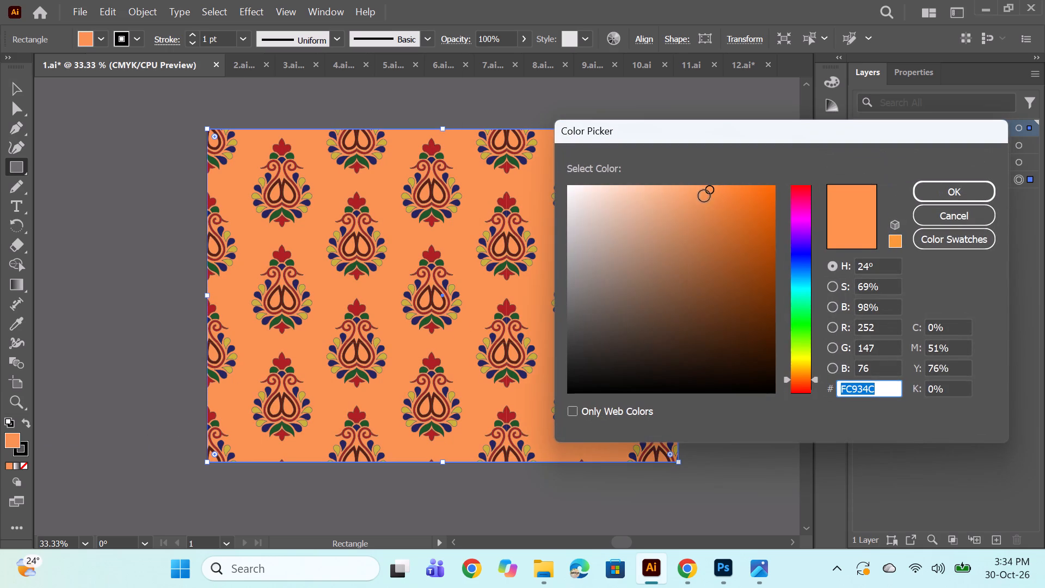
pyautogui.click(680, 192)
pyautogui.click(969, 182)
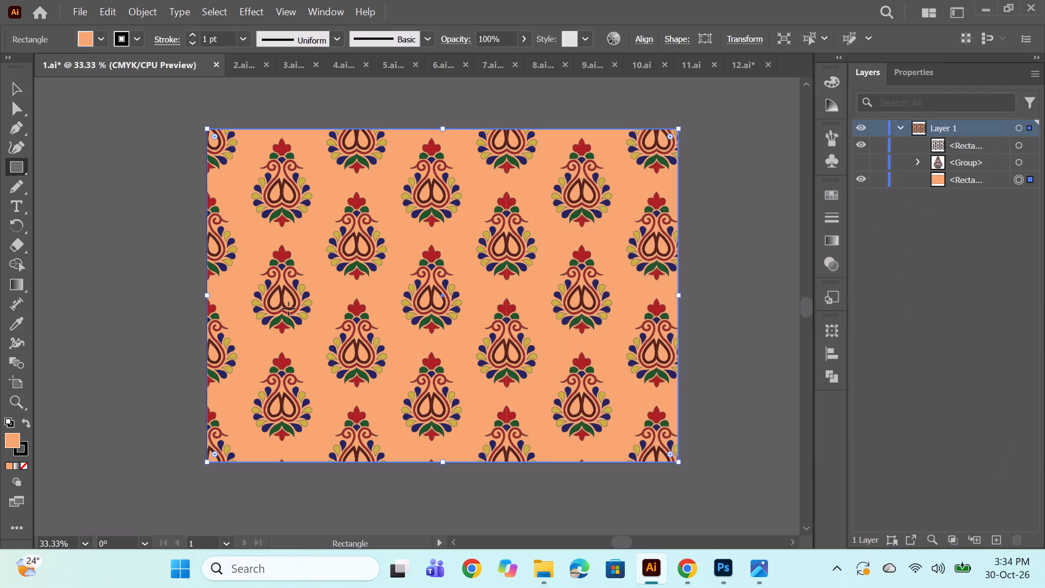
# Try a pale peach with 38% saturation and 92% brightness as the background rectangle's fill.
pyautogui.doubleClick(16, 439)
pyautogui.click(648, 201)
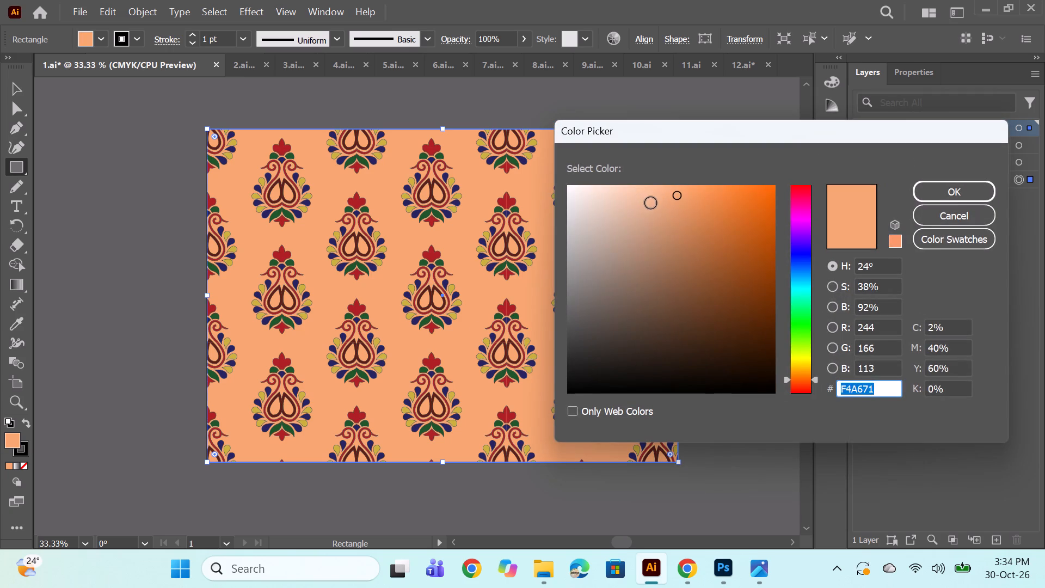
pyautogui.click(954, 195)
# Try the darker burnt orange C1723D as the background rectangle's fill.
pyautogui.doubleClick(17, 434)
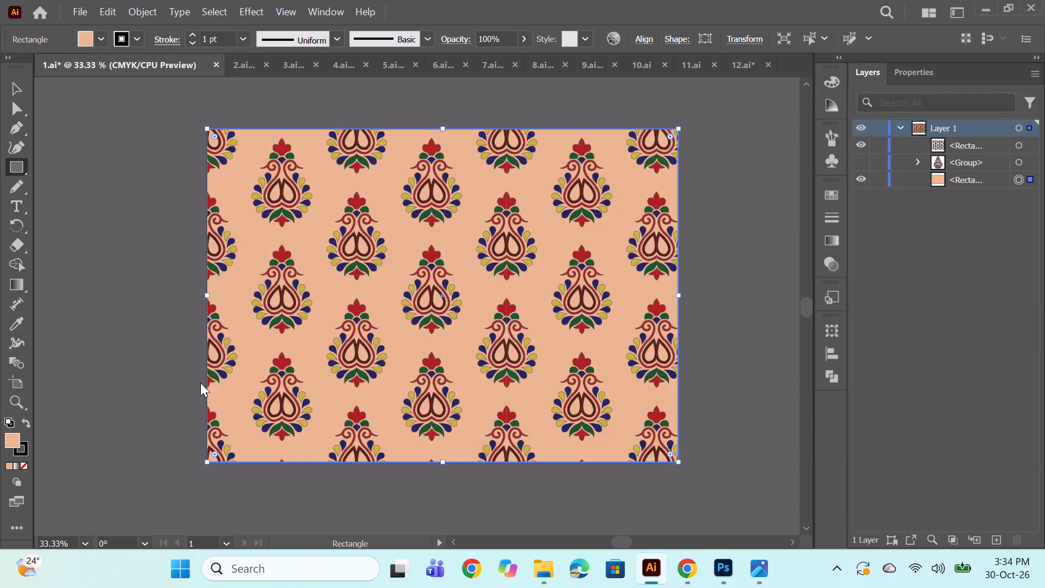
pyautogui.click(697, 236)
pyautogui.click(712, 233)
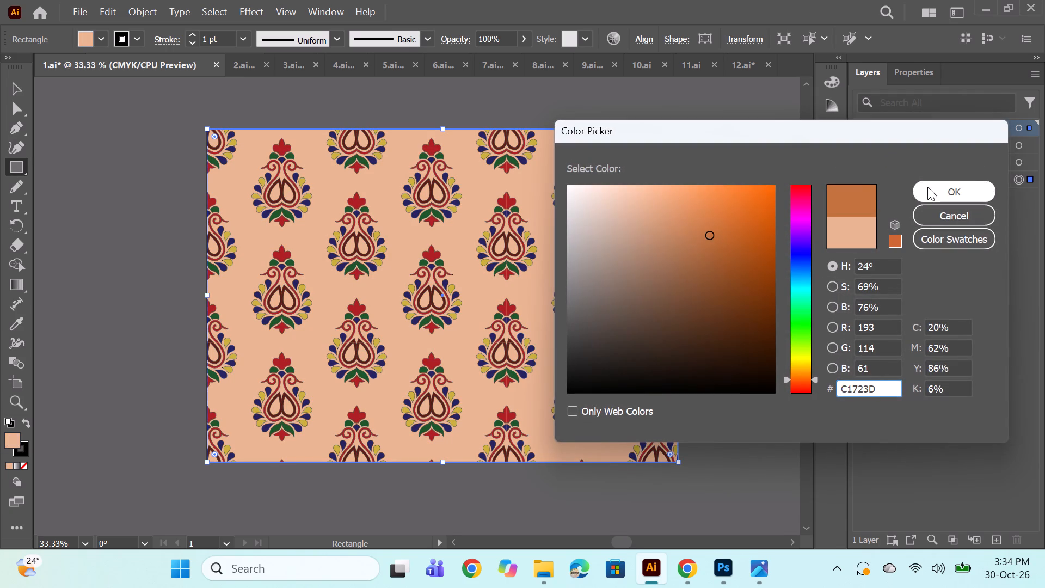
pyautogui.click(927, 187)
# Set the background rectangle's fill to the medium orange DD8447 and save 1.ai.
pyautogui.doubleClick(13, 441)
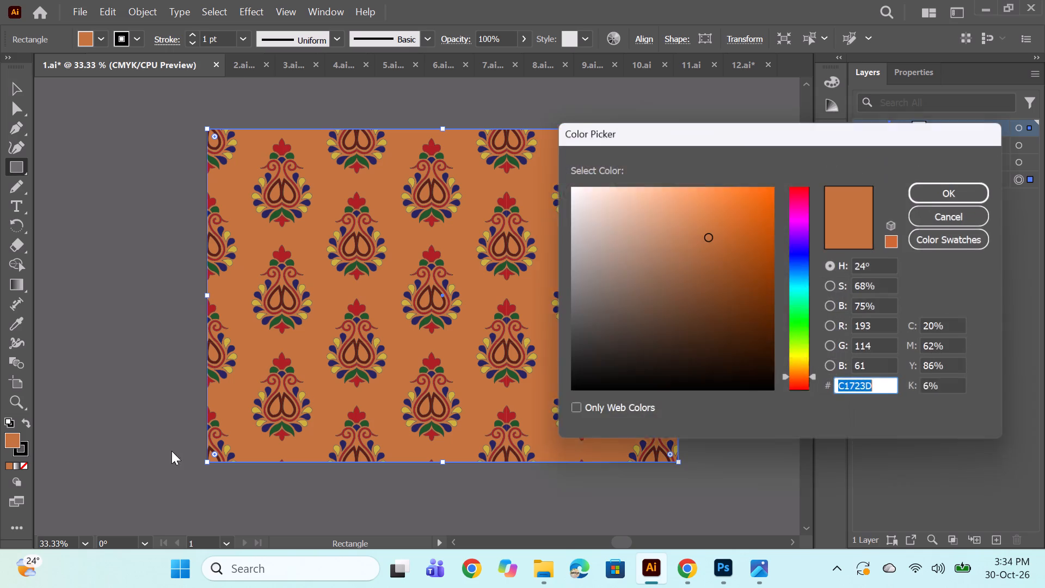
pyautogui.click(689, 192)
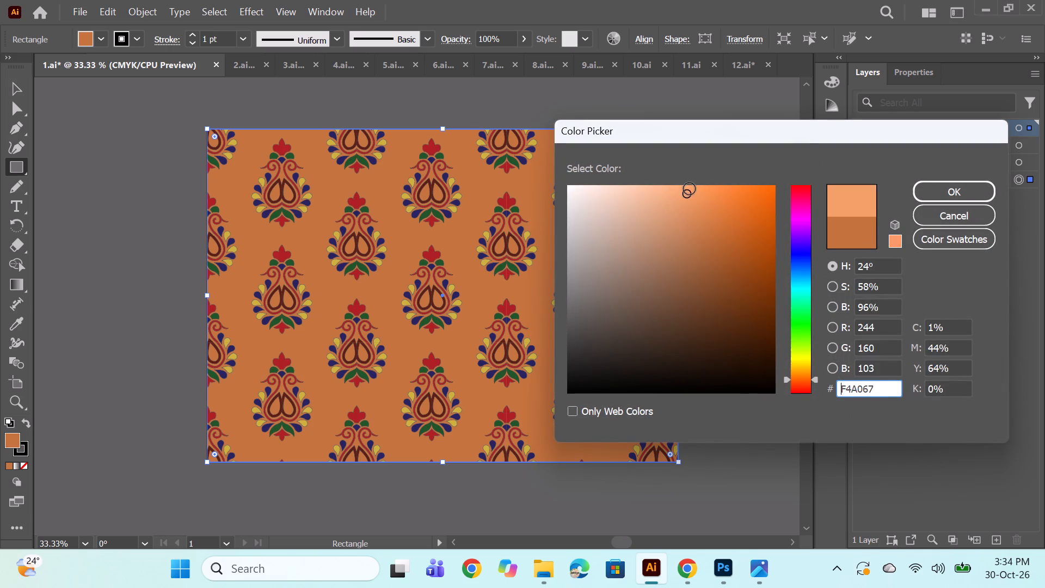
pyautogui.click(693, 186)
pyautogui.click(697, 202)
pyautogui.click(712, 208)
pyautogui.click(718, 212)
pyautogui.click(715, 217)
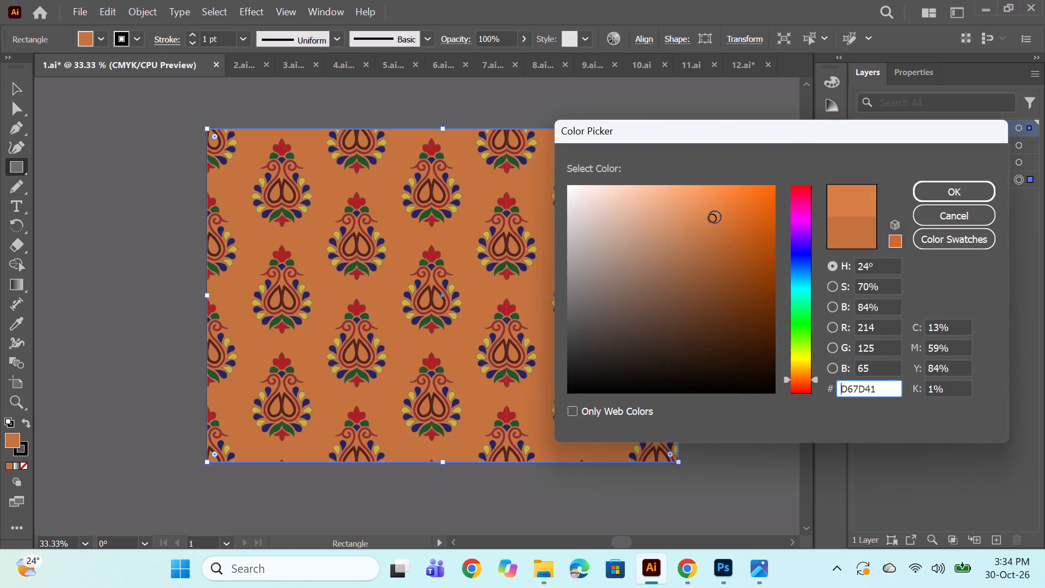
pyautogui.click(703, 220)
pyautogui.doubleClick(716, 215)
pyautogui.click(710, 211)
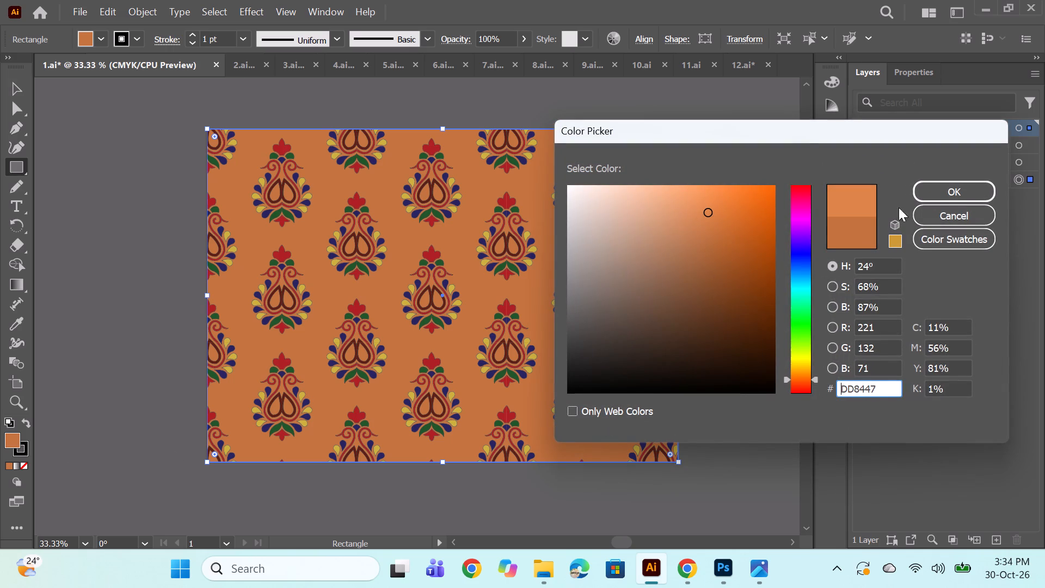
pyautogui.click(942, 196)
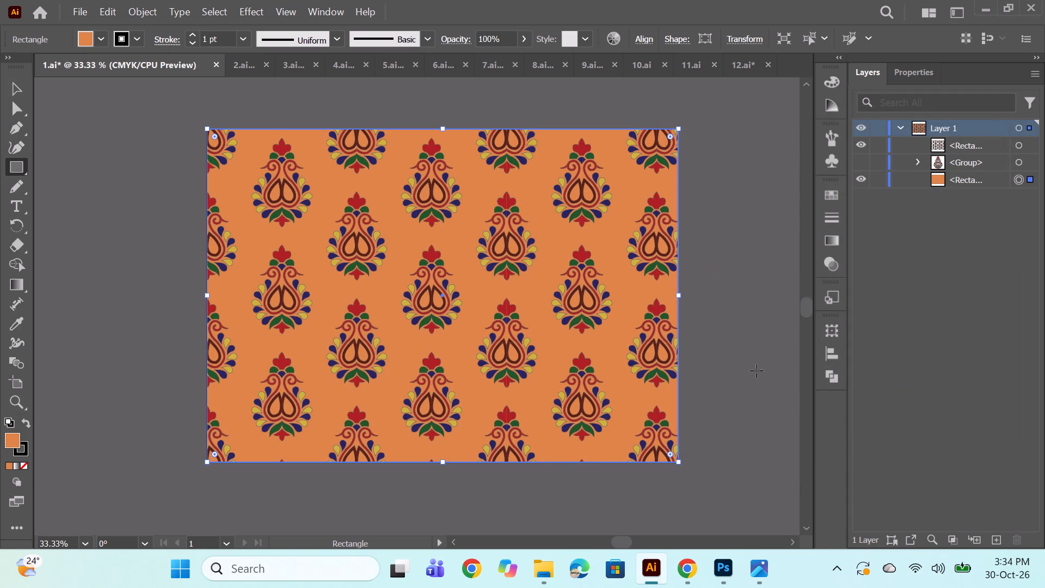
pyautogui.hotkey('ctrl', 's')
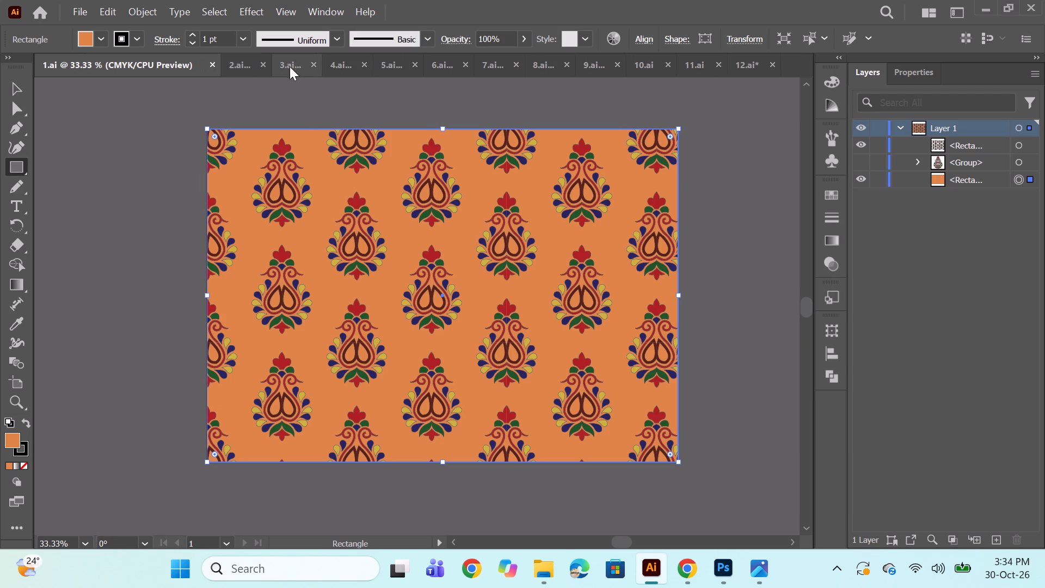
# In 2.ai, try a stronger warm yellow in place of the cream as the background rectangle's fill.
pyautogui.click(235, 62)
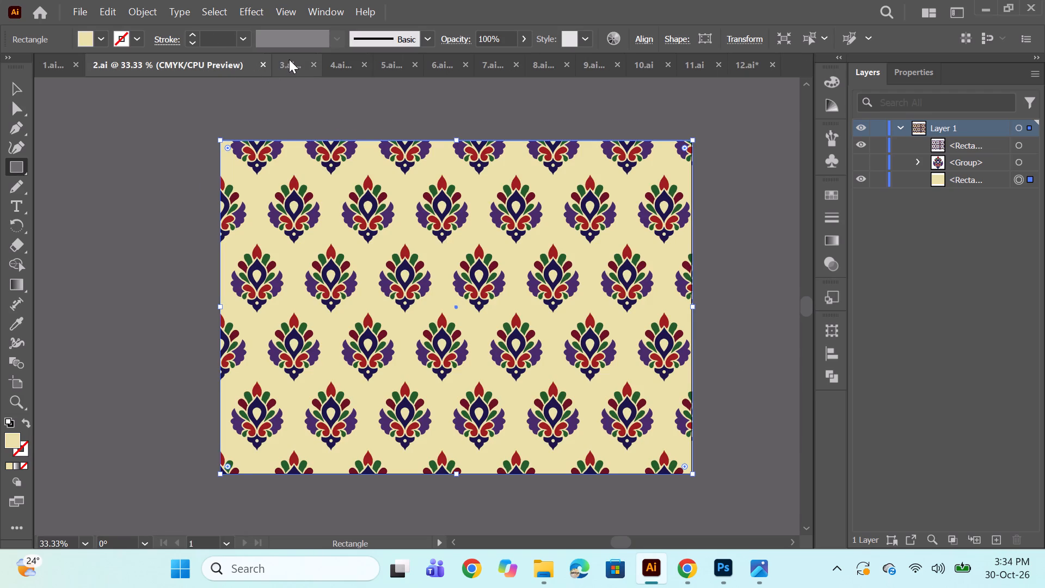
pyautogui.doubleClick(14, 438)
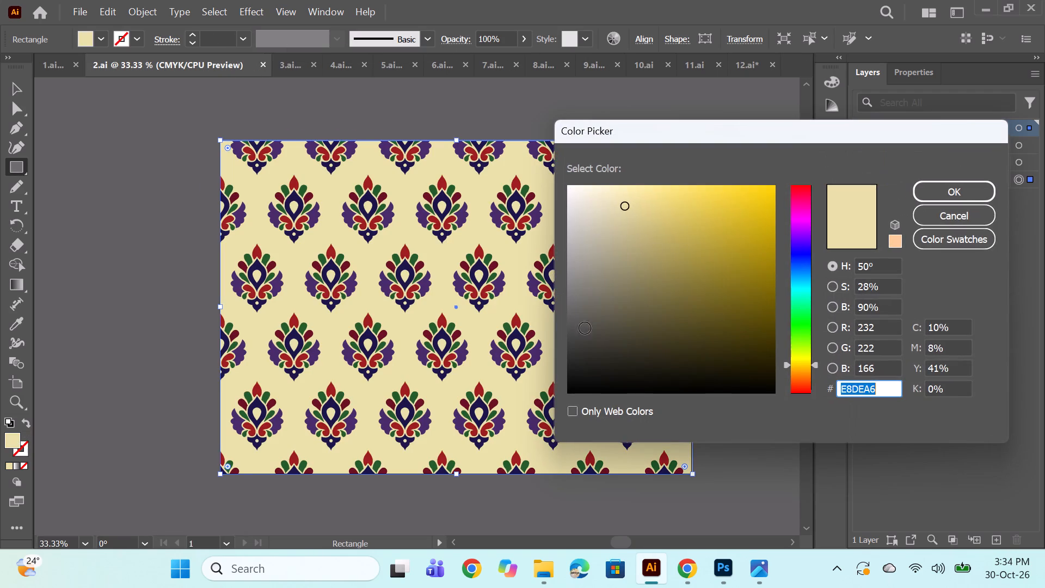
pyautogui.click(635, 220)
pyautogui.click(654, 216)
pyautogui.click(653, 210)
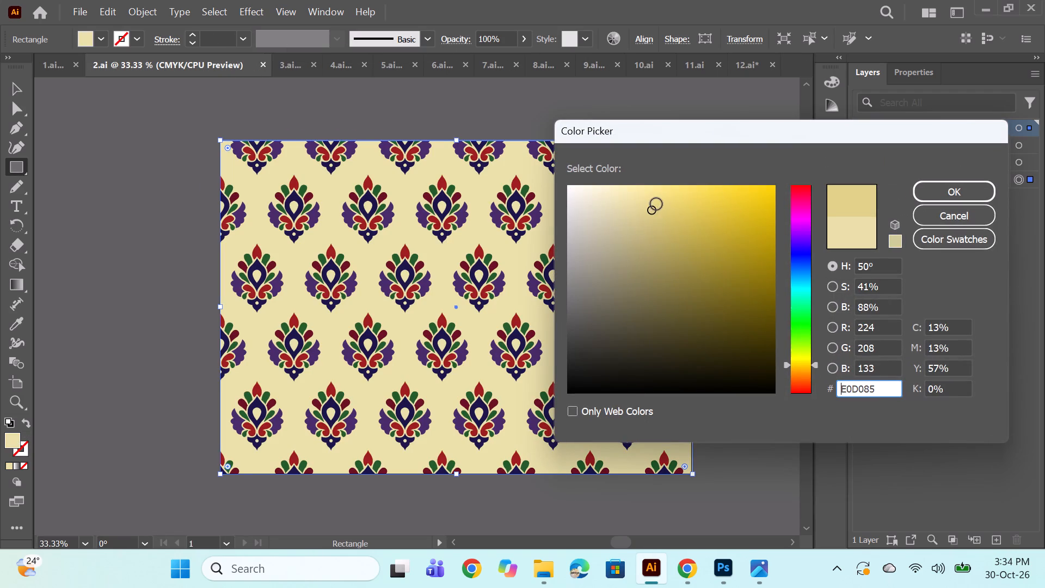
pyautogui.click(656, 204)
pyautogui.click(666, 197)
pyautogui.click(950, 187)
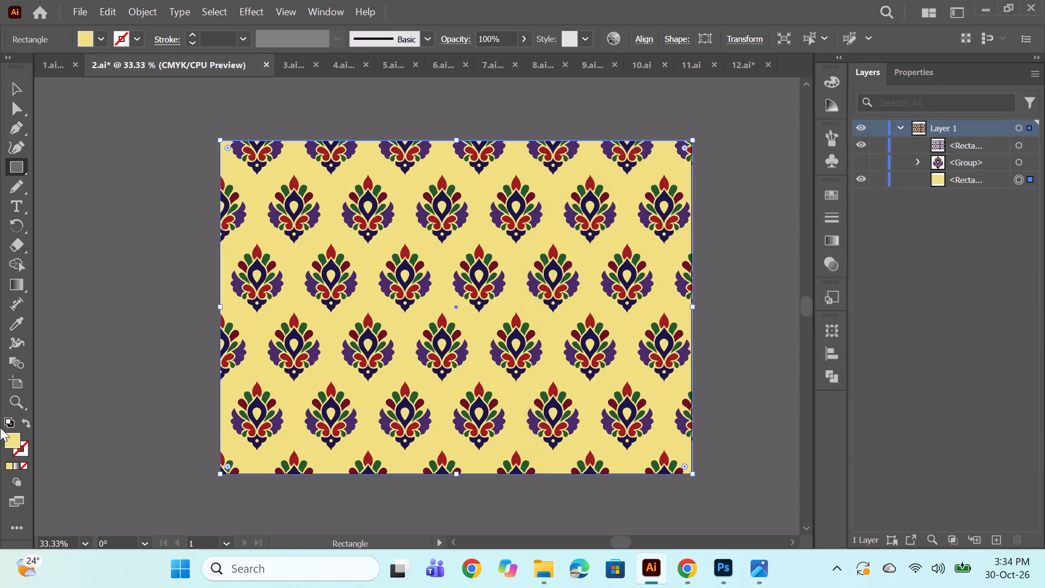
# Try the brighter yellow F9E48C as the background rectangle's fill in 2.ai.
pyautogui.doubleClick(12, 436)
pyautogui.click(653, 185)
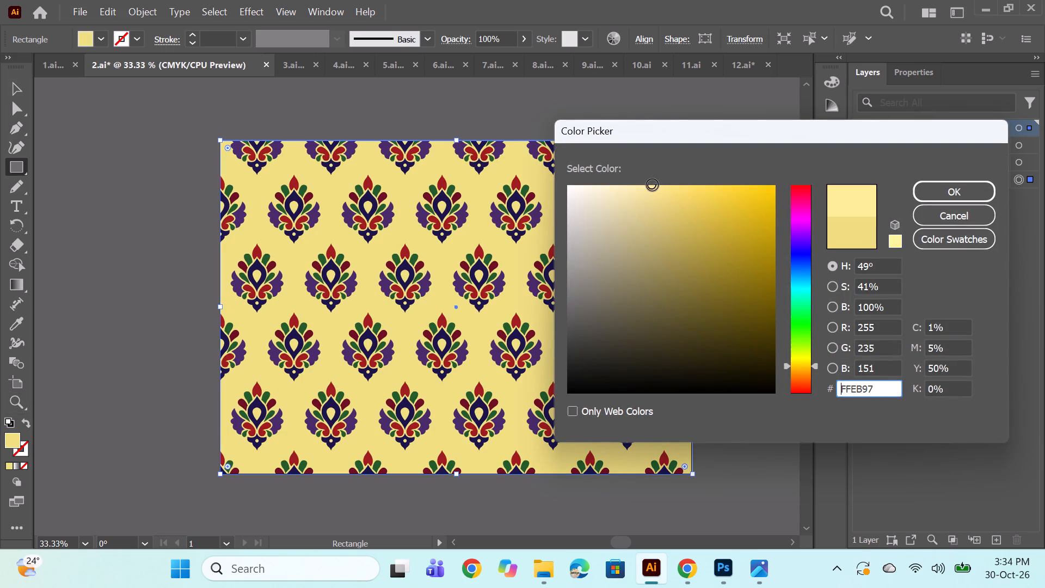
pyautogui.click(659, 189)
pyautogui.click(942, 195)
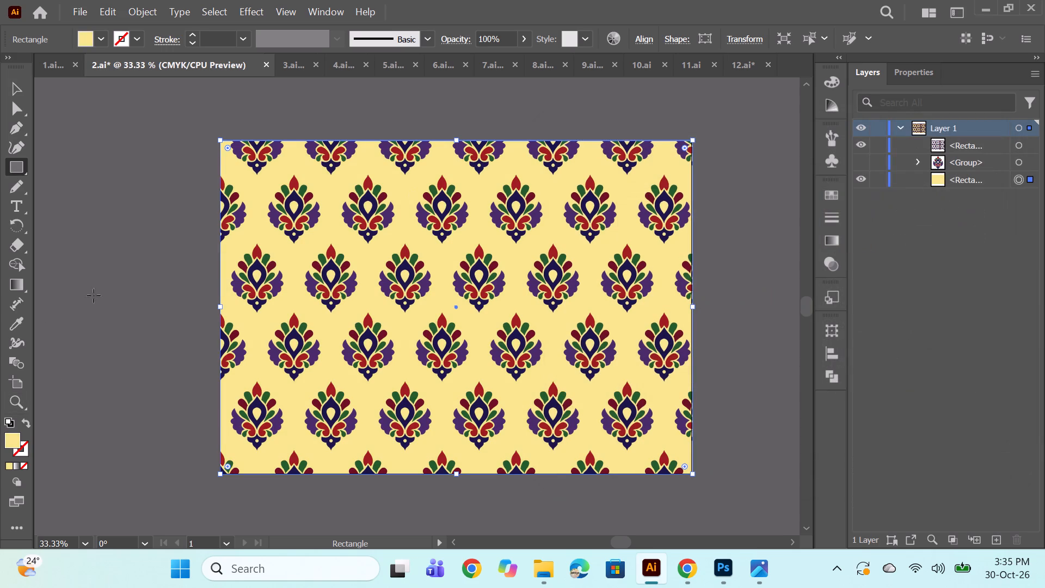
# Soften the background rectangle's fill to a slightly paler light yellow and save 2.ai.
pyautogui.doubleClick(10, 440)
pyautogui.doubleClick(9, 441)
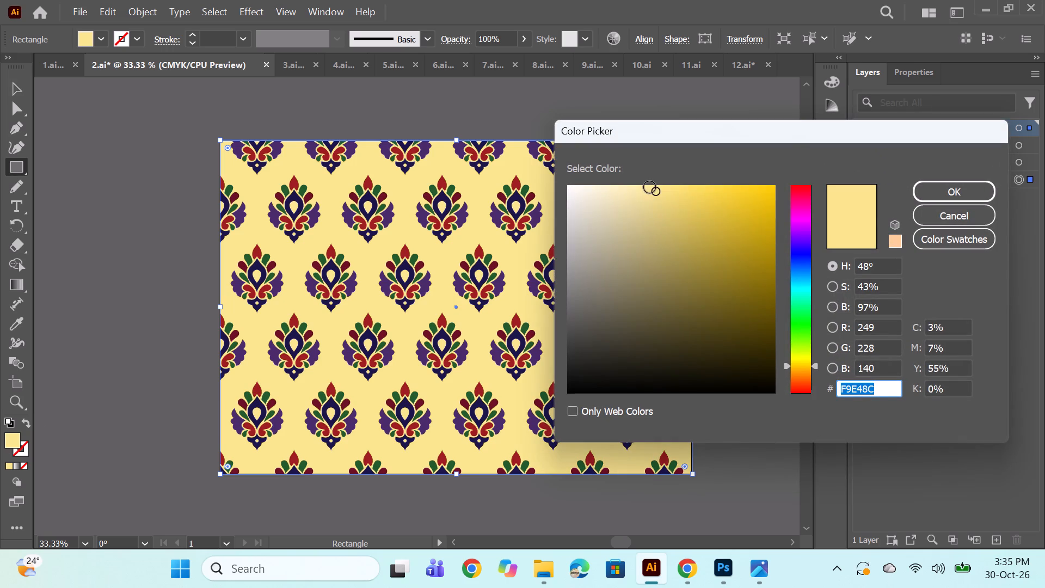
pyautogui.click(650, 187)
pyautogui.click(925, 189)
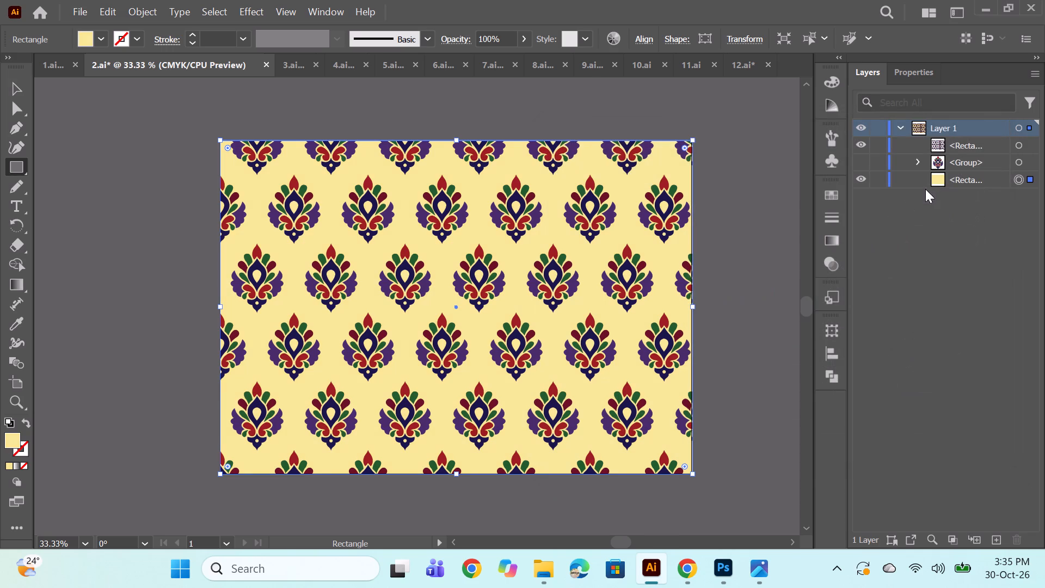
pyautogui.hotkey('ctrl', 's')
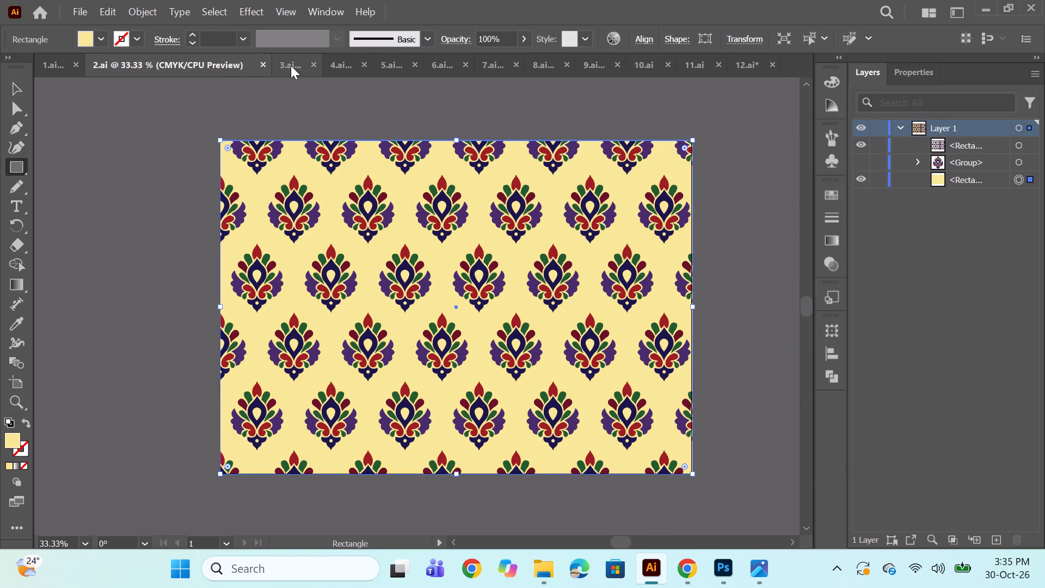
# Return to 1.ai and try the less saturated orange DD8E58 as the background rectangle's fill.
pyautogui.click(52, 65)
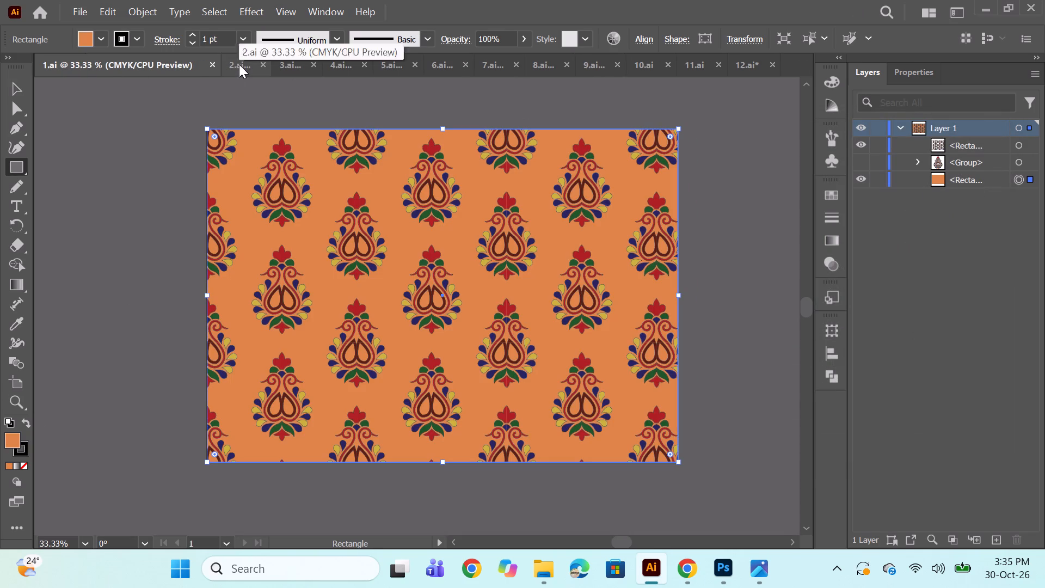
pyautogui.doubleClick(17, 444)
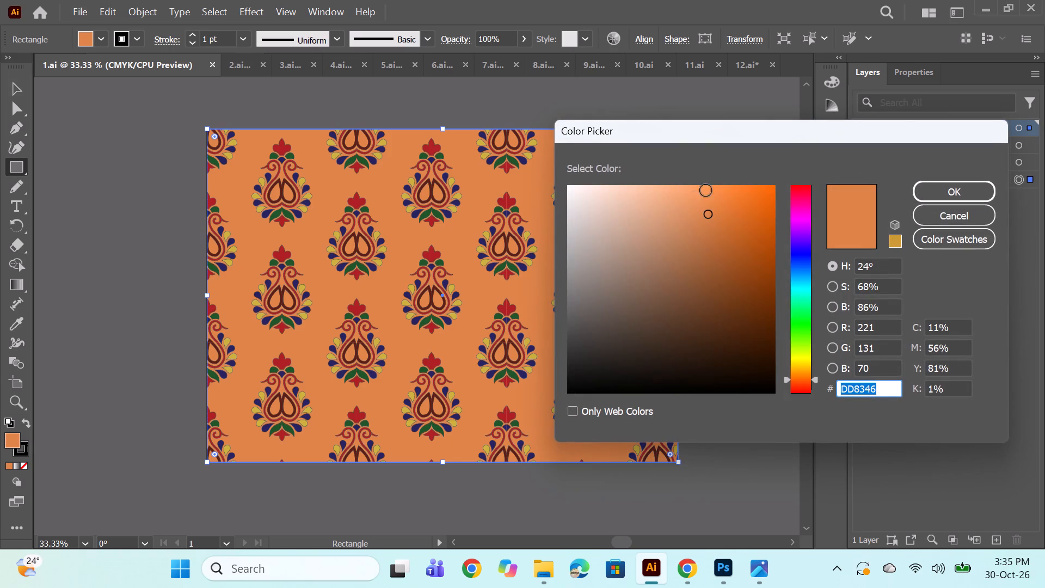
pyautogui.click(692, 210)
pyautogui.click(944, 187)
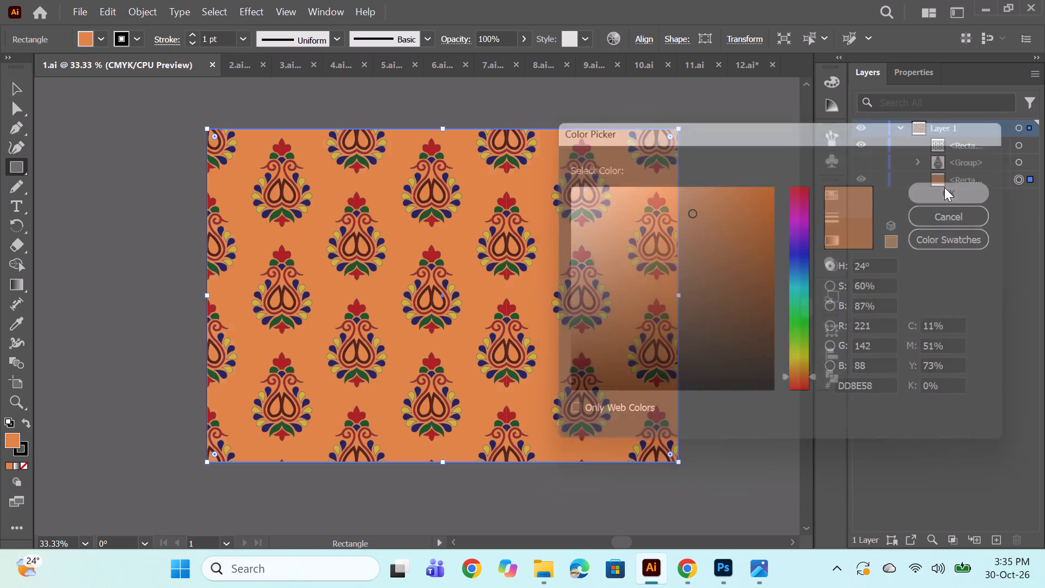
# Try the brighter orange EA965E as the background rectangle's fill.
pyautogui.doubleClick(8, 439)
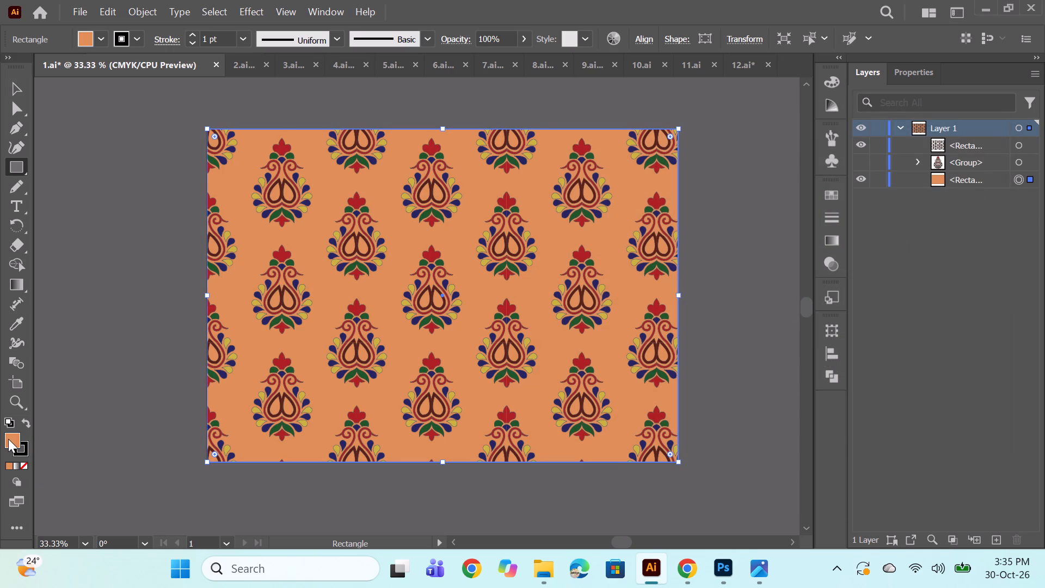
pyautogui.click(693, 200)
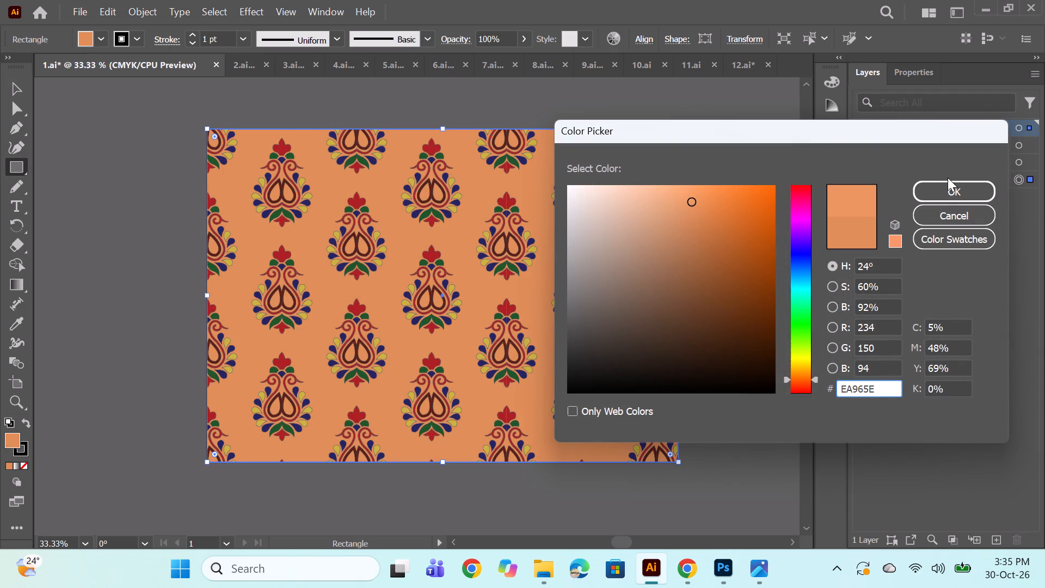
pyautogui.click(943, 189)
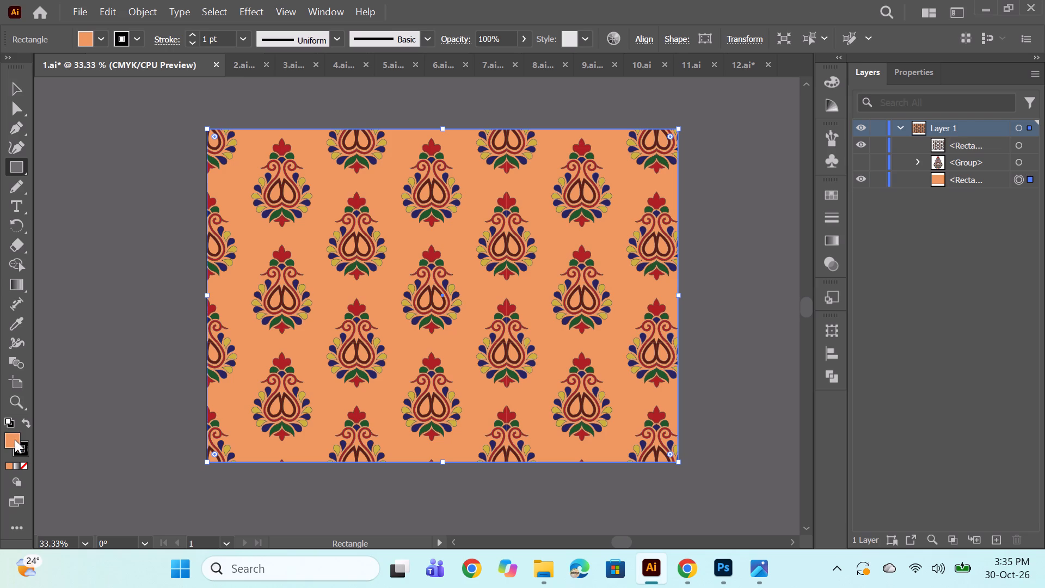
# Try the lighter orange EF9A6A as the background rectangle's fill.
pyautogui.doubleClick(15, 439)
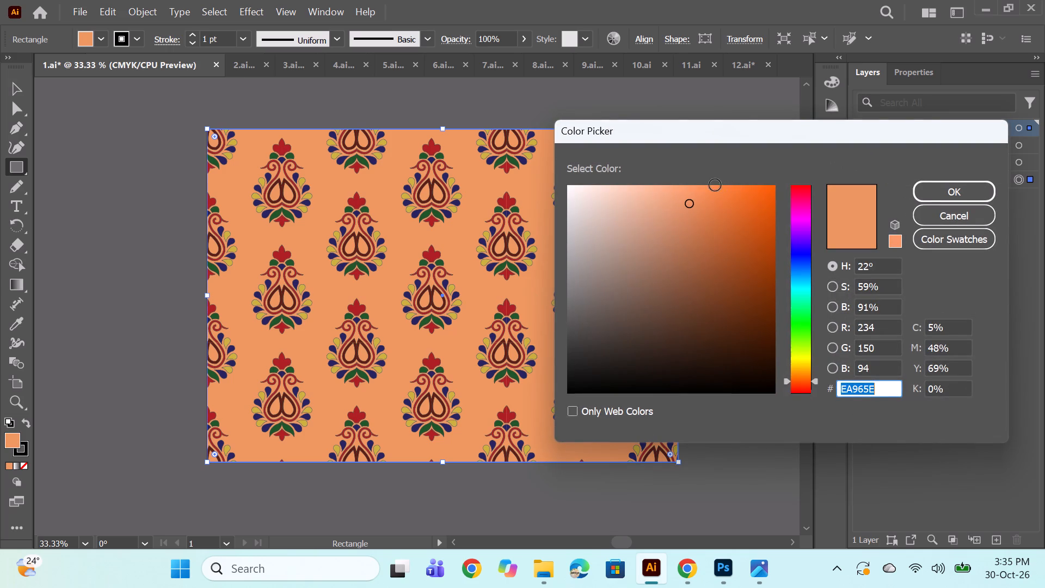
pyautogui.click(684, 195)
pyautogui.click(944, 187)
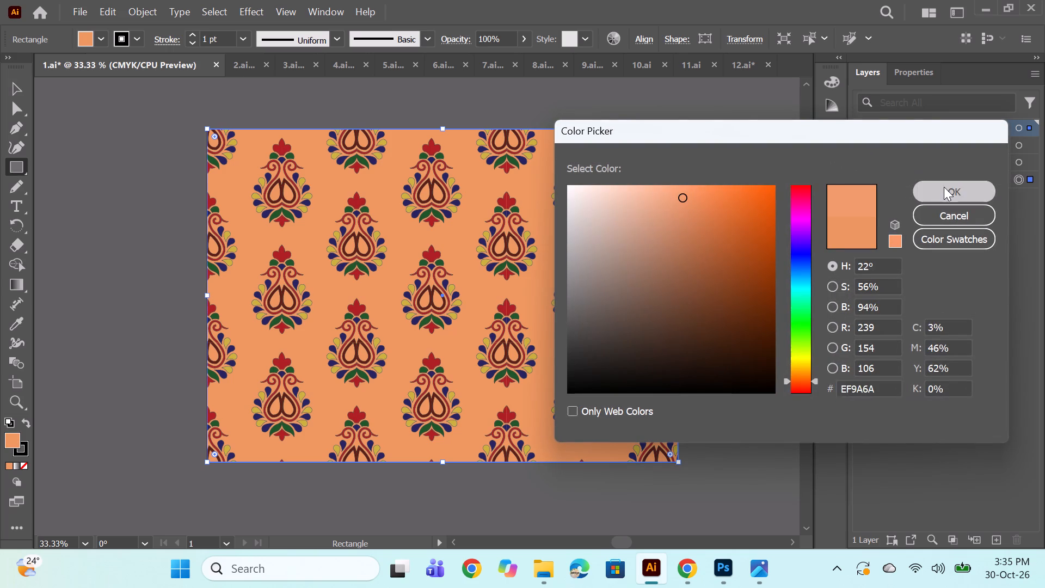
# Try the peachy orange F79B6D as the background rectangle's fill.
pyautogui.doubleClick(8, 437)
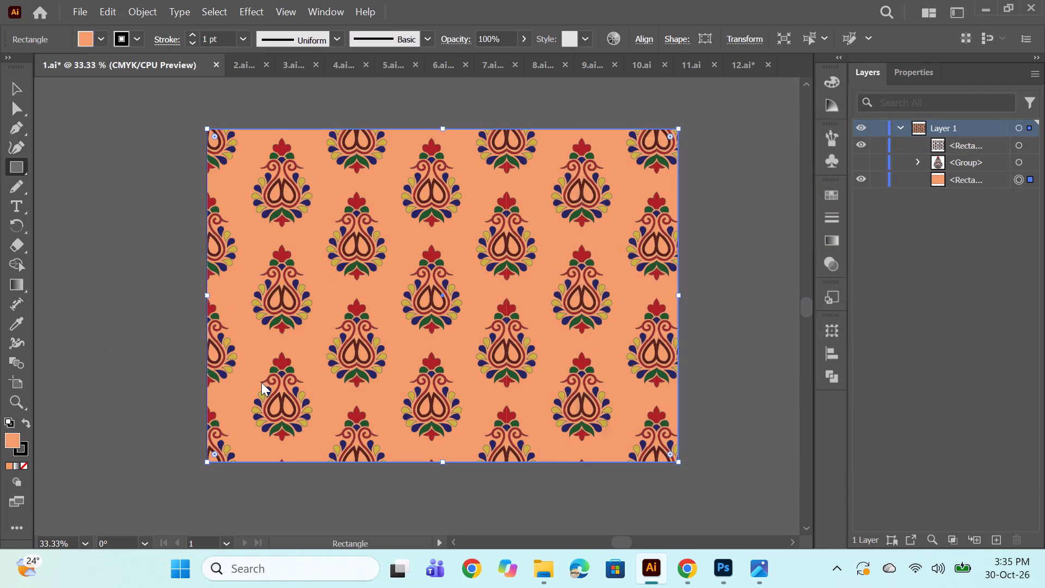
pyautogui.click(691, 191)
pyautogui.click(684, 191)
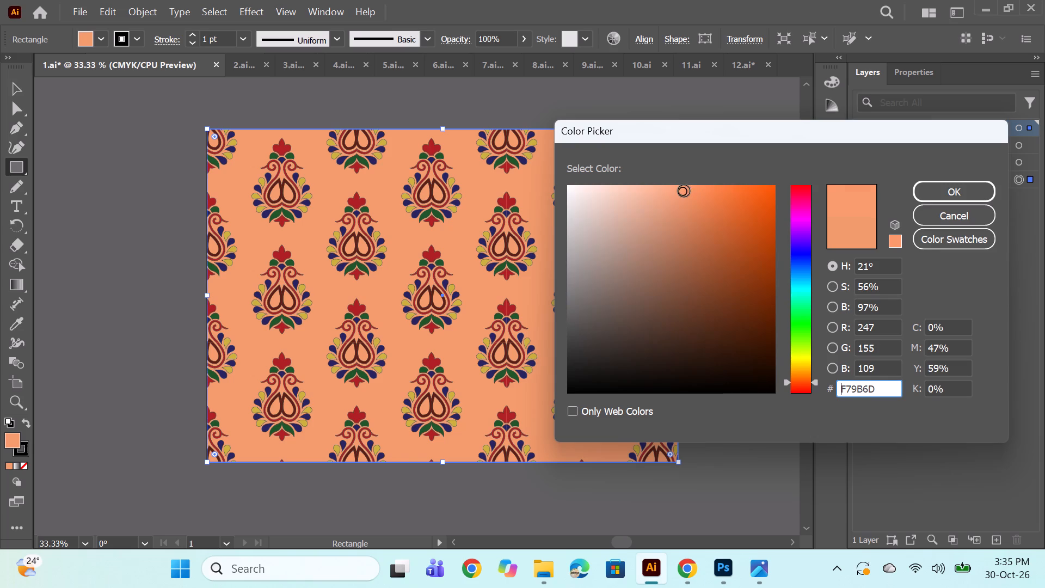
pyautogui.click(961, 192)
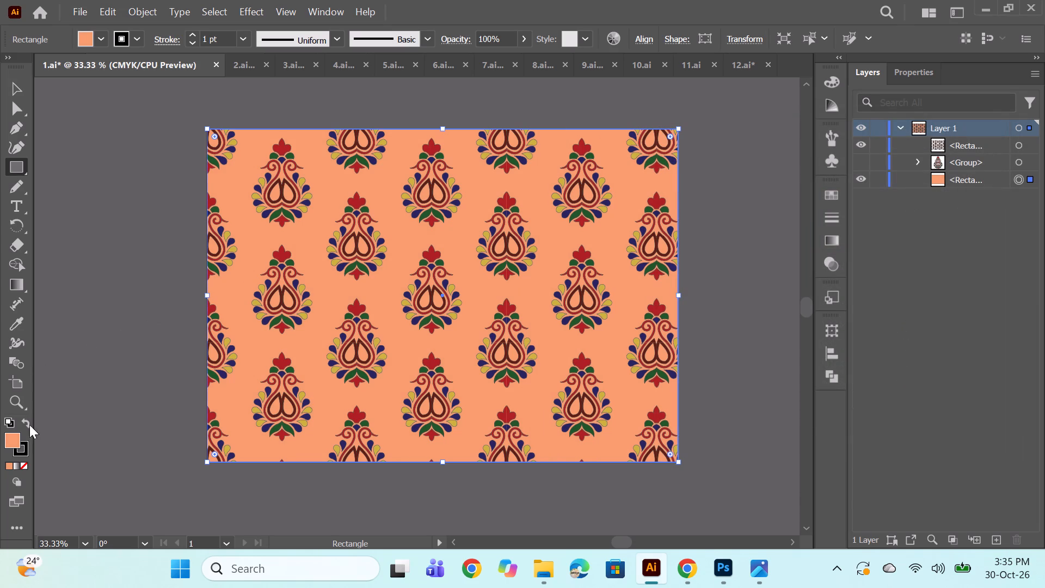
# Shift the background rectangle's fill to a hue of 35° and apply the golden orange F4B25B.
pyautogui.doubleClick(16, 436)
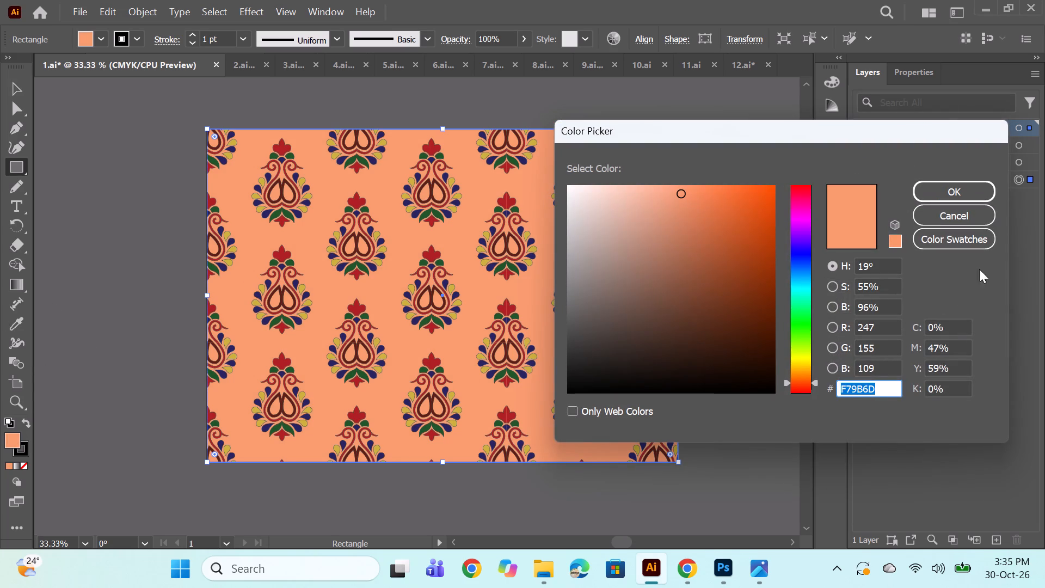
pyautogui.click(801, 373)
pyautogui.click(697, 185)
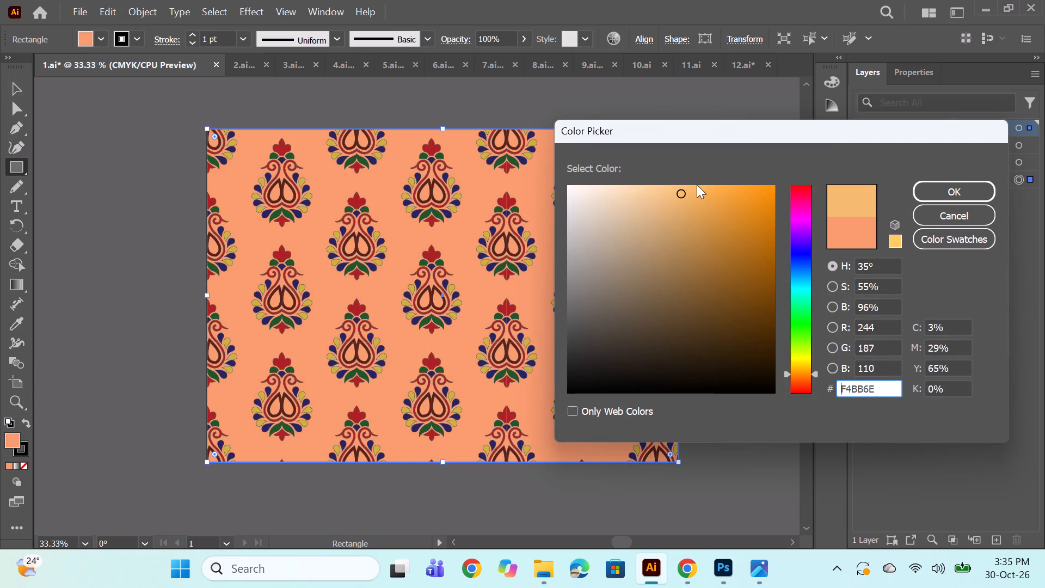
pyautogui.click(689, 195)
pyautogui.click(700, 193)
pyautogui.click(982, 191)
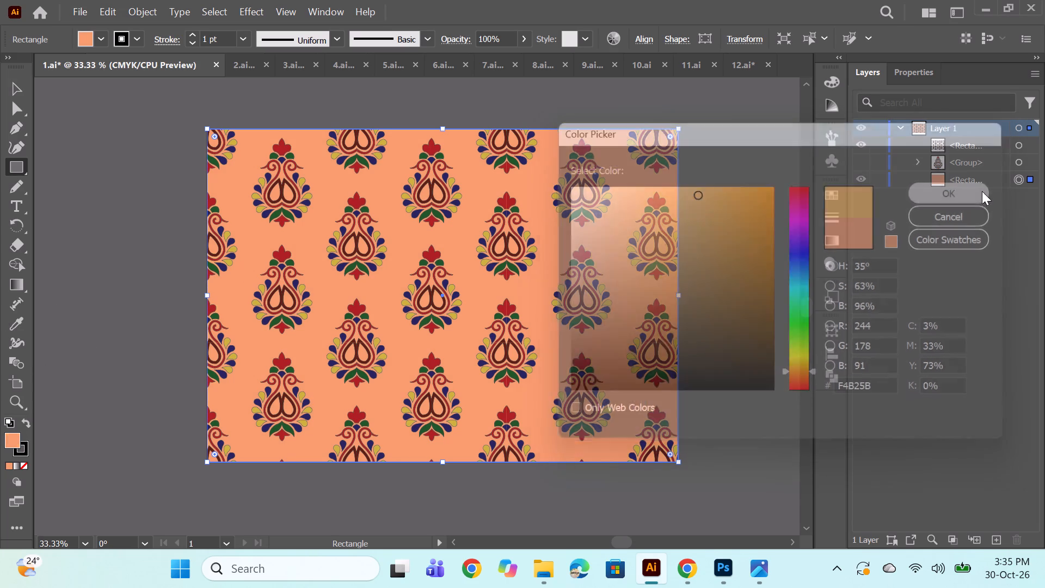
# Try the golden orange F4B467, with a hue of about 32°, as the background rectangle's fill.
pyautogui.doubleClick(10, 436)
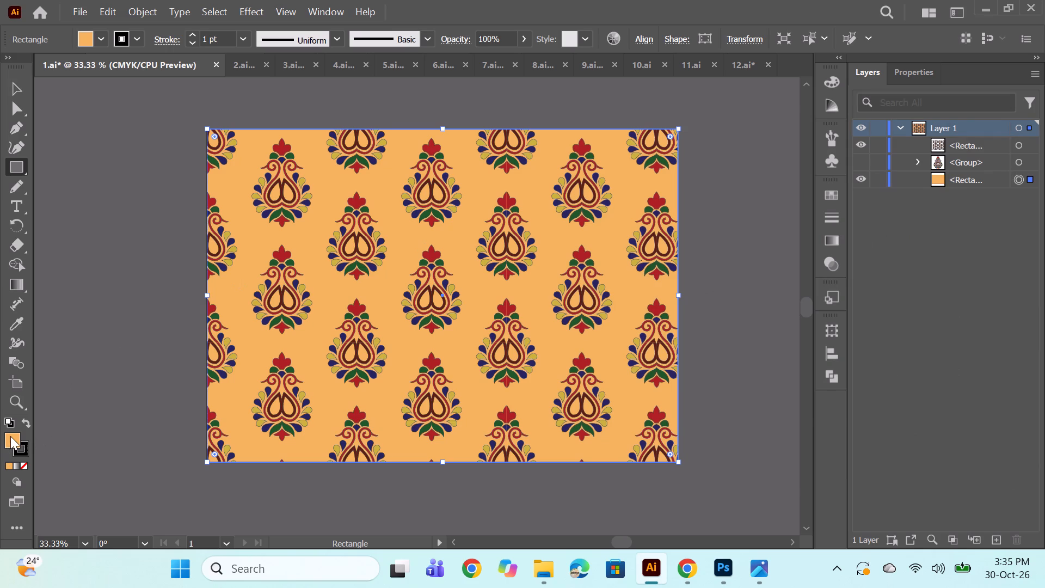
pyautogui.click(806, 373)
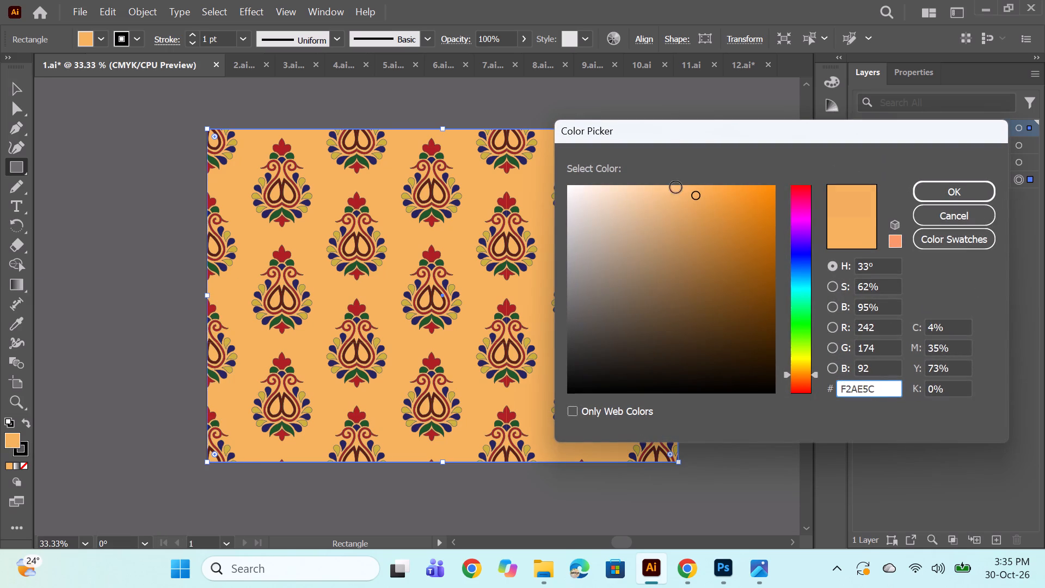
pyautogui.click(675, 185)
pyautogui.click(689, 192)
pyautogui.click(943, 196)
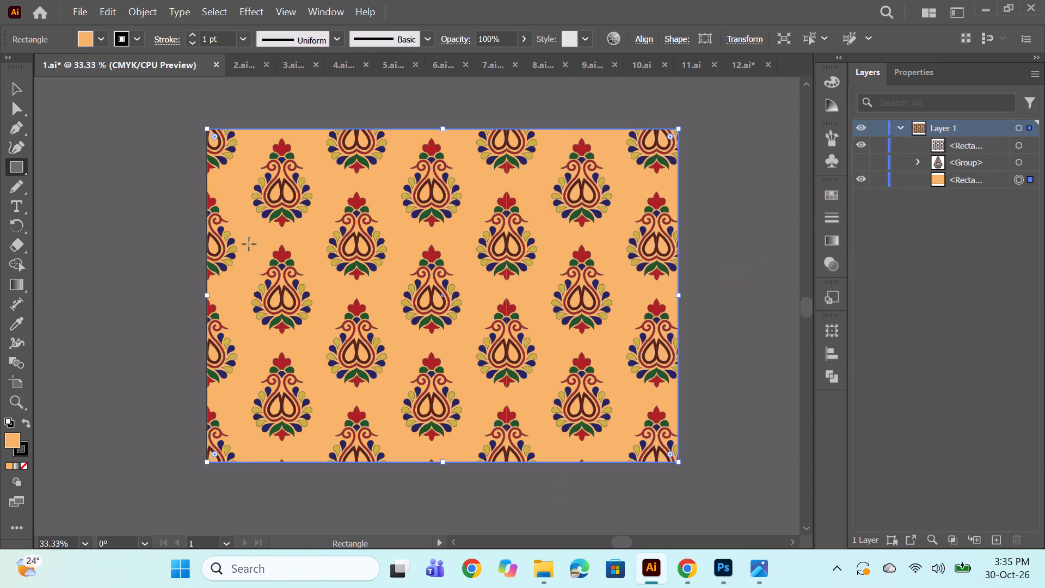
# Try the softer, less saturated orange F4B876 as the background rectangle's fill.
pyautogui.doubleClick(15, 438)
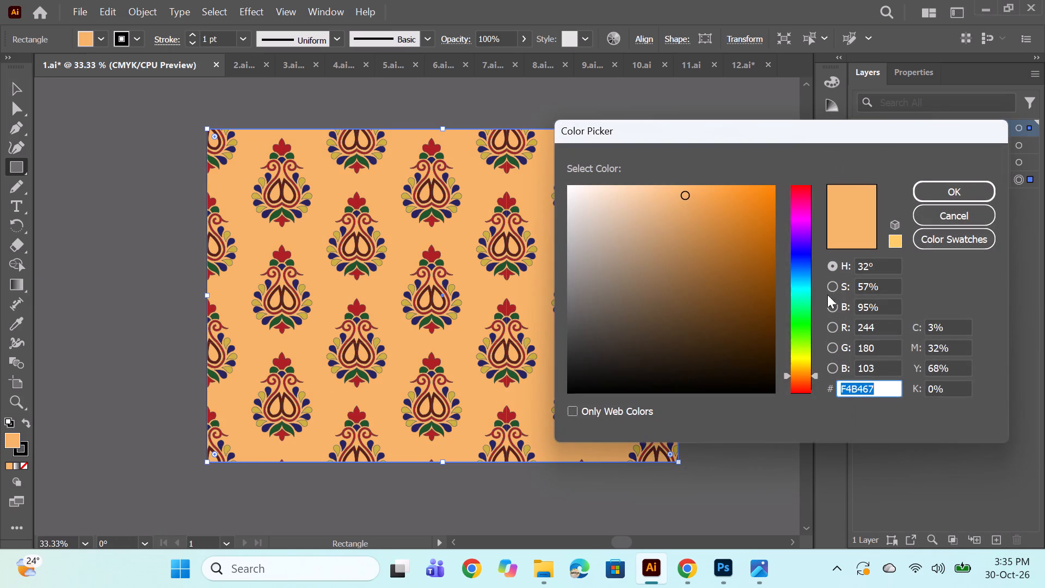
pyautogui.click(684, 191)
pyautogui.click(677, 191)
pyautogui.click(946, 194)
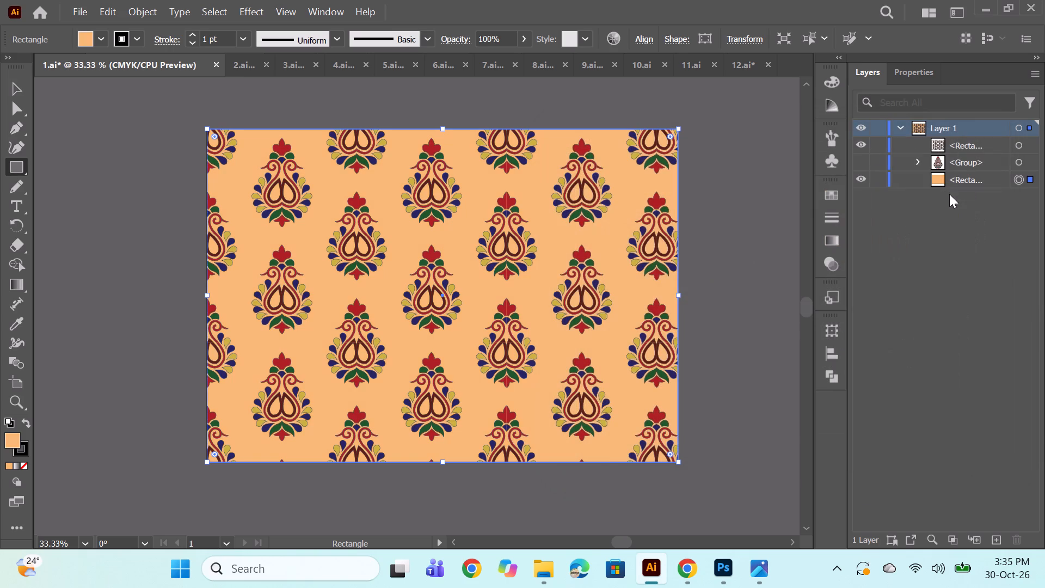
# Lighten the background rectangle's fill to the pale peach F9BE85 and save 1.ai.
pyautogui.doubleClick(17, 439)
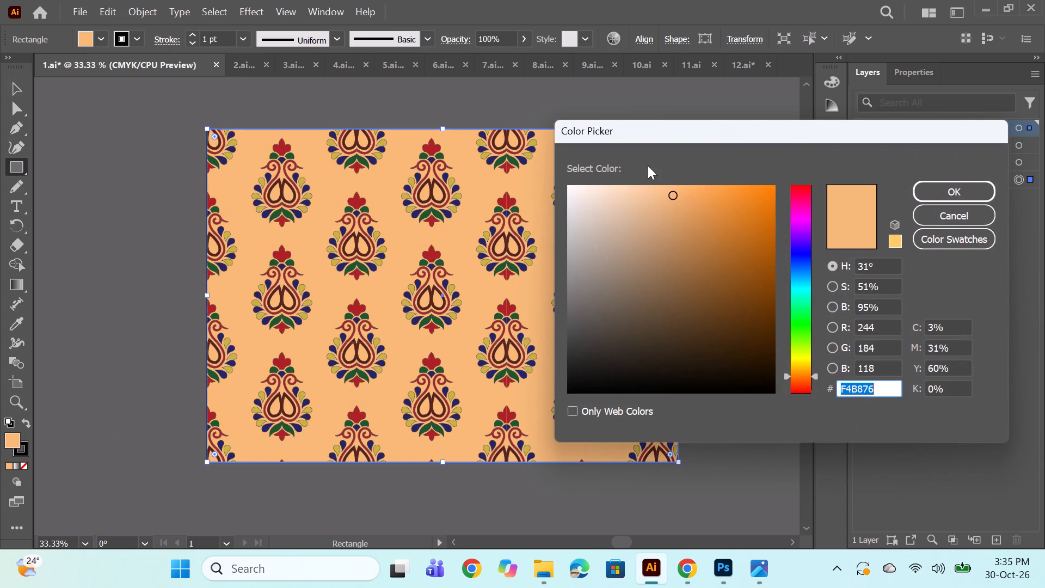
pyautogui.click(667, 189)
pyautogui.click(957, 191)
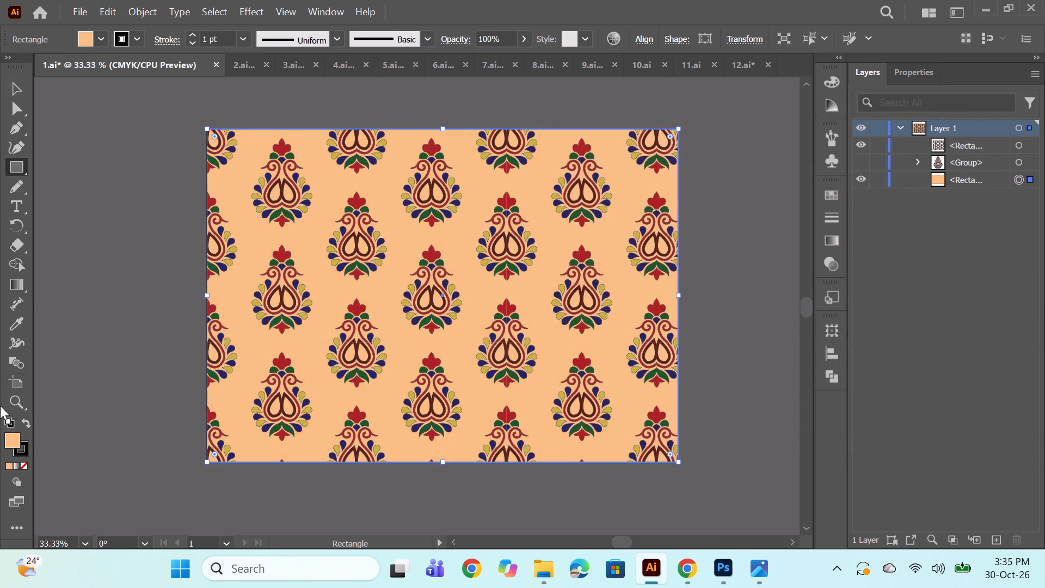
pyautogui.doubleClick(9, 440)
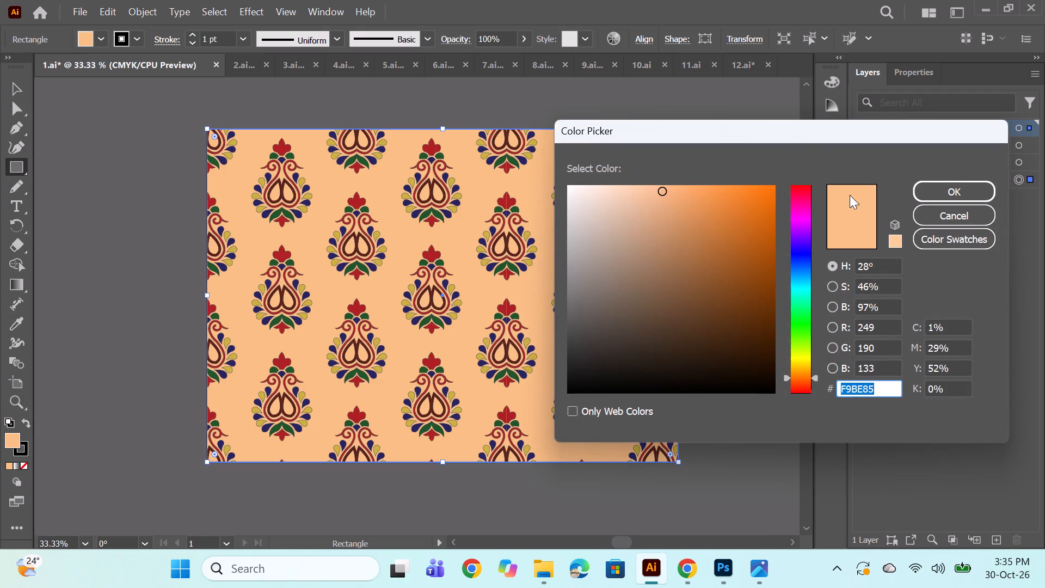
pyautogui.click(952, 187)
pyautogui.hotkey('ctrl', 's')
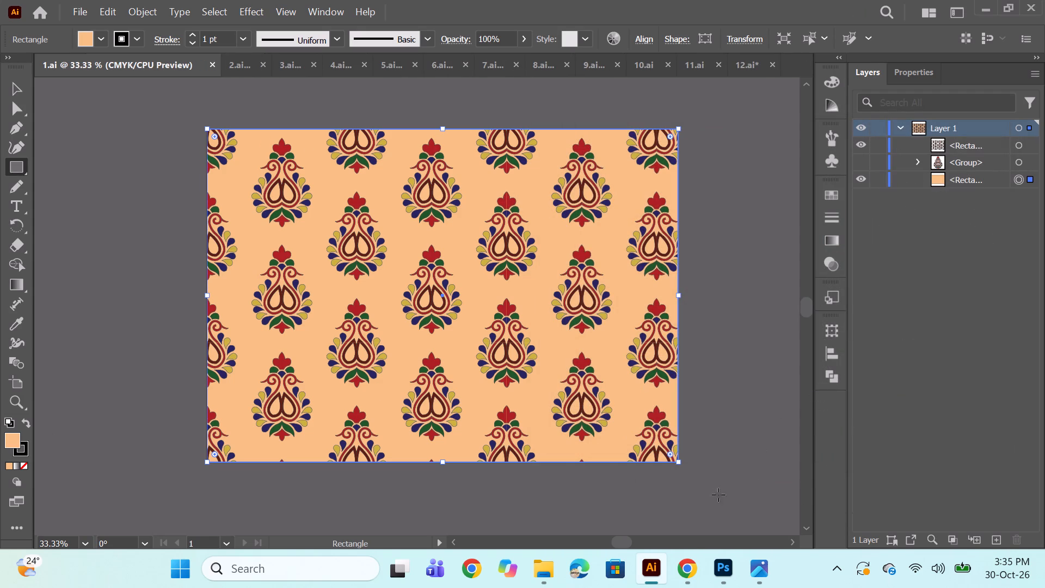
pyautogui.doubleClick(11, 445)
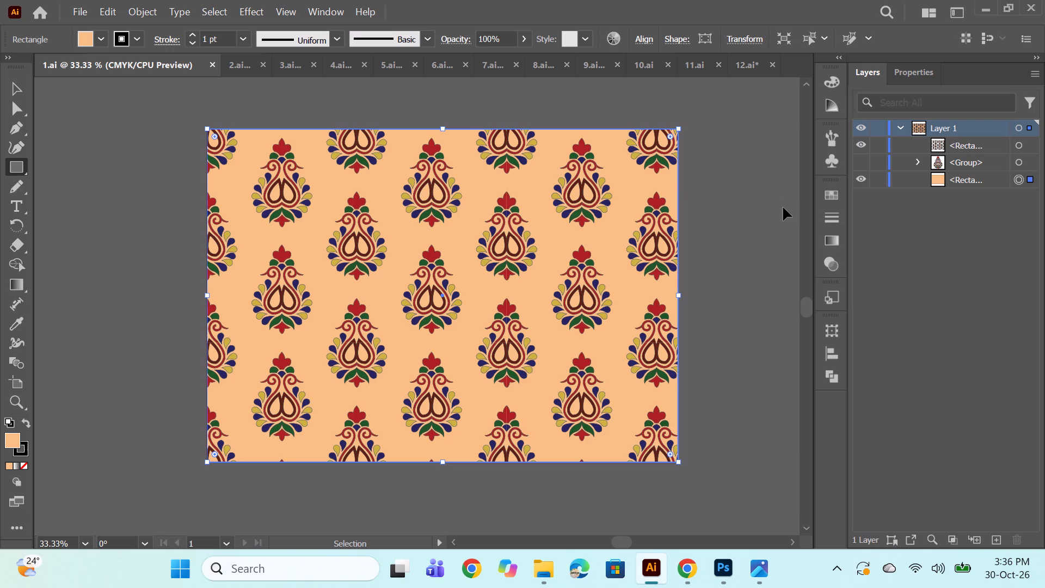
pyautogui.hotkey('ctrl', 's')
# Darken the background rectangle's fill to the muted orange E0A875 and save 1.ai.
pyautogui.doubleClick(12, 444)
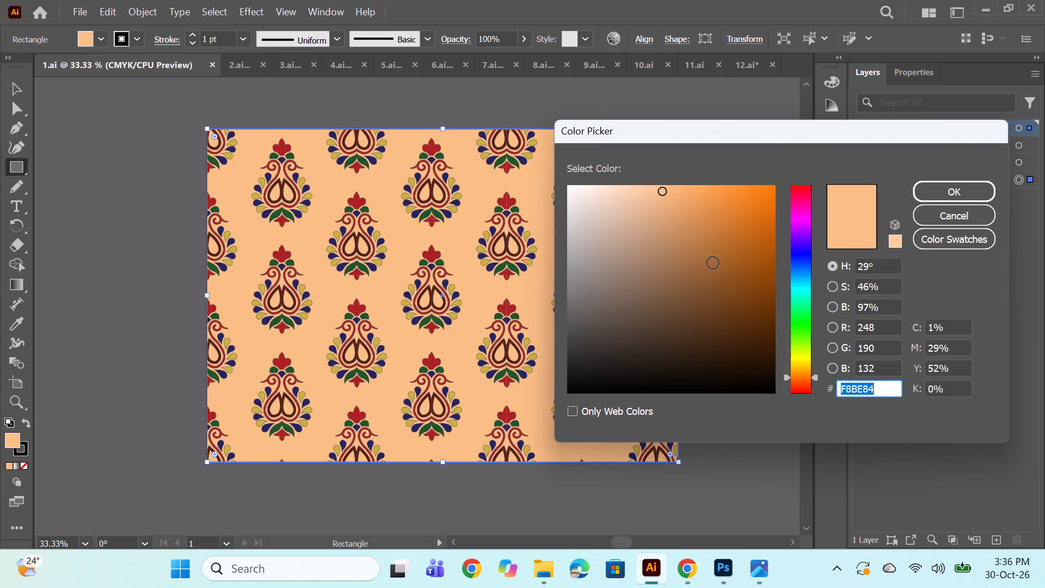
pyautogui.click(667, 209)
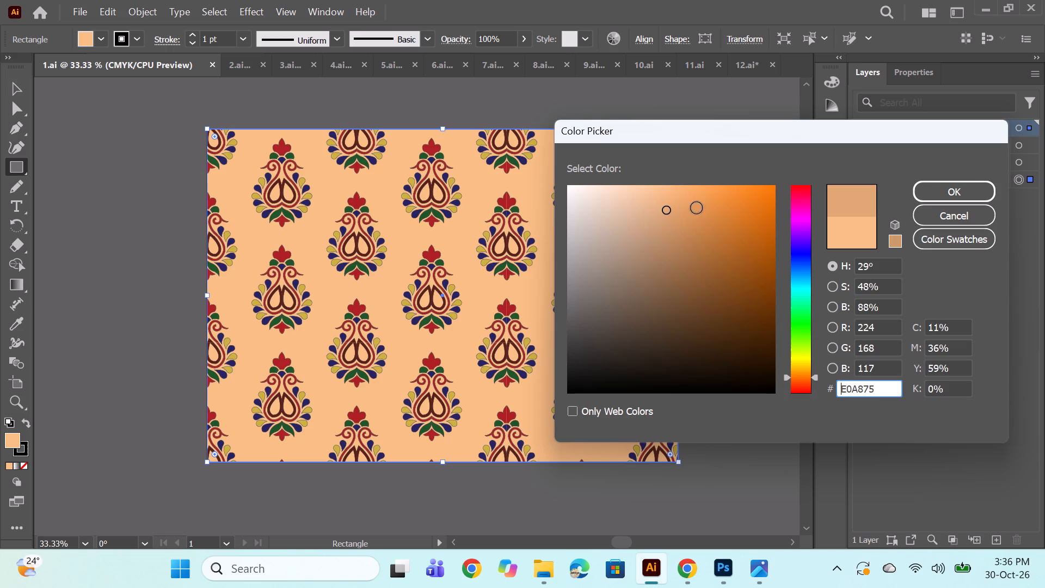
pyautogui.click(958, 182)
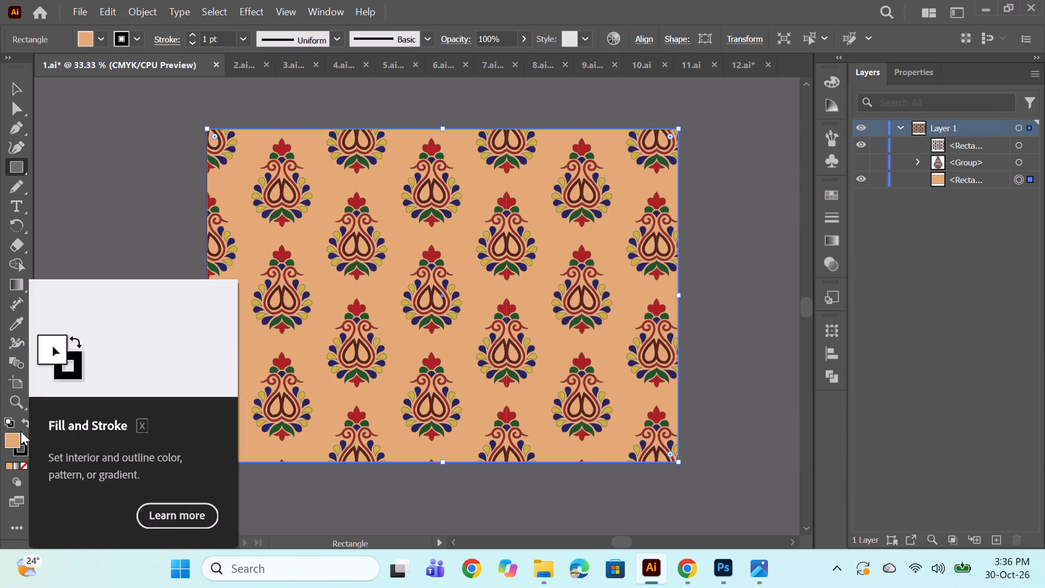
pyautogui.hotkey('ctrl', 's')
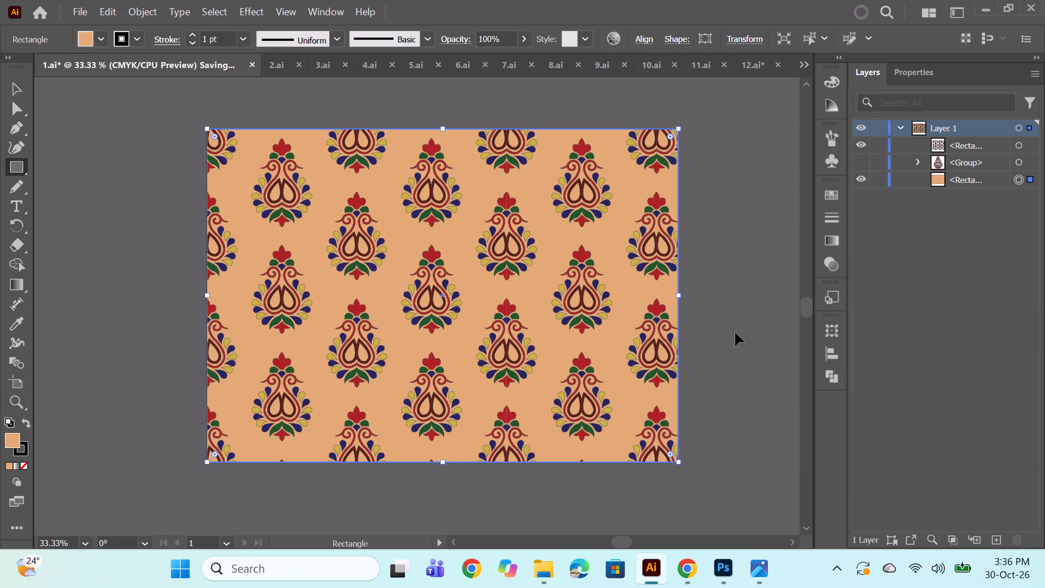
# Compare the background colours of the 1.ai and 2.ai patterns with nothing selected.
pyautogui.keyDown('ctrl'); pyautogui.click(735, 333); pyautogui.keyUp('ctrl')
pyautogui.scroll(1, 535, 295)
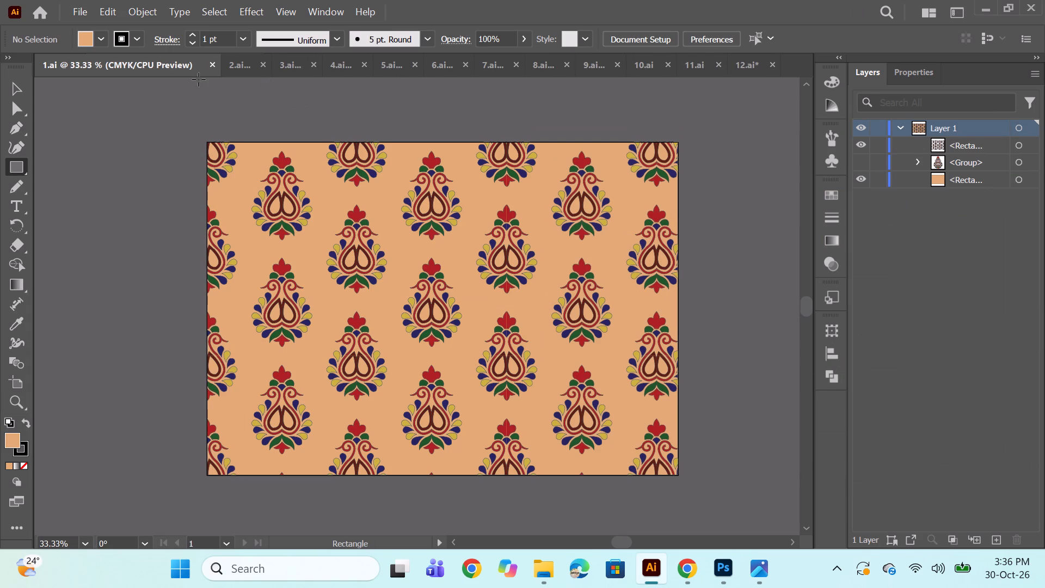
pyautogui.click(234, 61)
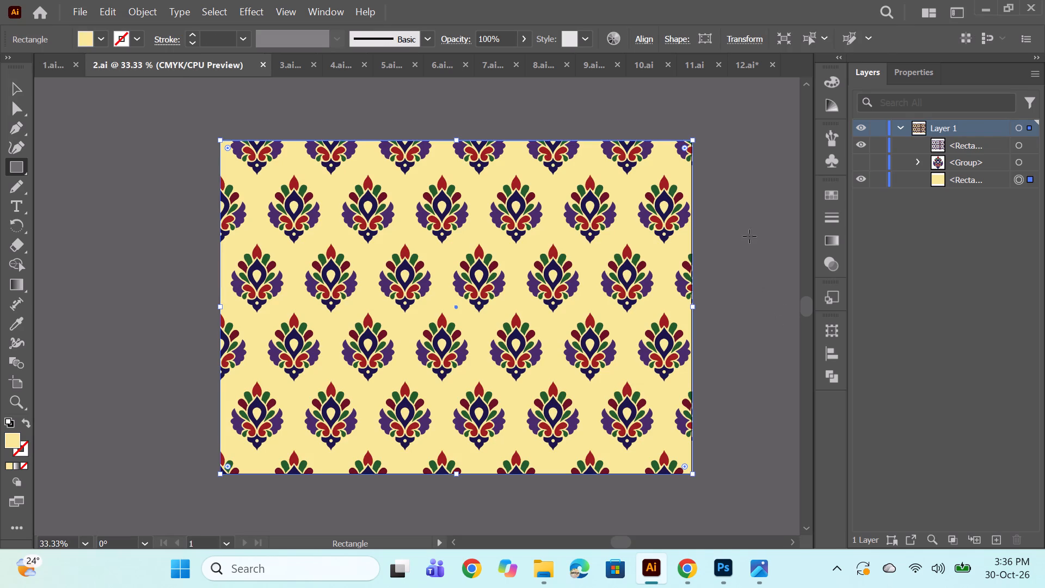
pyautogui.keyDown('ctrl'); pyautogui.click(739, 243); pyautogui.keyUp('ctrl')
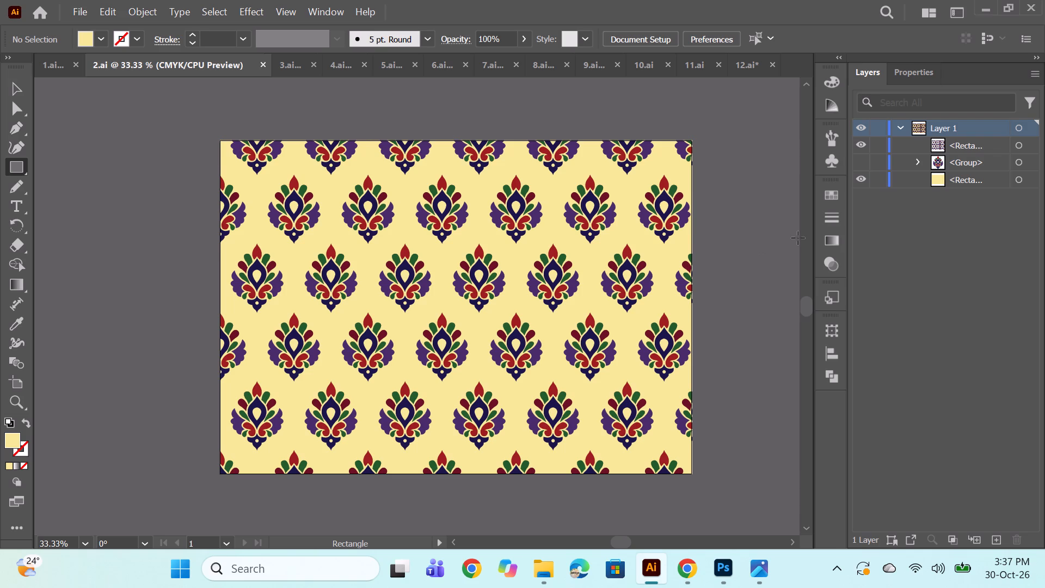
pyautogui.scroll(1, 798, 238)
pyautogui.click(57, 64)
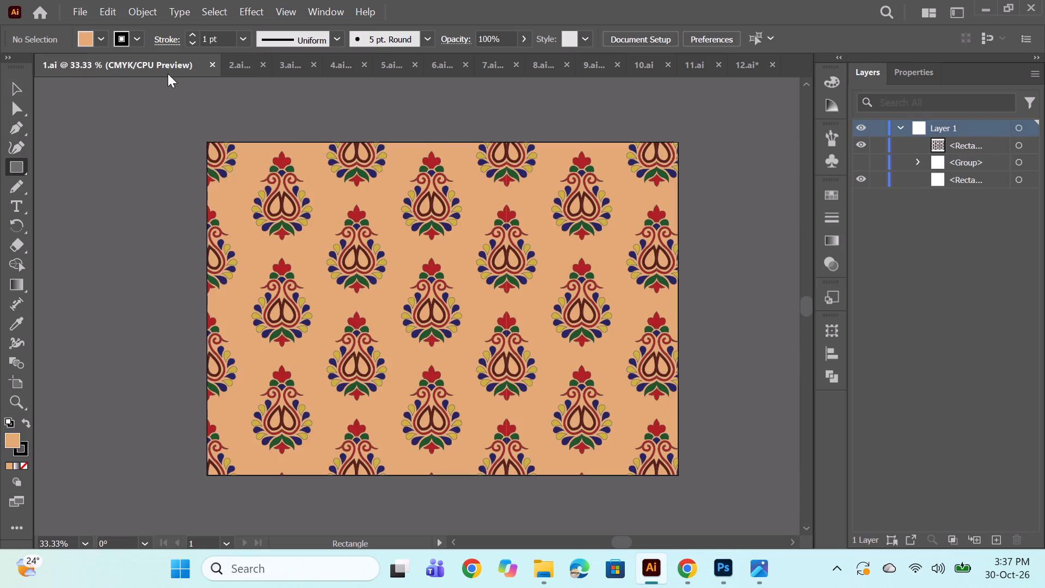
pyautogui.click(245, 69)
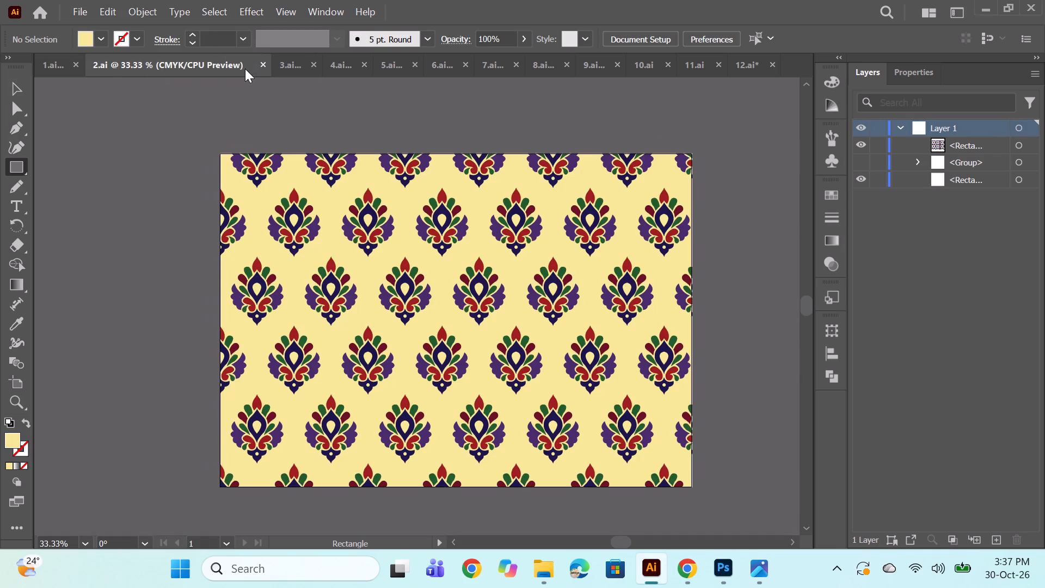
pyautogui.click(48, 59)
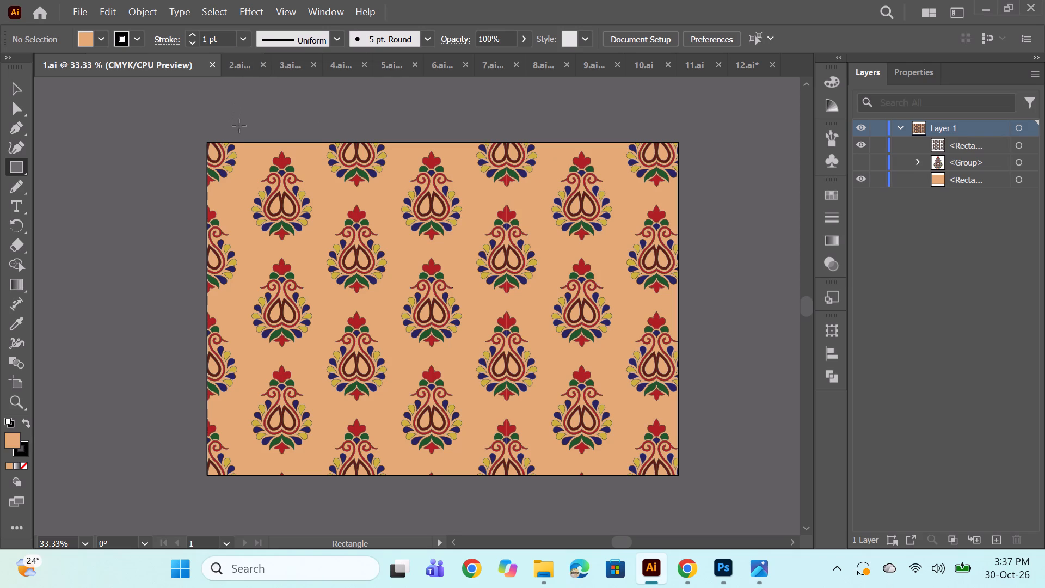
pyautogui.click(234, 64)
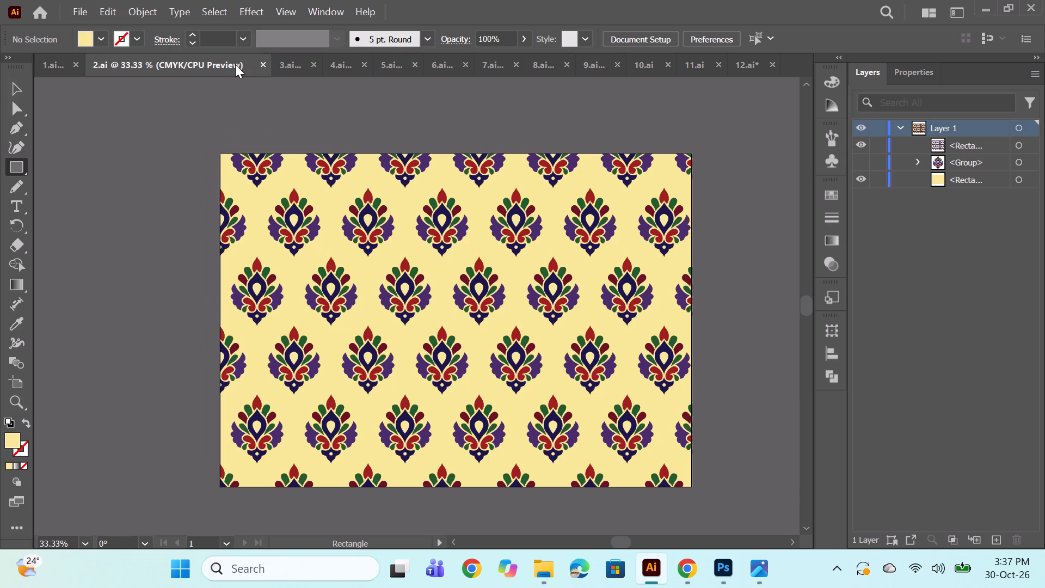
pyautogui.click(58, 73)
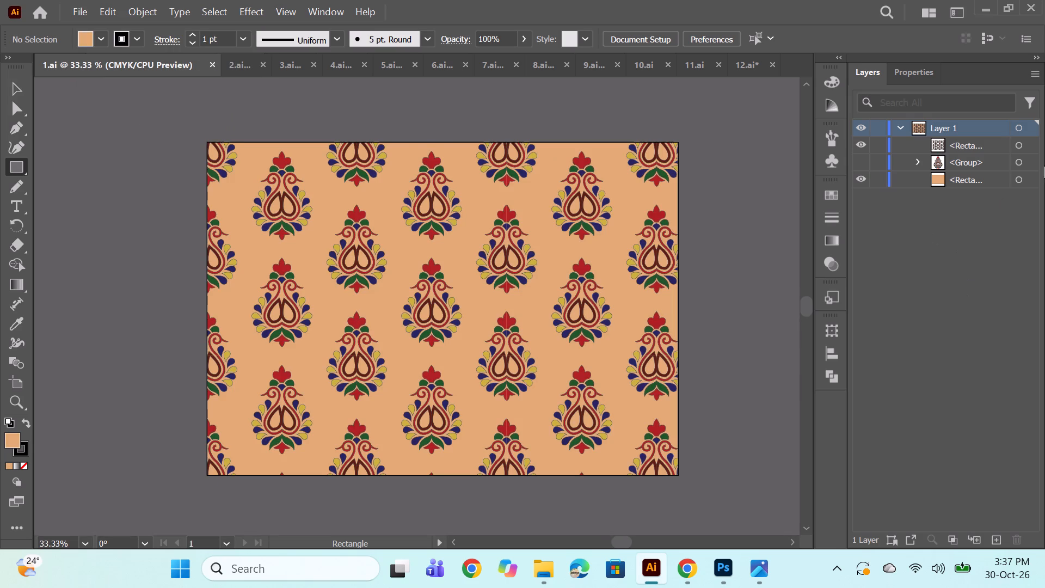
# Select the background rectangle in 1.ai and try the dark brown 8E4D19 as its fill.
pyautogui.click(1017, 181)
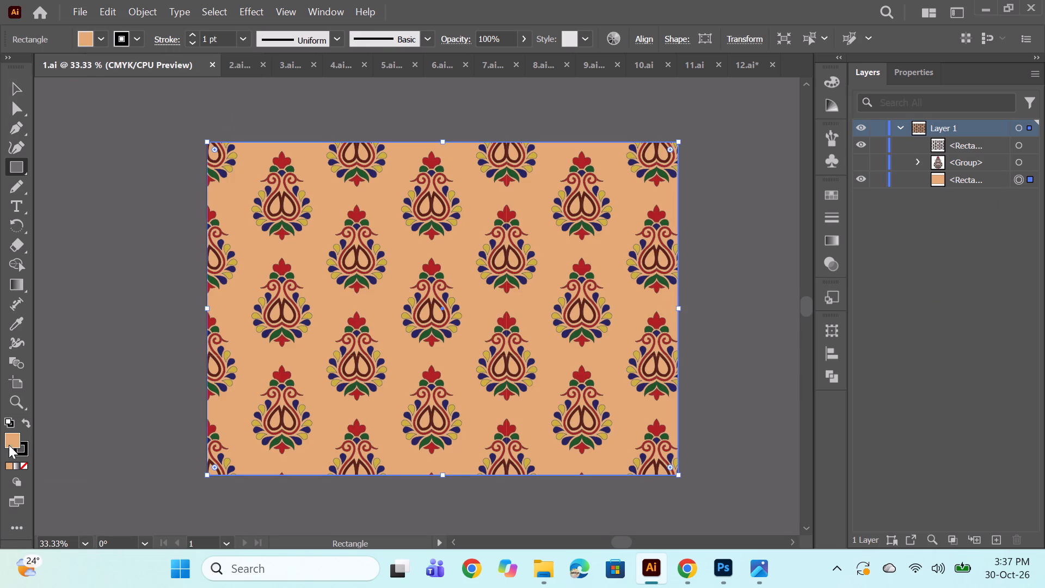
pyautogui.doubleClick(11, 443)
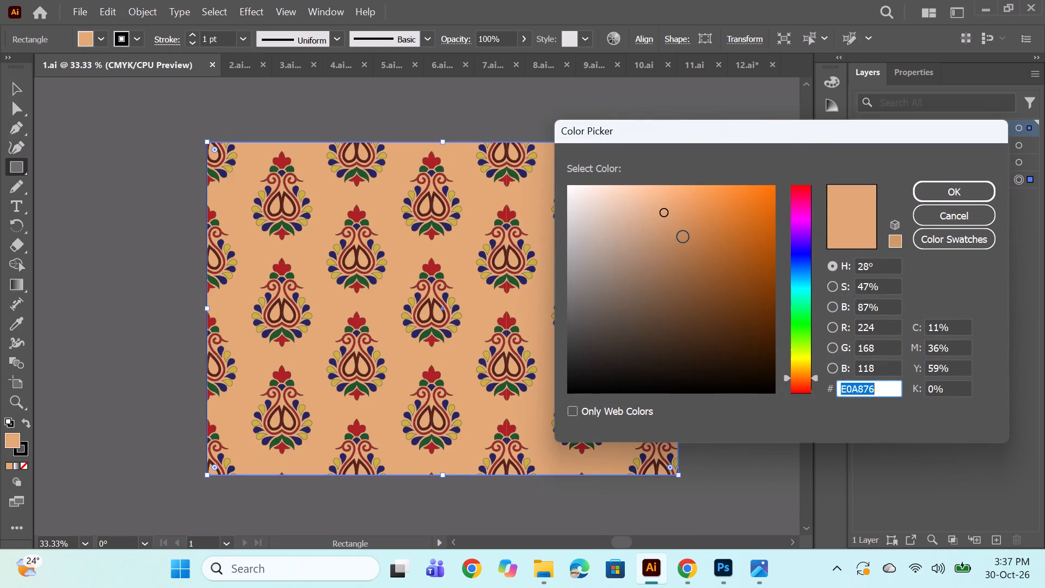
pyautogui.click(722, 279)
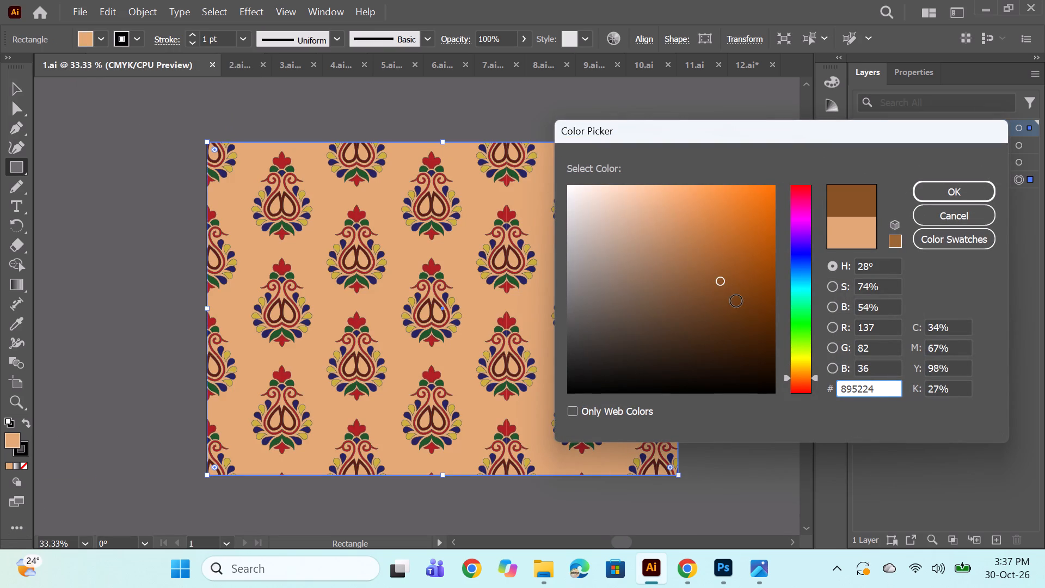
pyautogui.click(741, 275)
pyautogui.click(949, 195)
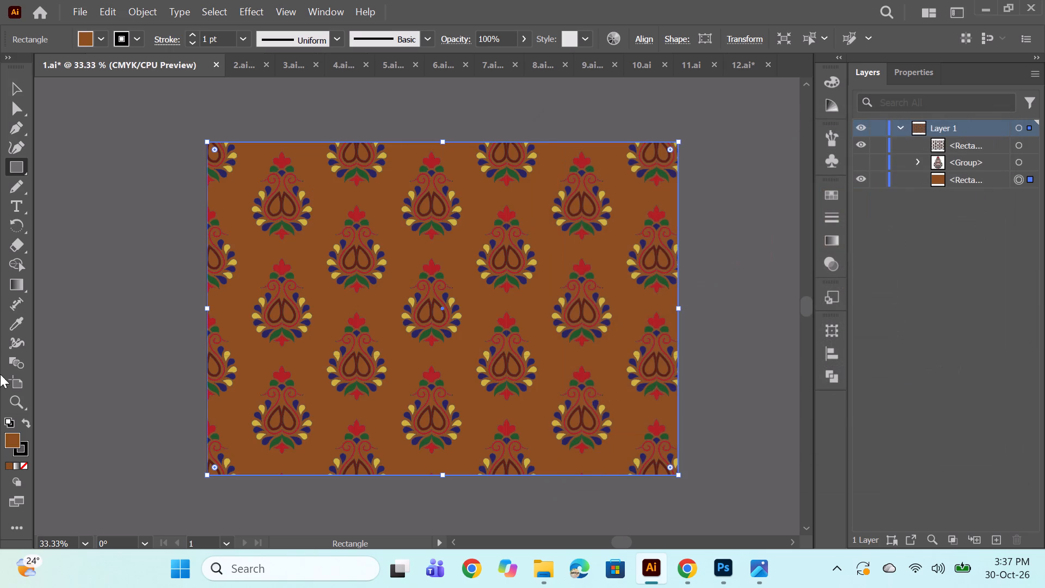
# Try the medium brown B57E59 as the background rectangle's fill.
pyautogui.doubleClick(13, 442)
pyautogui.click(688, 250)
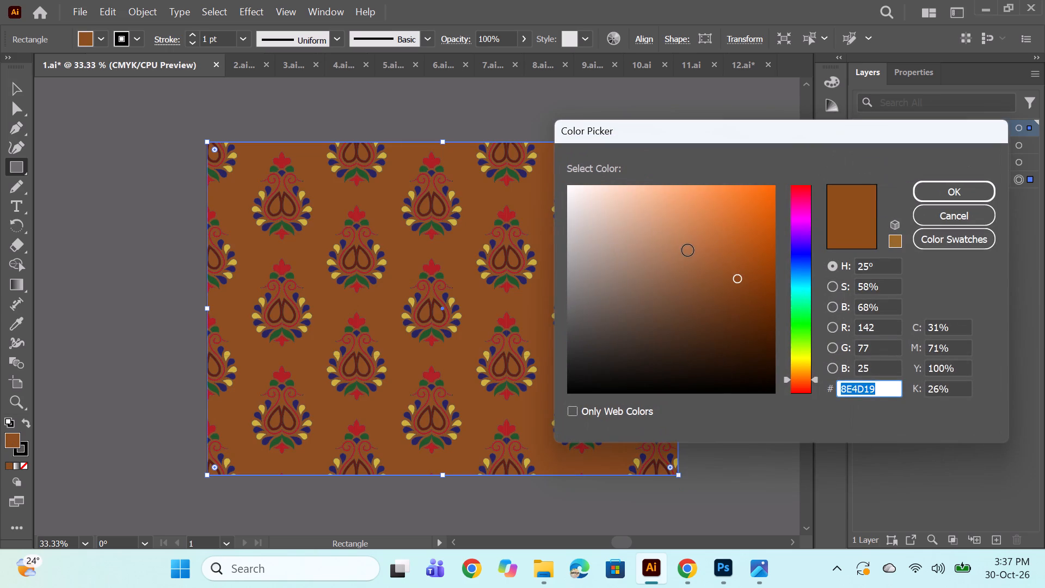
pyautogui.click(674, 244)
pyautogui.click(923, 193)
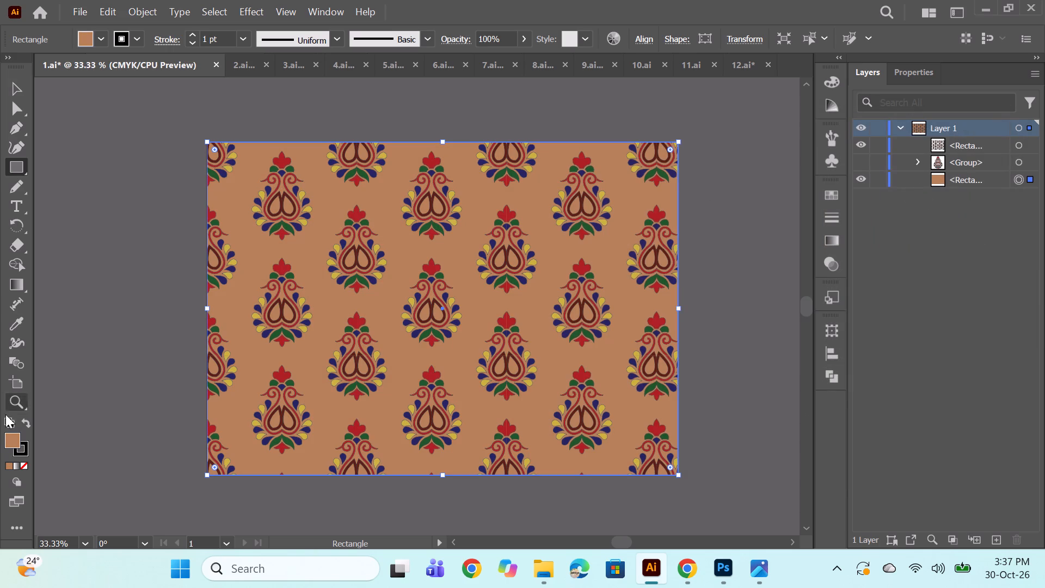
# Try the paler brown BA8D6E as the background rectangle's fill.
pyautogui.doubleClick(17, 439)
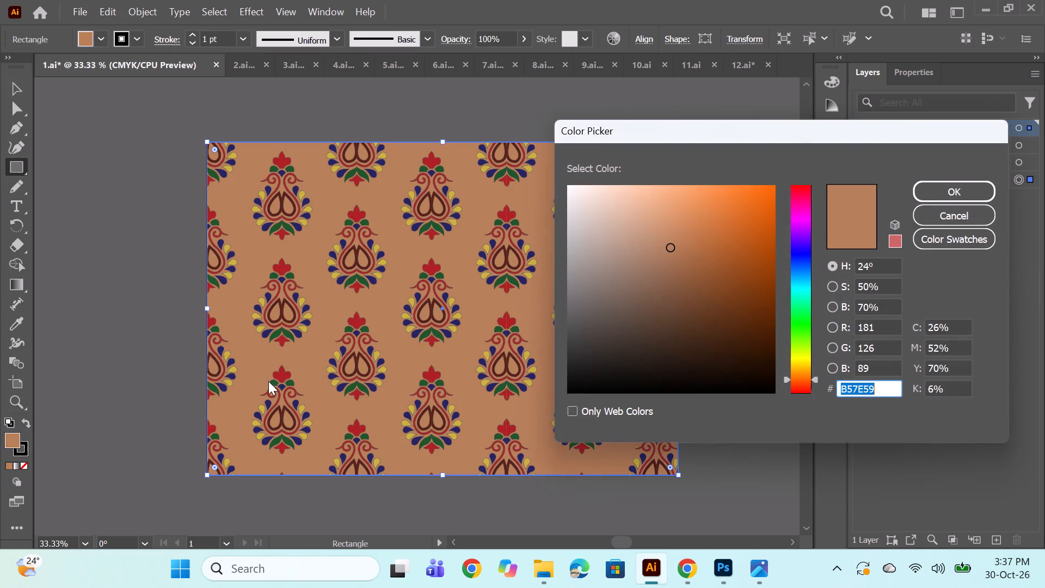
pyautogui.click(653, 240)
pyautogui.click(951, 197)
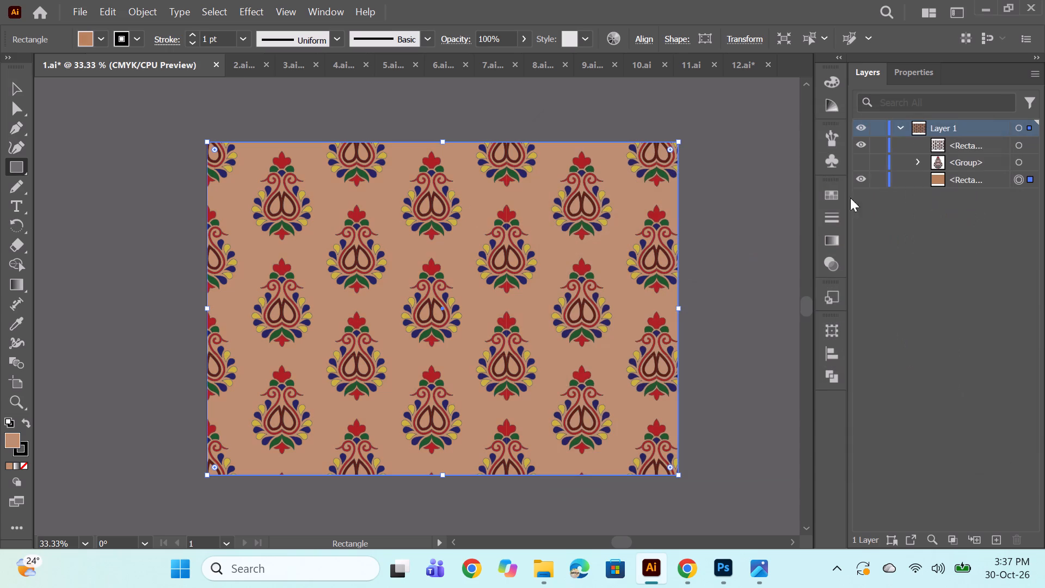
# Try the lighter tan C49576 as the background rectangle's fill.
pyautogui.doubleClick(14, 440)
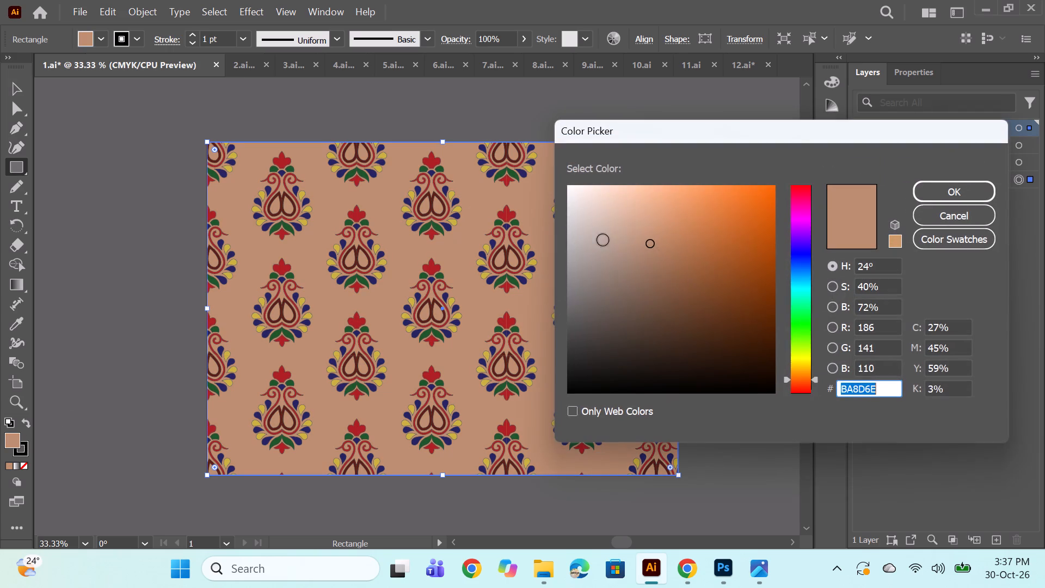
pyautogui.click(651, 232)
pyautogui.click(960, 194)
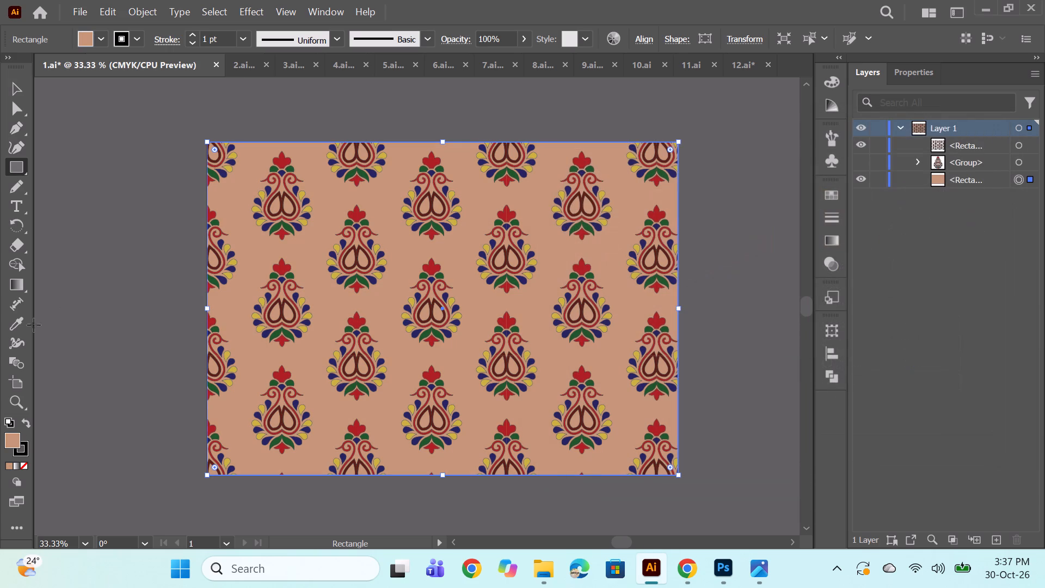
# Set the background rectangle's fill to the slightly warmer tan C69377.
pyautogui.doubleClick(12, 440)
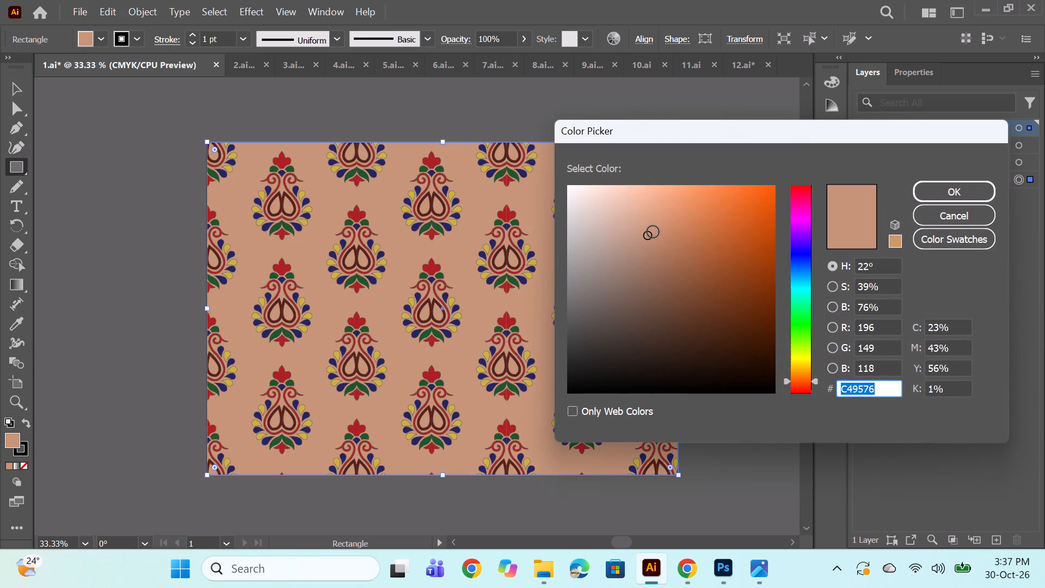
pyautogui.click(651, 229)
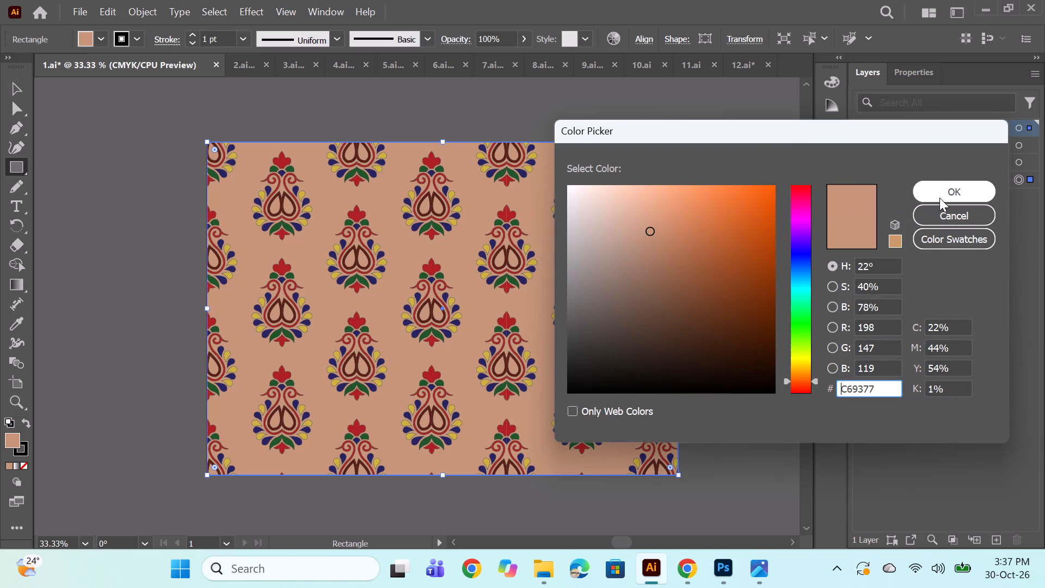
pyautogui.click(939, 198)
# Keep the tan C69377 fill on the background rectangle and save 1.ai.
pyautogui.doubleClick(17, 443)
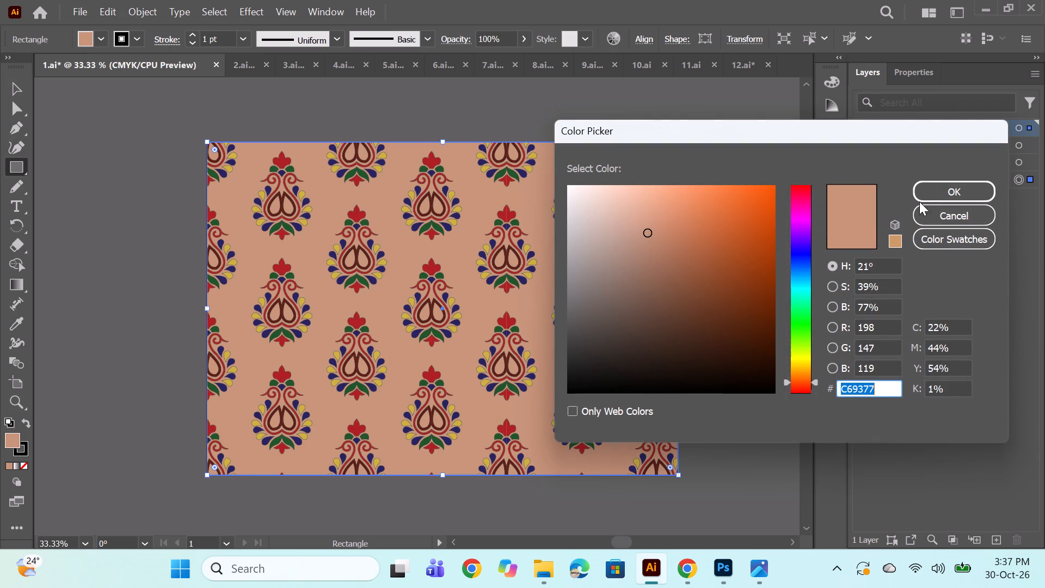
pyautogui.click(977, 182)
pyautogui.hotkey('ctrl', 's')
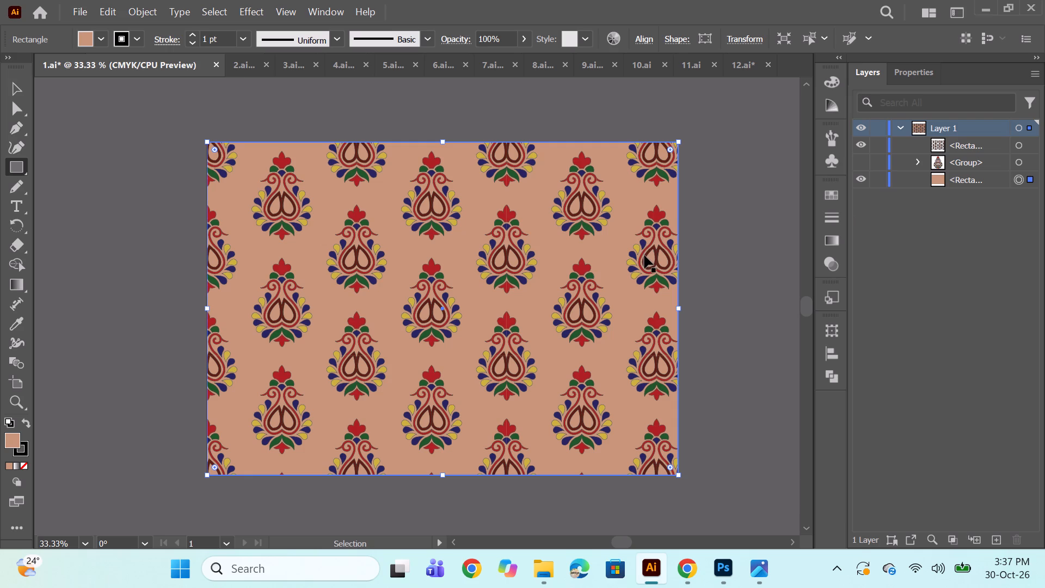
pyautogui.hotkey('ctrl', 's')
pyautogui.hotkey('ctrl', 's')
pyautogui.hotkey('ctrl', 's')
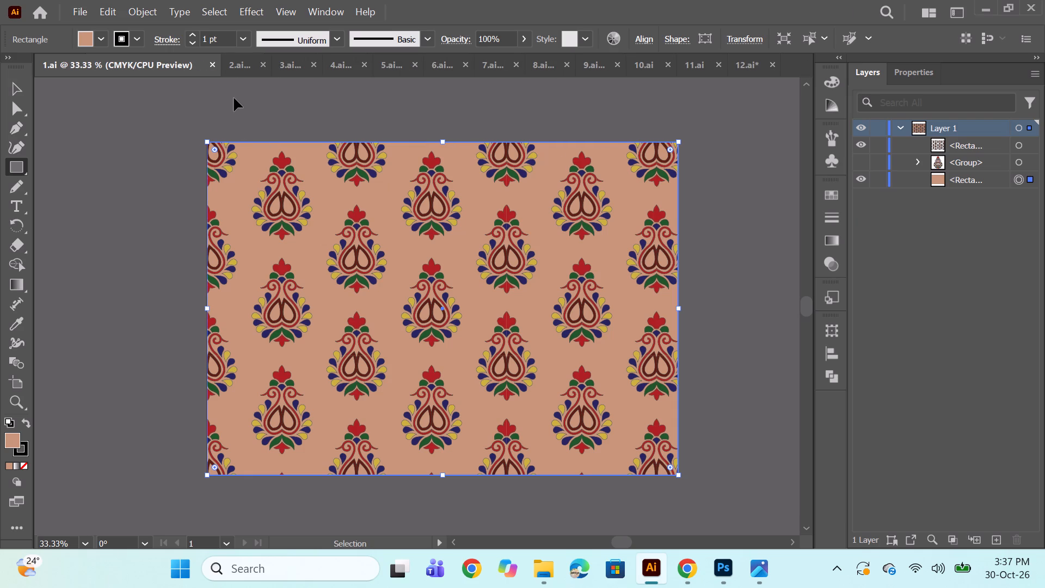
pyautogui.hotkey('ctrl', 's')
pyautogui.hotkey('ctrl', 's')
pyautogui.hotkey('ctrl', 's')
pyautogui.hotkey('ctrl', 's')
# In 3.ai, unhide the flower motif group and delete the pattern-filled rectangle above it.
pyautogui.click(233, 62)
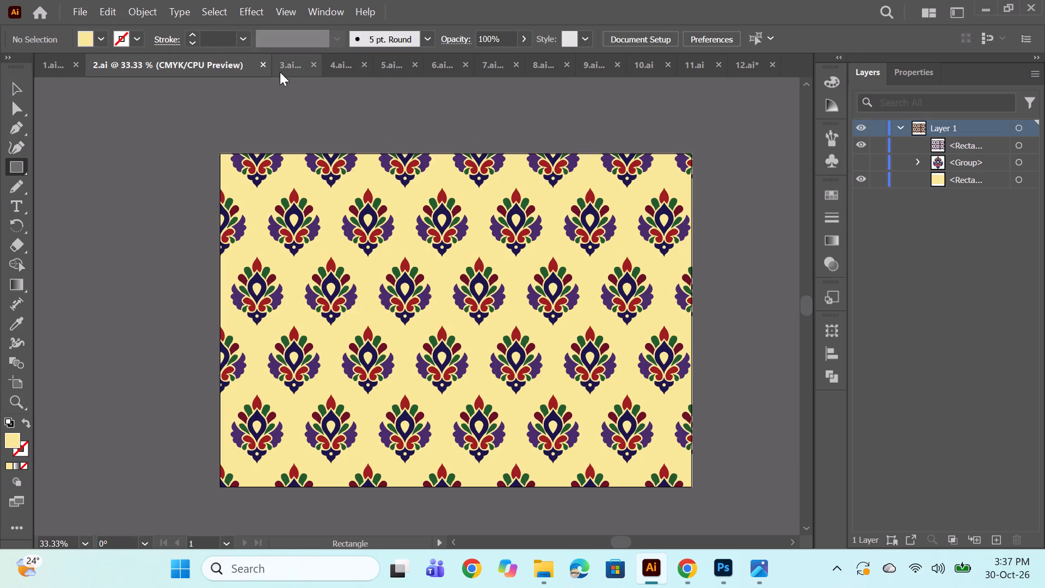
pyautogui.click(52, 62)
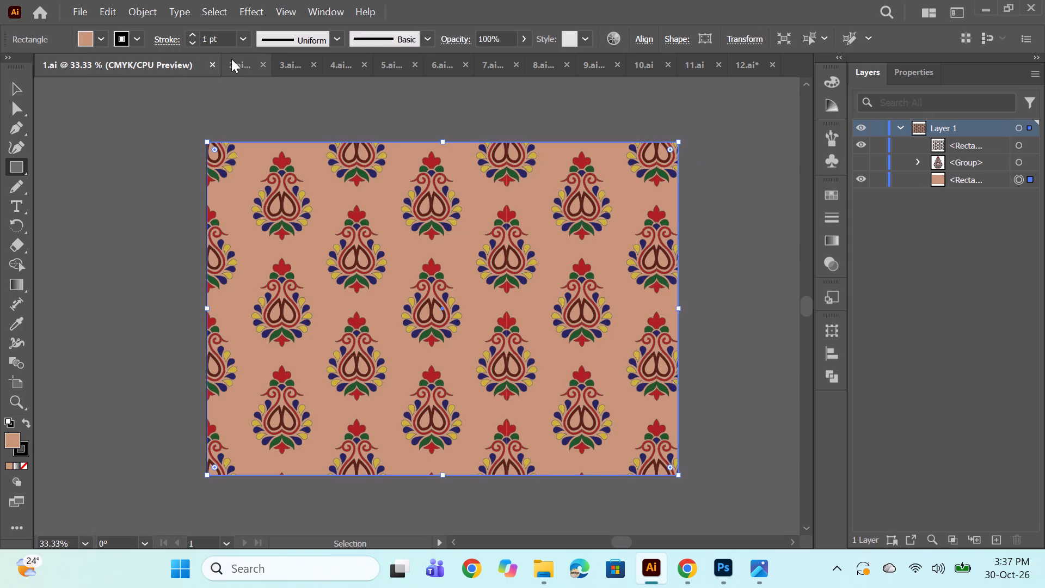
pyautogui.click(231, 59)
pyautogui.click(285, 62)
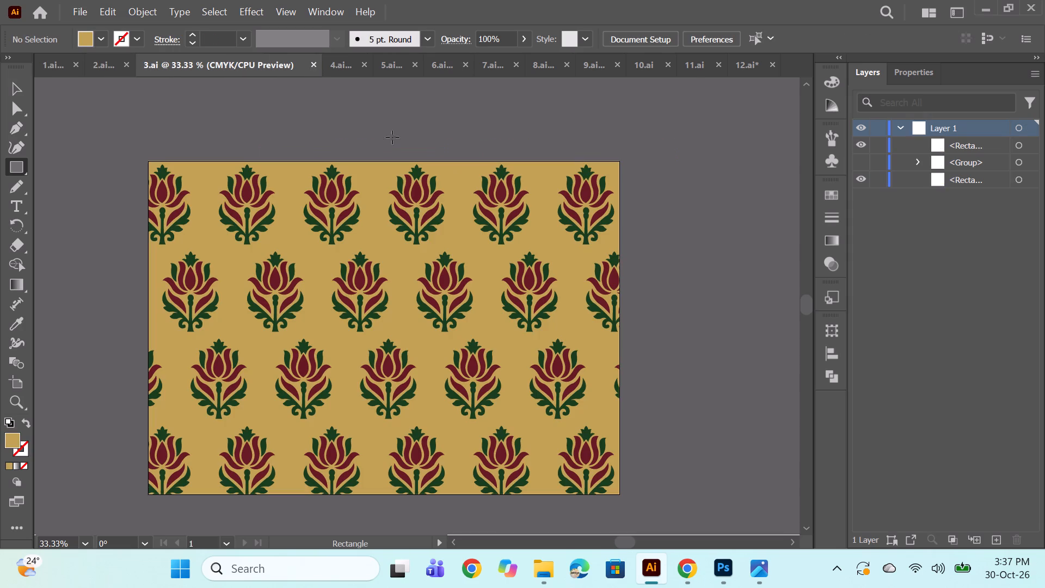
pyautogui.scroll(-3, 339, 271)
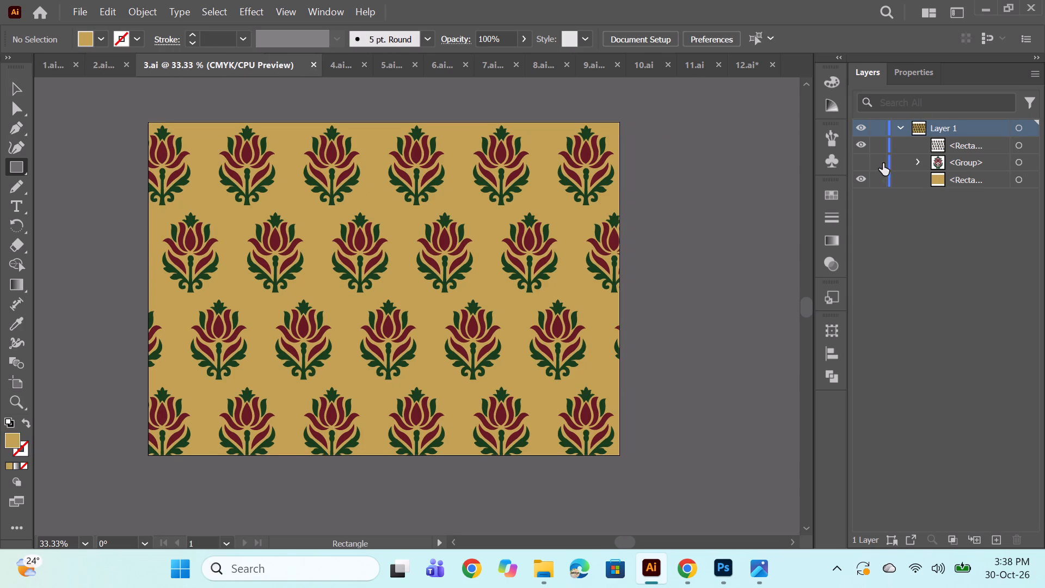
pyautogui.click(856, 160)
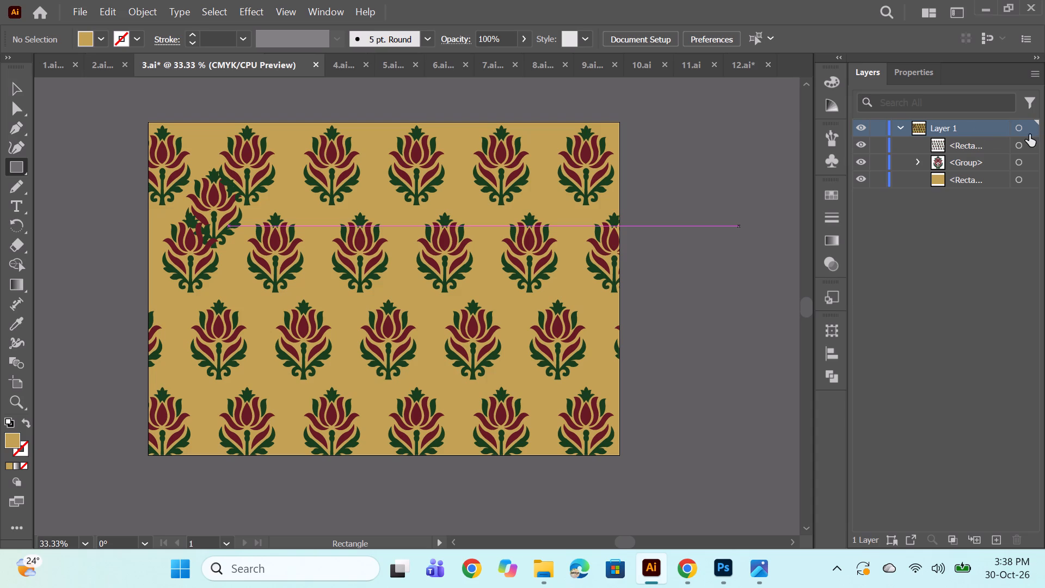
pyautogui.click(1018, 142)
pyautogui.press('BackSpace')
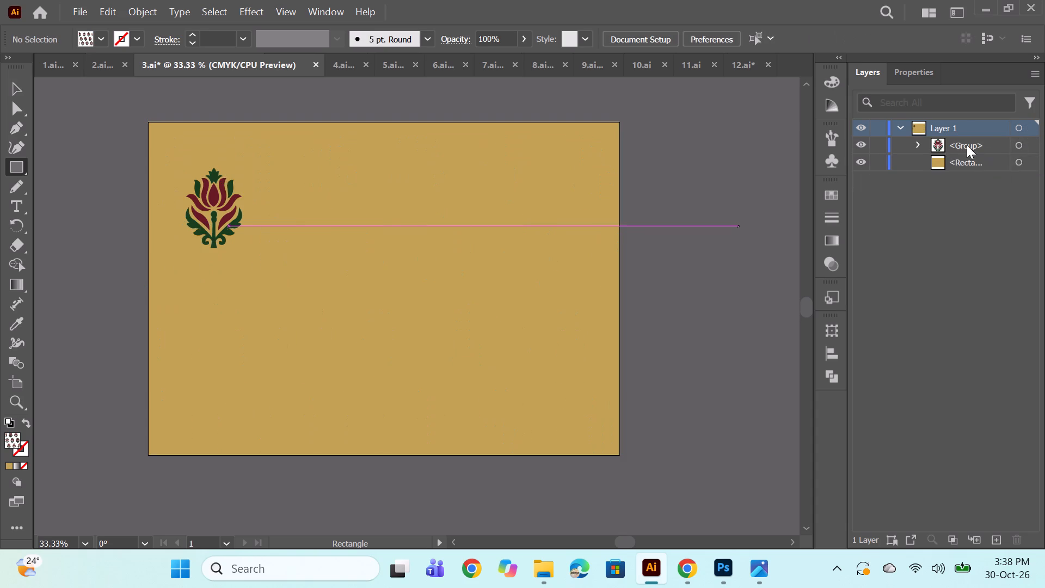
# Expand the flower motif group to list its individual paths.
pyautogui.click(917, 142)
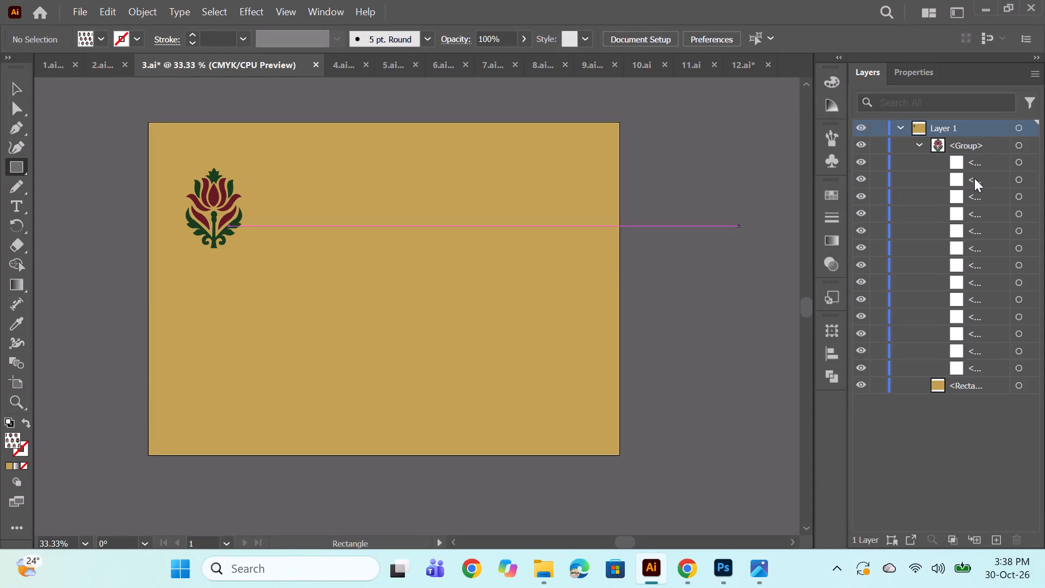
pyautogui.scroll(-7, 976, 189)
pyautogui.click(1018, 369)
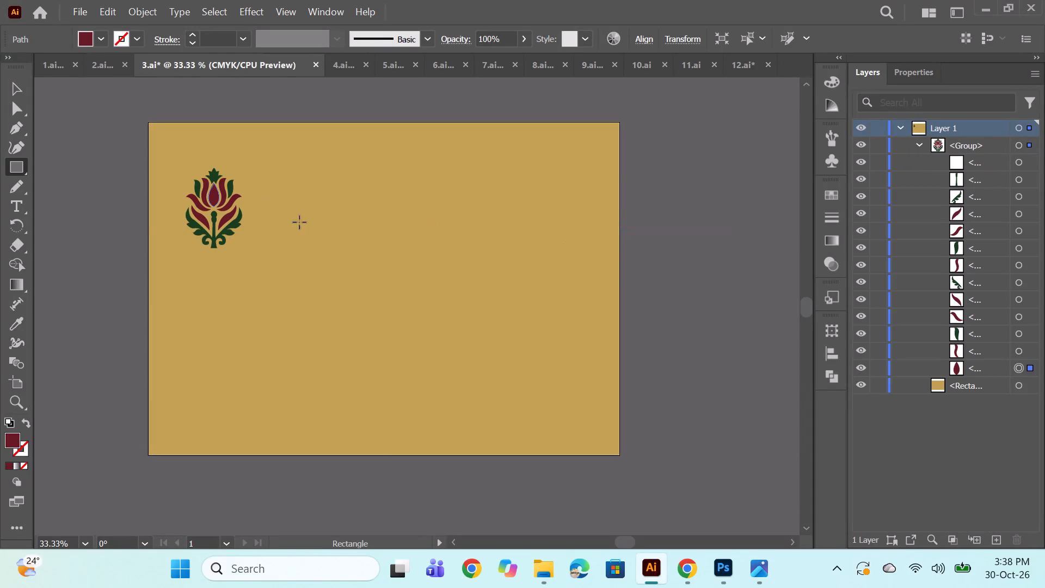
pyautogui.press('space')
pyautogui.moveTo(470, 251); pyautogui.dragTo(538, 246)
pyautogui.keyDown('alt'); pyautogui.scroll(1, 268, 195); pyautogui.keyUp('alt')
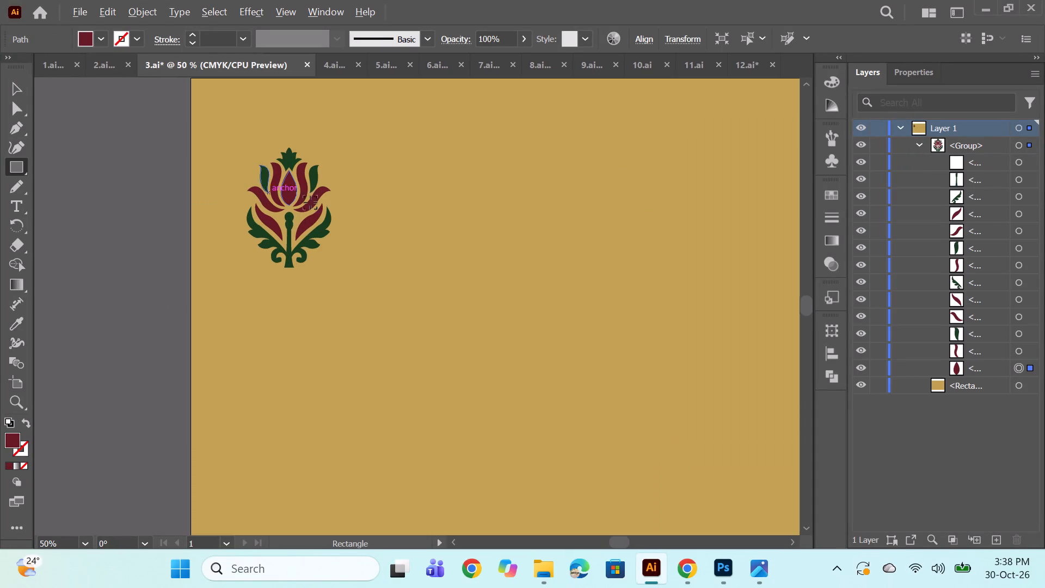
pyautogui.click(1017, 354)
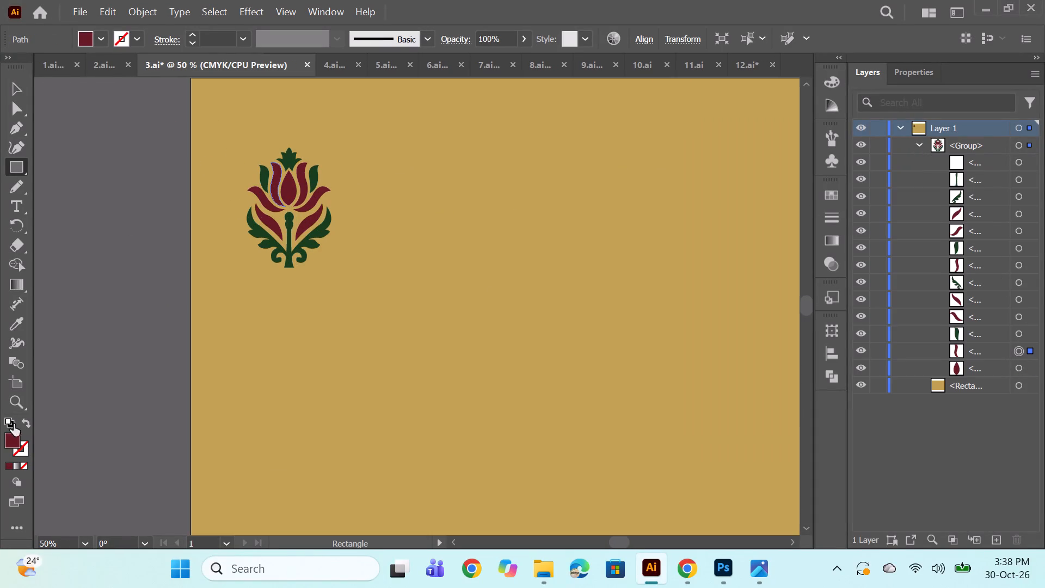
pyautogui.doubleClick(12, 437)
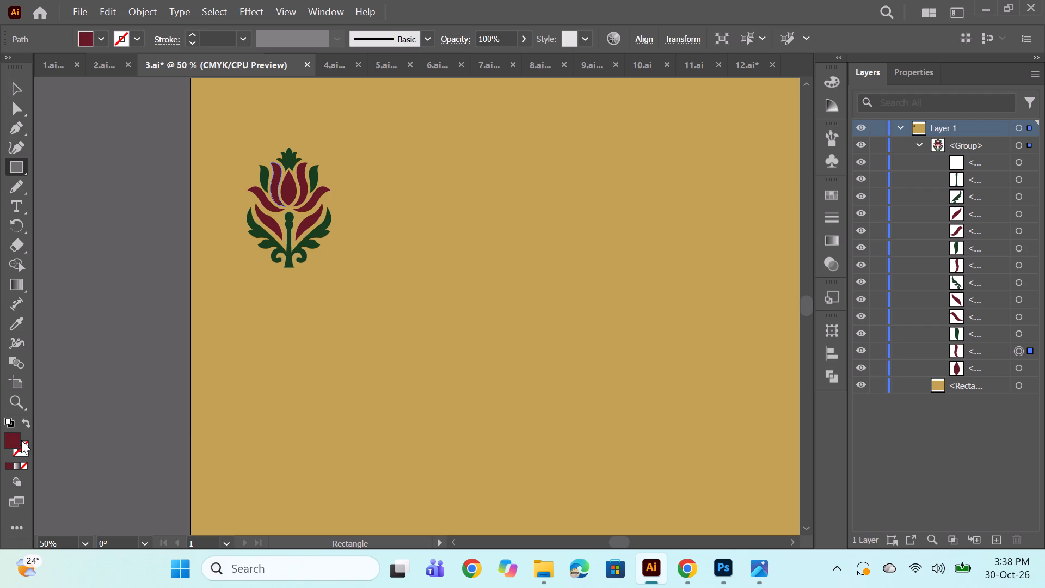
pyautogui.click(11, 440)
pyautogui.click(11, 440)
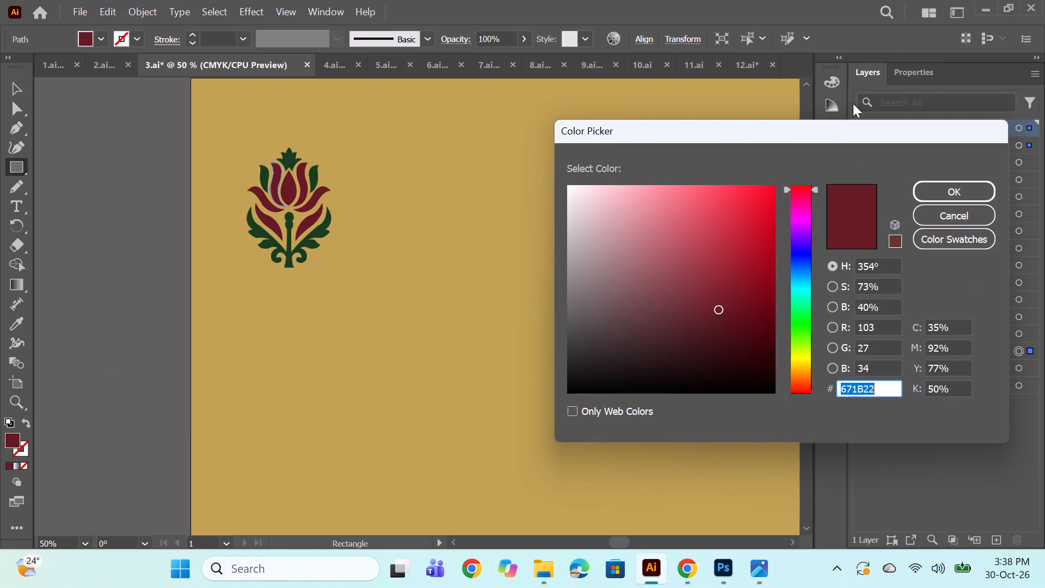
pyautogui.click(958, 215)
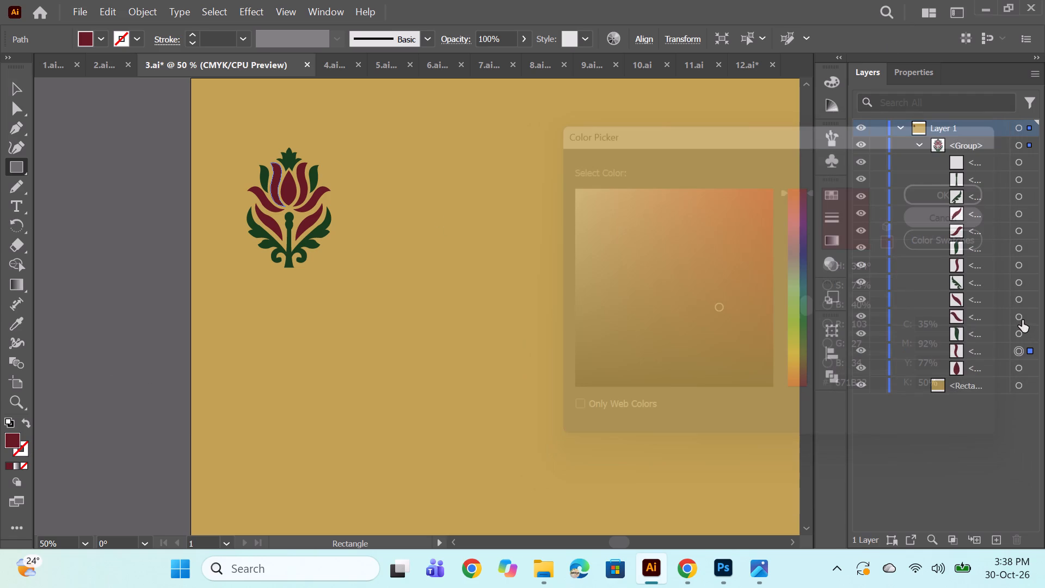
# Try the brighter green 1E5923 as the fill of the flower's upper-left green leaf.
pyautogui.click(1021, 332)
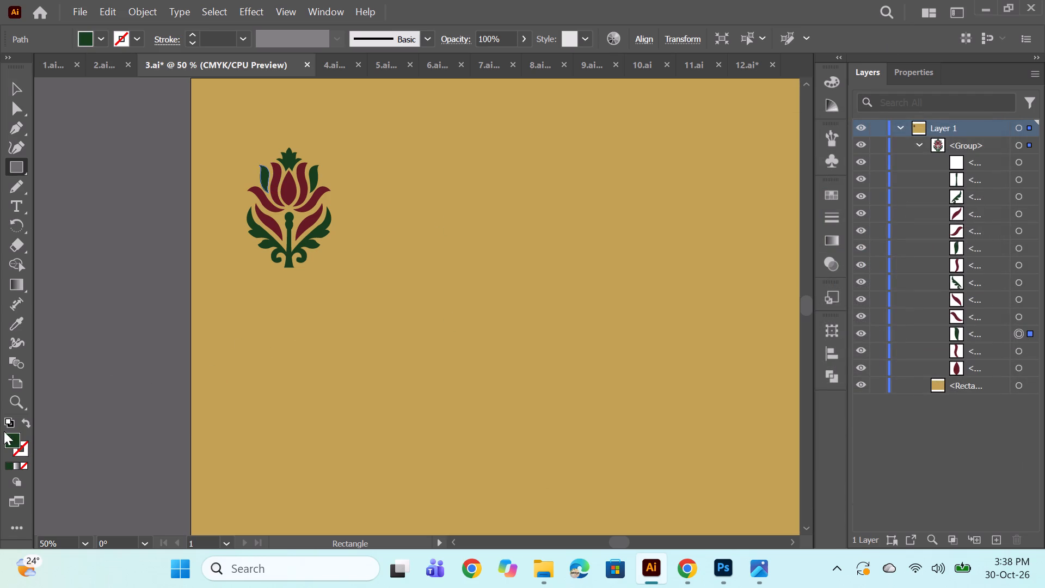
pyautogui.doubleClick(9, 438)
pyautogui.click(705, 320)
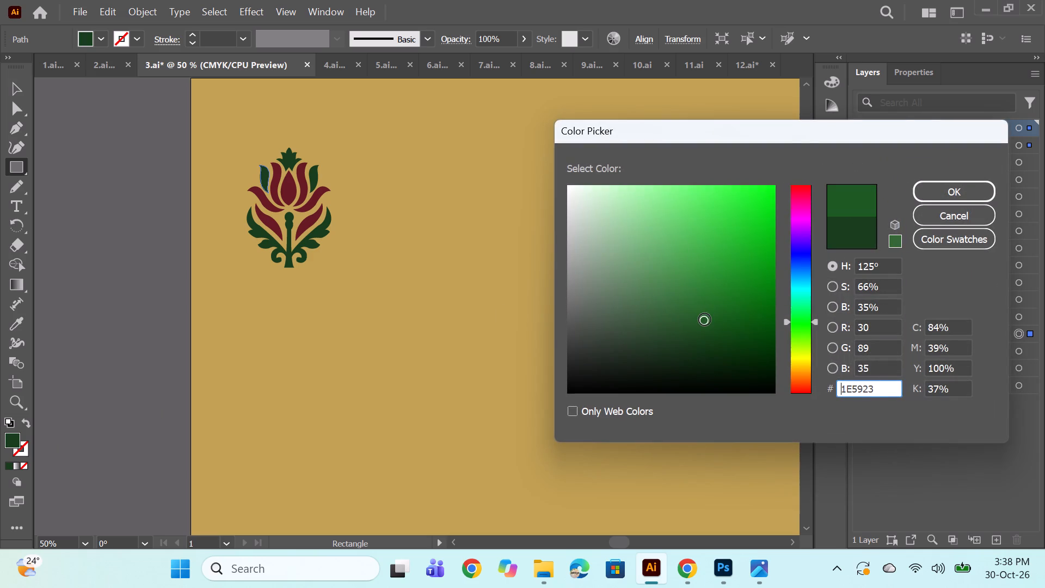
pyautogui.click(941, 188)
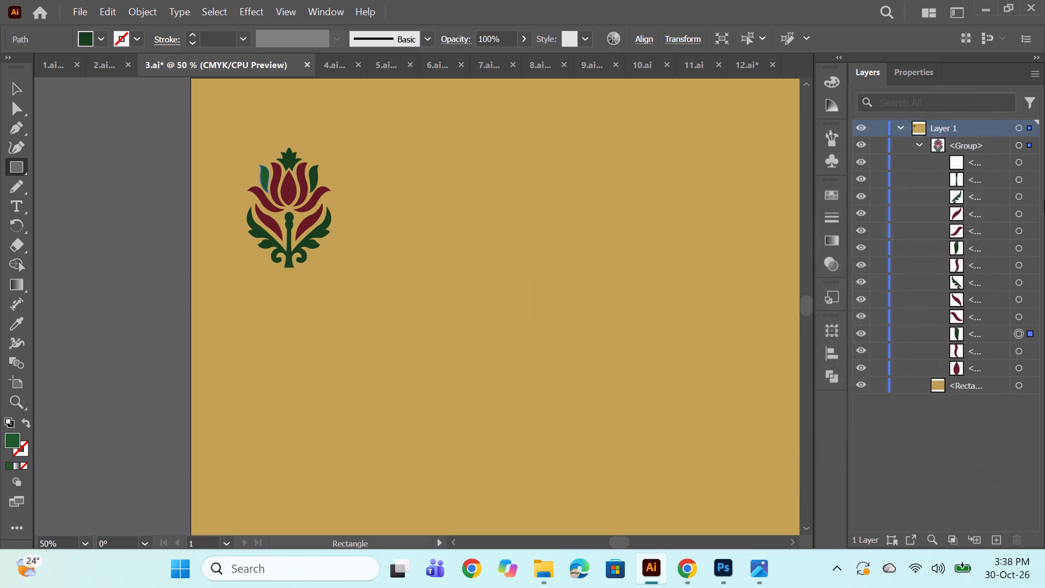
# Set the fill of the flower's upper-left leaf to dark blue 233E66.
pyautogui.click(1019, 281)
pyautogui.doubleClick(15, 439)
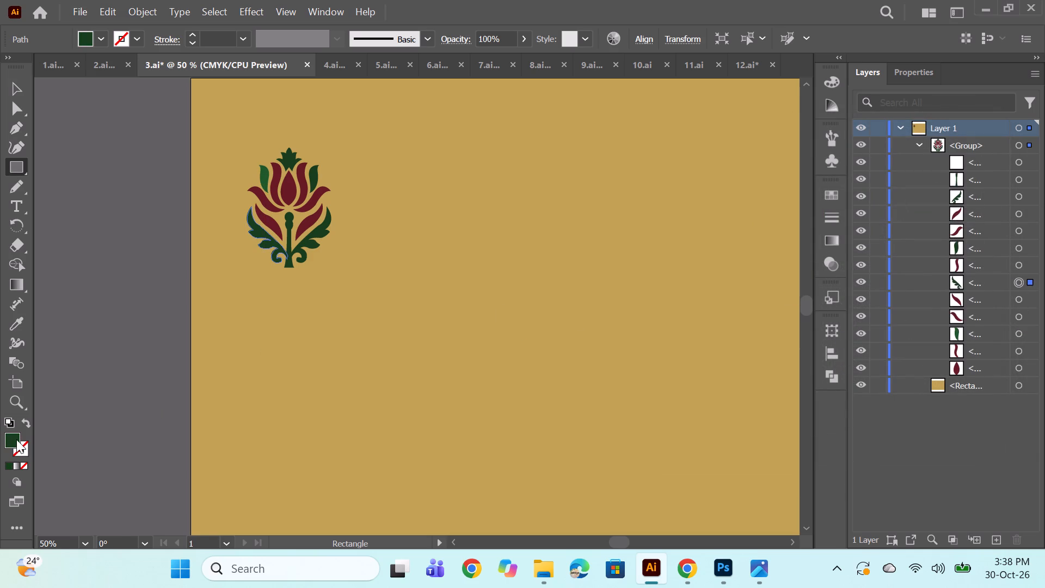
pyautogui.click(1017, 333)
pyautogui.click(15, 444)
pyautogui.click(12, 440)
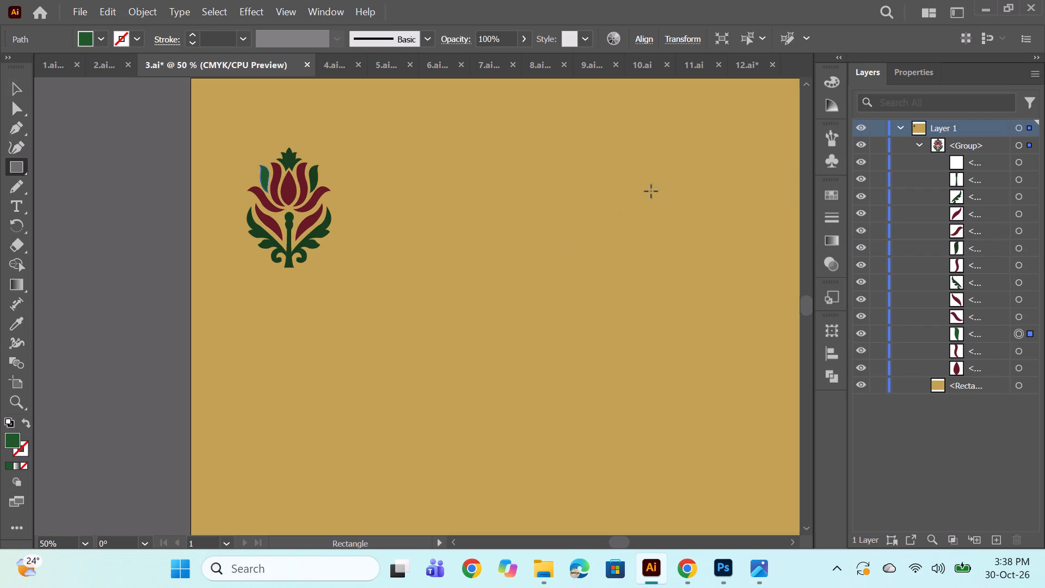
pyautogui.doubleClick(14, 443)
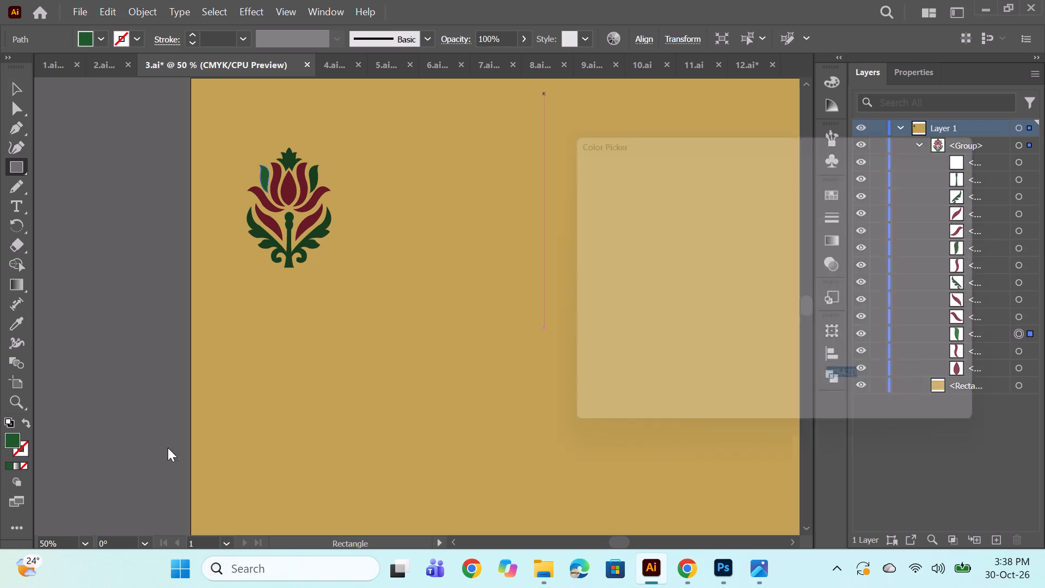
pyautogui.click(810, 295)
pyautogui.click(805, 289)
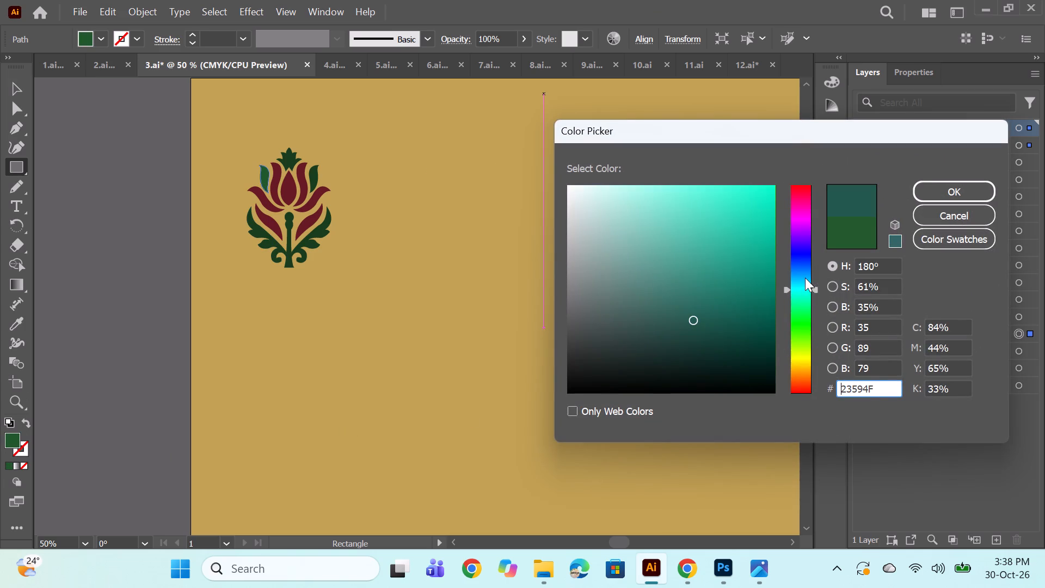
pyautogui.click(805, 278)
pyautogui.click(803, 272)
pyautogui.click(803, 267)
pyautogui.click(687, 311)
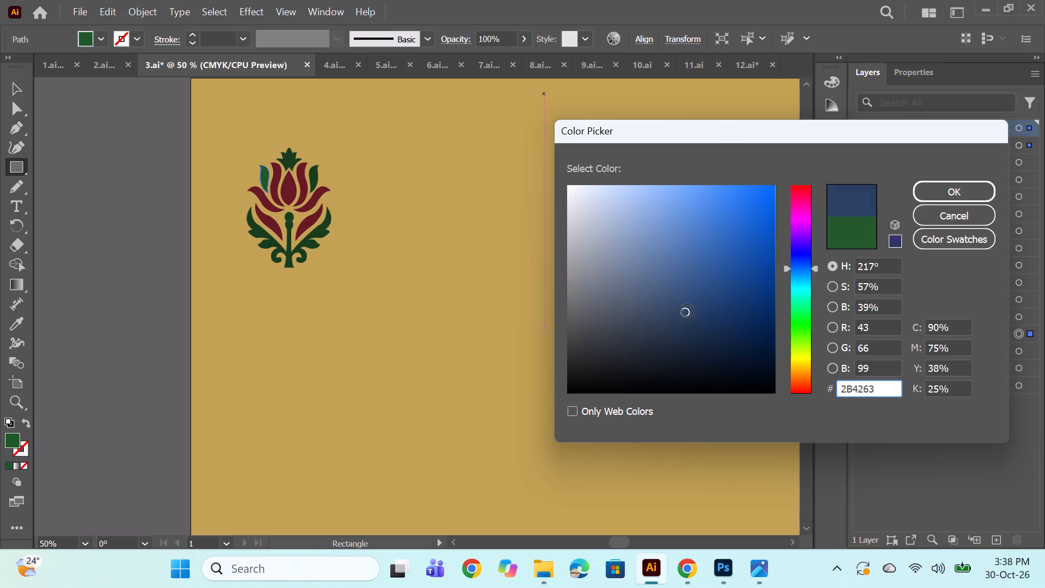
pyautogui.click(702, 311)
pyautogui.click(705, 310)
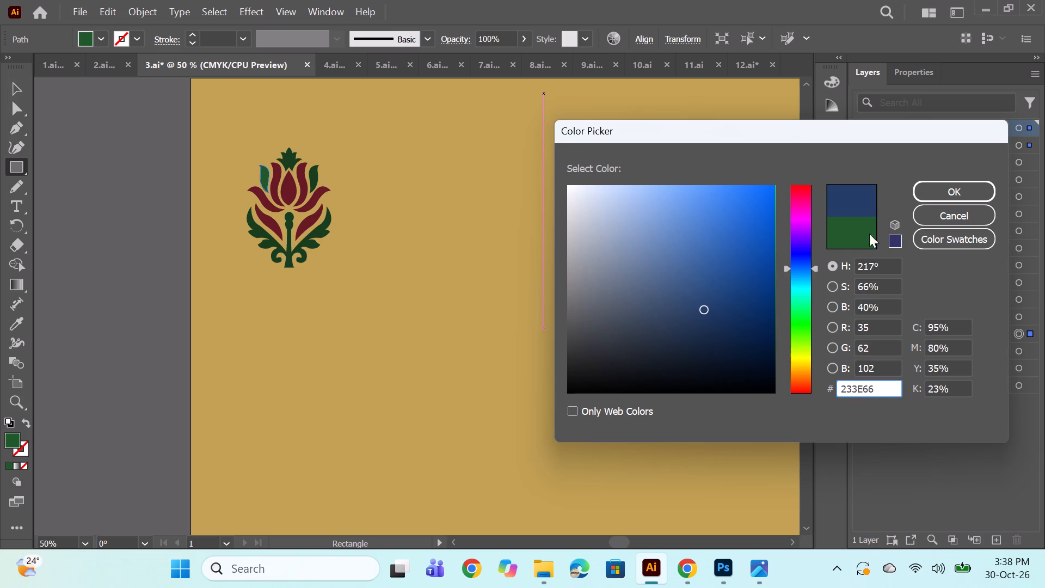
pyautogui.click(925, 193)
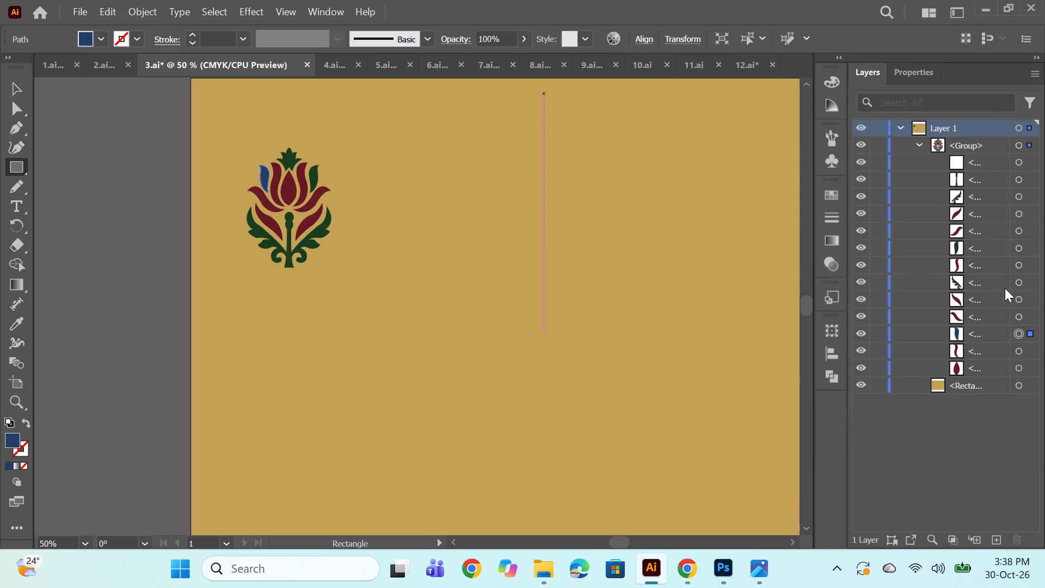
# Copy the blue fill from the upper-left leaf onto the matching upper-right leaf with the Eyedropper.
pyautogui.click(1018, 317)
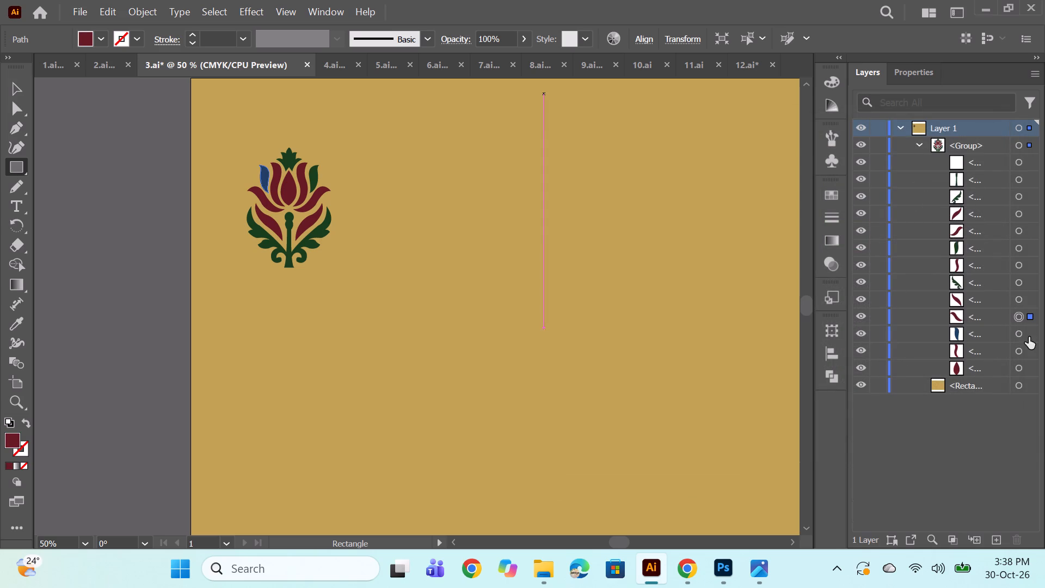
pyautogui.click(1018, 248)
pyautogui.click(16, 326)
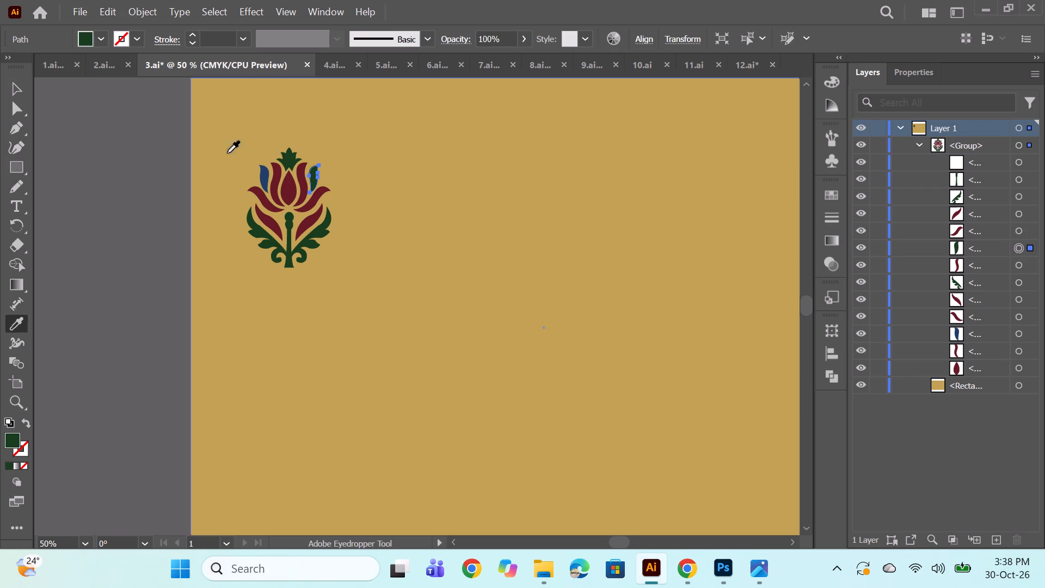
pyautogui.click(263, 170)
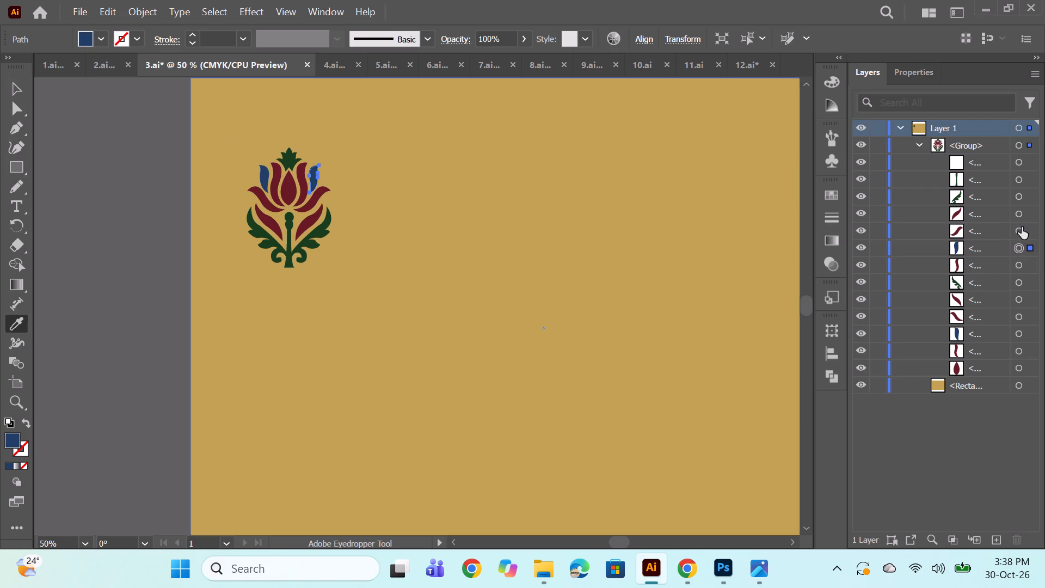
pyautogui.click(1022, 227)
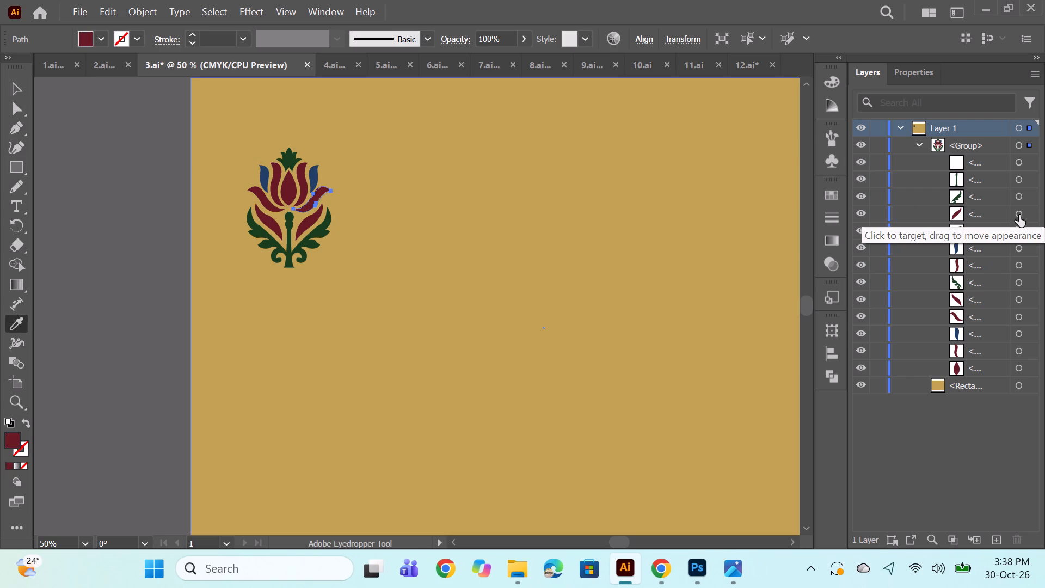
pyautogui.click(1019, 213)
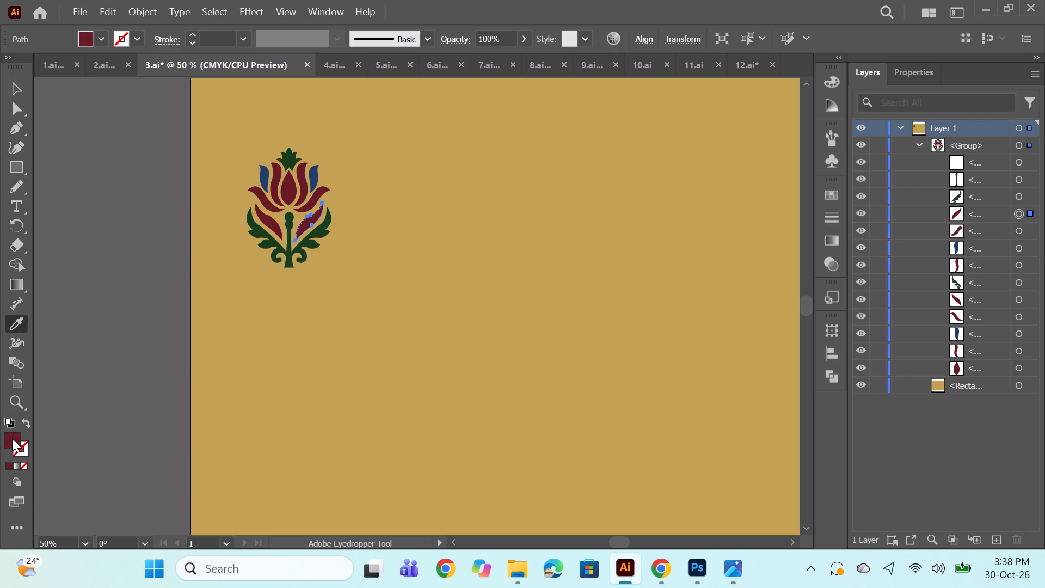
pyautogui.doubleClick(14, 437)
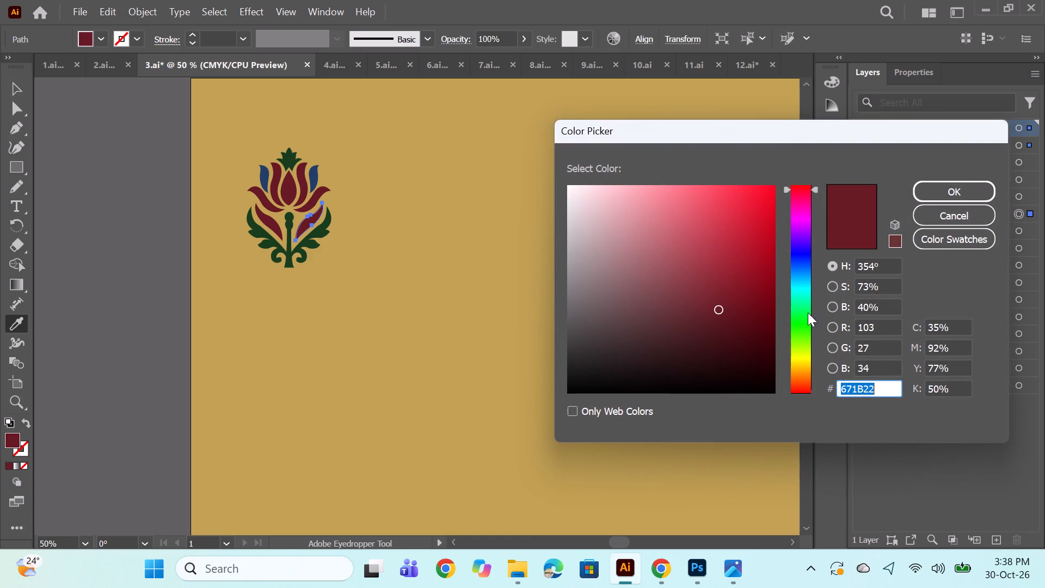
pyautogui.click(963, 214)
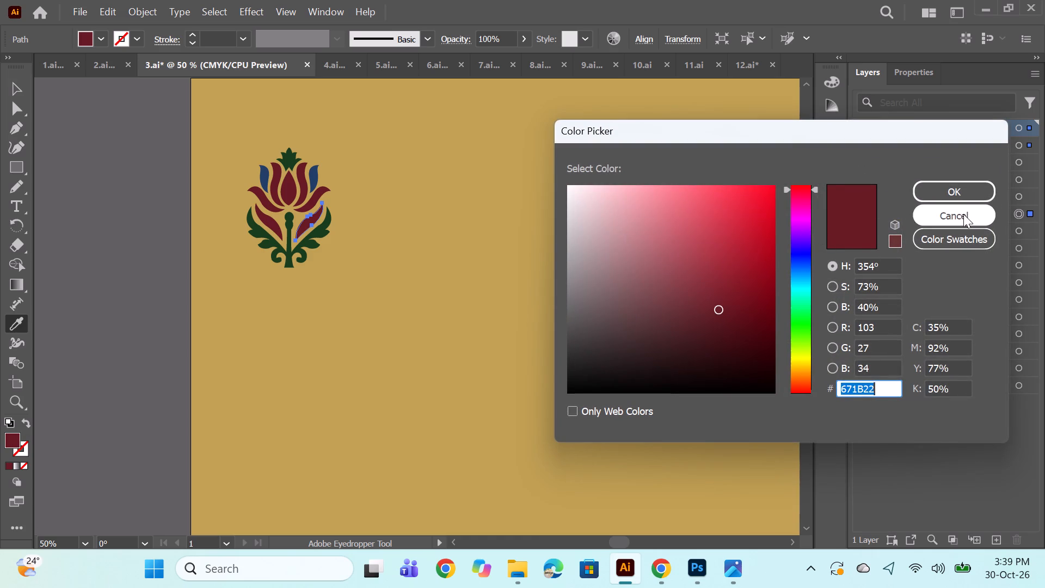
# Apply the upper leaf's blue fill to both dark red inner leaves beside the flower's stem with the Eyedropper.
pyautogui.click(312, 176)
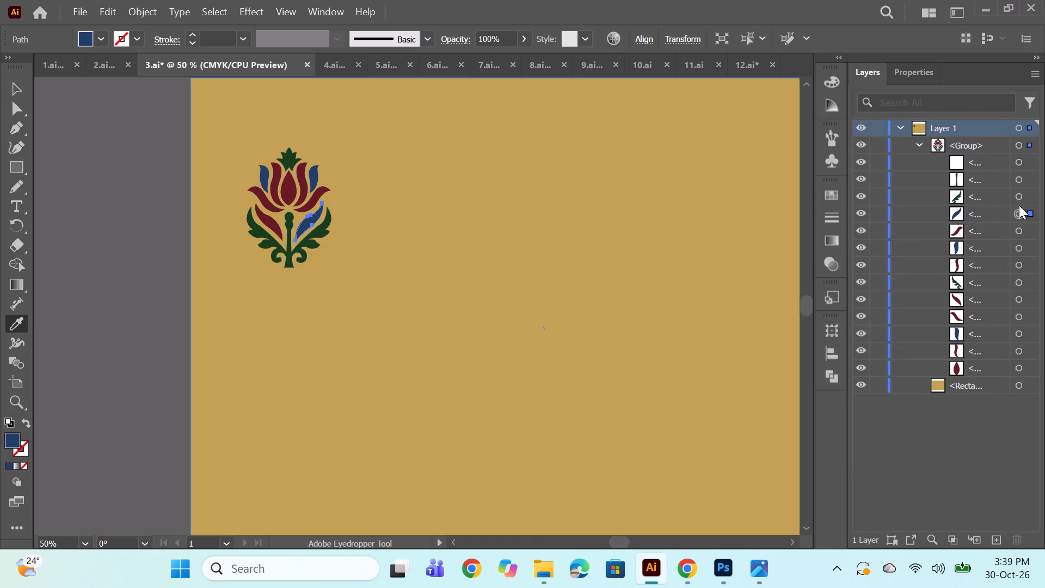
pyautogui.scroll(2, 1017, 219)
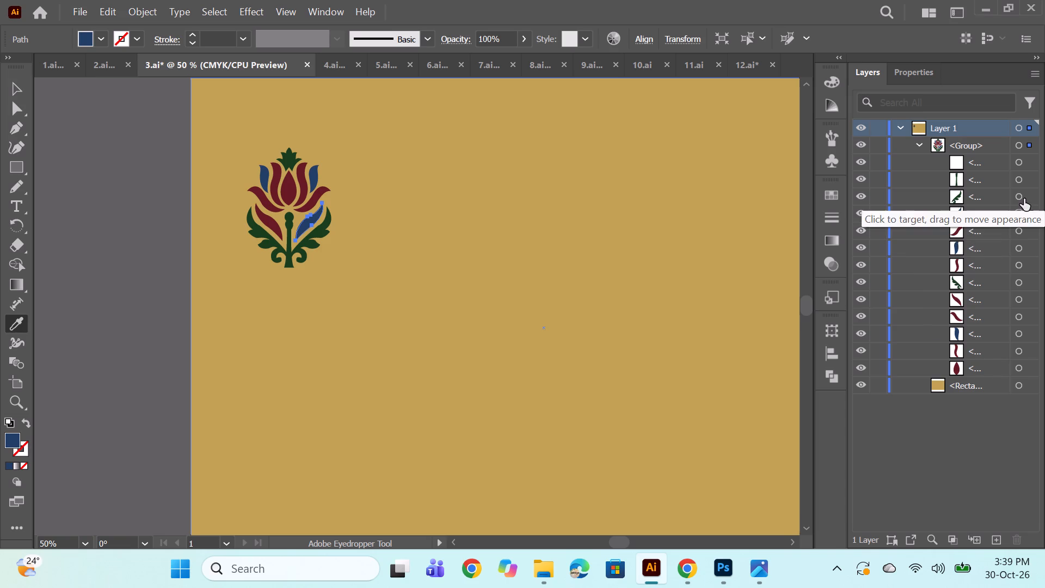
pyautogui.click(1020, 198)
pyautogui.click(1017, 232)
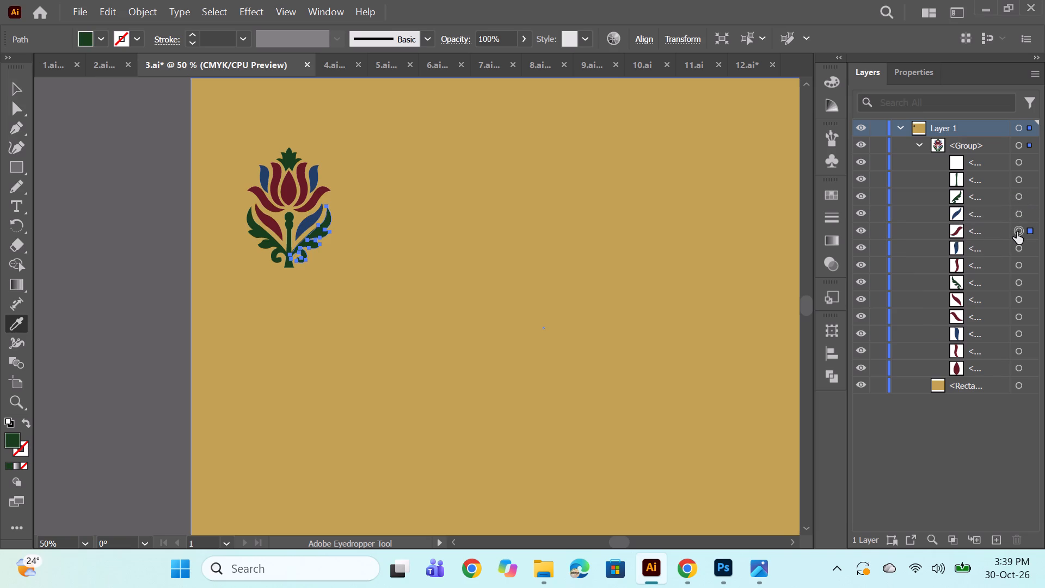
pyautogui.click(1017, 212)
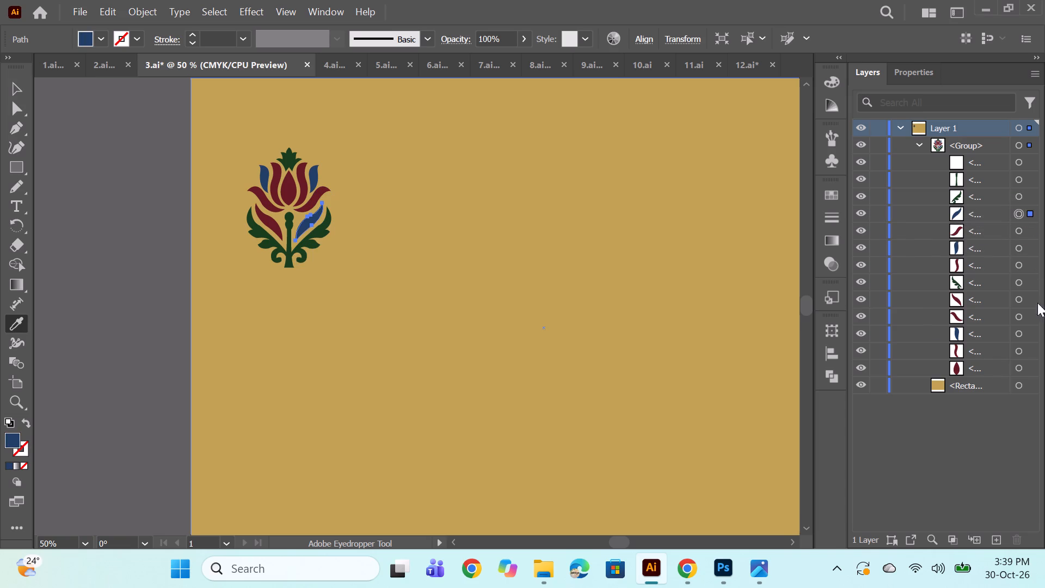
pyautogui.click(1017, 301)
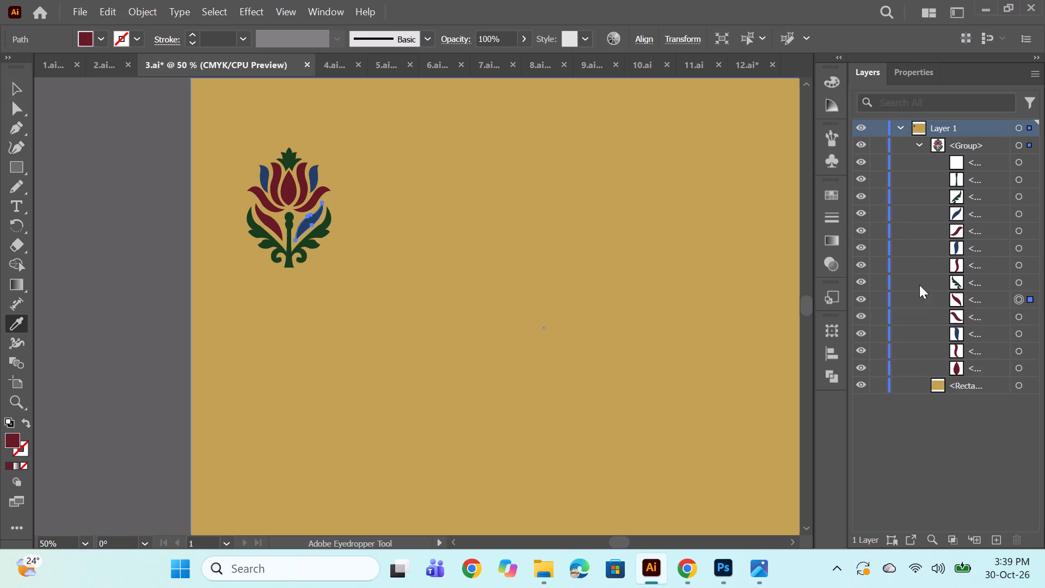
pyautogui.click(306, 225)
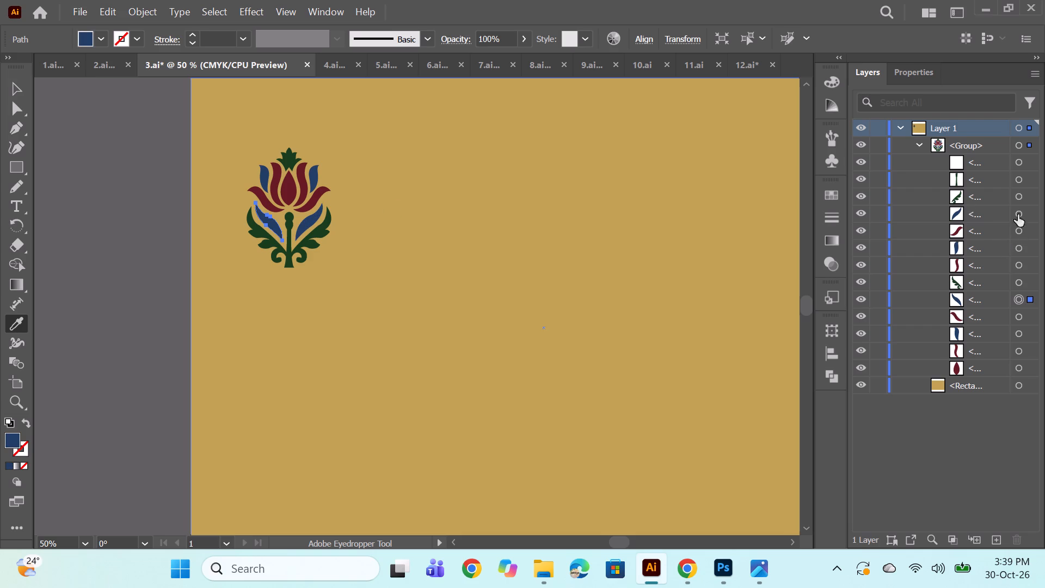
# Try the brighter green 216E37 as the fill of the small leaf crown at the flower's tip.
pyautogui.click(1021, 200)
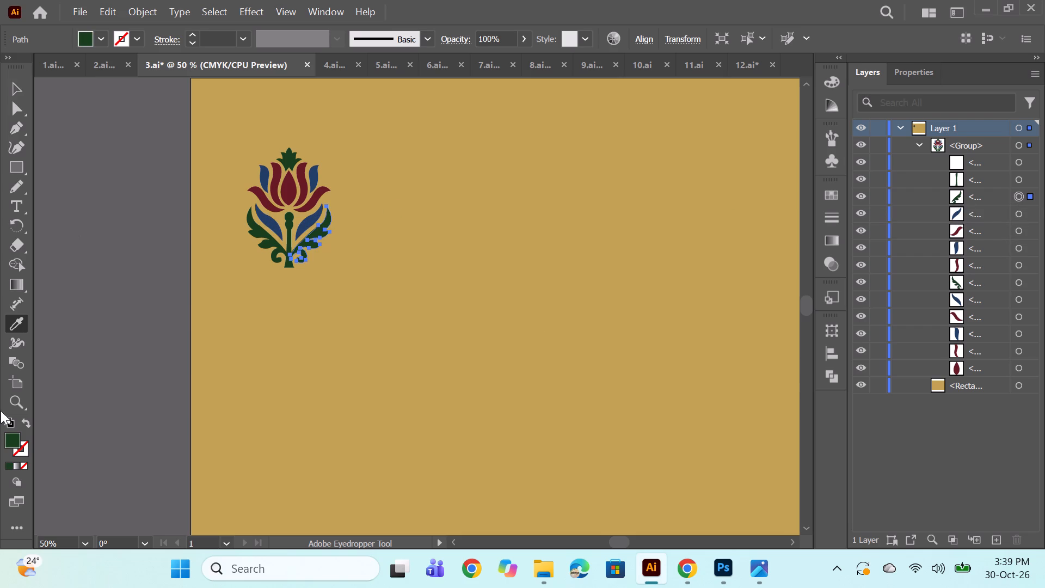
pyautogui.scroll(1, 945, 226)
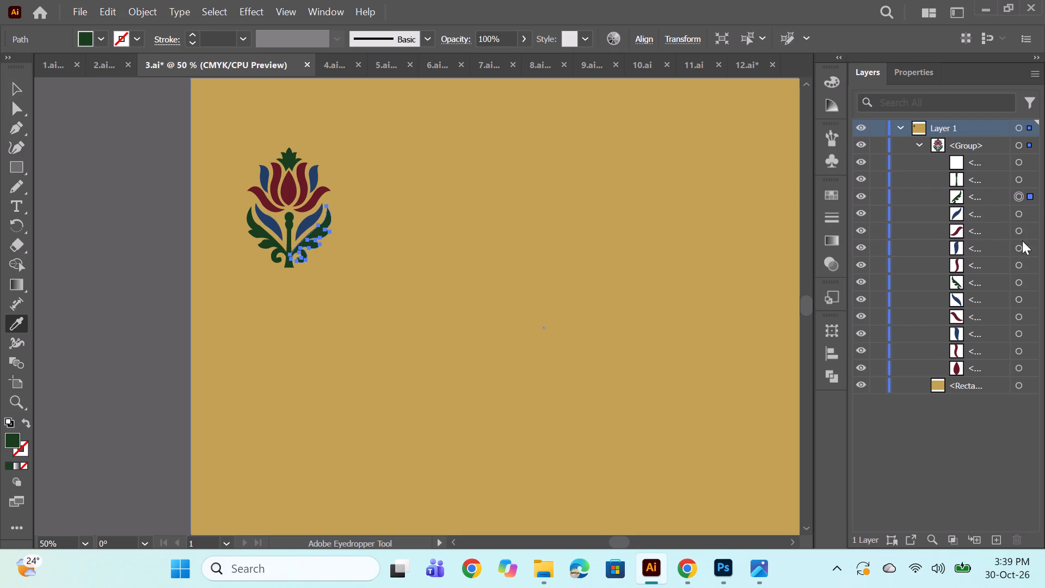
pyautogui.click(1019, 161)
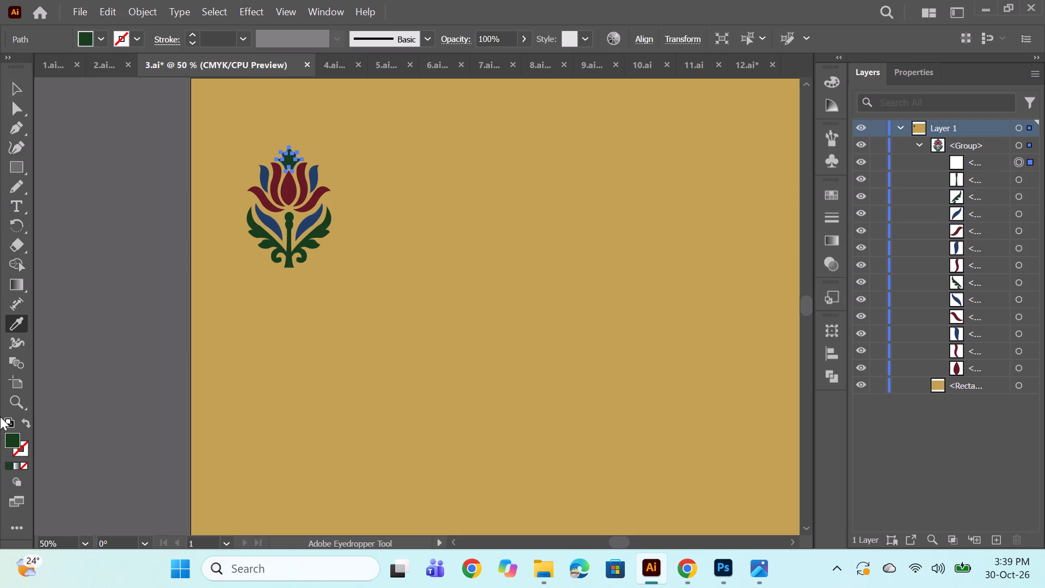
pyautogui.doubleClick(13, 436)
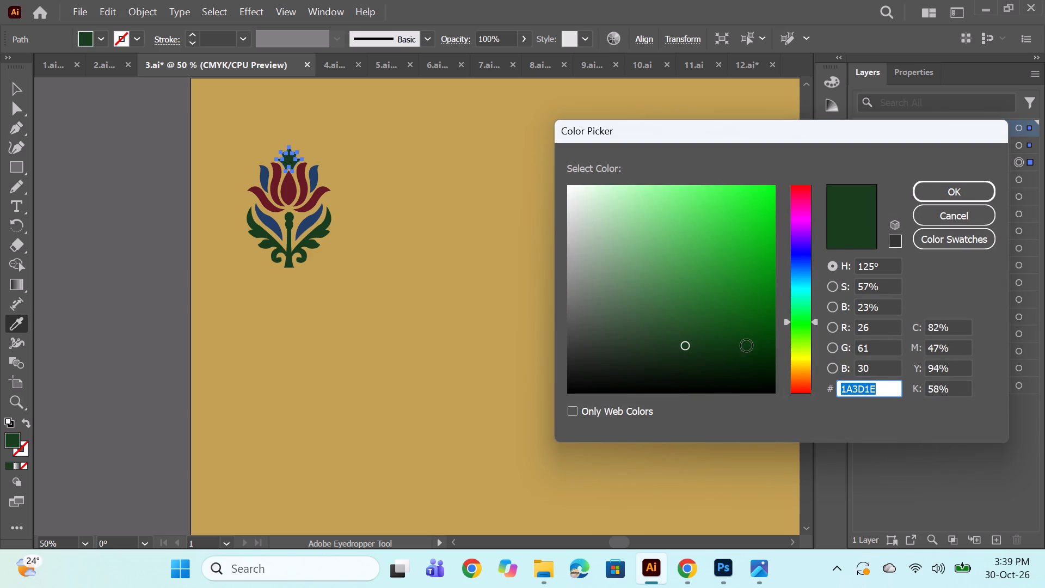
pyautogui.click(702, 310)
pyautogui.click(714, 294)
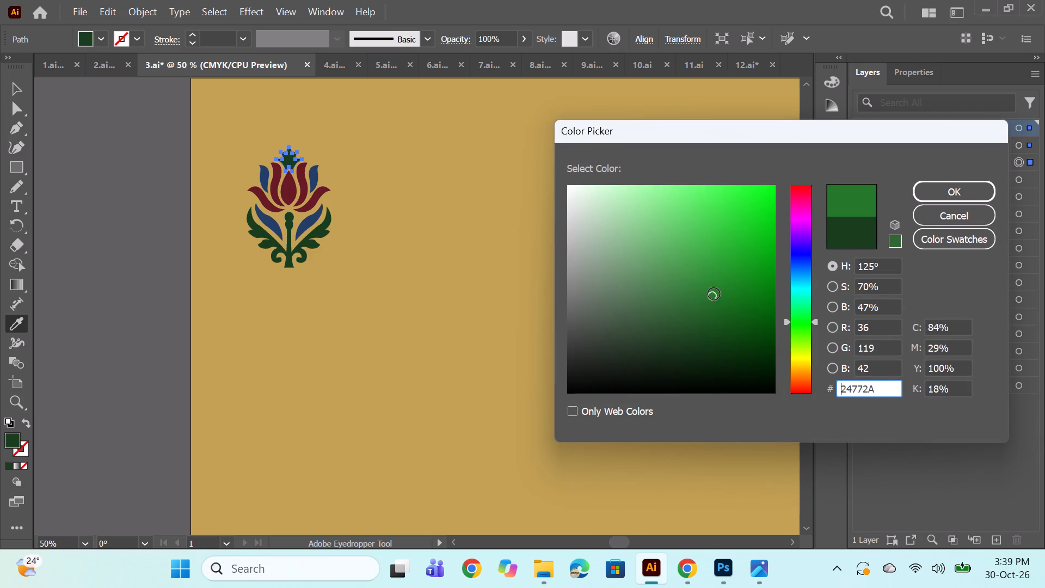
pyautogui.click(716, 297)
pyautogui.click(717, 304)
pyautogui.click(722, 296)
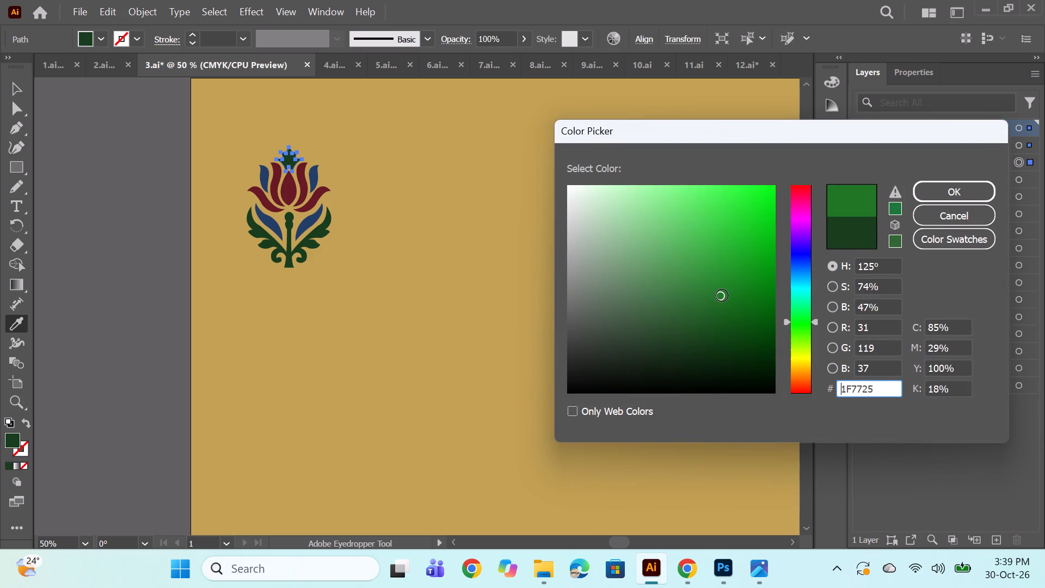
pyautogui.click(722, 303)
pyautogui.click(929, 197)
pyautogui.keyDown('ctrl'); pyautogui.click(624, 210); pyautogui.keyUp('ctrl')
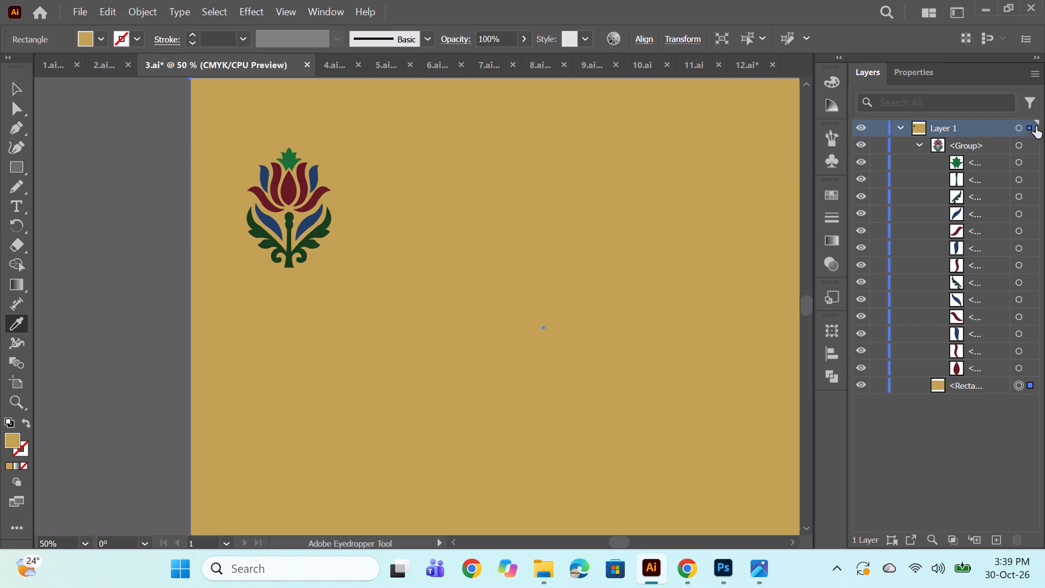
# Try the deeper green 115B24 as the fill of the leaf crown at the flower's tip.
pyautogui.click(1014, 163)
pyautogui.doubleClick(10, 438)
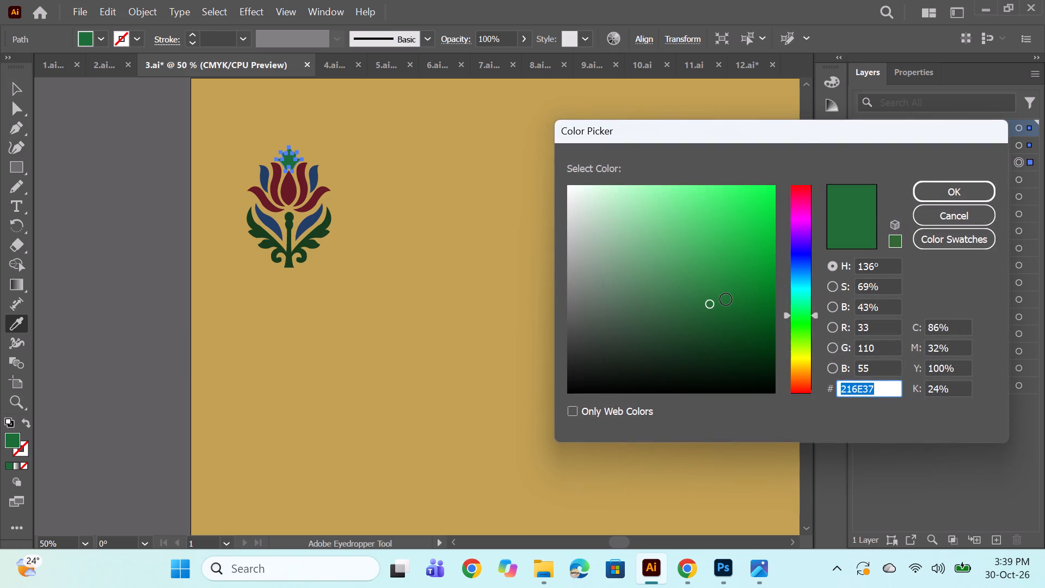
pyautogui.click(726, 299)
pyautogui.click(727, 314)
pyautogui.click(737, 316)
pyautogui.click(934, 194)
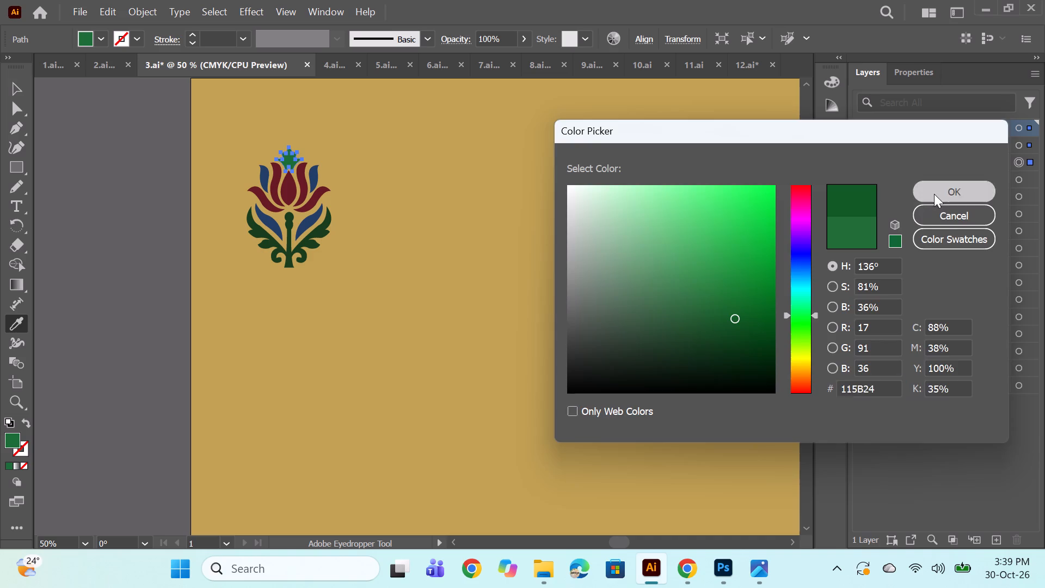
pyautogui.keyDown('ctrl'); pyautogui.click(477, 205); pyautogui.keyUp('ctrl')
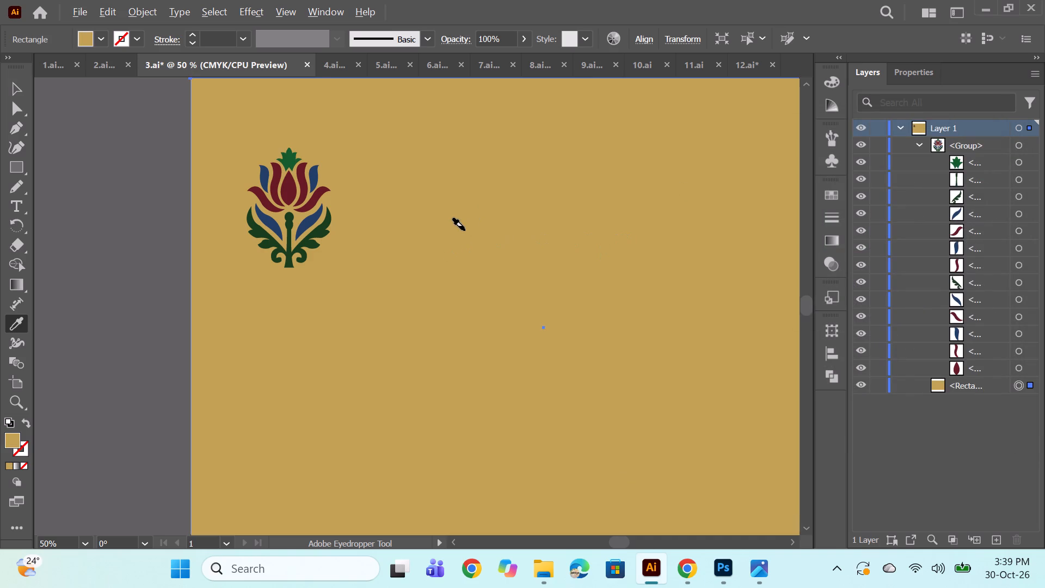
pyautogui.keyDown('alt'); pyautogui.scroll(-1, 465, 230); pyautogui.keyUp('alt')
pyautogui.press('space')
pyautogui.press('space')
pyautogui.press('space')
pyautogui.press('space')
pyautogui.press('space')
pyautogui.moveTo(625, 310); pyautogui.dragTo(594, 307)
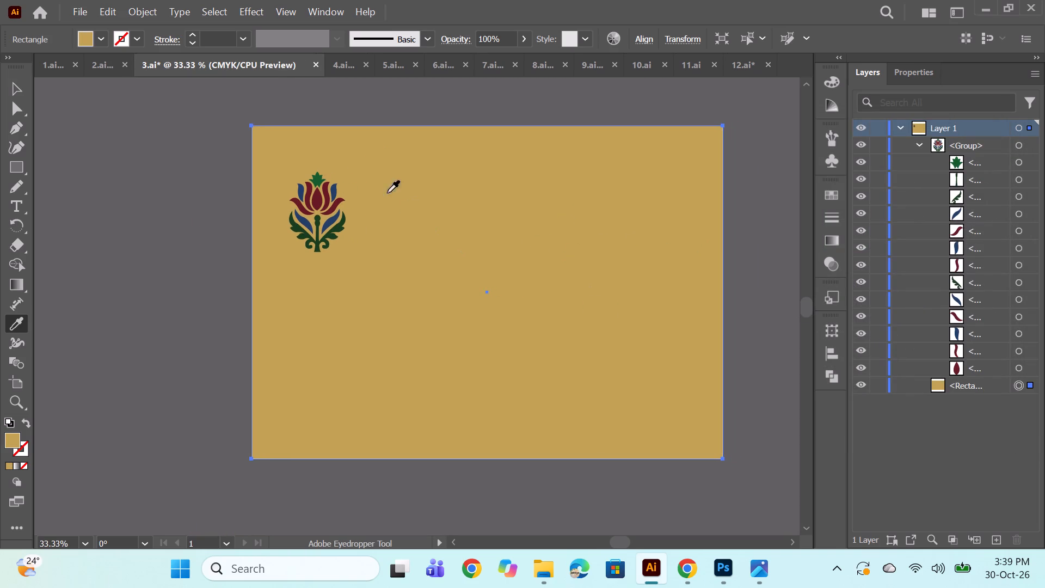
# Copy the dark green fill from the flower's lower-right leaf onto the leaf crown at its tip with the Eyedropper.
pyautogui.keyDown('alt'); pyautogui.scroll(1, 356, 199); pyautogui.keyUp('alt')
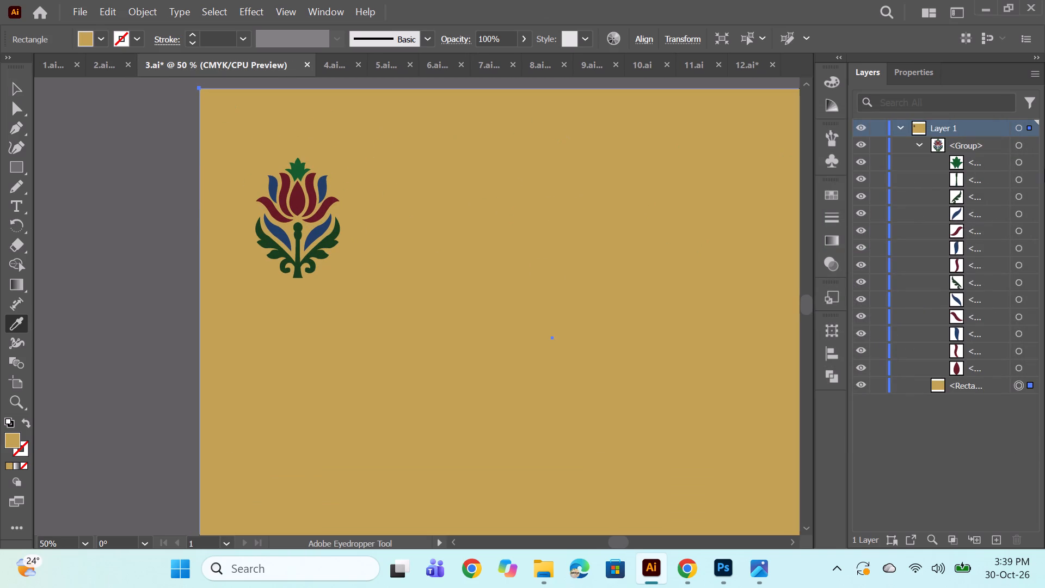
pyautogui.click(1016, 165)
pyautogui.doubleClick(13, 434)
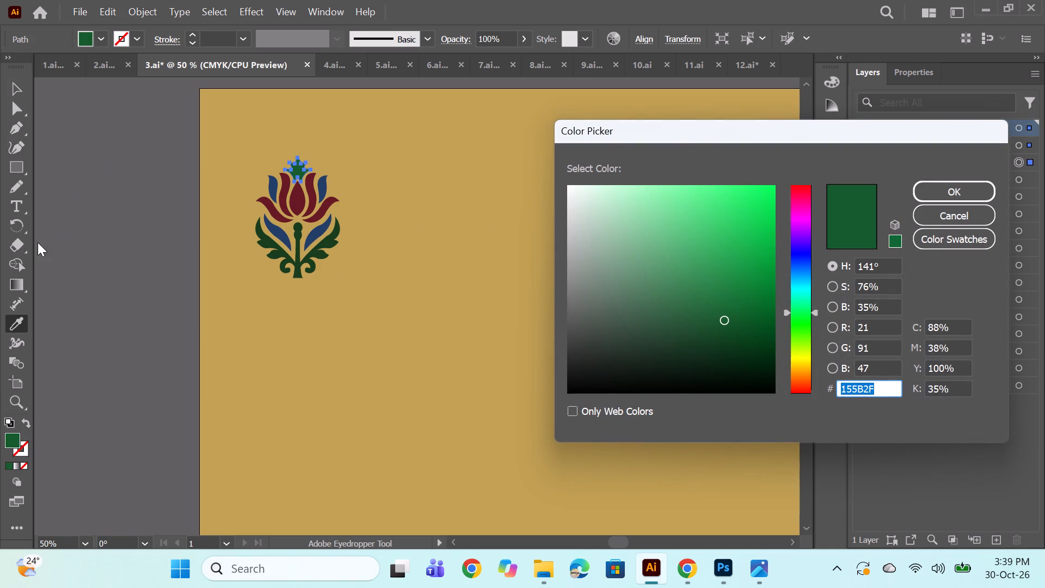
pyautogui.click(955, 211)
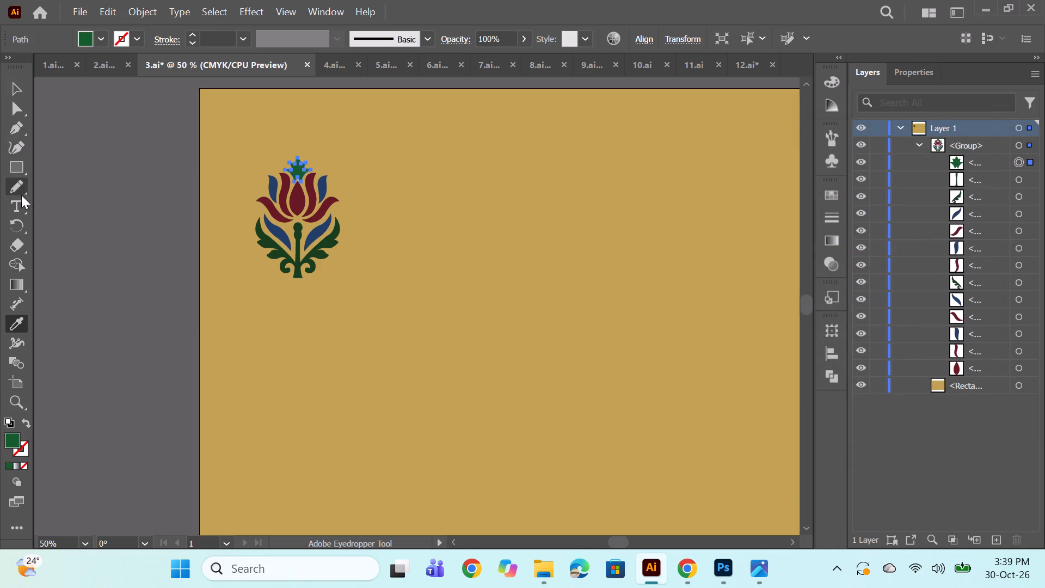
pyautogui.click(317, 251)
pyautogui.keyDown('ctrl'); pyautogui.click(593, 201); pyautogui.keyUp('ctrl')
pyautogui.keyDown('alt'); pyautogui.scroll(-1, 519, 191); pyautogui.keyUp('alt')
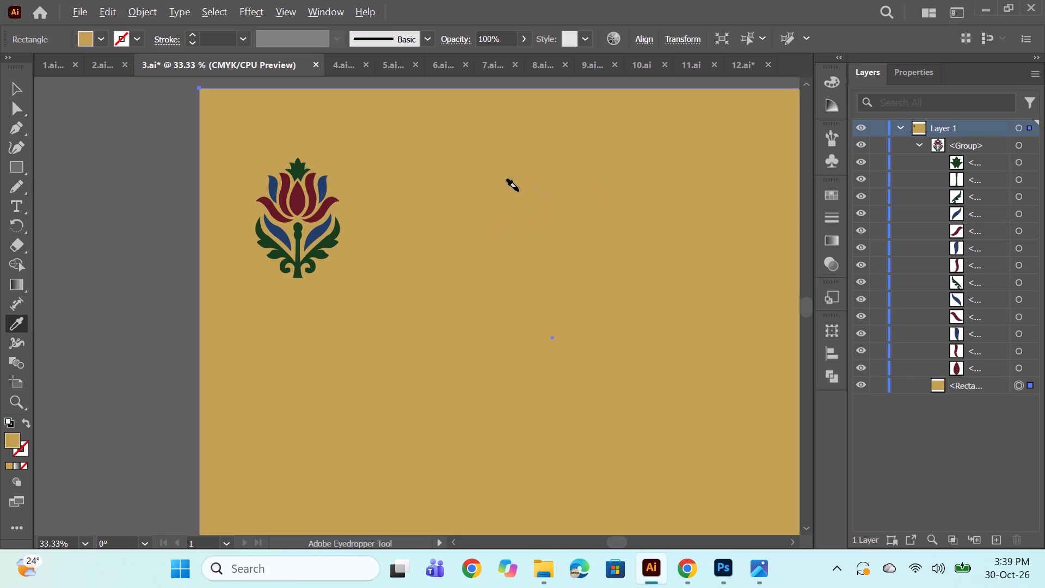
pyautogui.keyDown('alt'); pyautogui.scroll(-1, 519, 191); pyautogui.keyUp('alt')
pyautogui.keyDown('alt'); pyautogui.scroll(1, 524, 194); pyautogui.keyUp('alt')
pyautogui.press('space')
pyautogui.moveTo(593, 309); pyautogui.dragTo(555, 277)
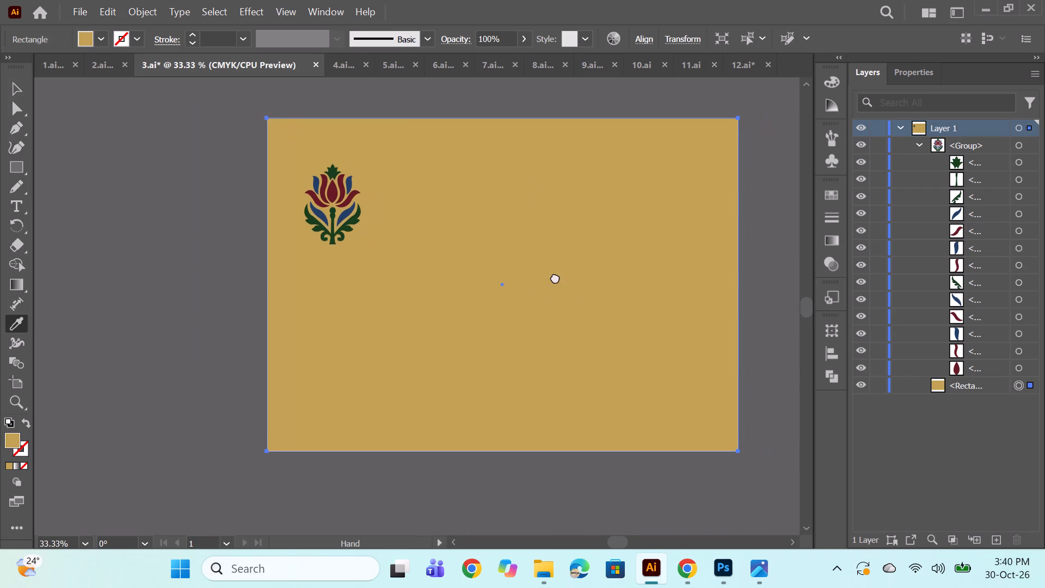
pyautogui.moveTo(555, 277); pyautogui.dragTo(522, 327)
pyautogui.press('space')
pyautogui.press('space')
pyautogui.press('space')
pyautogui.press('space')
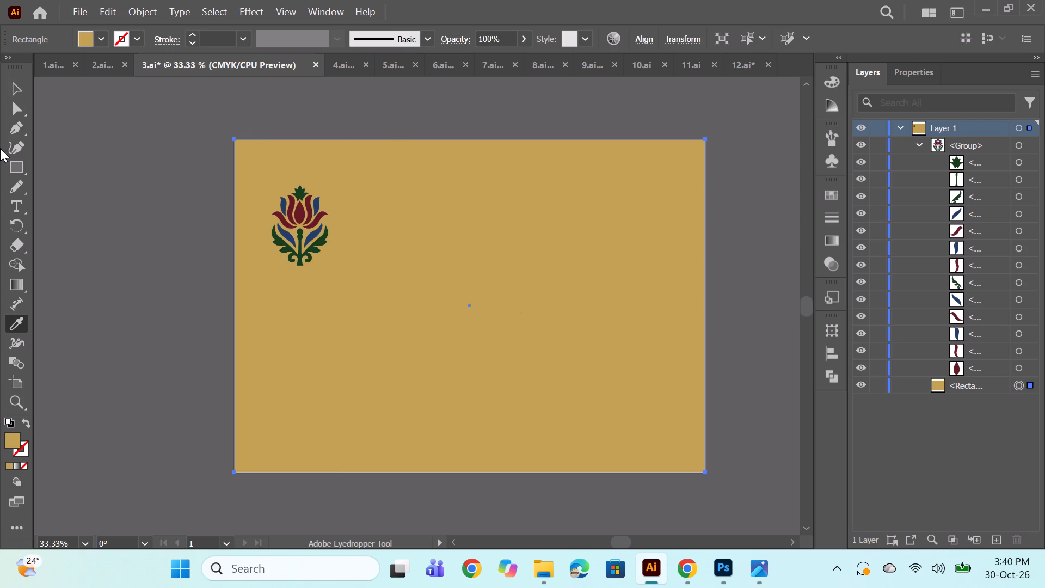
# Make a new pattern from the flower motif group with the Brick by Column tile type.
pyautogui.click(16, 94)
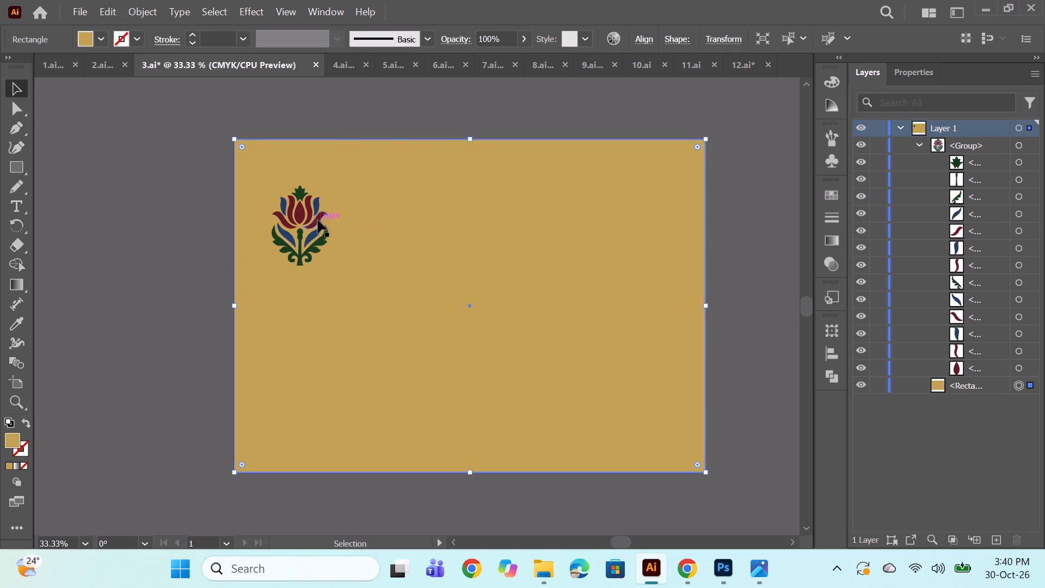
pyautogui.click(311, 221)
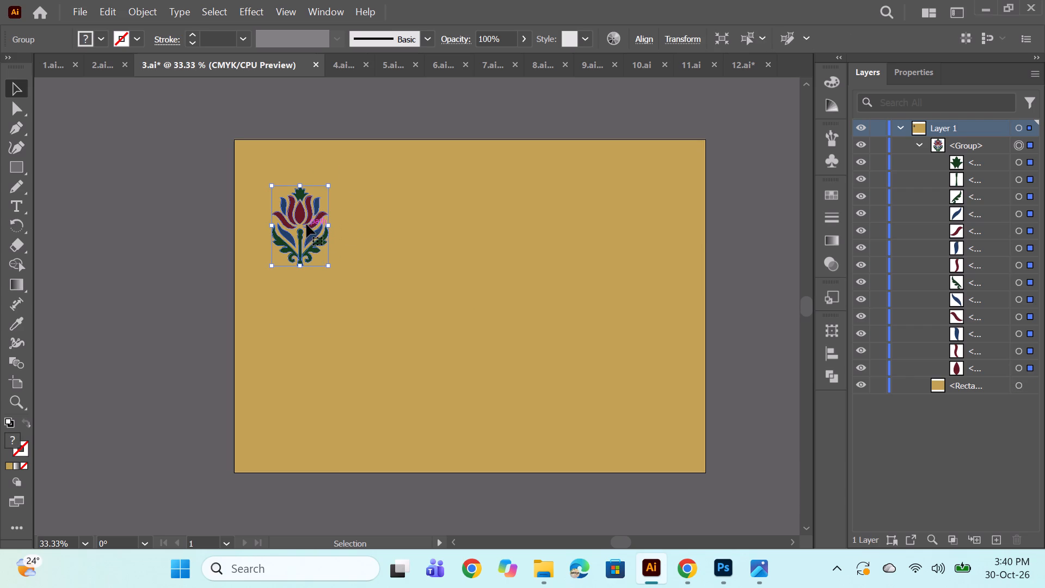
pyautogui.click(145, 5)
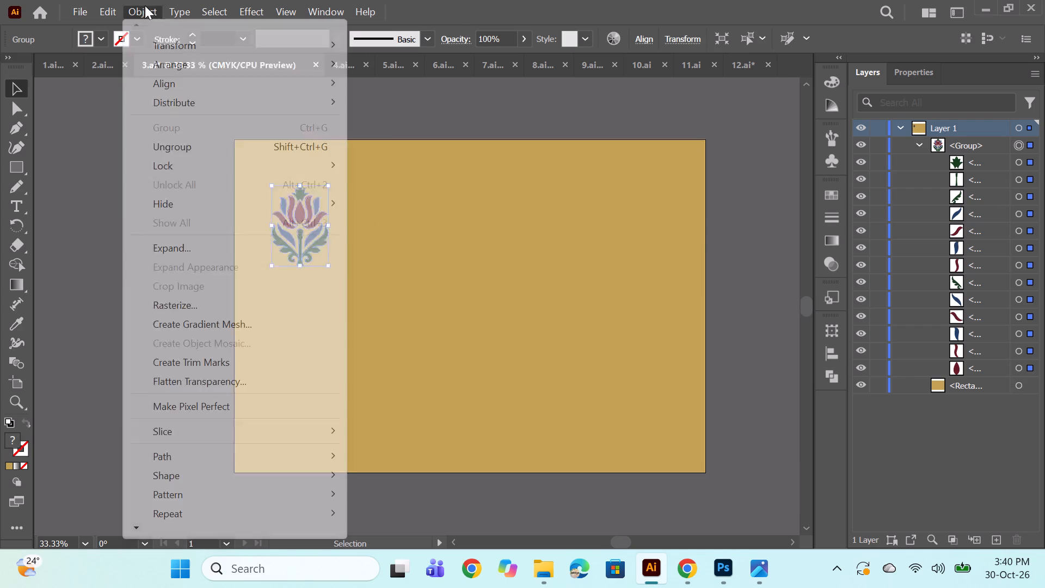
pyautogui.click(223, 497)
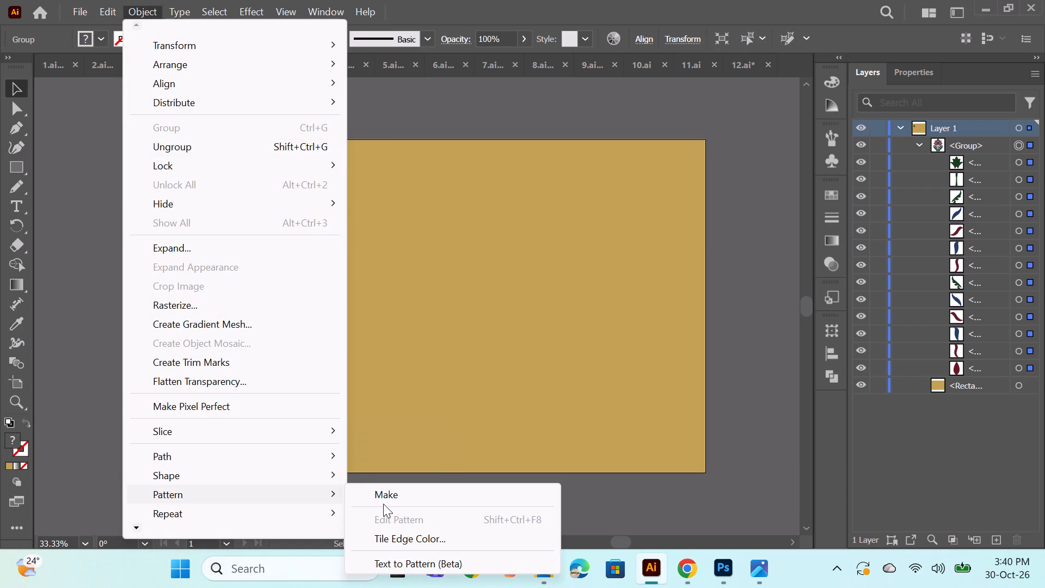
pyautogui.click(389, 498)
pyautogui.click(673, 317)
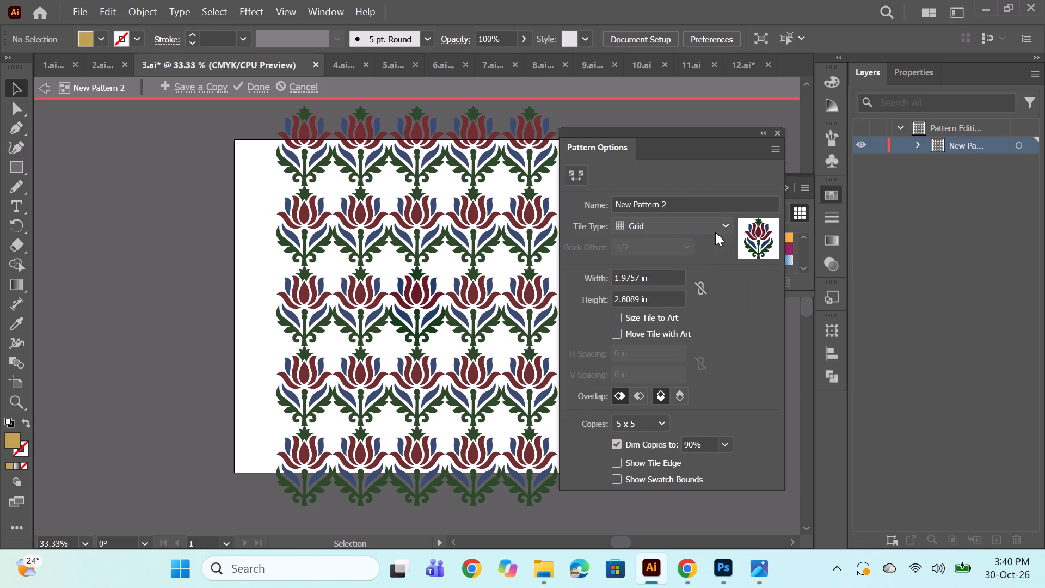
pyautogui.click(715, 230)
pyautogui.click(688, 260)
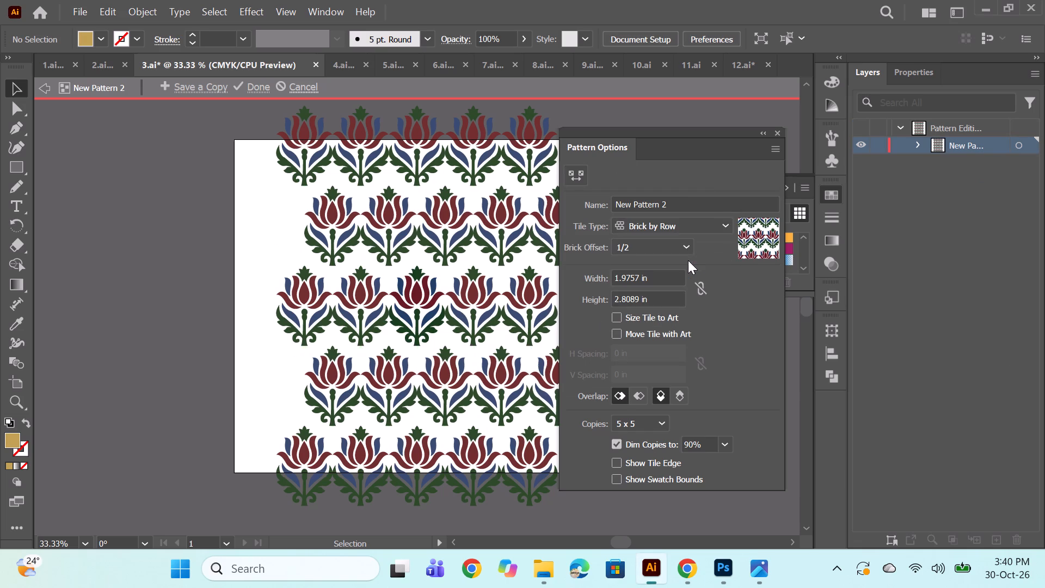
pyautogui.click(723, 225)
pyautogui.click(703, 277)
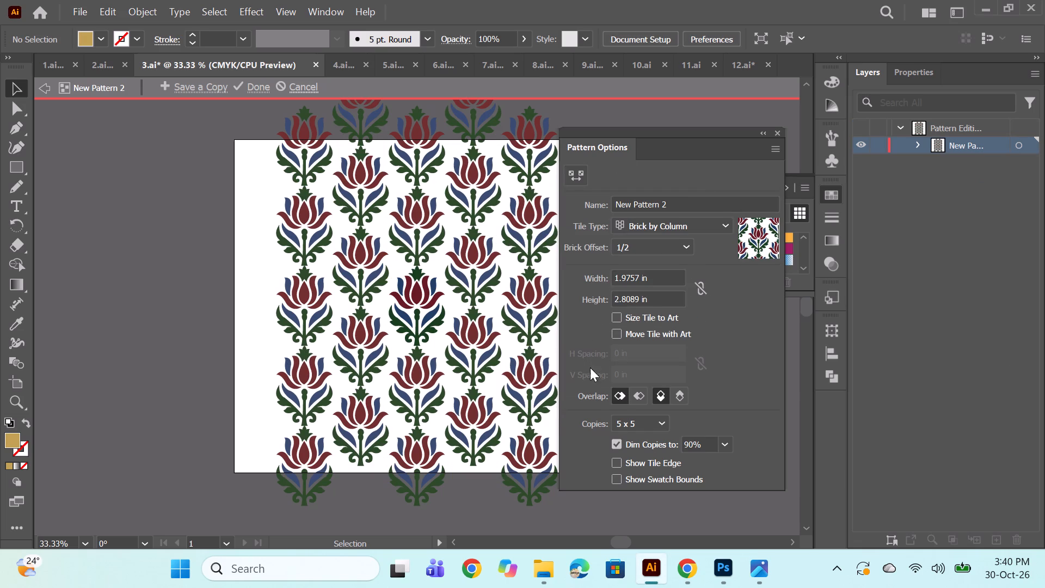
# Size the pattern tile to the art with 0.5 in horizontal and 0.75 in vertical spacing, and finish the pattern.
pyautogui.click(619, 319)
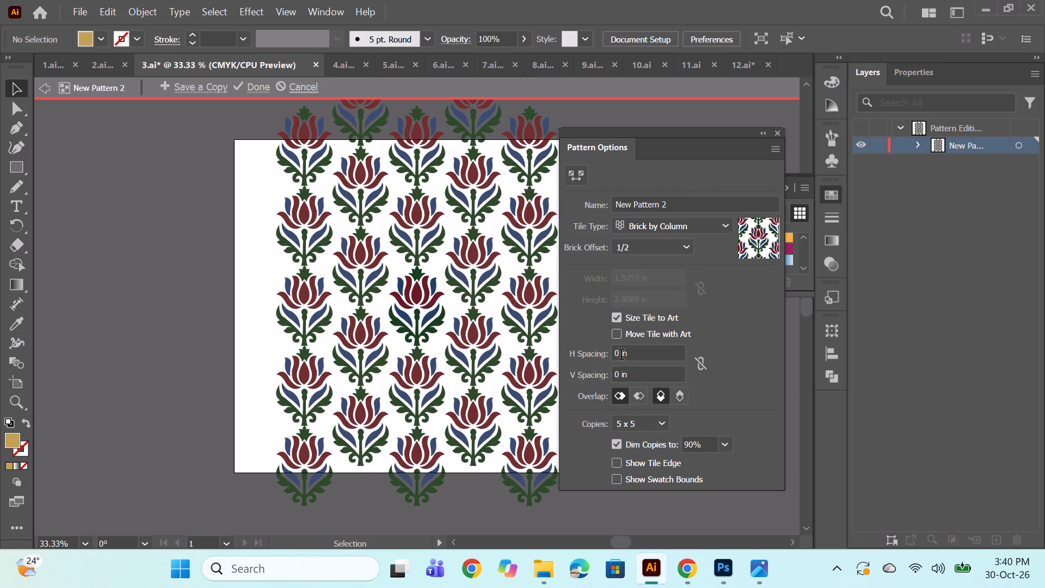
pyautogui.scroll(3, 621, 356)
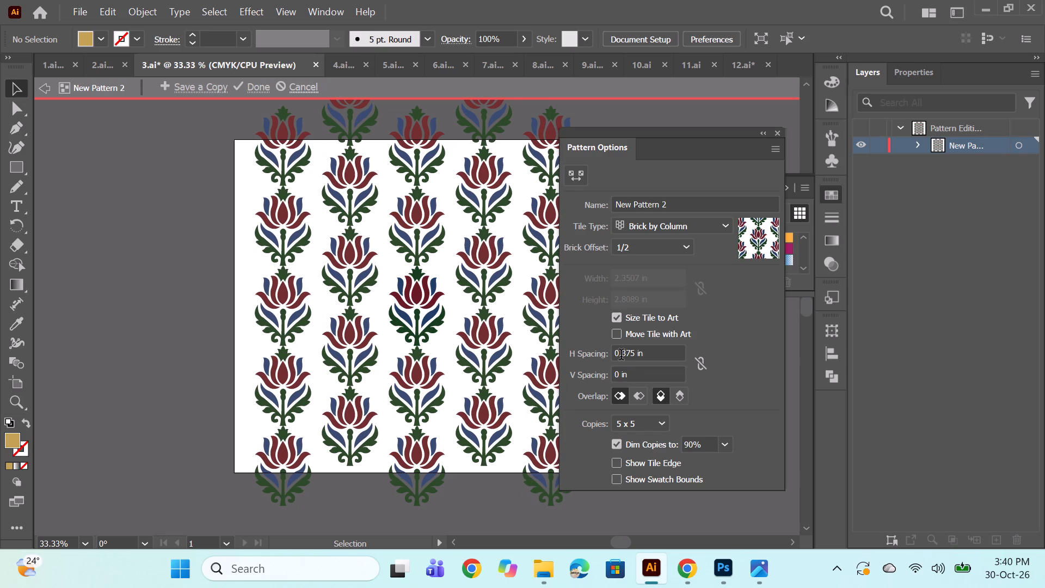
pyautogui.scroll(4, 625, 379)
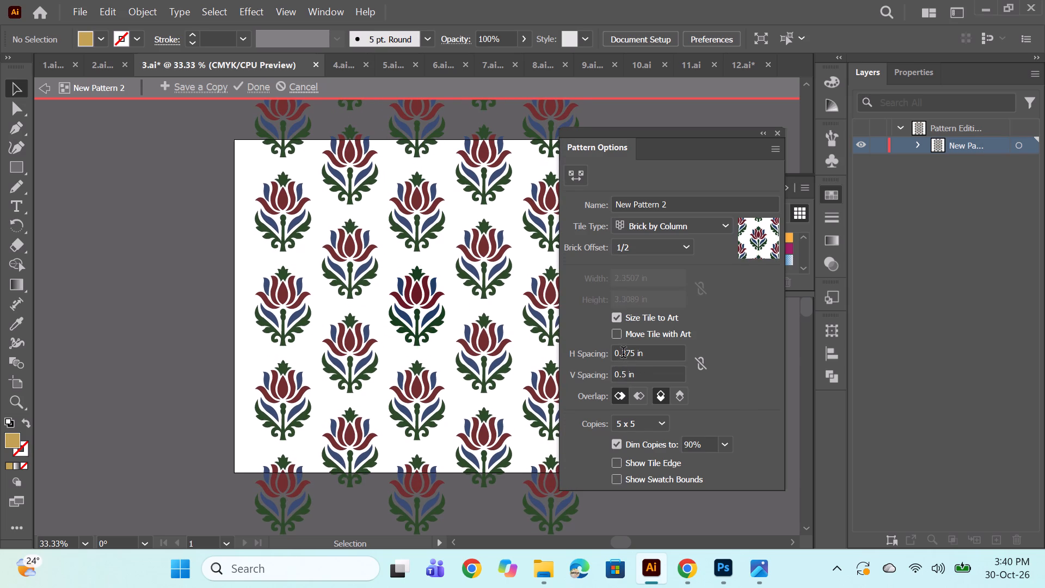
pyautogui.scroll(3, 623, 354)
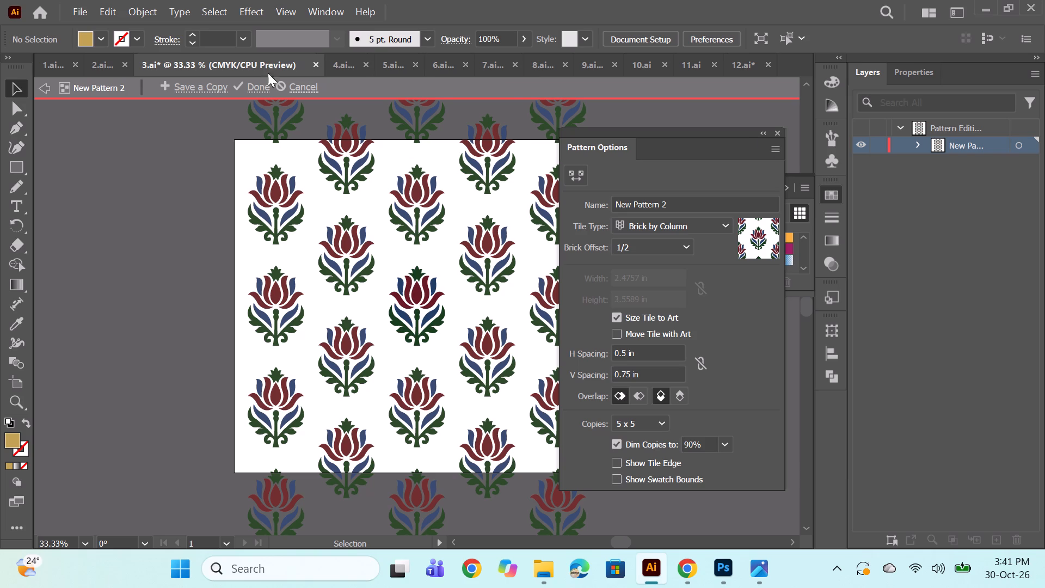
pyautogui.click(249, 83)
pyautogui.click(790, 193)
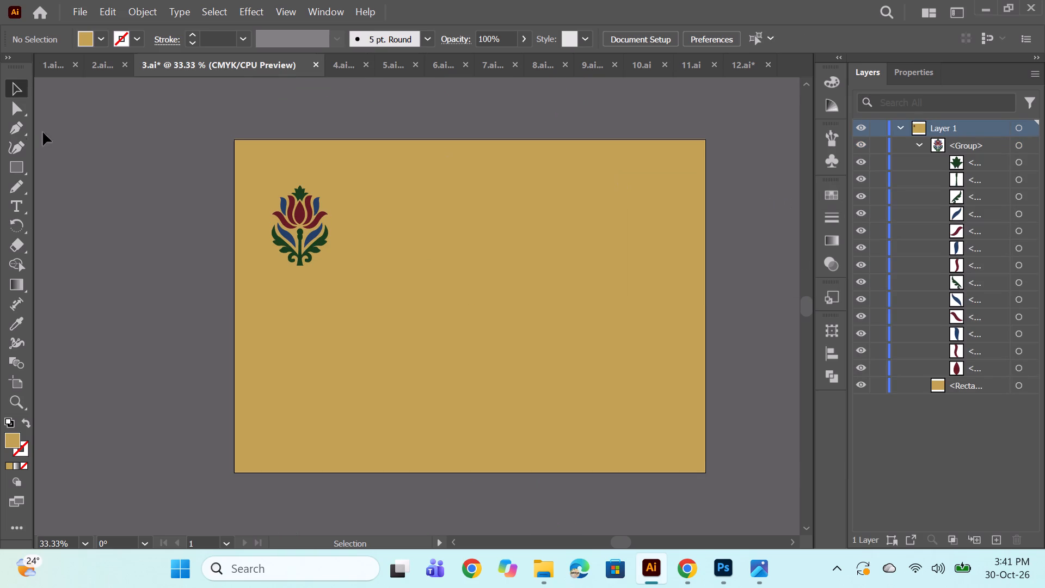
# Draw a rectangle covering the whole artboard and fill it with the new flower pattern swatch.
pyautogui.click(7, 163)
pyautogui.moveTo(235, 138); pyautogui.dragTo(705, 470)
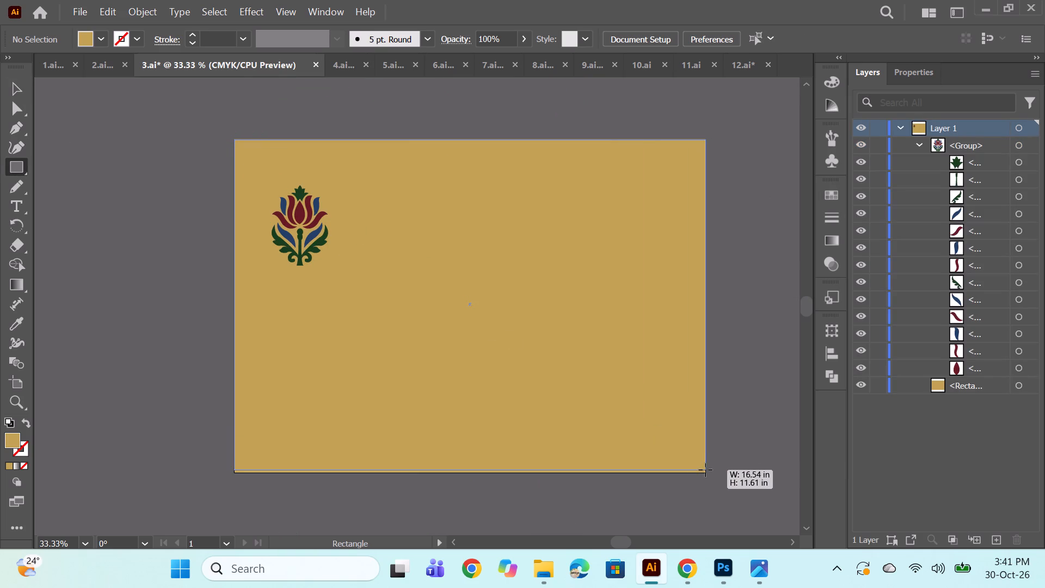
pyautogui.moveTo(705, 470); pyautogui.dragTo(705, 473)
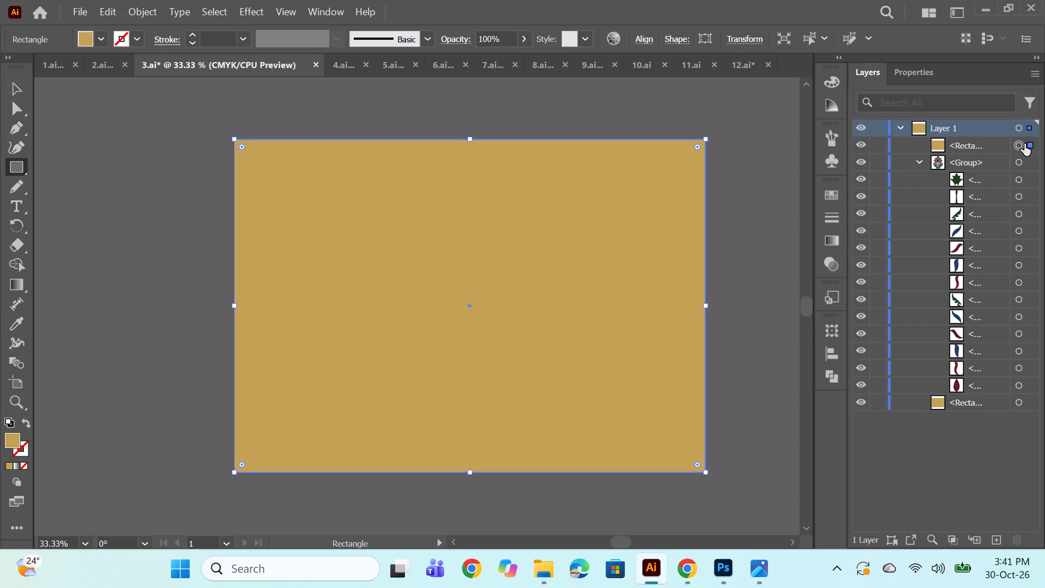
pyautogui.click(839, 196)
pyautogui.click(673, 266)
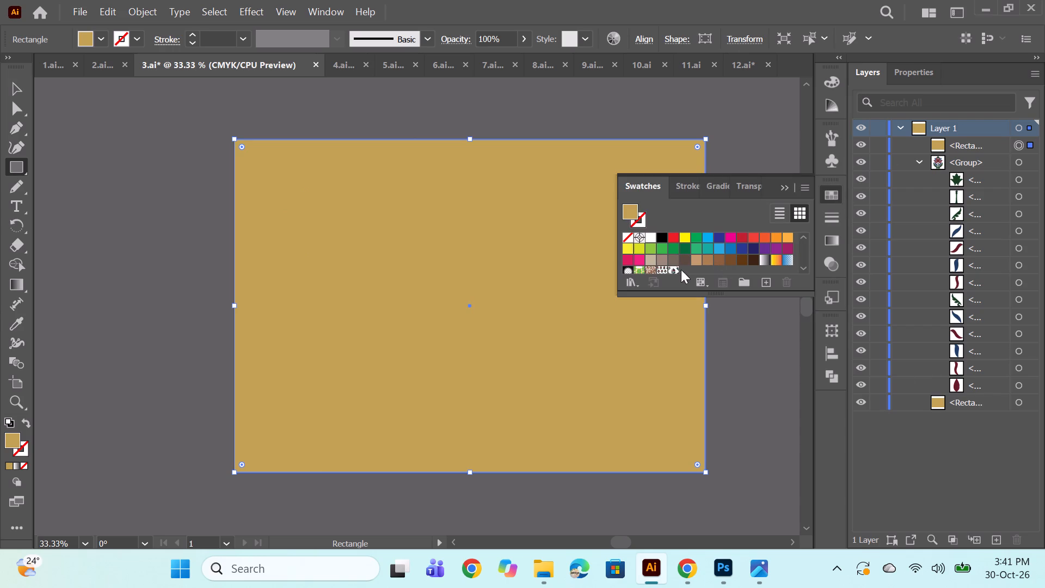
pyautogui.click(669, 269)
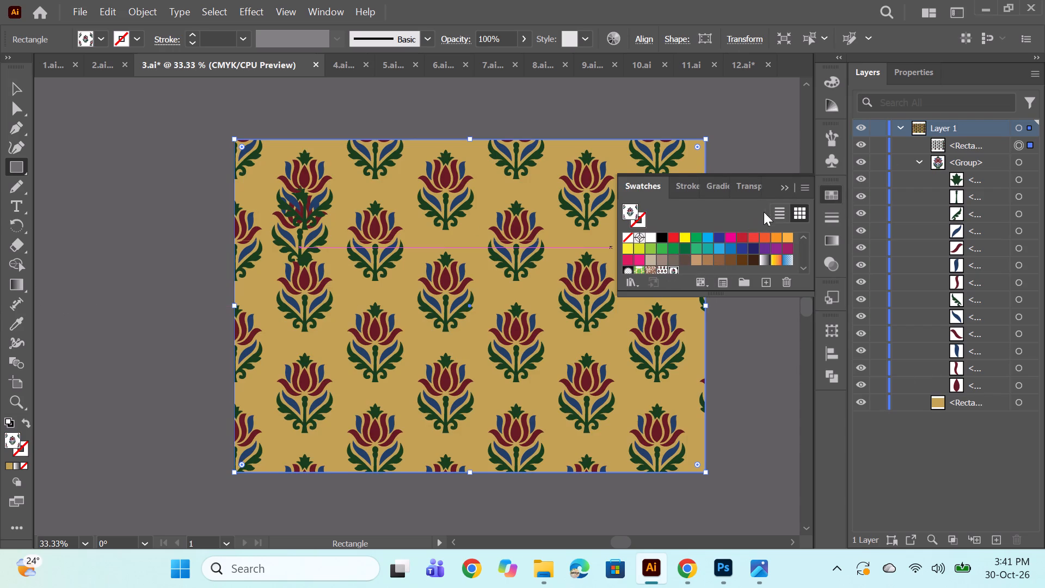
pyautogui.click(784, 188)
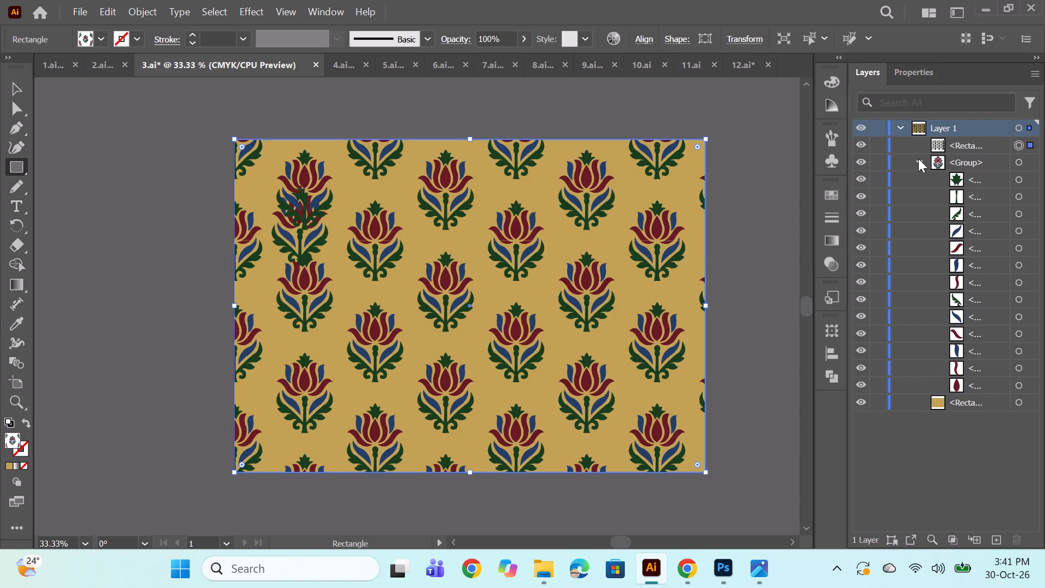
# Hide the original flower motif group beneath the pattern rectangle and save 3.ai.
pyautogui.click(918, 160)
pyautogui.click(1023, 163)
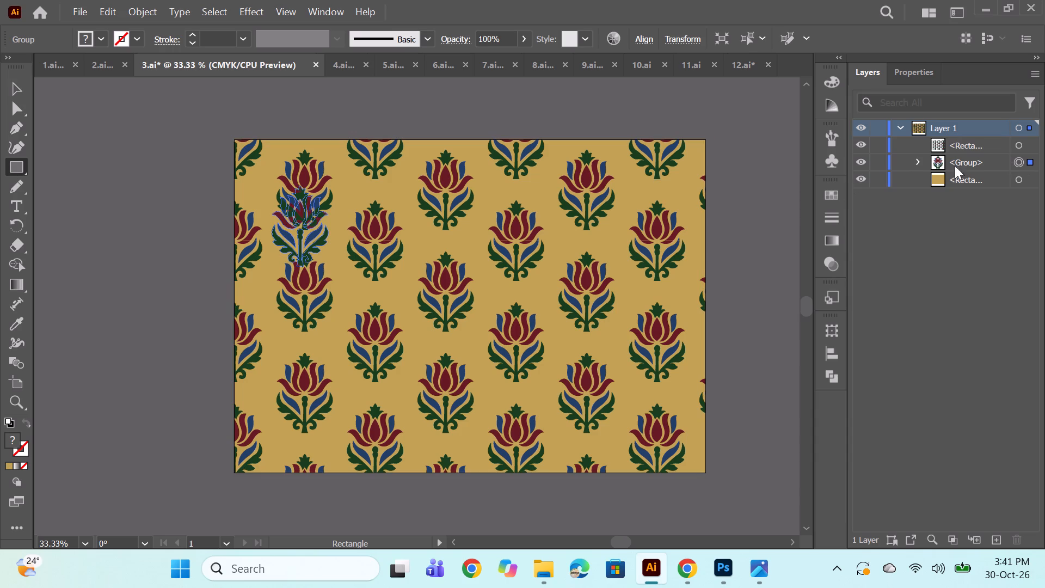
pyautogui.click(862, 160)
pyautogui.keyDown('ctrl'); pyautogui.click(771, 203); pyautogui.keyUp('ctrl')
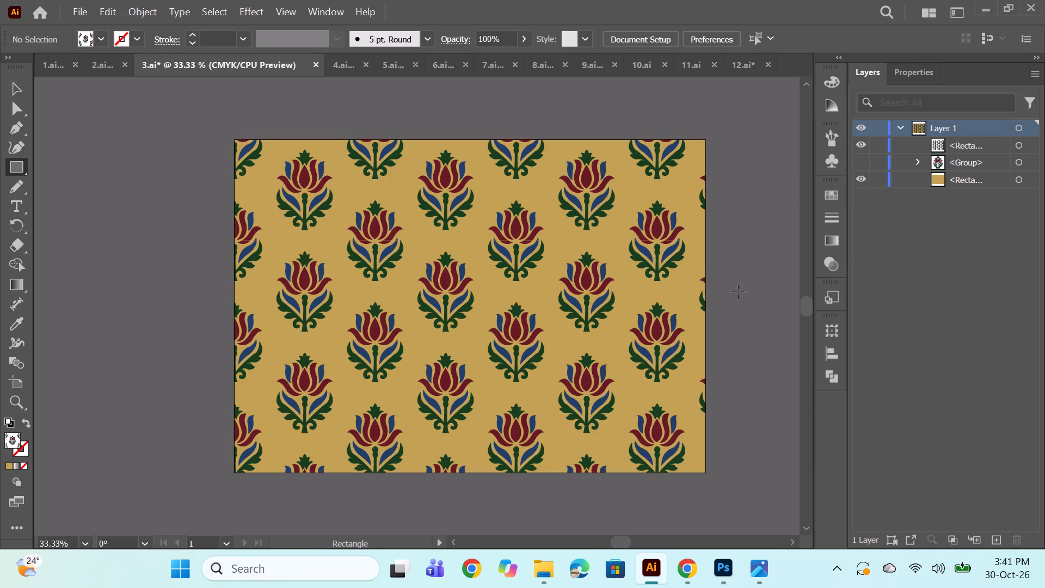
pyautogui.press('space')
pyautogui.press('space')
pyautogui.press('space')
pyautogui.press('space')
pyautogui.press('space')
pyautogui.press('space')
pyautogui.press('space')
pyautogui.press('space')
pyautogui.press('space')
pyautogui.press('space')
pyautogui.press('space')
pyautogui.press('space')
pyautogui.press('space')
pyautogui.press('space')
pyautogui.press('space')
pyautogui.press('space')
pyautogui.moveTo(748, 295); pyautogui.dragTo(720, 293)
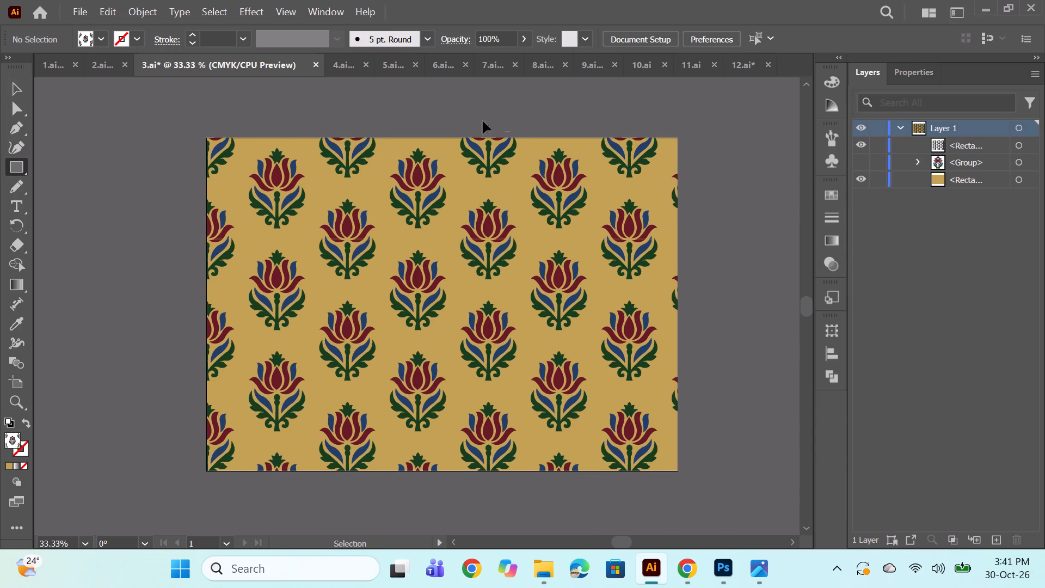
pyautogui.hotkey('ctrl', 's')
# Look over the patterns in 1.ai and 2.ai for comparison, and return to 3.ai.
pyautogui.click(59, 64)
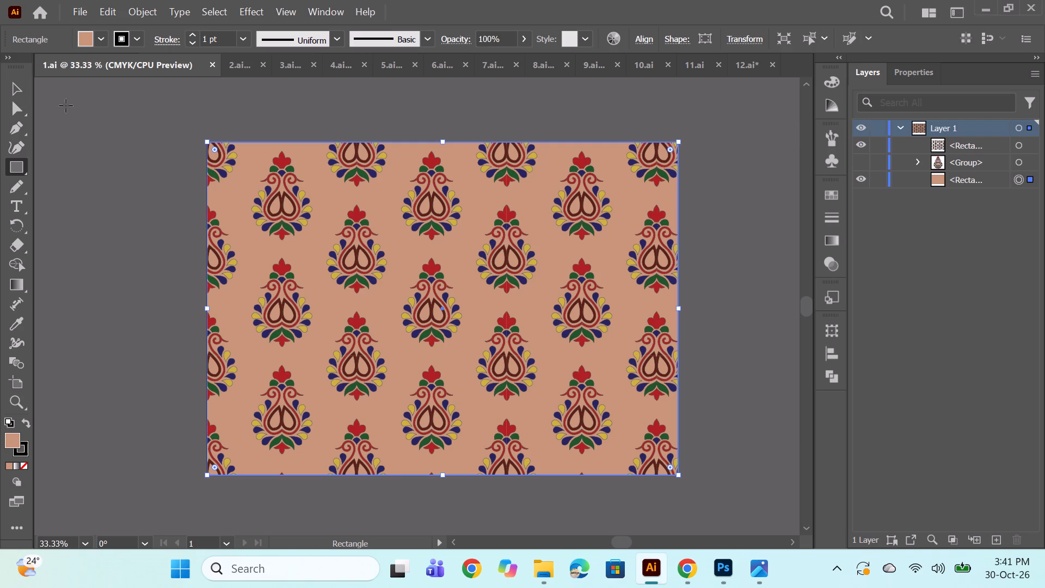
pyautogui.click(18, 88)
pyautogui.click(138, 109)
pyautogui.click(243, 67)
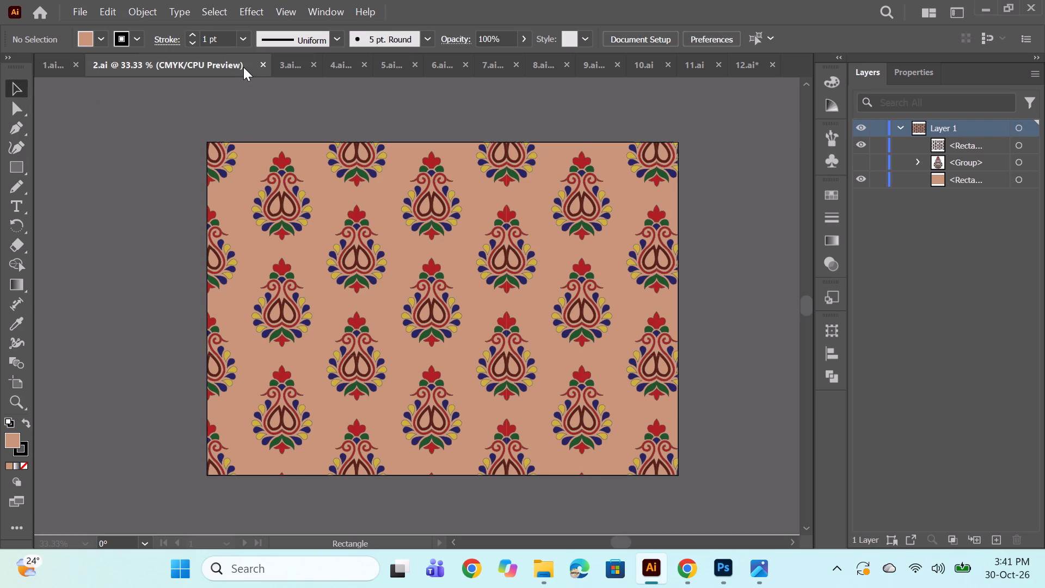
pyautogui.click(292, 64)
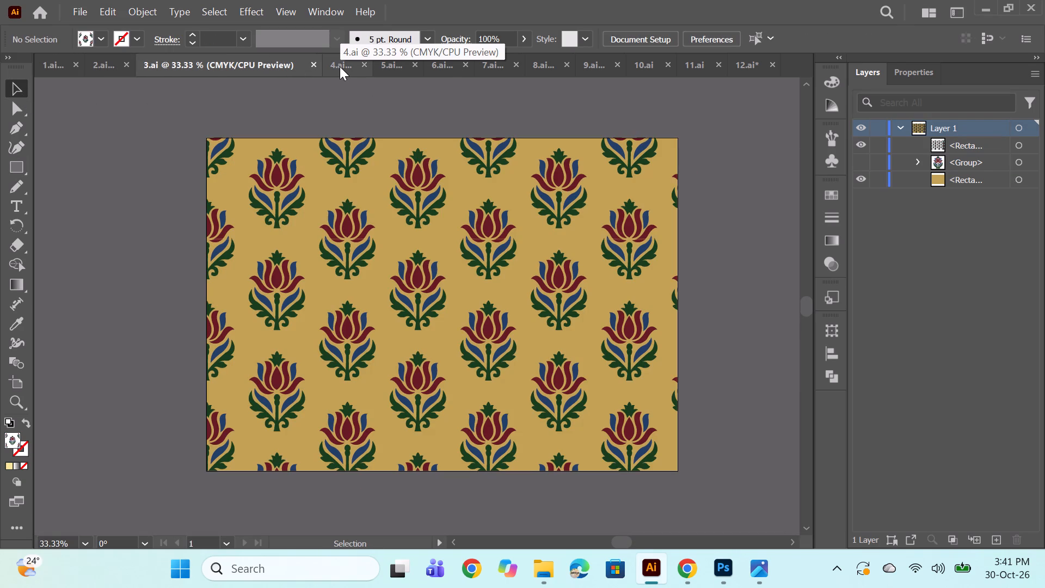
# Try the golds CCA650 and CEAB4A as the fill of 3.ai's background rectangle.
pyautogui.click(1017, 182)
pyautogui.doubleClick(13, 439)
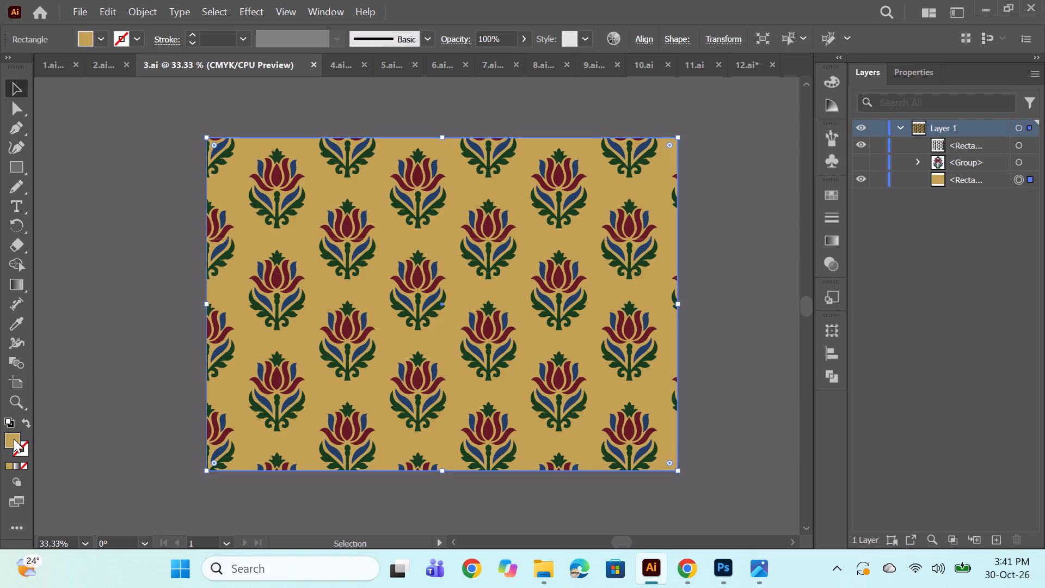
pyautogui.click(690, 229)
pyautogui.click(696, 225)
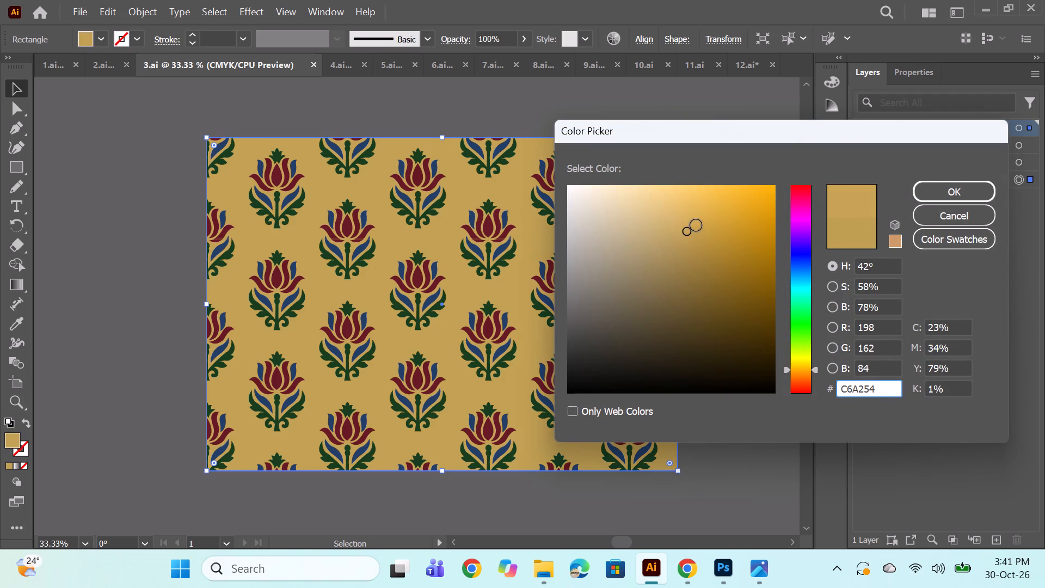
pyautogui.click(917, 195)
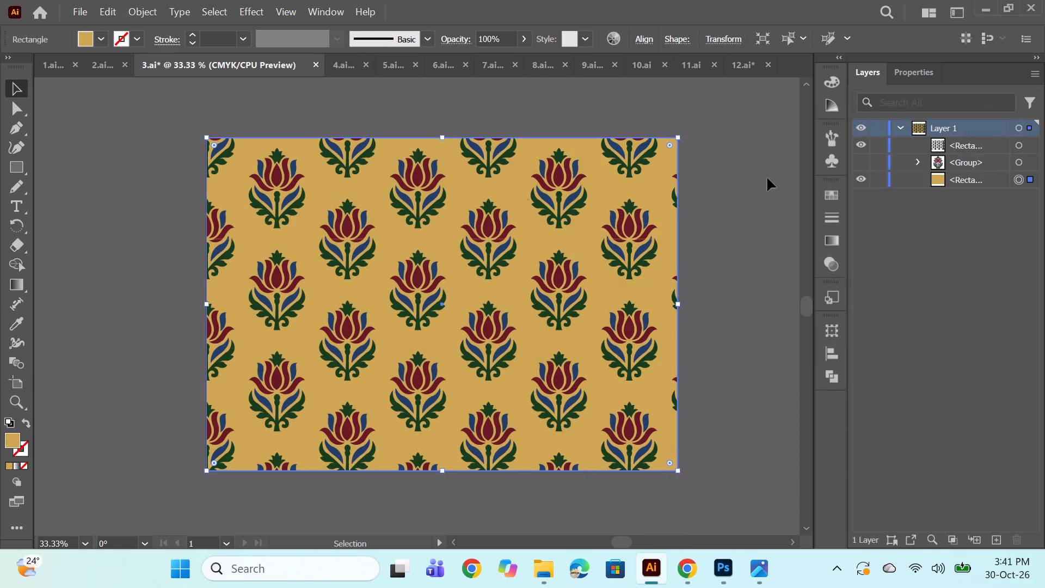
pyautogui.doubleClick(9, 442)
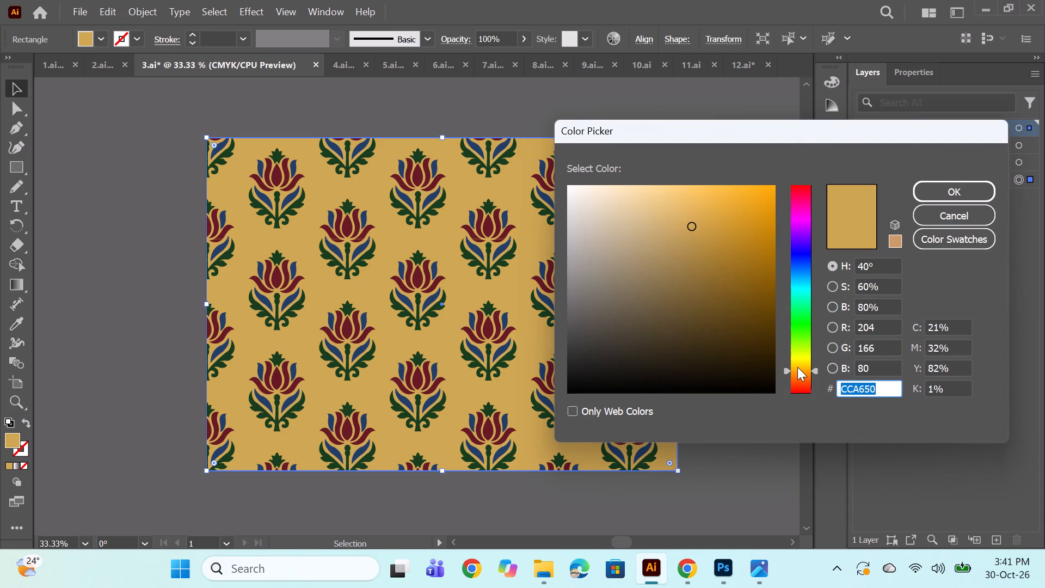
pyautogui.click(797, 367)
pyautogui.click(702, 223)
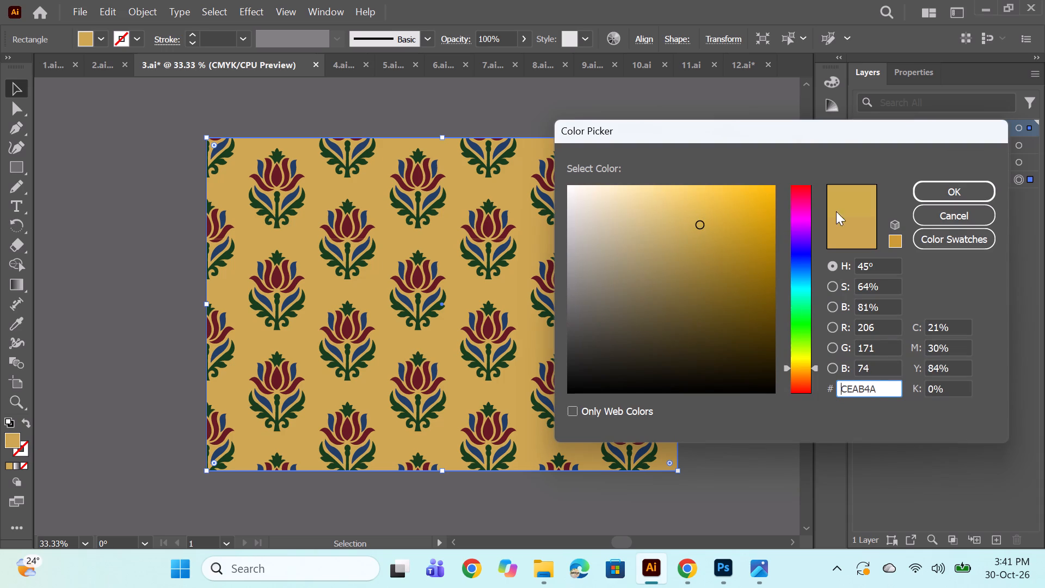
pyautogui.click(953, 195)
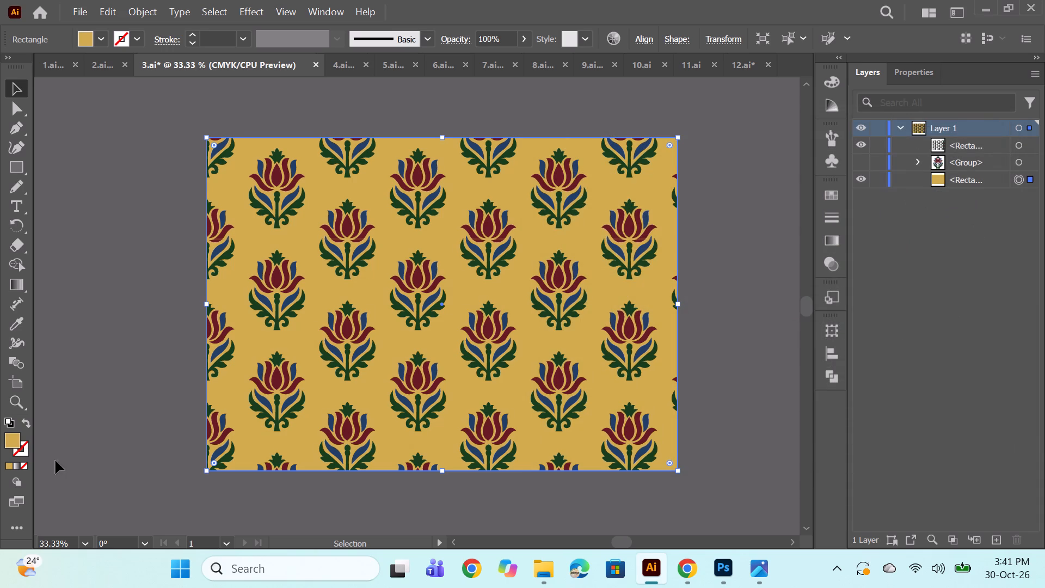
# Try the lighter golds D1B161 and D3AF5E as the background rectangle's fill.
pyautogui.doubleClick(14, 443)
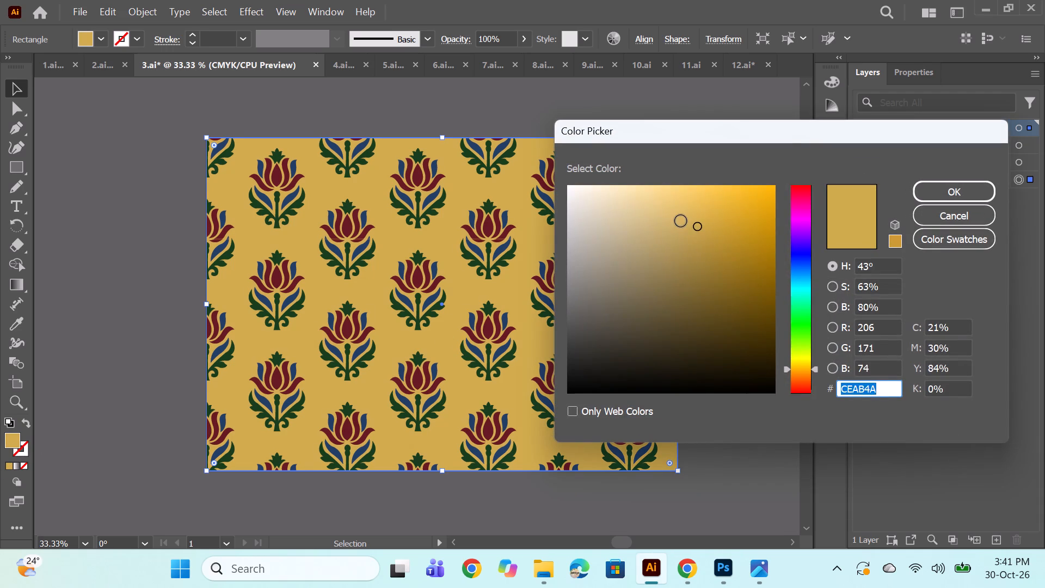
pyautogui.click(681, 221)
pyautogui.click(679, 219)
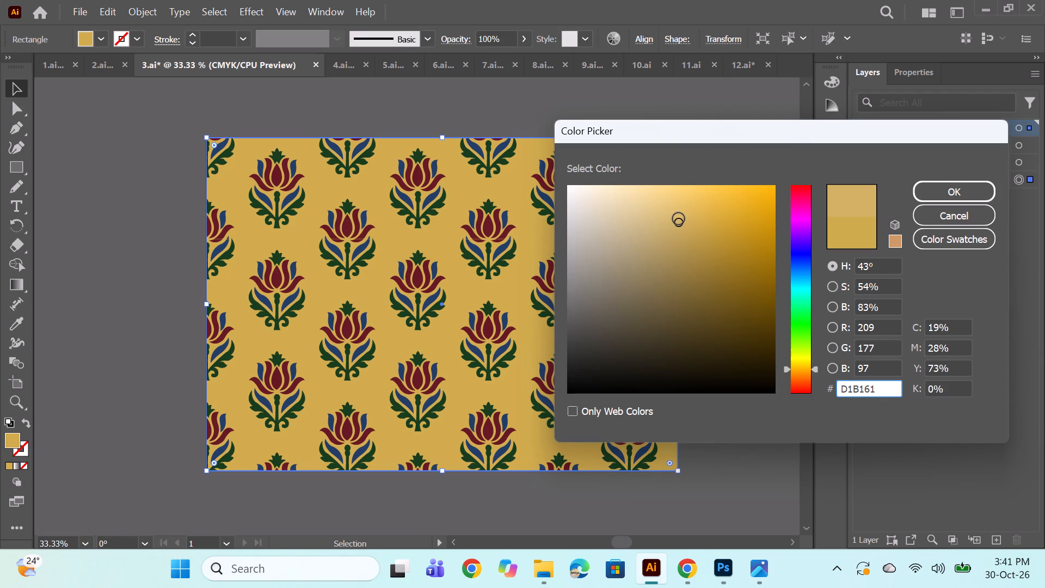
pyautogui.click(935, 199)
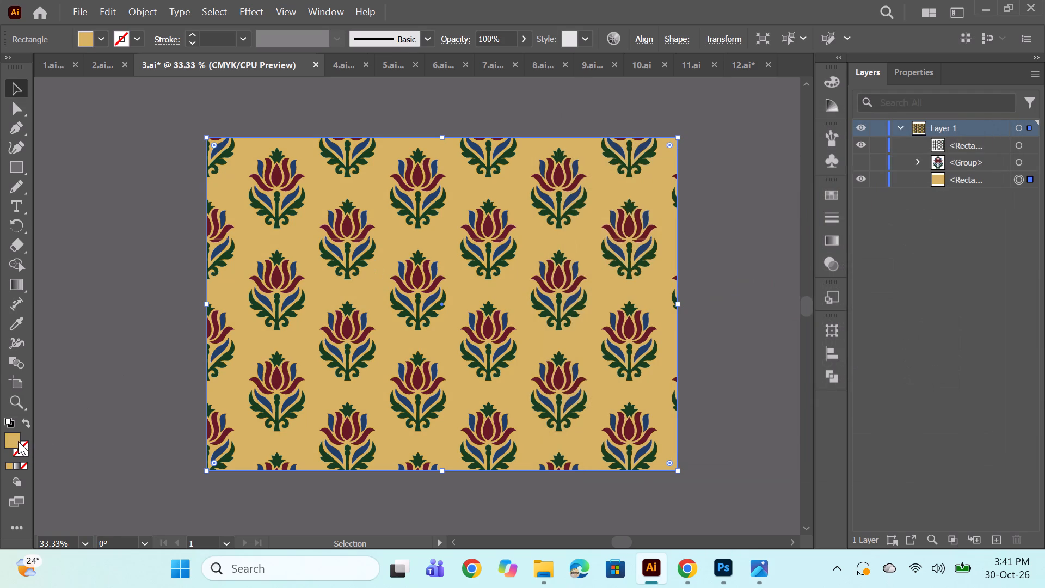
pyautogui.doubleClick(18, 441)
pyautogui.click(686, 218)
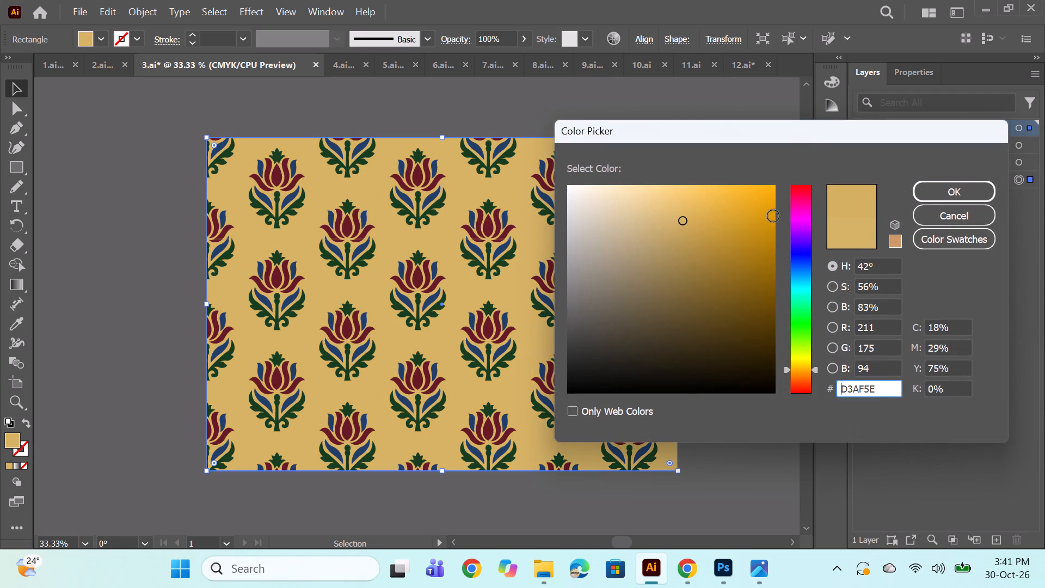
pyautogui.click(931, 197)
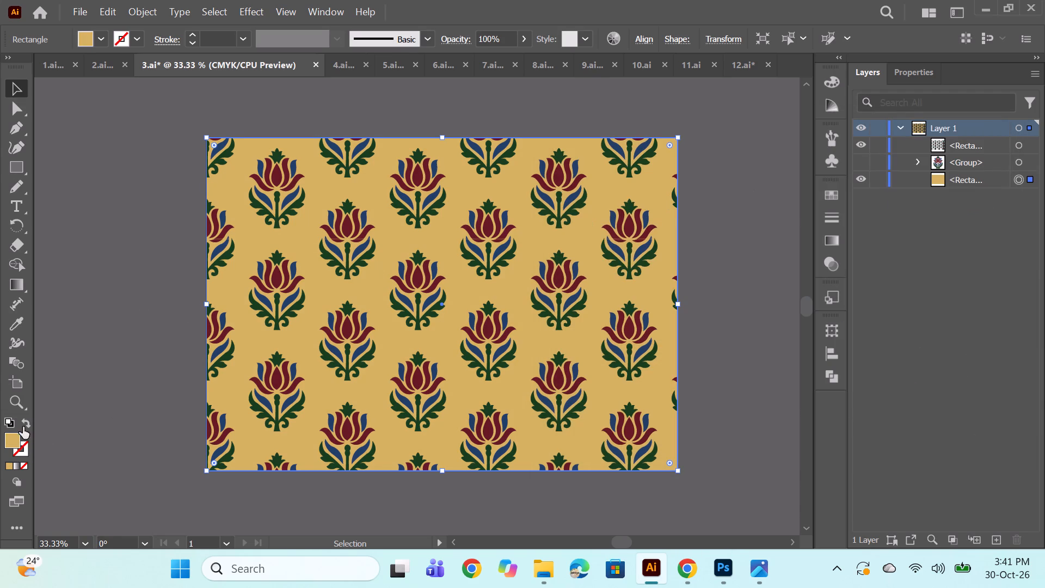
# Set the background rectangle's fill to a warm gold of hue 40°, saturation 61% and brightness 83%, and save 3.ai.
pyautogui.doubleClick(18, 437)
pyautogui.click(694, 219)
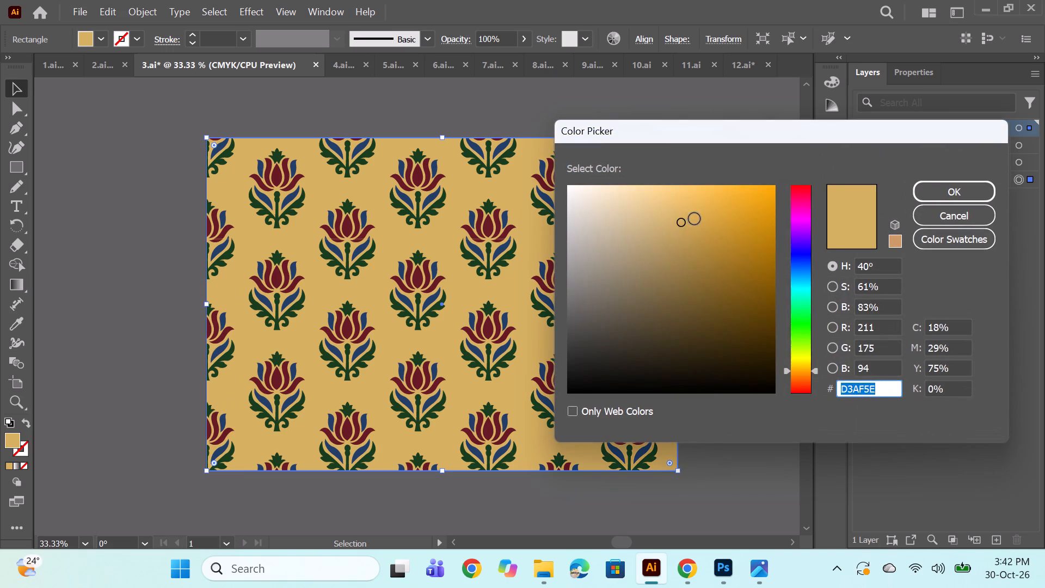
pyautogui.click(923, 198)
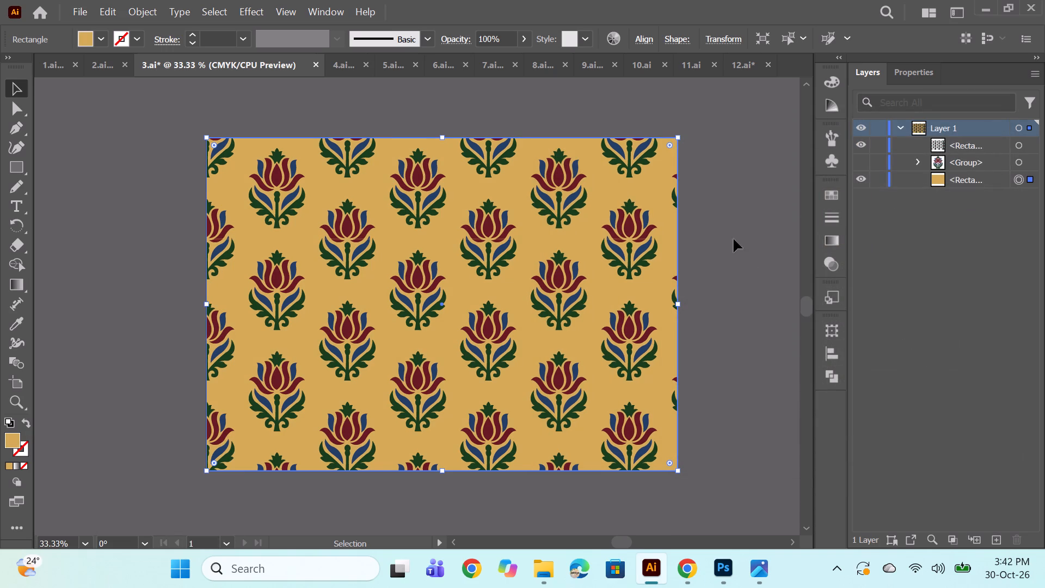
pyautogui.hotkey('ctrl', 's')
pyautogui.hotkey('ctrl', 's')
pyautogui.hotkey('ctrl', 's')
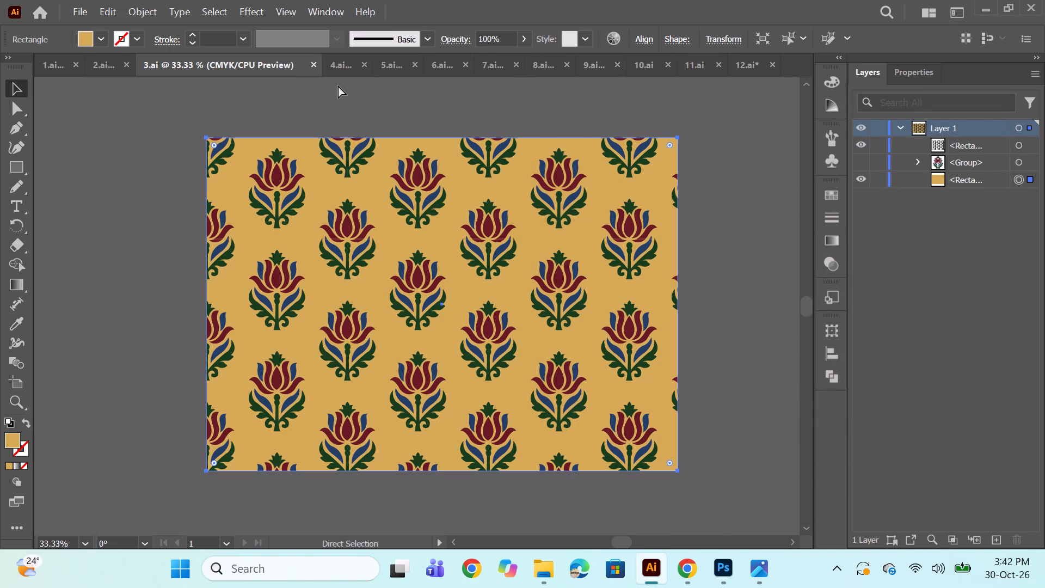
pyautogui.hotkey('ctrl', 's')
# Review the patterns and background colours of files 4.ai through 8.ai one after another.
pyautogui.click(341, 64)
pyautogui.scroll(-1, 674, 235)
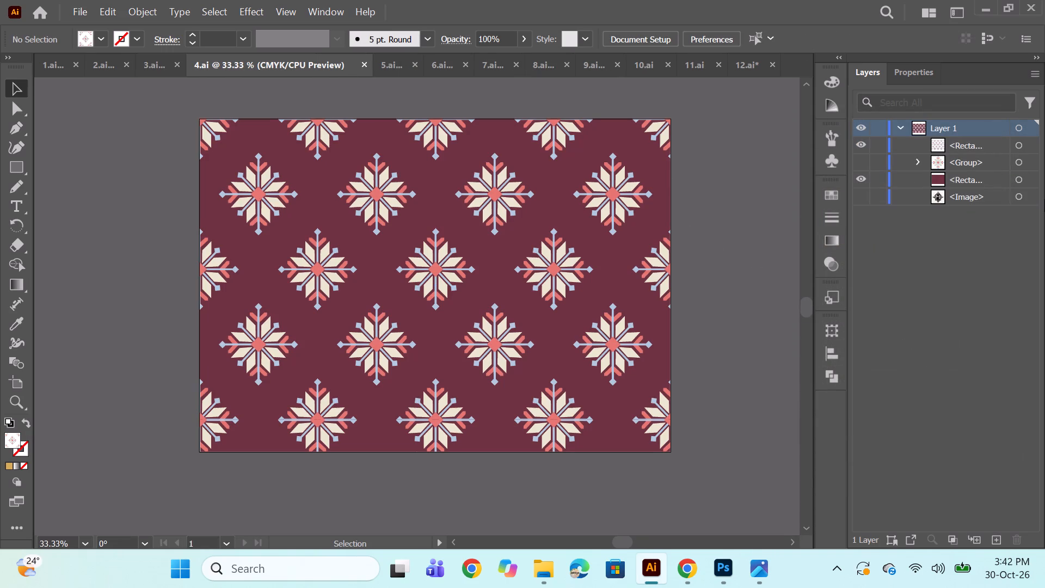
pyautogui.scroll(1, 594, 245)
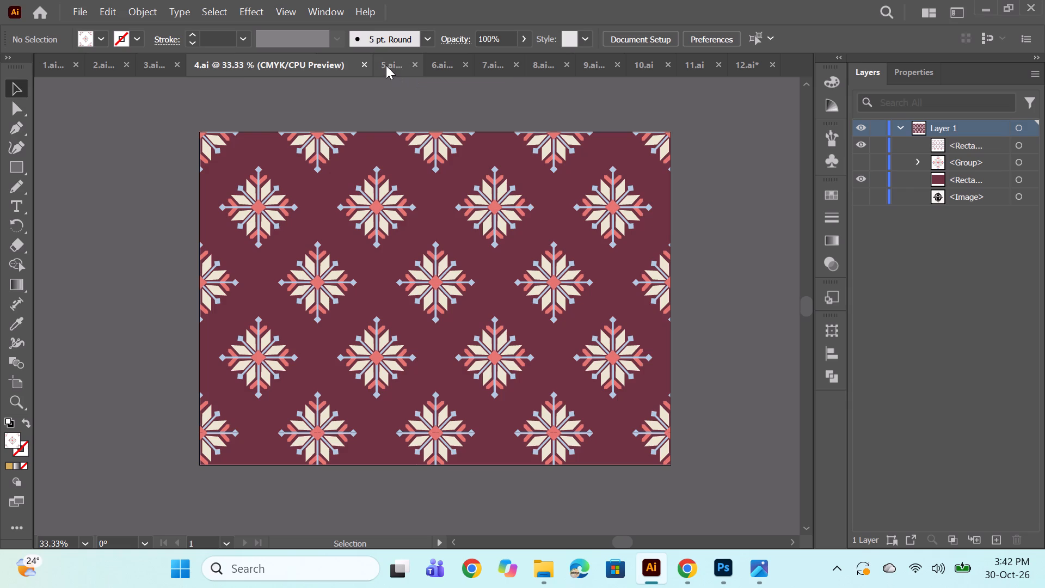
pyautogui.click(386, 65)
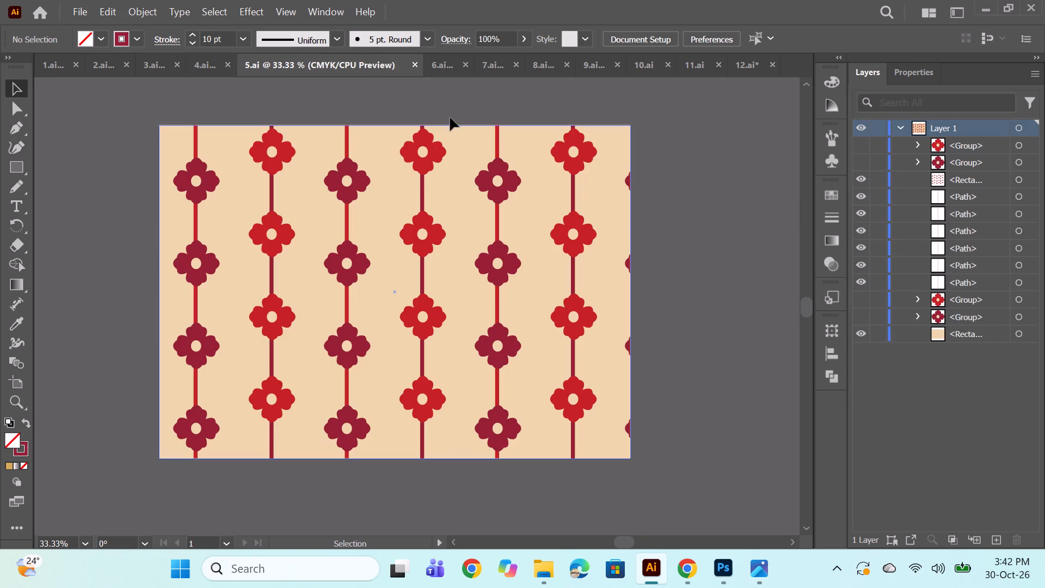
pyautogui.click(440, 65)
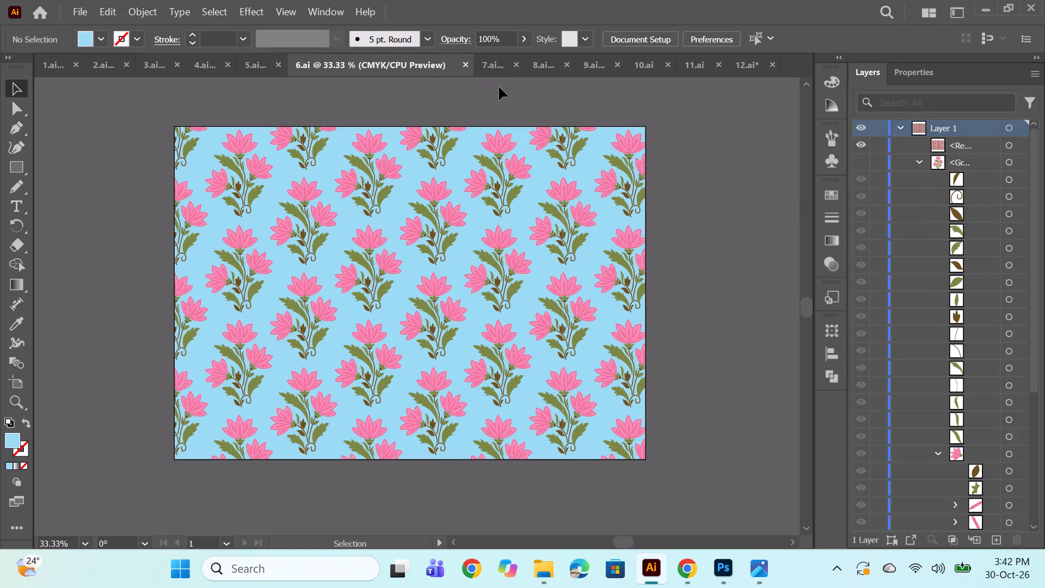
pyautogui.click(490, 64)
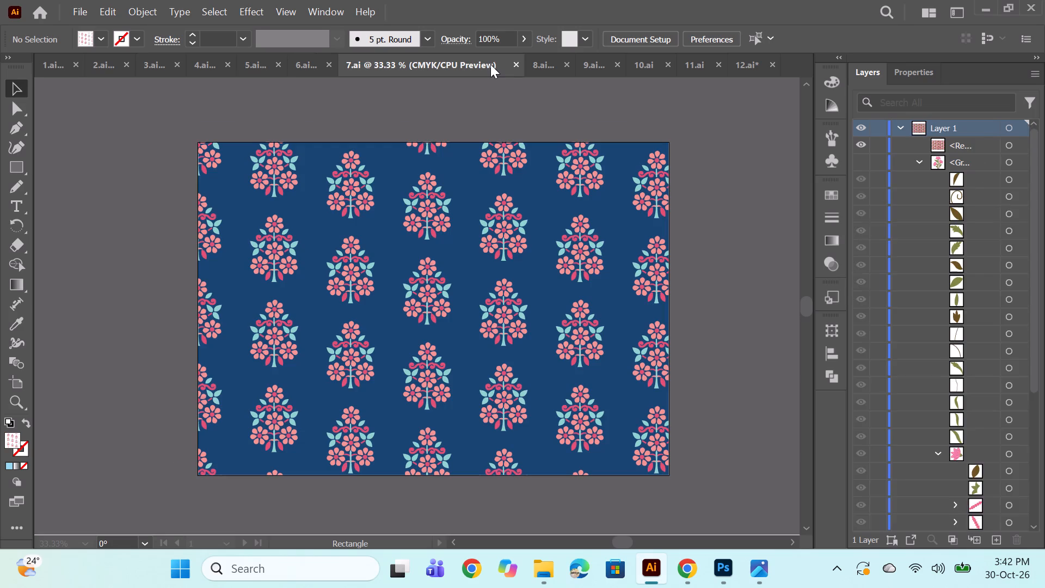
pyautogui.click(544, 61)
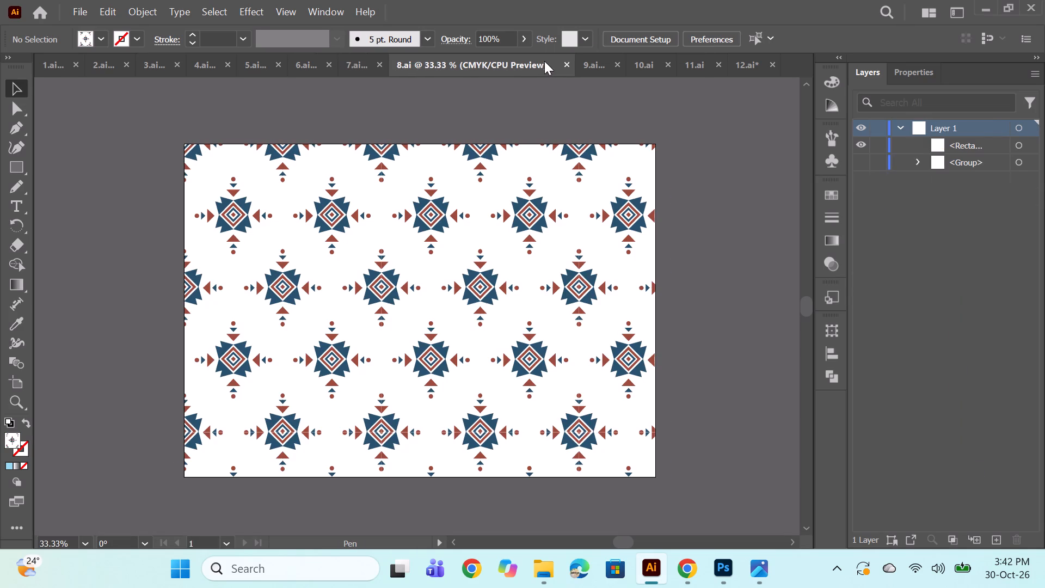
# Show the hidden motif group in 8.ai and delete the pattern-filled rectangle above it.
pyautogui.click(862, 158)
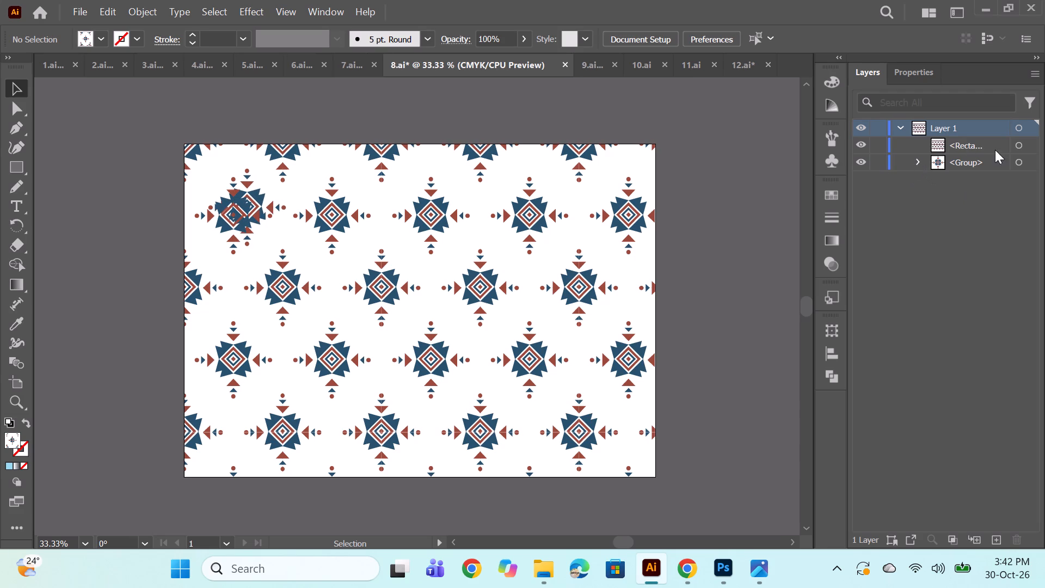
pyautogui.click(1023, 146)
pyautogui.press('BackSpace')
# Review the patterns in 7.ai, 6.ai, 5.ai and 1.ai again for comparison.
pyautogui.click(345, 63)
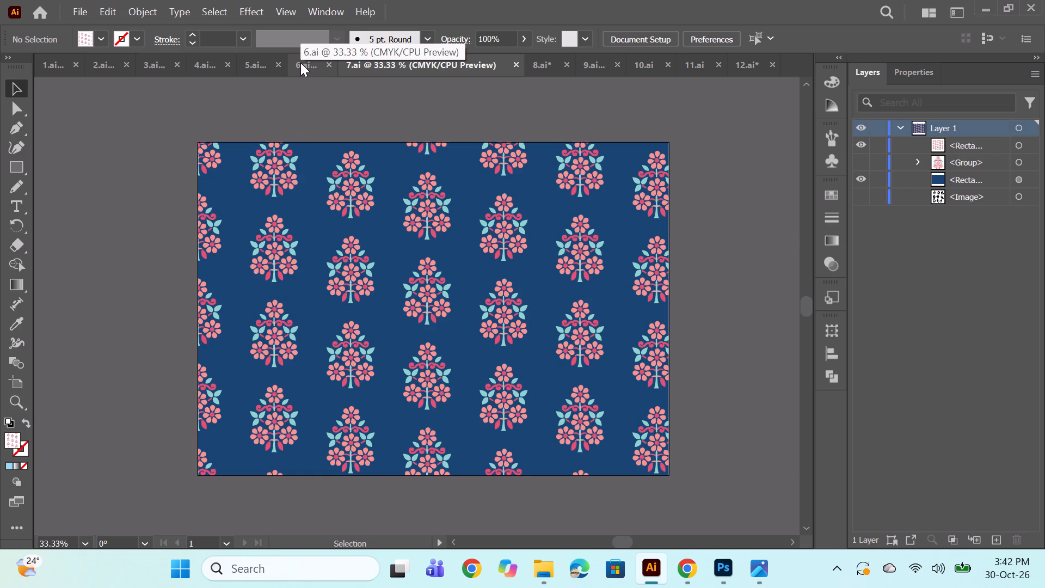
pyautogui.click(300, 63)
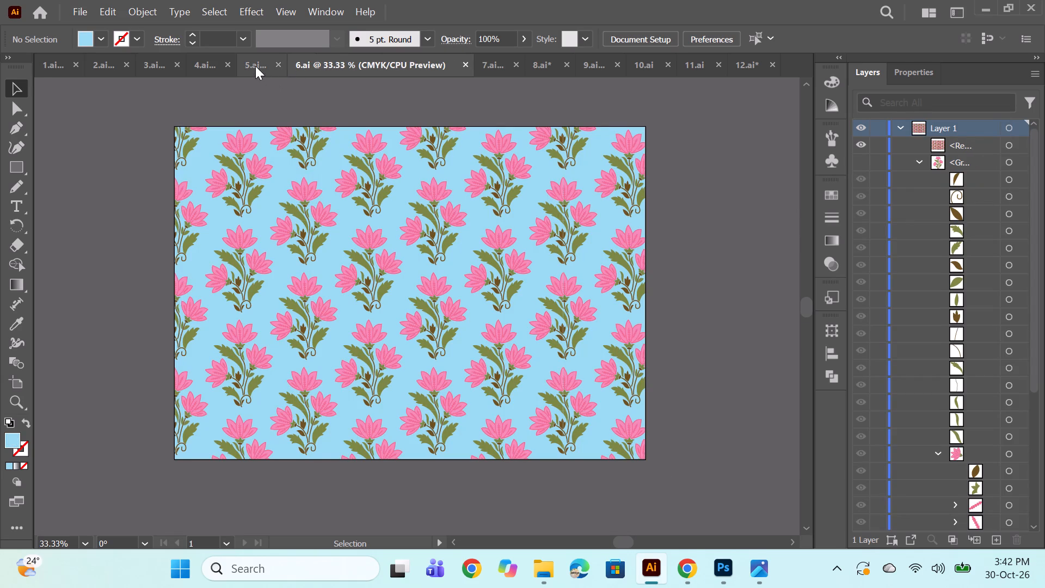
pyautogui.click(255, 66)
pyautogui.click(52, 65)
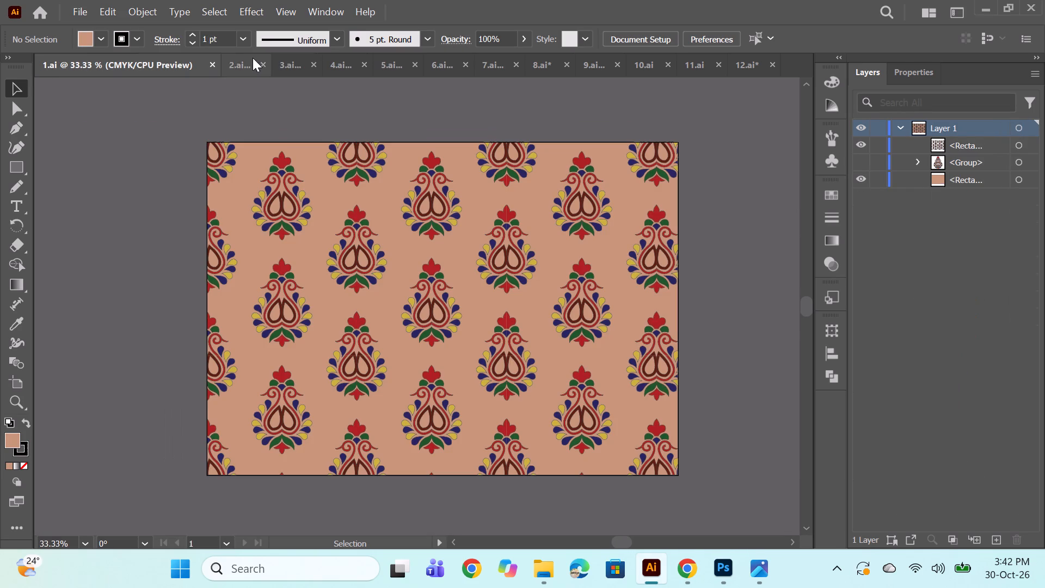
# Review the patterns and background colours of files 2.ai through 8.ai again for comparison.
pyautogui.click(234, 63)
pyautogui.click(287, 68)
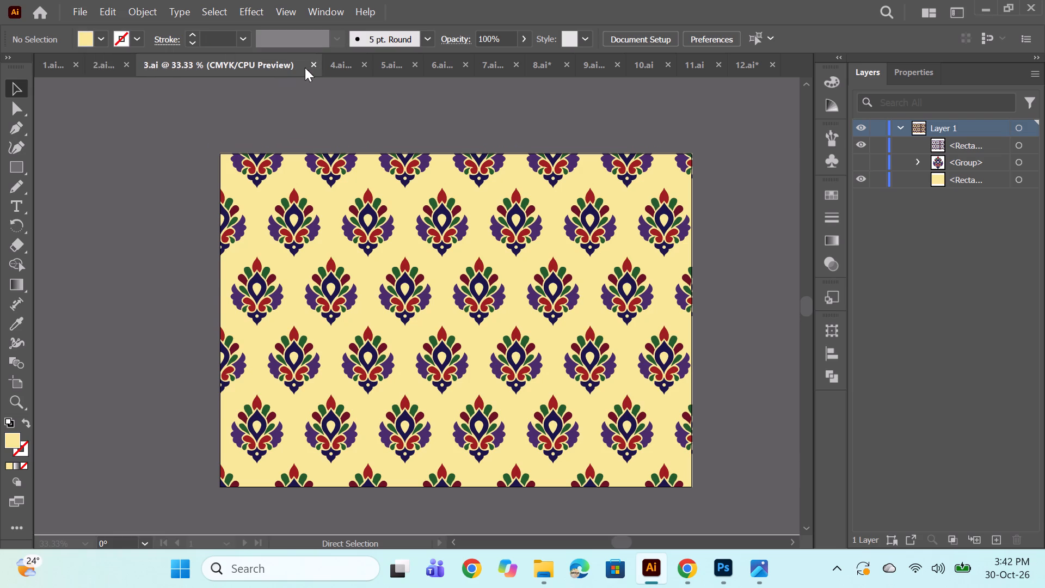
pyautogui.click(336, 66)
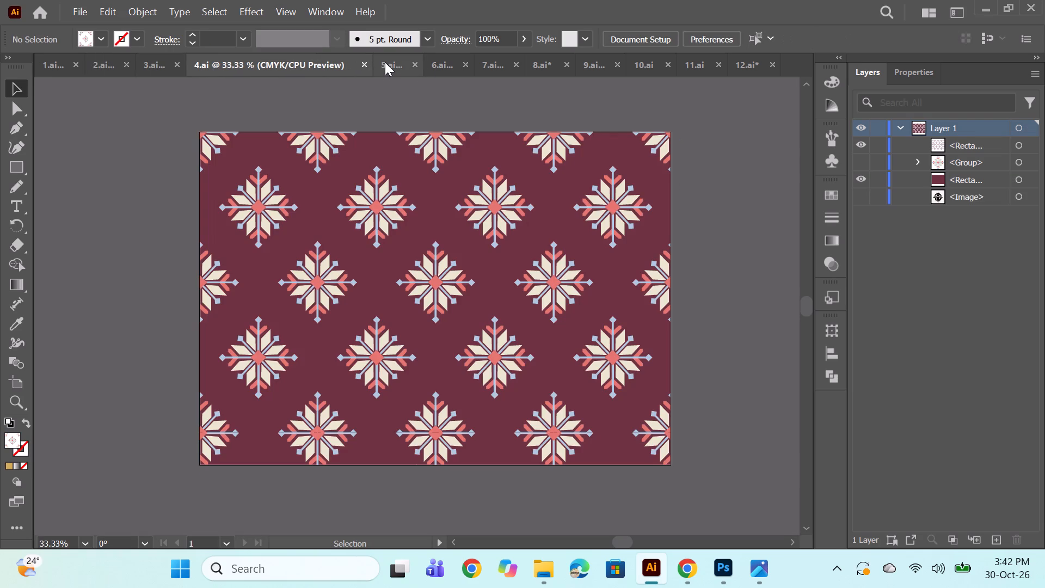
pyautogui.click(385, 62)
pyautogui.click(445, 67)
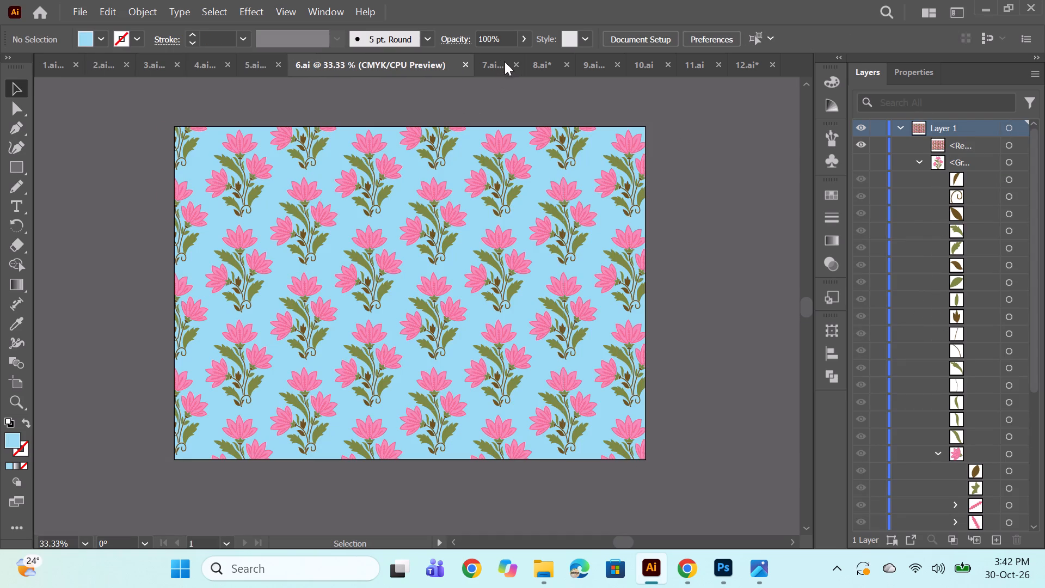
pyautogui.click(451, 216)
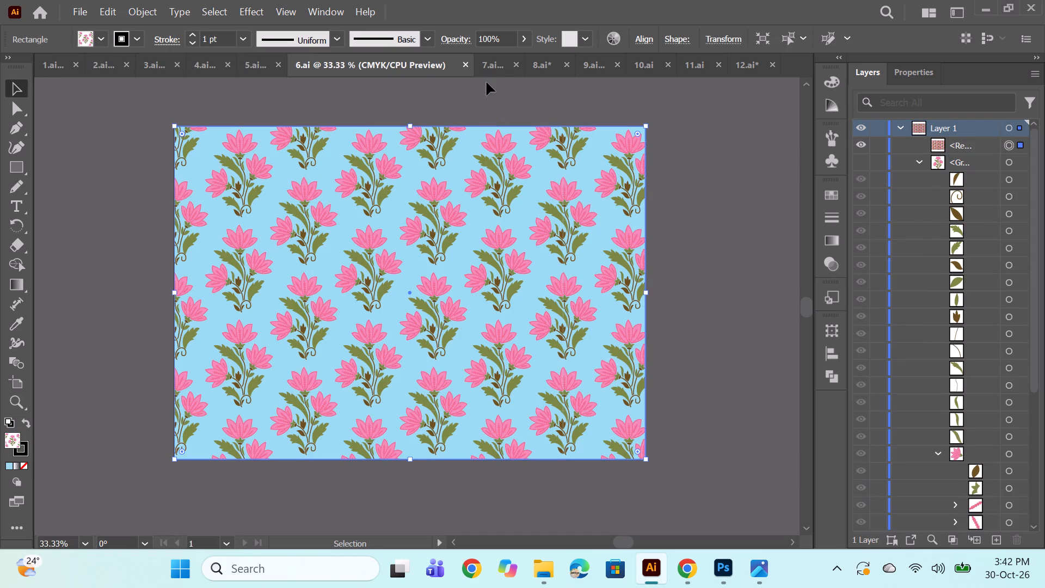
pyautogui.click(485, 67)
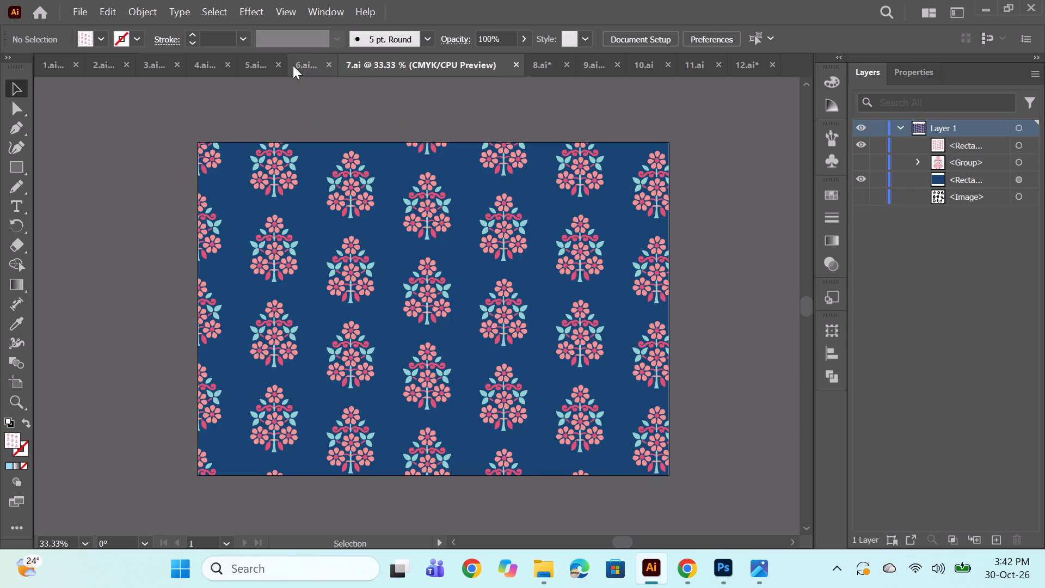
pyautogui.click(301, 62)
pyautogui.click(488, 65)
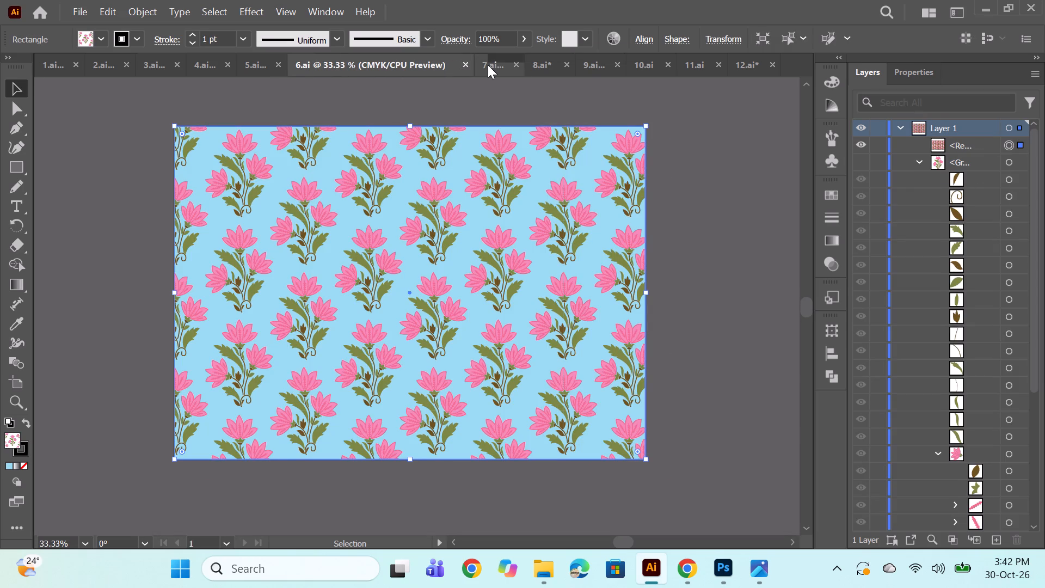
pyautogui.click(540, 68)
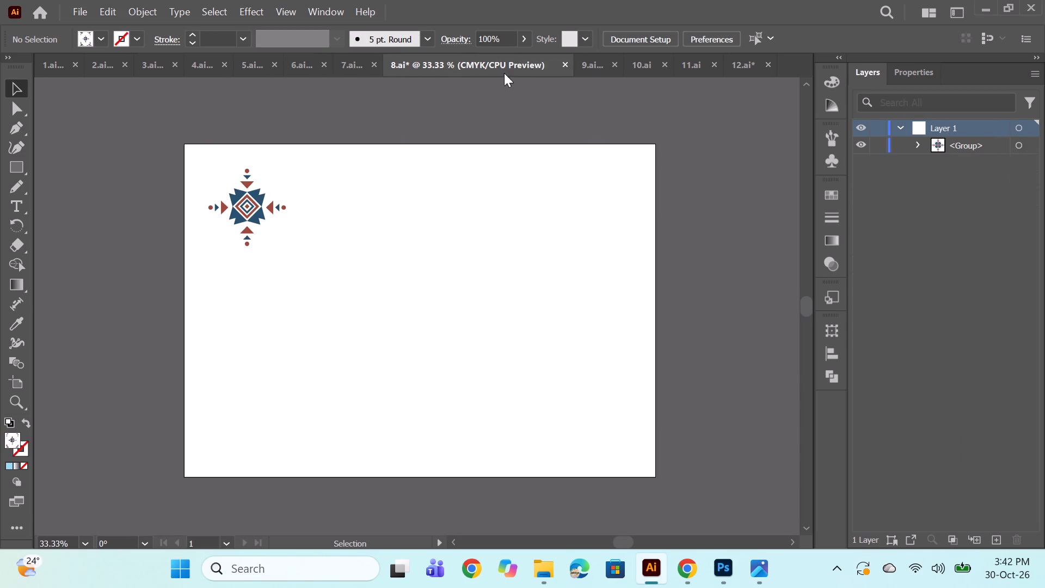
pyautogui.click(341, 64)
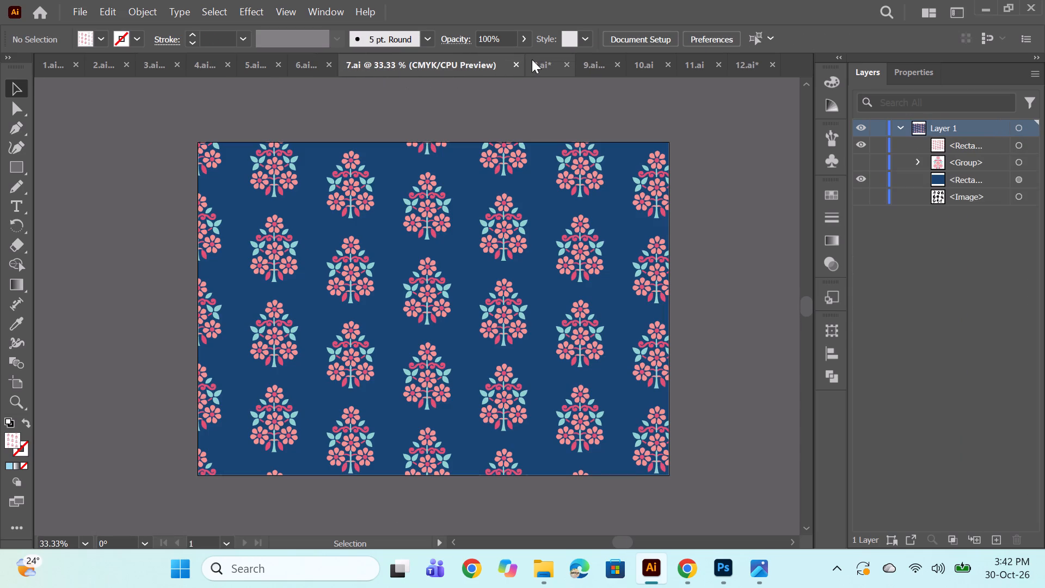
pyautogui.click(532, 59)
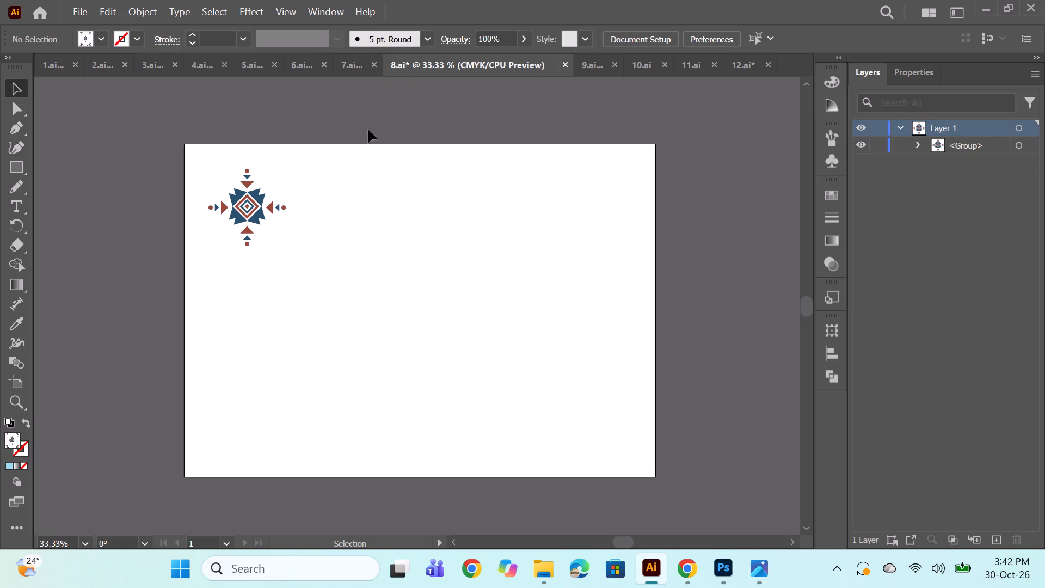
# Show the hidden flower-tree motif group in 7.ai and delete the pattern-filled rectangle above it.
pyautogui.click(358, 68)
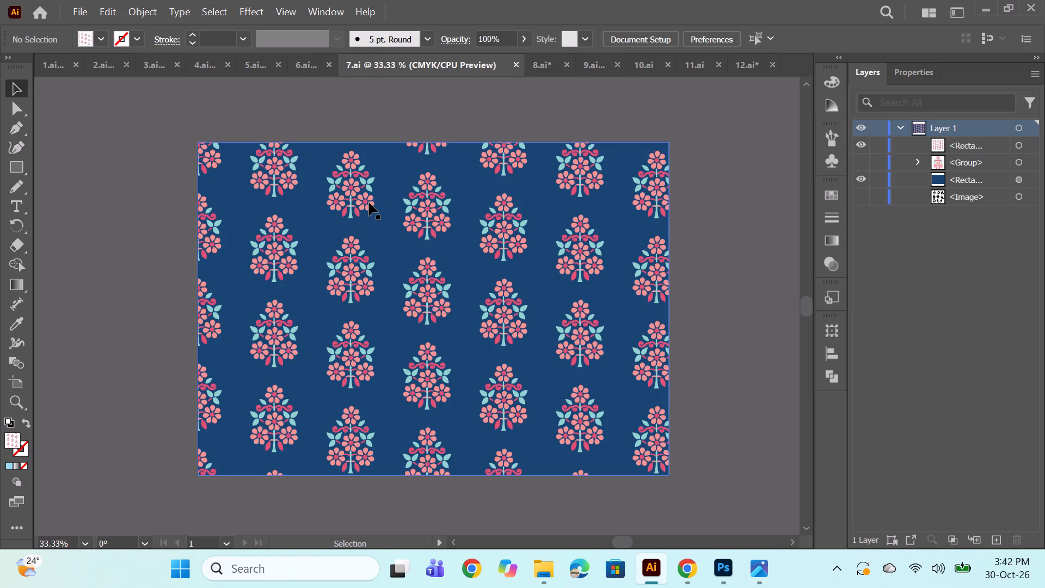
pyautogui.click(860, 160)
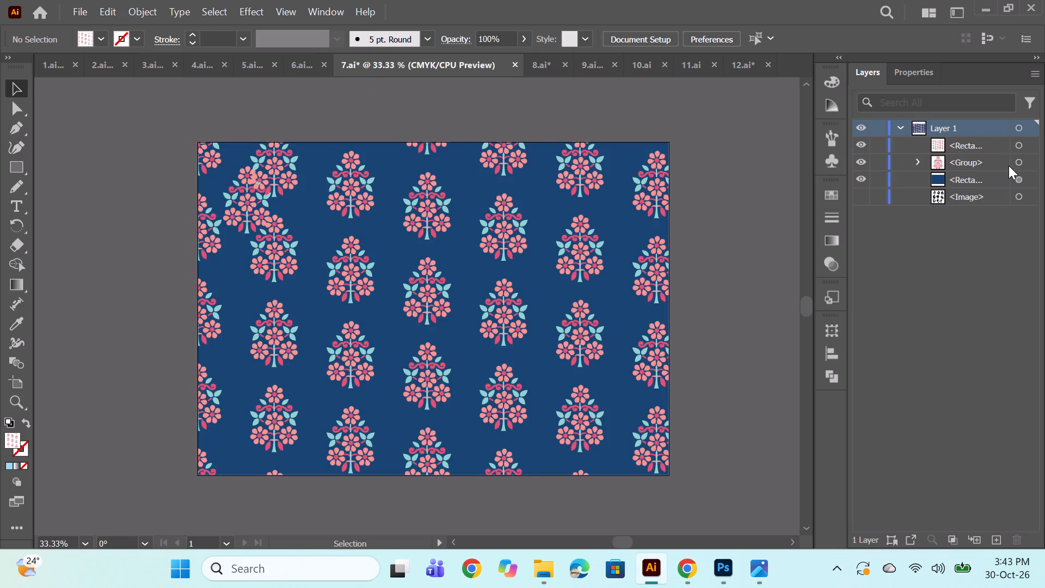
pyautogui.click(1016, 145)
pyautogui.press('BackSpace')
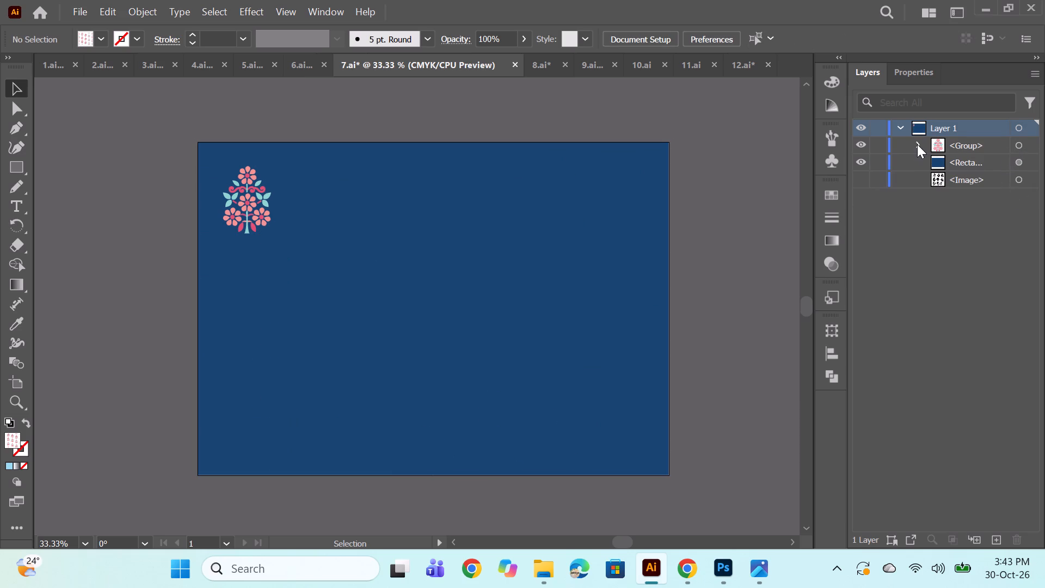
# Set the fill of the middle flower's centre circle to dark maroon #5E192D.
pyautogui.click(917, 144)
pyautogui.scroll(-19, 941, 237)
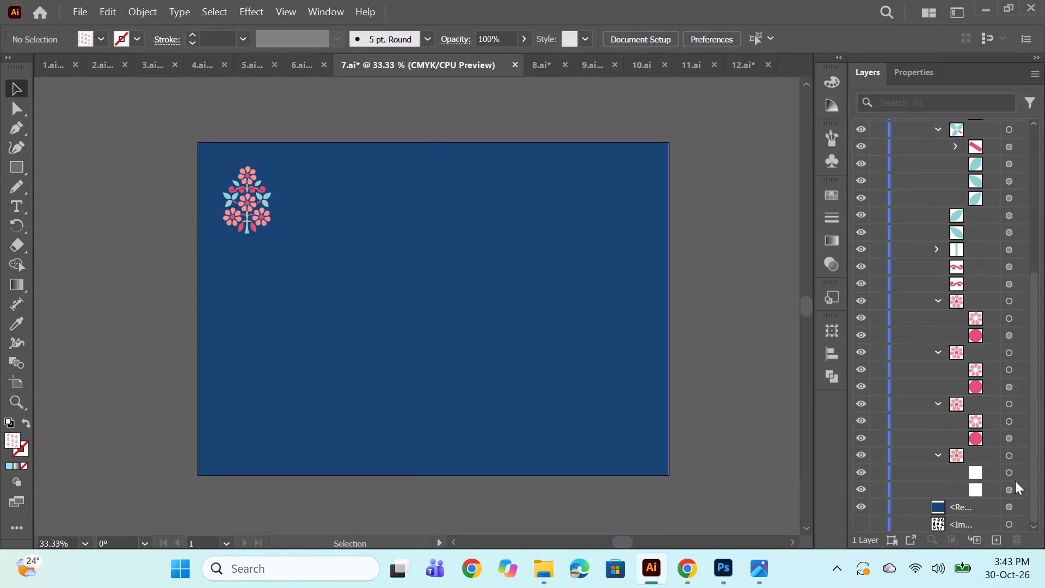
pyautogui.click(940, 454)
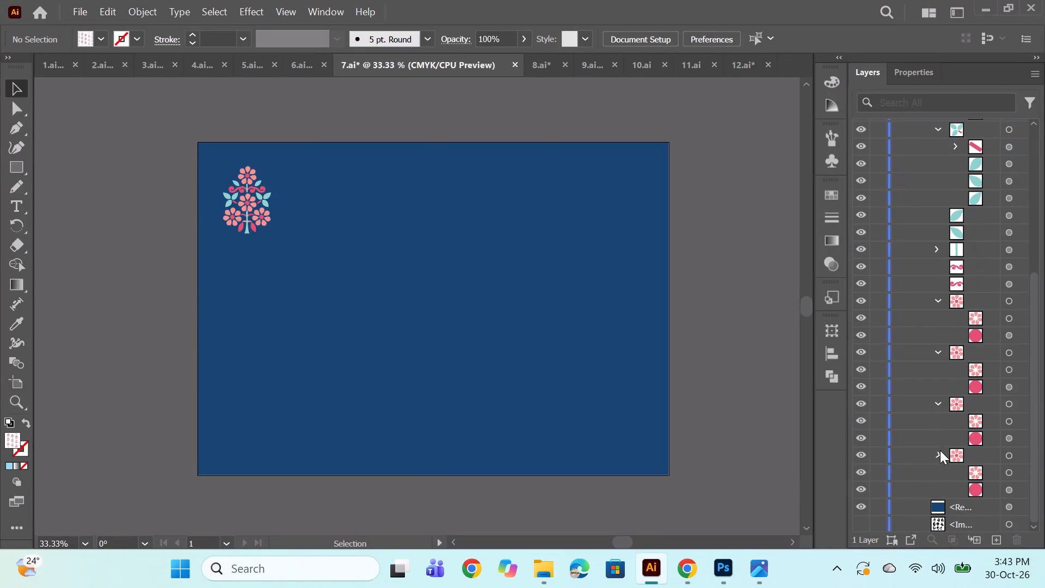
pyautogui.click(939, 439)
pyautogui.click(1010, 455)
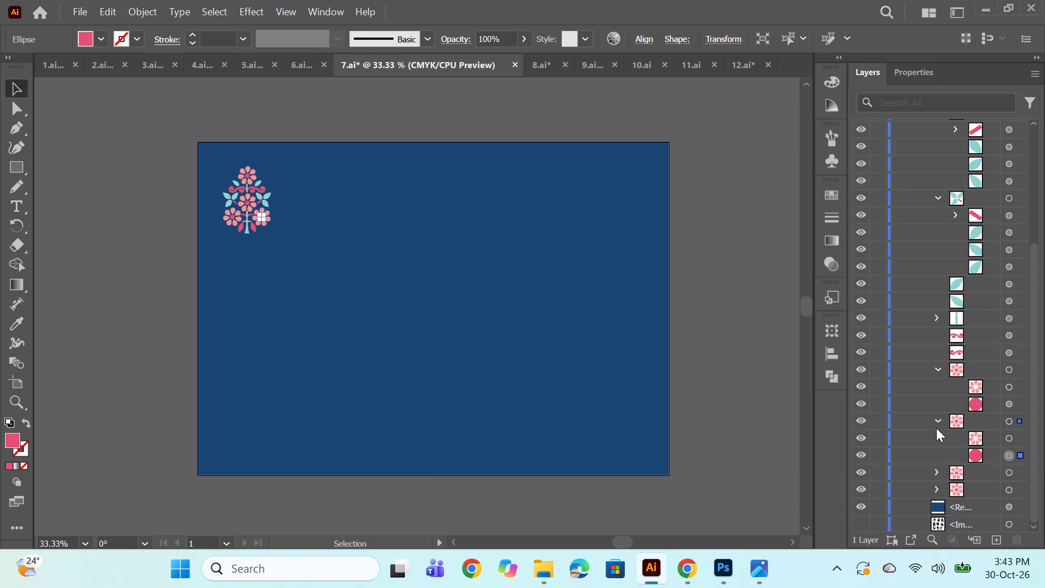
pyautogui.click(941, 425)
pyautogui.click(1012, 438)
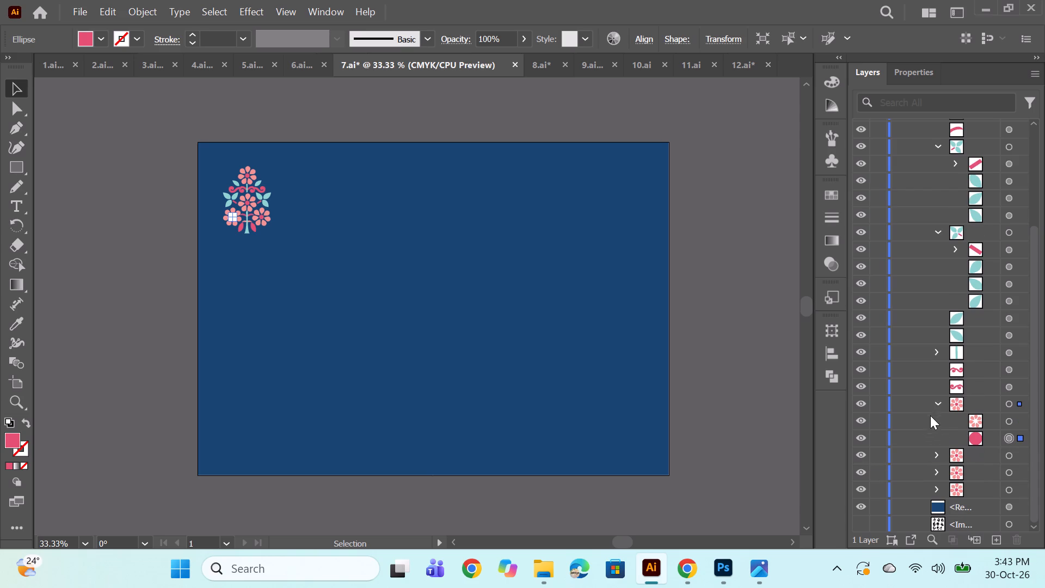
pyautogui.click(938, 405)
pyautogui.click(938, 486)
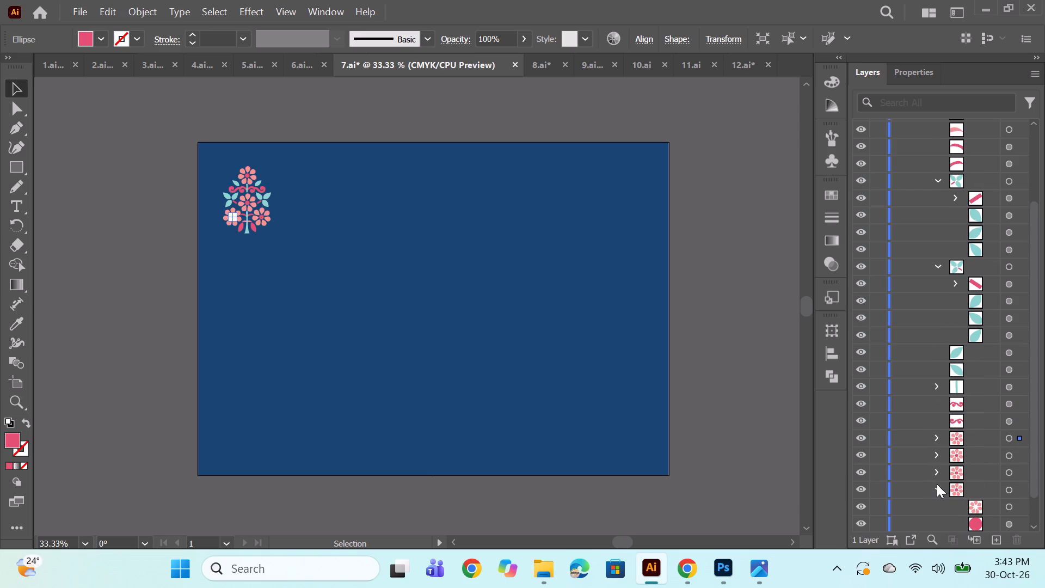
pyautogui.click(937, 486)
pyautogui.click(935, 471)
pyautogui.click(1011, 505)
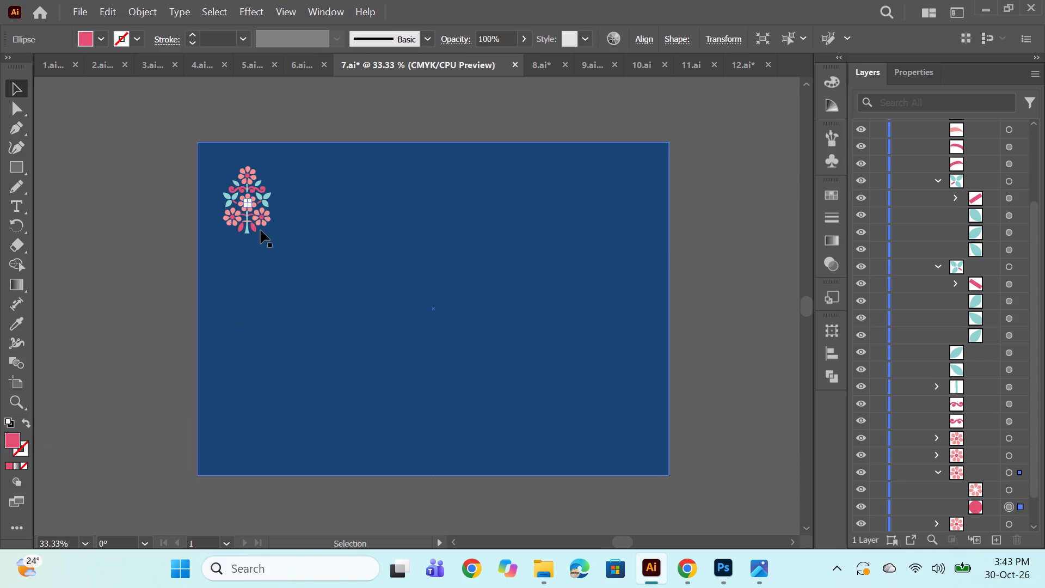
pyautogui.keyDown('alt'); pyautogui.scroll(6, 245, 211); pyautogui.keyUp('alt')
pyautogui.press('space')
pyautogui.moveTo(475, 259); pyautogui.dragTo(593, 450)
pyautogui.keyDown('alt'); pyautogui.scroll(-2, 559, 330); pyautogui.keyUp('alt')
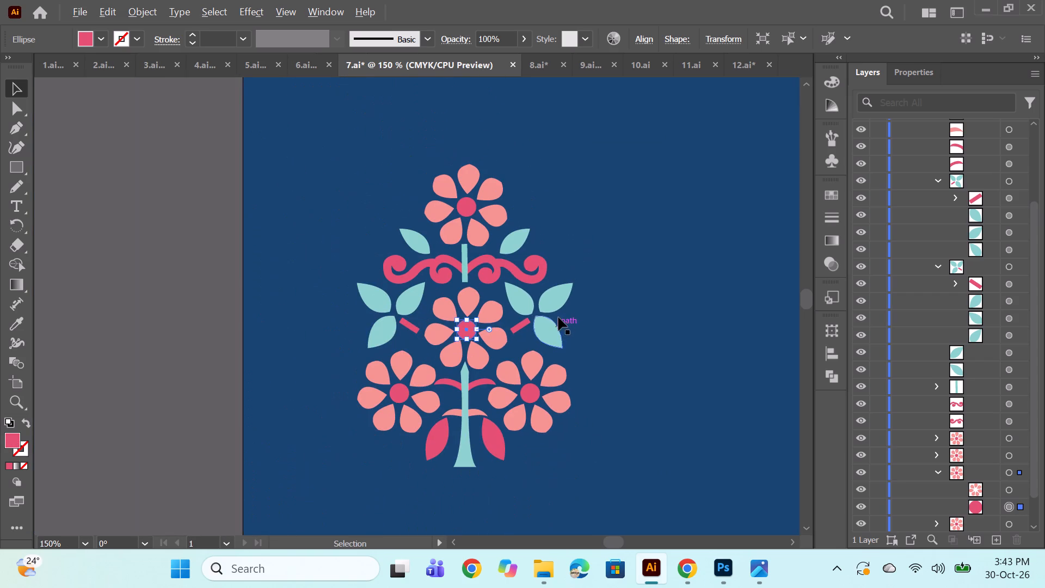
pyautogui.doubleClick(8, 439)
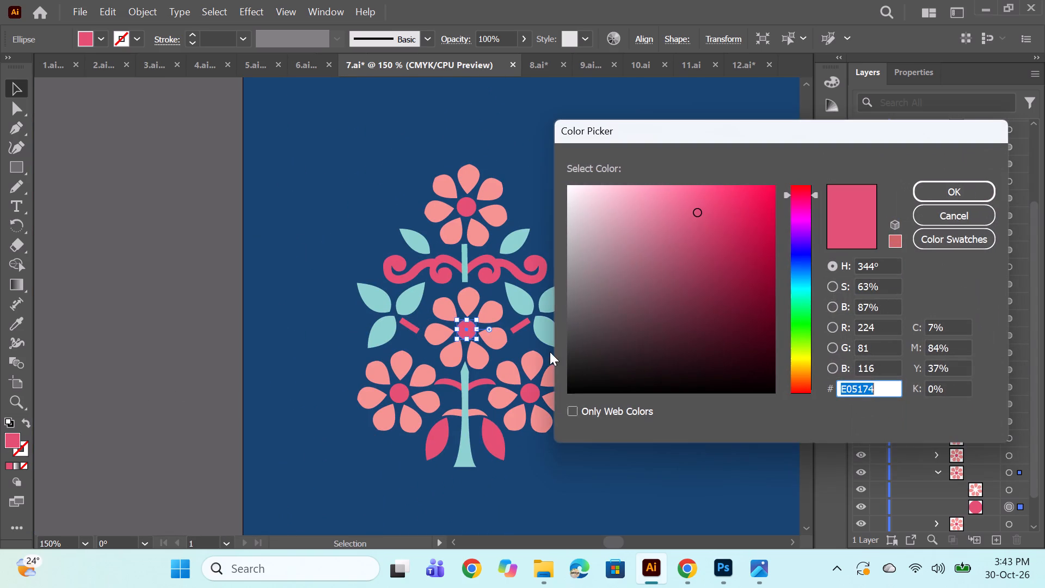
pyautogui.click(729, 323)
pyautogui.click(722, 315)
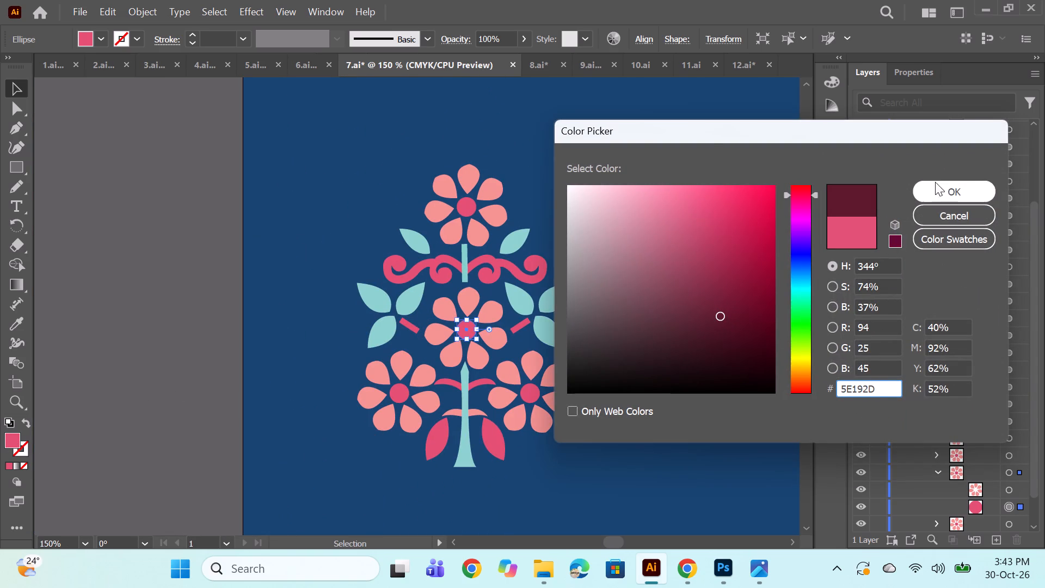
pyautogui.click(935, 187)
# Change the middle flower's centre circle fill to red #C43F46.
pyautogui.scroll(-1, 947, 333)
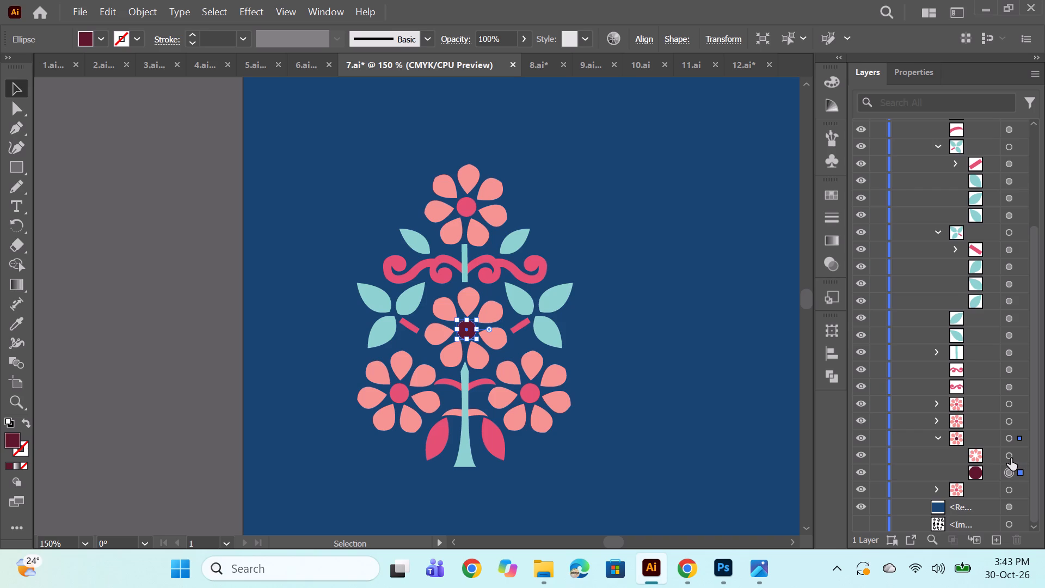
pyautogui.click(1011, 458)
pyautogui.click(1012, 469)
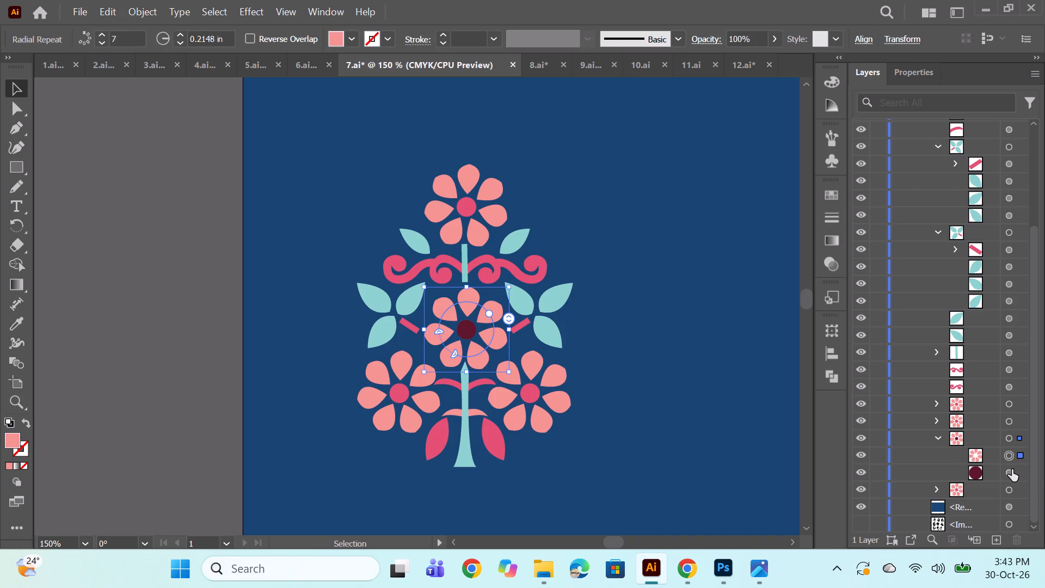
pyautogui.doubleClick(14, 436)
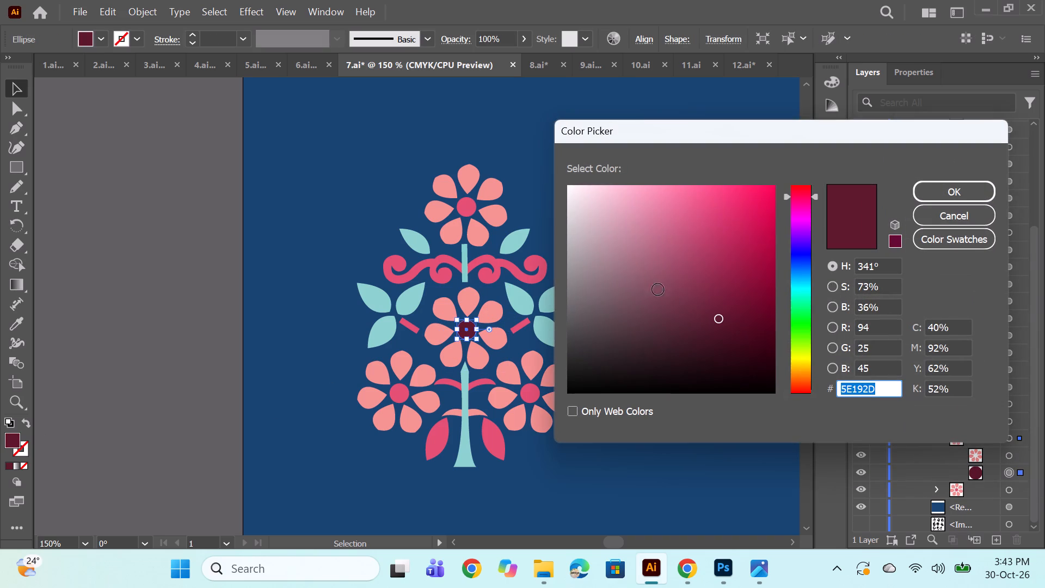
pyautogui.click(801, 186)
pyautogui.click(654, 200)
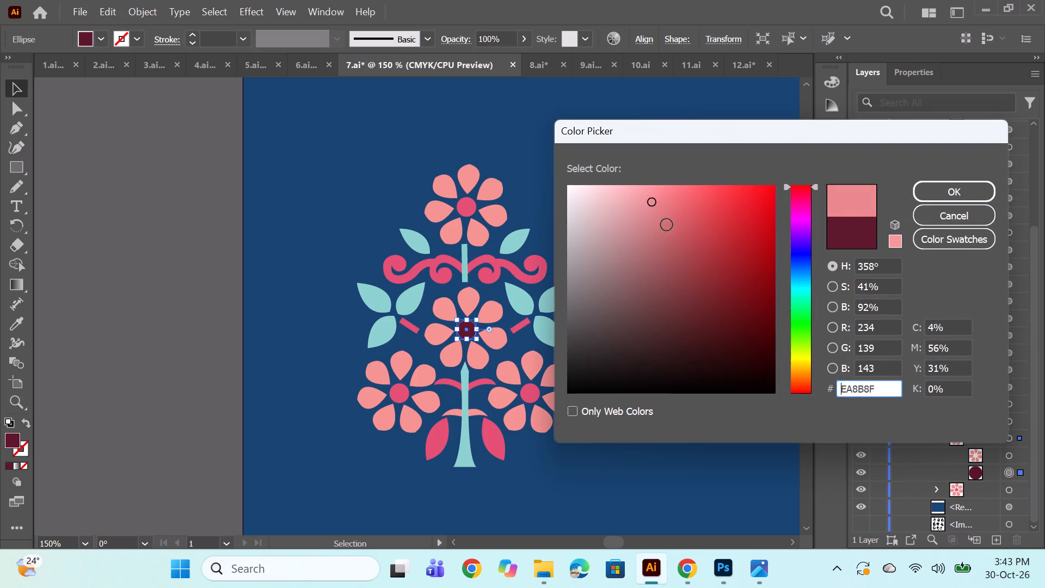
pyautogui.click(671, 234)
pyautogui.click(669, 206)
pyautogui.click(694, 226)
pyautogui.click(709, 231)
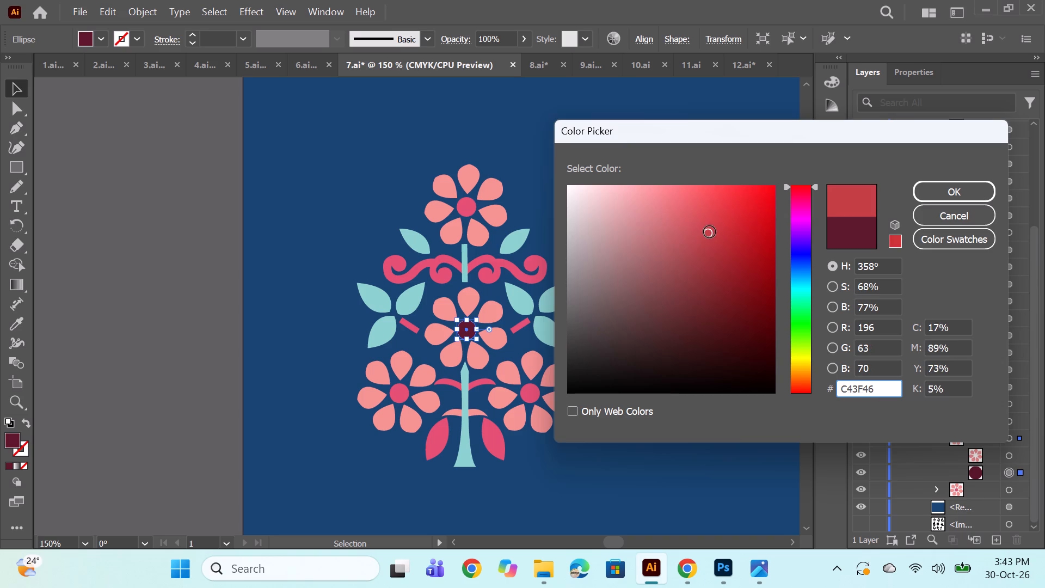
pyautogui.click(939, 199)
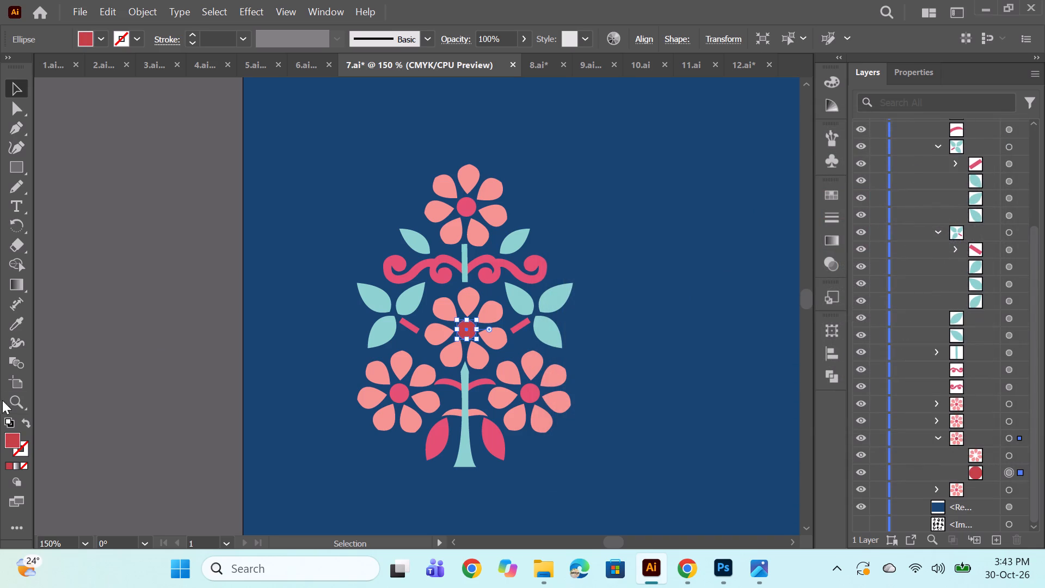
# Change the middle flower's centre circle fill to soft coral red #D8646A.
pyautogui.click(14, 435)
pyautogui.click(14, 435)
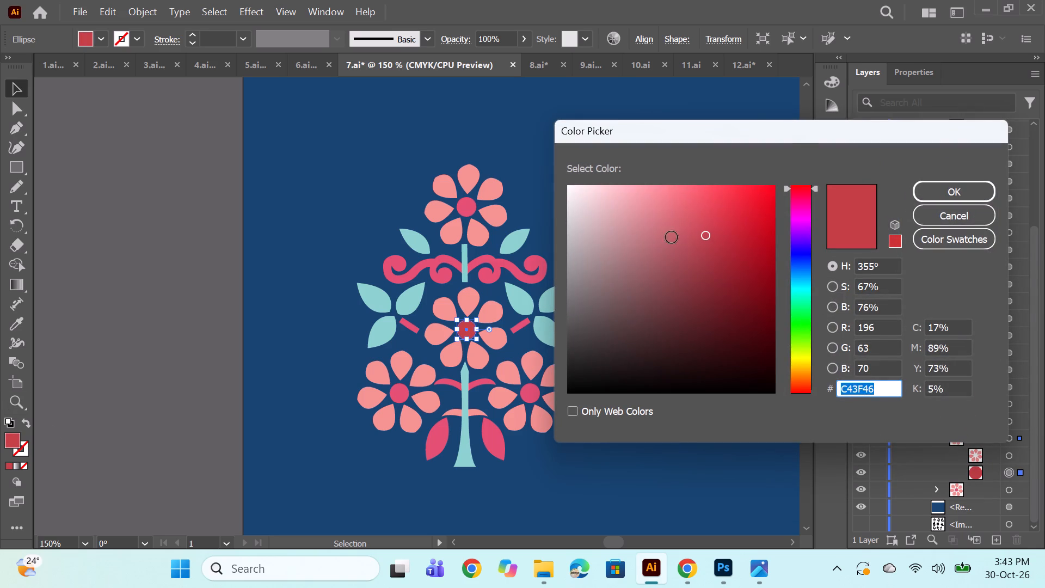
pyautogui.click(686, 226)
pyautogui.click(806, 186)
pyautogui.click(671, 220)
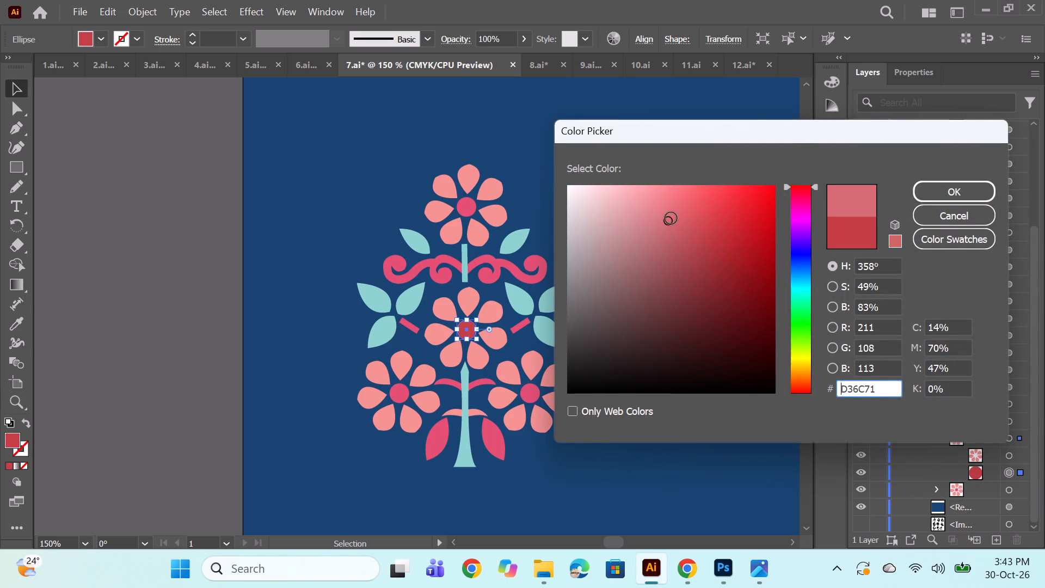
pyautogui.click(673, 212)
pyautogui.click(680, 216)
pyautogui.click(935, 197)
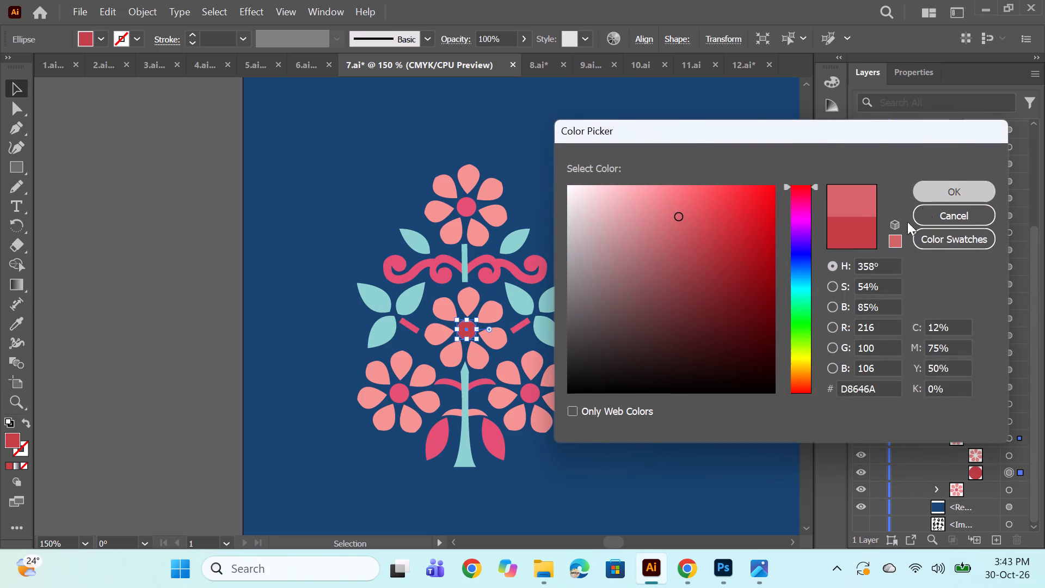
# Change the middle flower's centre circle fill to pale golden yellow #F4D390.
pyautogui.scroll(-4, 940, 322)
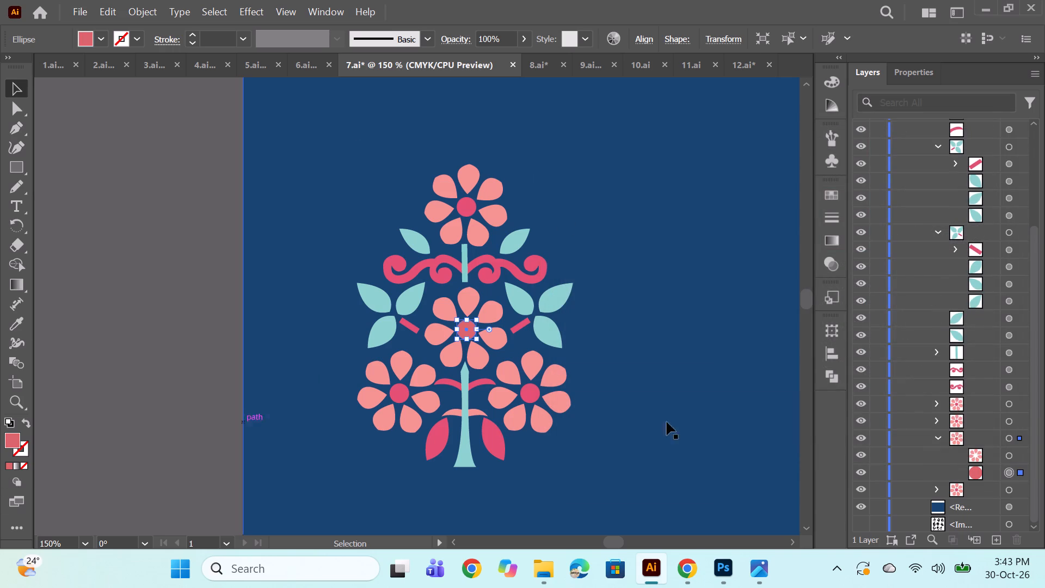
pyautogui.scroll(-1, 978, 367)
pyautogui.doubleClick(10, 437)
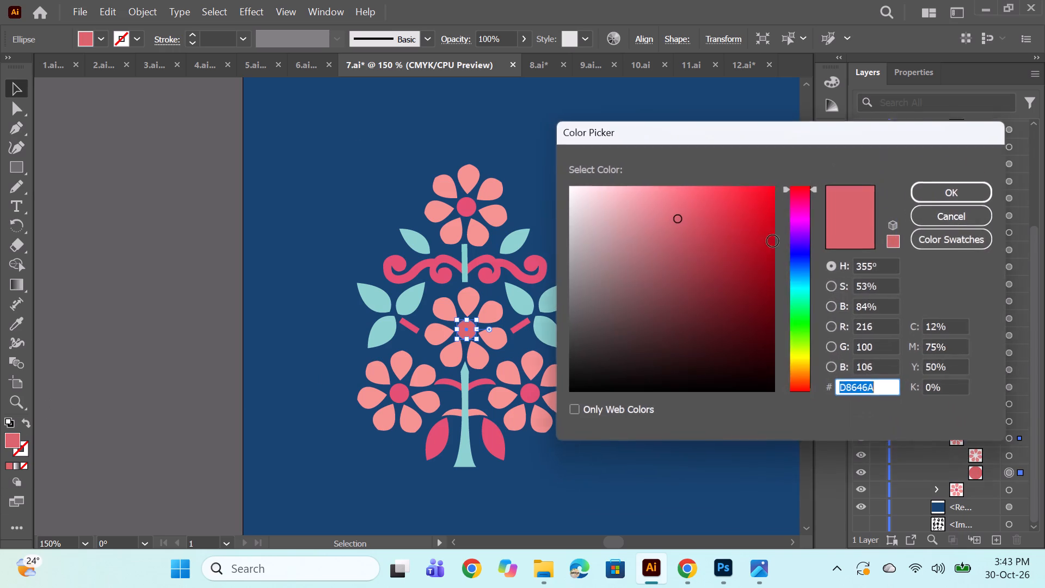
pyautogui.click(803, 338)
pyautogui.click(801, 357)
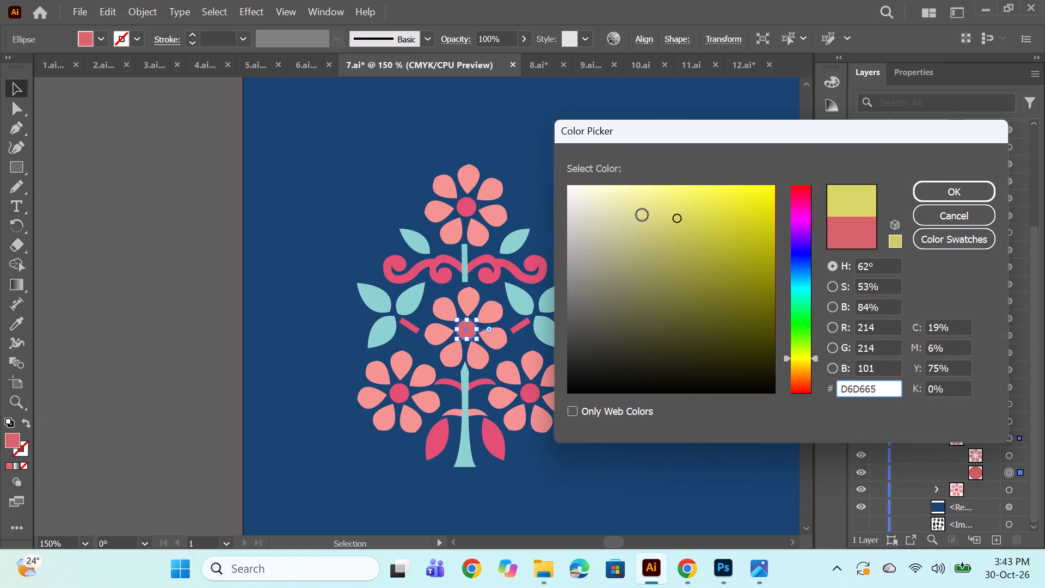
pyautogui.click(644, 204)
pyautogui.click(656, 209)
pyautogui.click(647, 200)
pyautogui.click(625, 203)
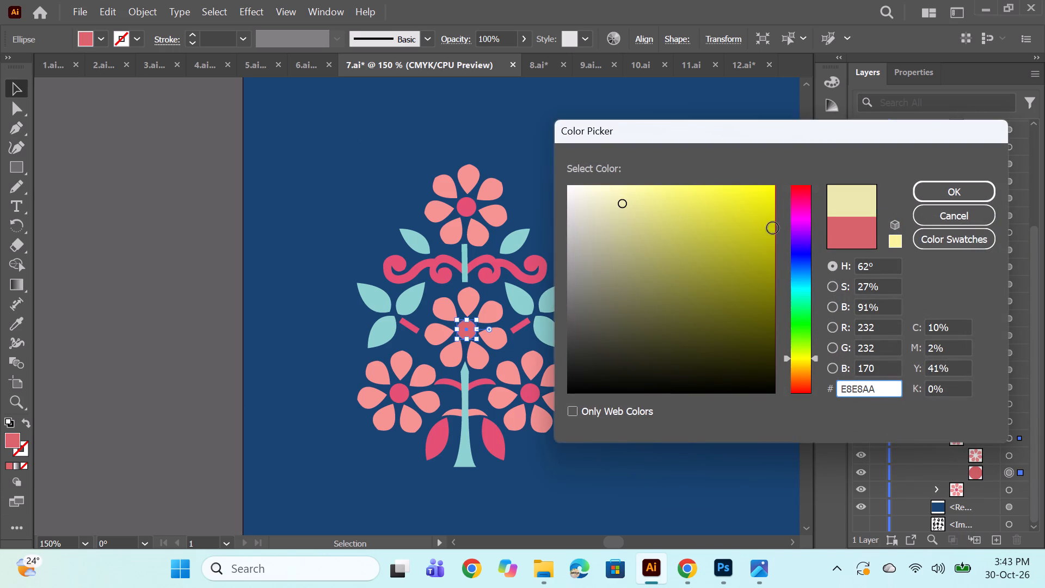
pyautogui.click(806, 370)
pyautogui.click(644, 198)
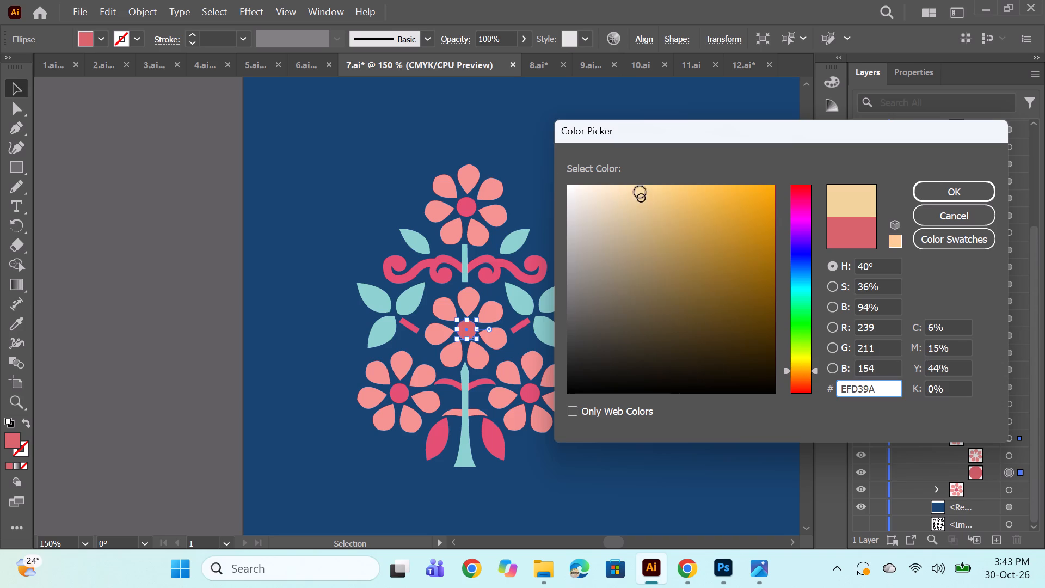
pyautogui.click(636, 199)
pyautogui.doubleClick(650, 192)
pyautogui.click(949, 194)
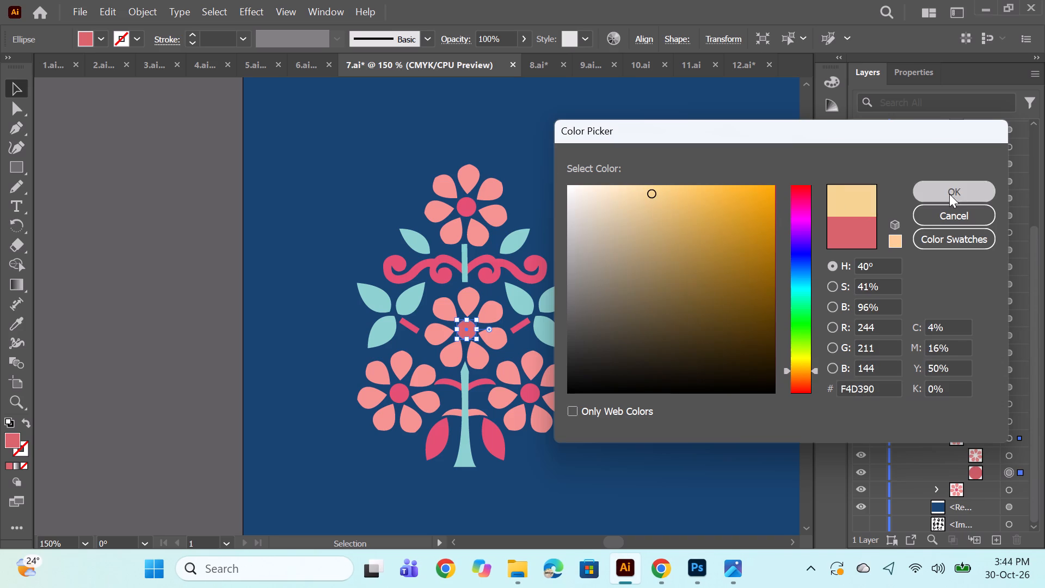
# Recolour the middle flower's radial-repeat petals from coral to a light, cooler pink.
pyautogui.scroll(-1, 881, 492)
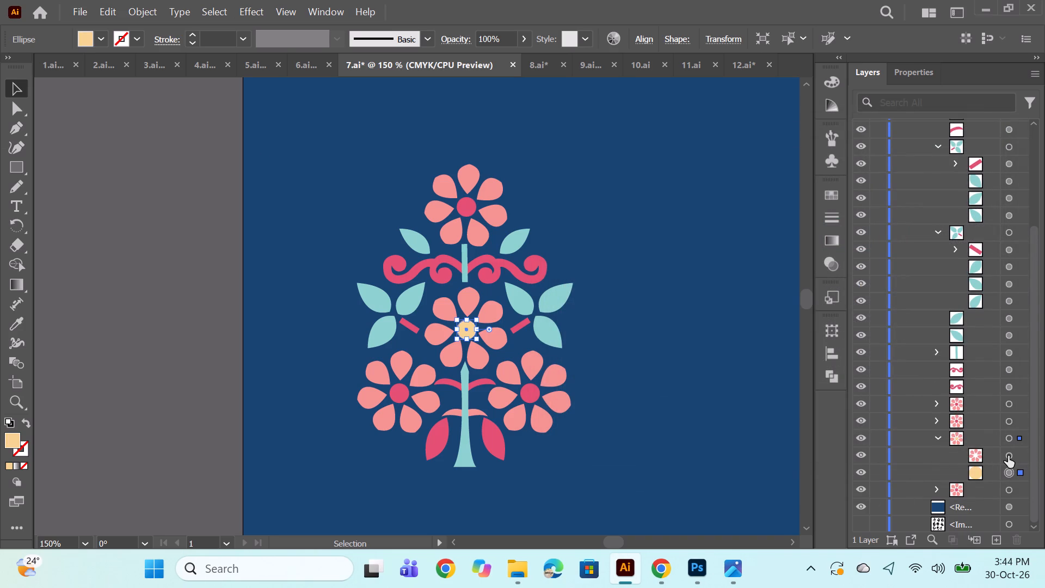
pyautogui.click(1008, 456)
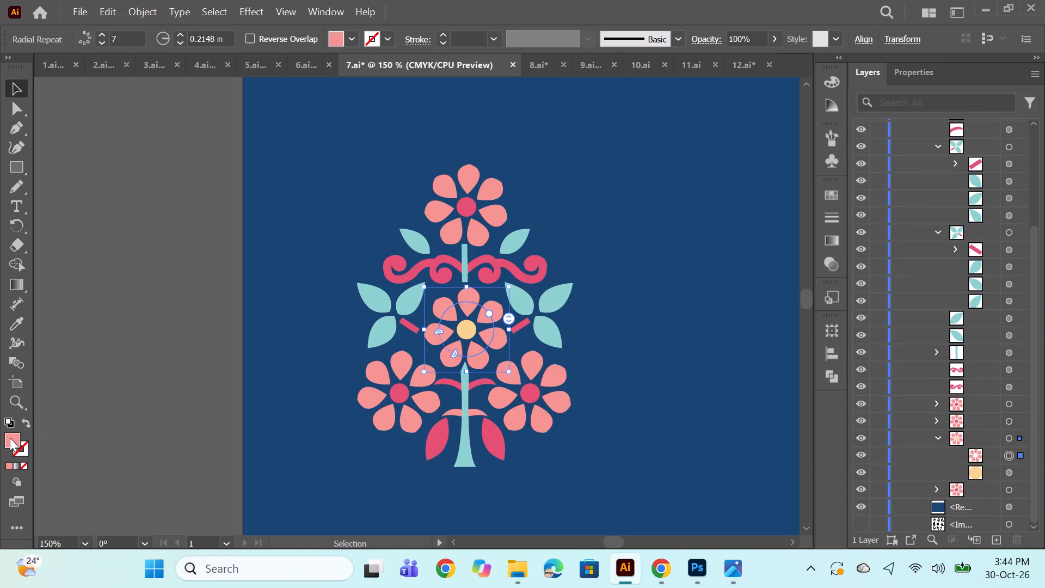
pyautogui.doubleClick(10, 438)
pyautogui.click(700, 317)
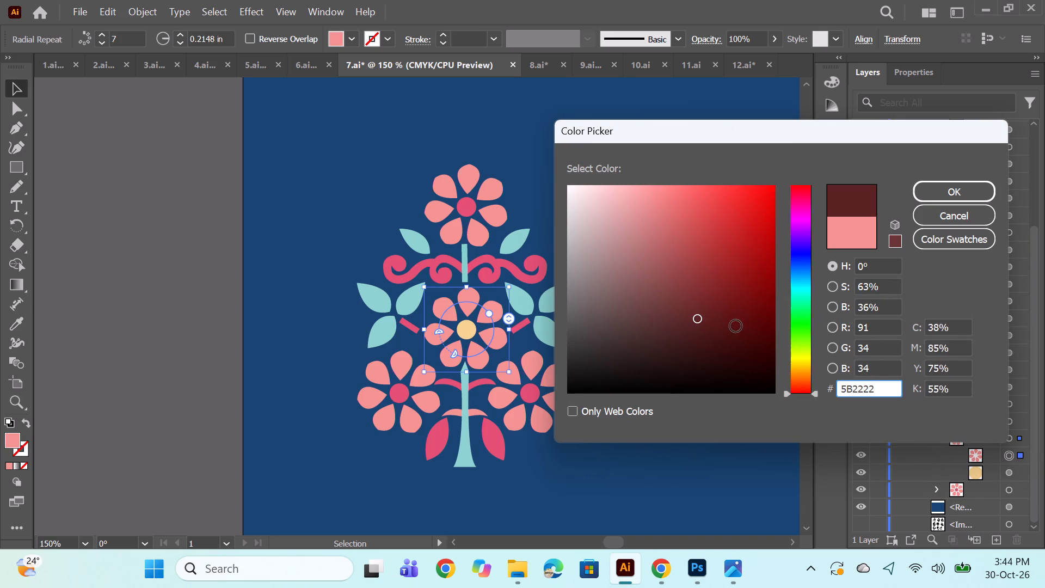
pyautogui.click(809, 199)
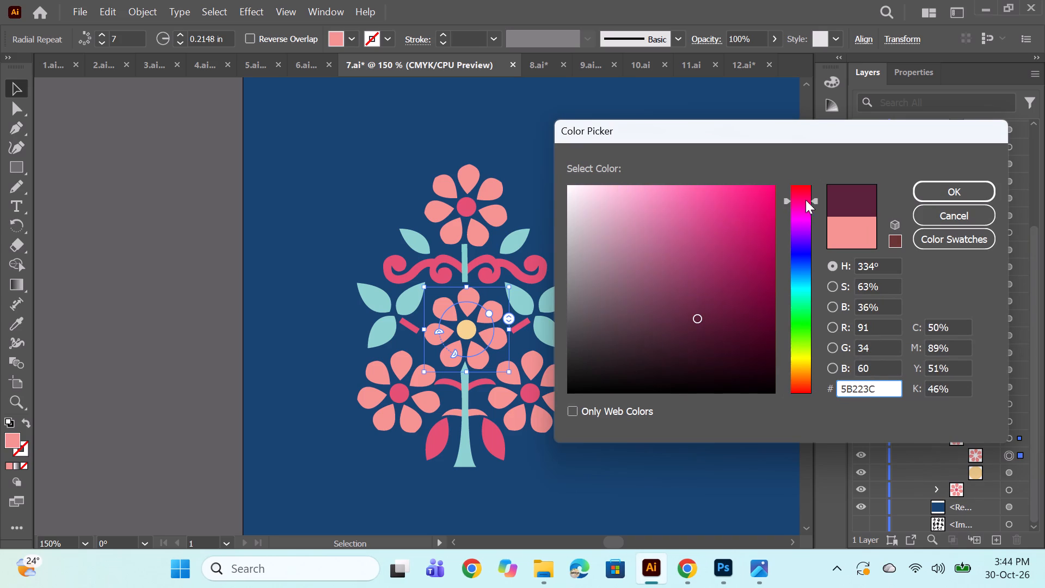
pyautogui.click(803, 195)
pyautogui.click(724, 290)
pyautogui.click(700, 243)
pyautogui.click(667, 188)
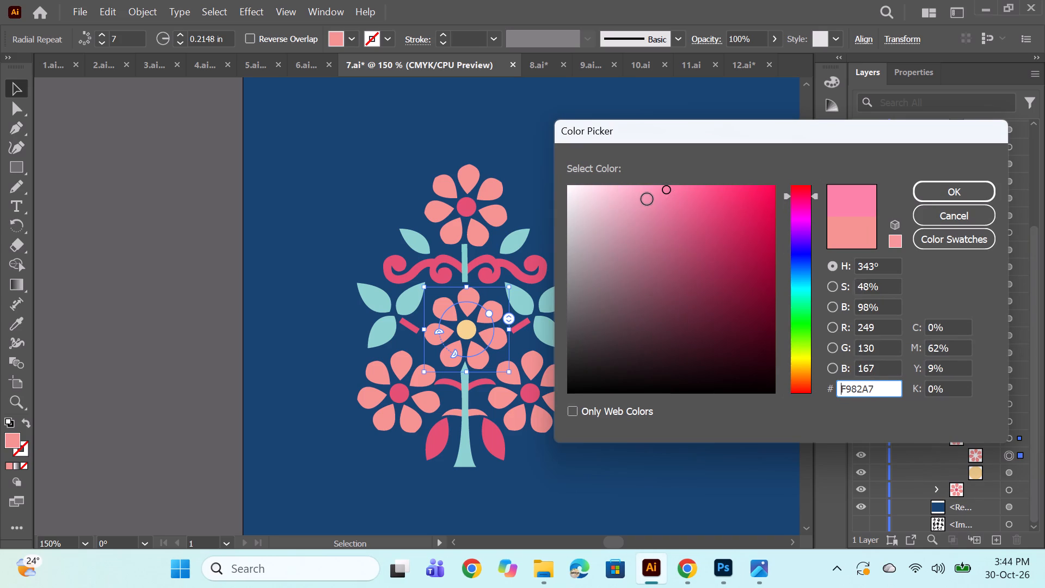
pyautogui.click(649, 194)
pyautogui.moveTo(633, 193); pyautogui.dragTo(628, 190)
pyautogui.click(643, 189)
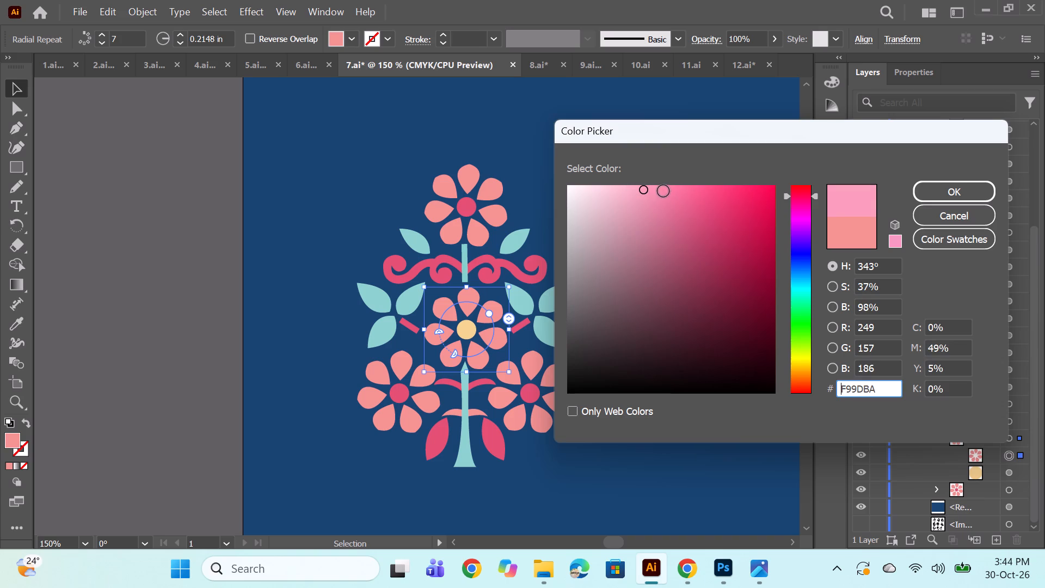
pyautogui.click(649, 189)
pyautogui.click(936, 199)
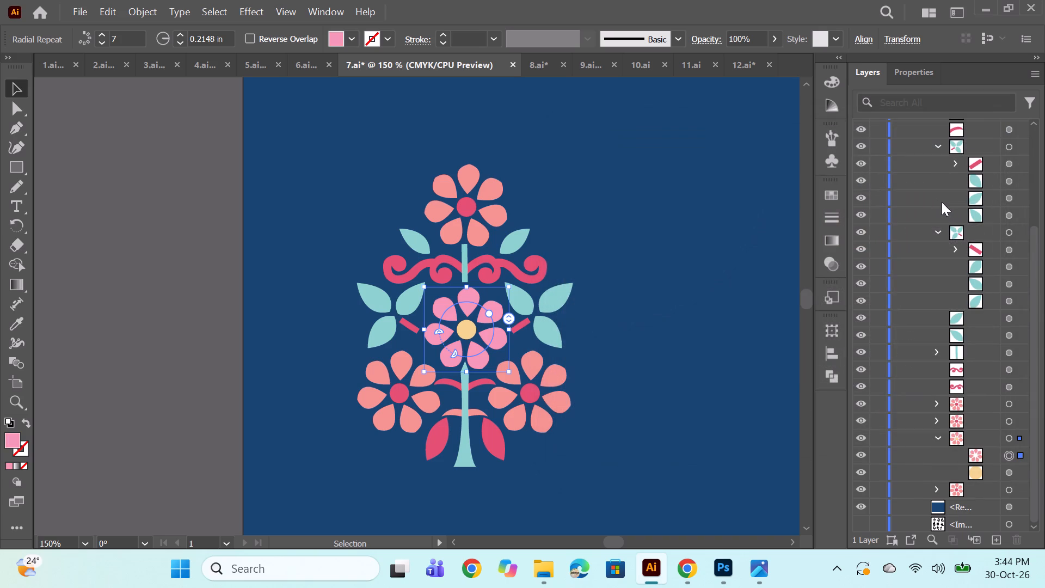
# Recolour the two leaves at the base of the trunk with the golden yellow sampled from the middle flower's centre.
pyautogui.click(937, 438)
pyautogui.click(1008, 420)
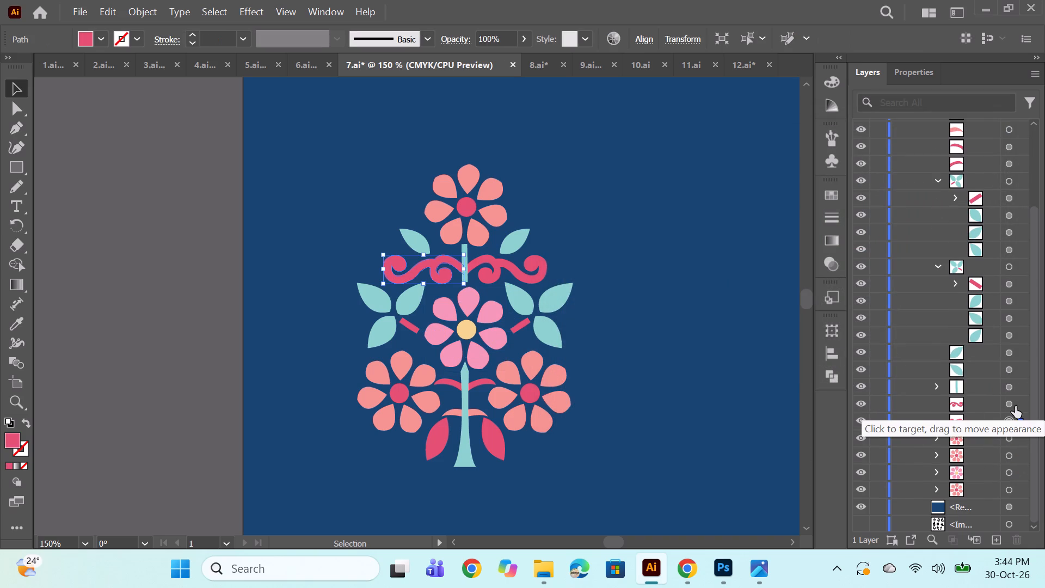
pyautogui.scroll(1, 999, 314)
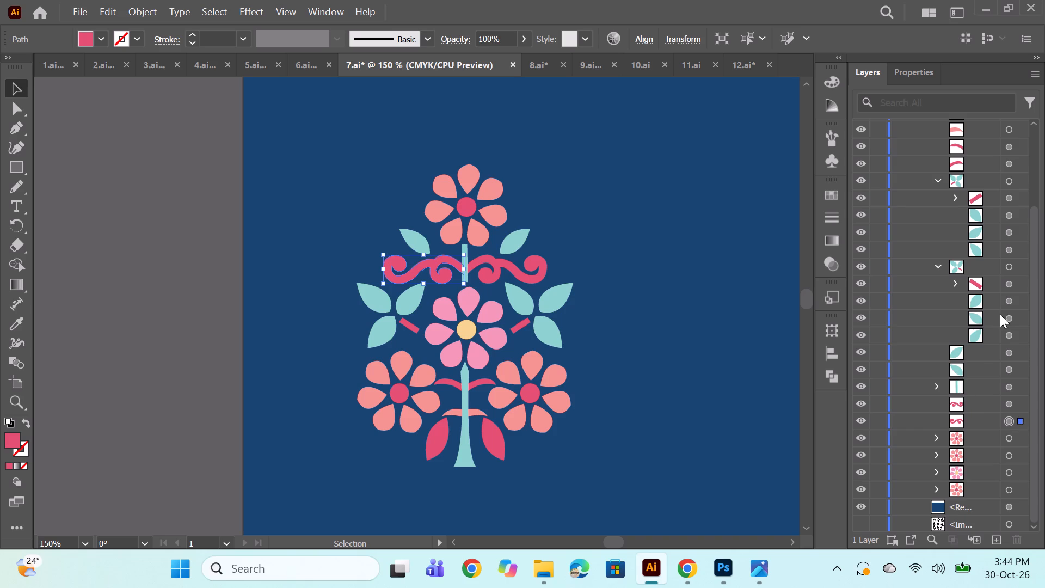
pyautogui.scroll(4, 1000, 314)
pyautogui.click(1009, 180)
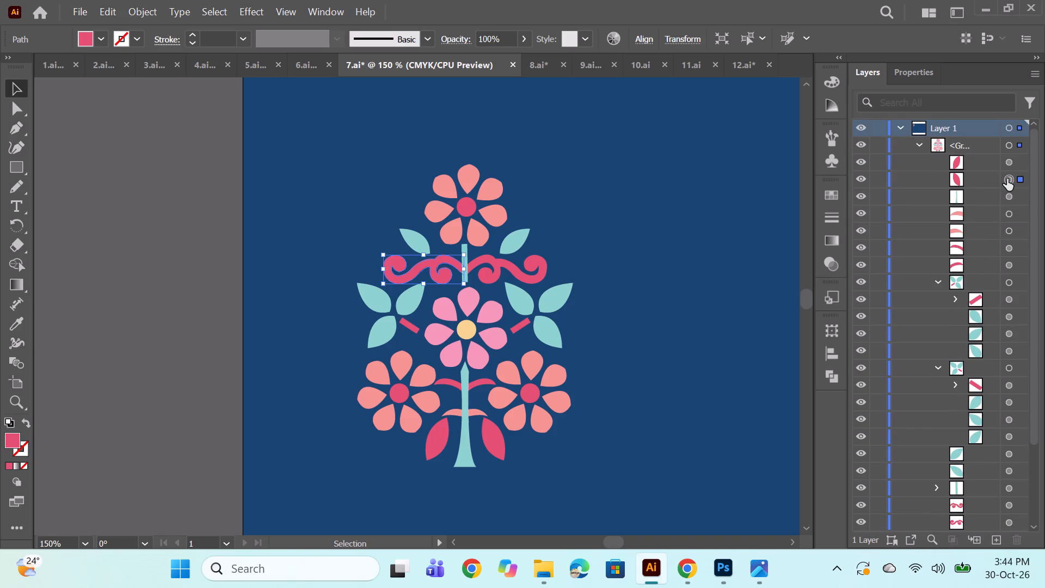
pyautogui.keyDown('ctrl'); pyautogui.click(1006, 164); pyautogui.keyUp('ctrl')
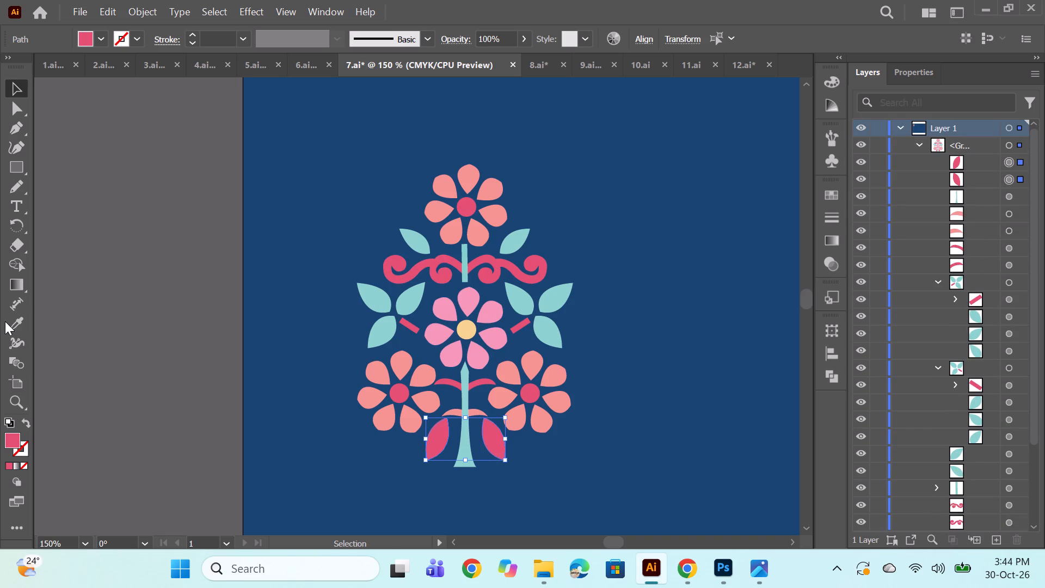
pyautogui.click(7, 321)
pyautogui.click(462, 330)
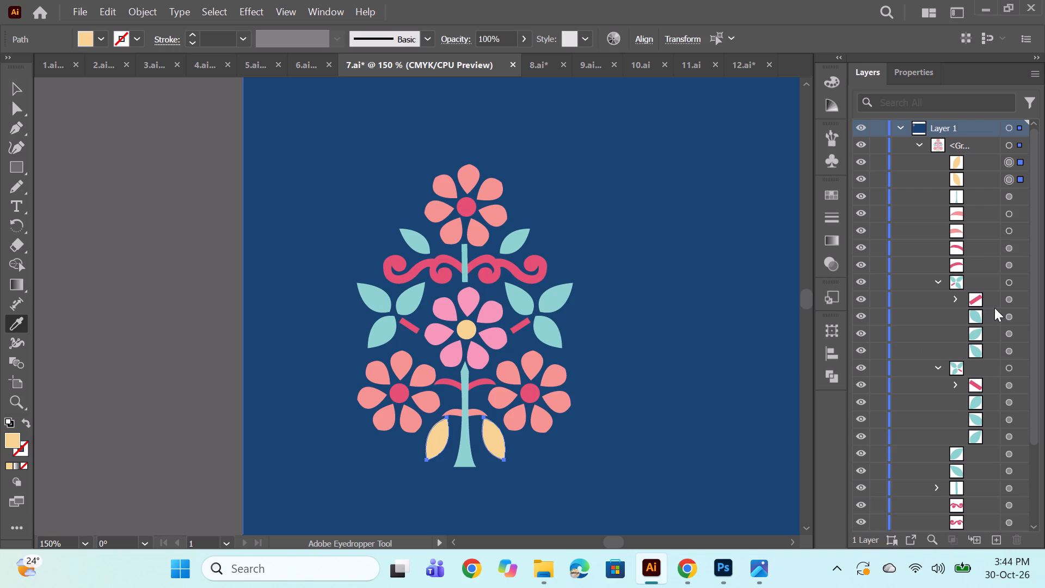
# Recolour the two thin curved pink stems above the base leaves with the leaves' golden yellow, leaving the curves deselected.
pyautogui.click(1010, 244)
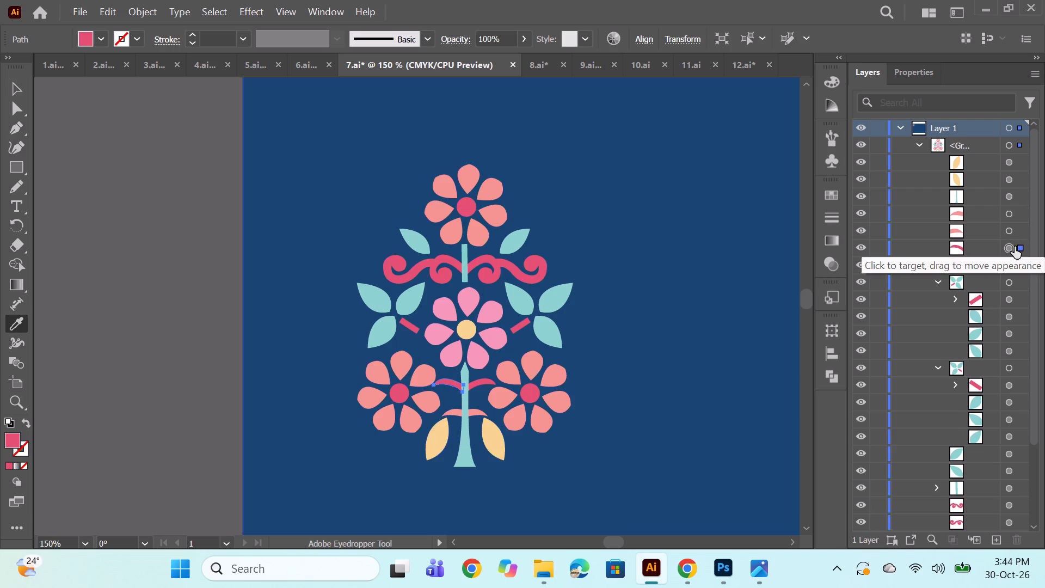
pyautogui.keyDown('ctrl'); pyautogui.click(1009, 265); pyautogui.keyUp('ctrl')
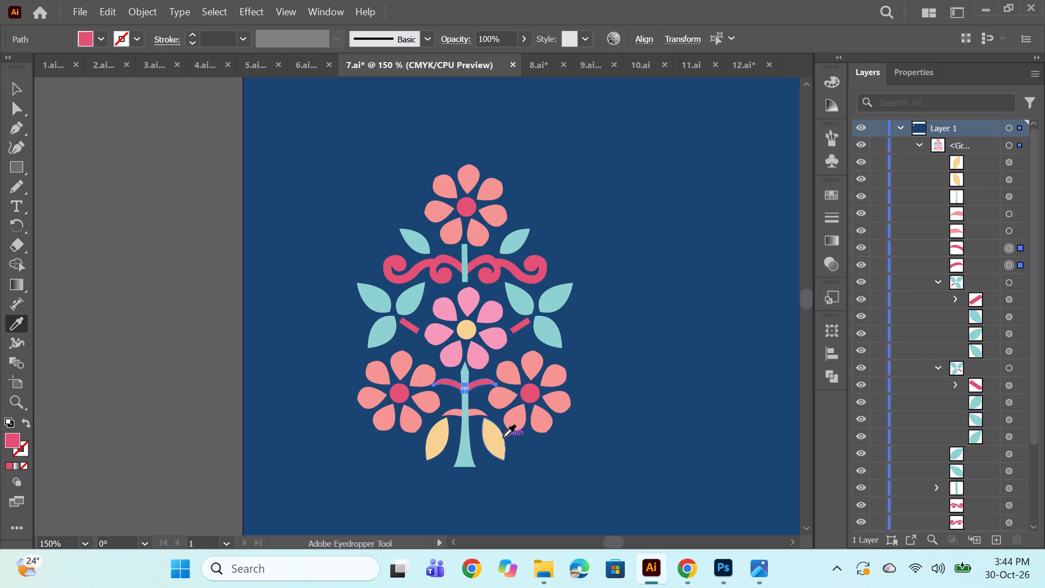
pyautogui.click(499, 440)
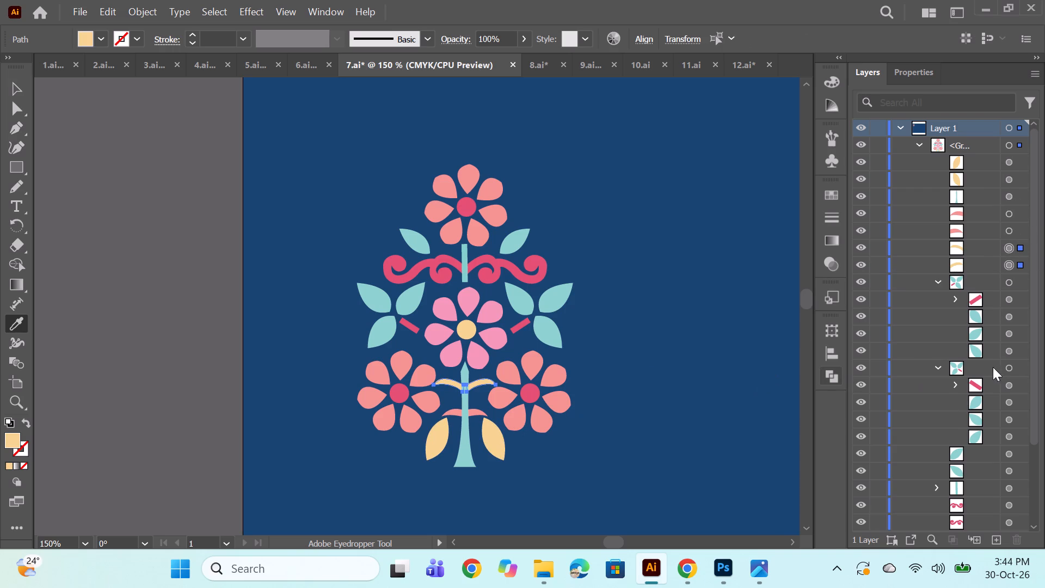
pyautogui.scroll(-1, 877, 364)
pyautogui.keyDown('ctrl'); pyautogui.click(708, 339); pyautogui.keyUp('ctrl')
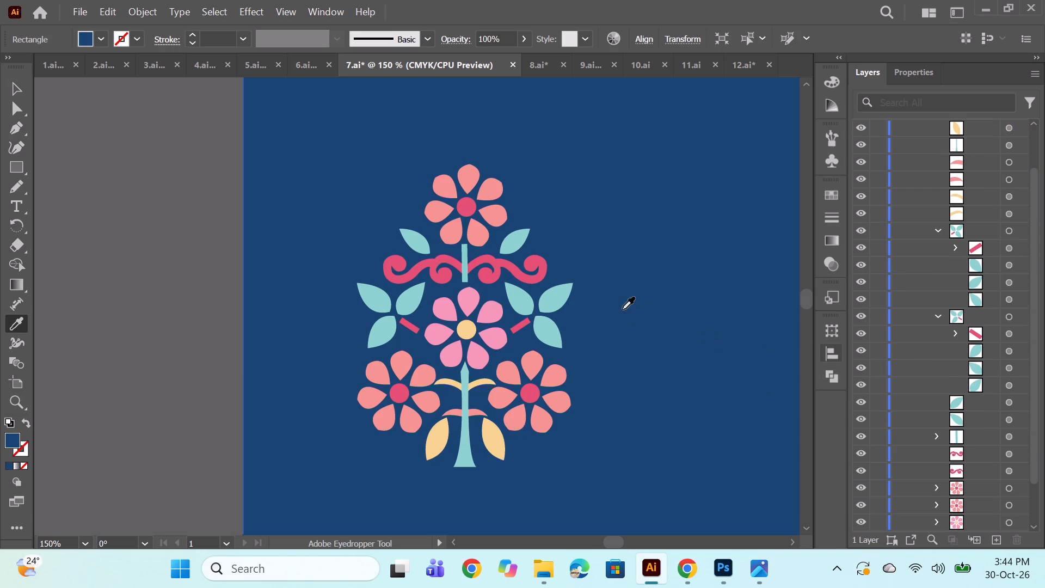
# Make a new pattern from the whole recoloured flower-tree group.
pyautogui.keyDown('alt'); pyautogui.scroll(-3, 622, 309); pyautogui.keyUp('alt')
pyautogui.press('space')
pyautogui.press('space')
pyautogui.press('space')
pyautogui.press('space')
pyautogui.press('space')
pyautogui.press('space')
pyautogui.press('space')
pyautogui.press('space')
pyautogui.press('space')
pyautogui.press('space')
pyautogui.press('space')
pyautogui.press('space')
pyautogui.press('space')
pyautogui.press('space')
pyautogui.press('space')
pyautogui.press('space')
pyautogui.press('space')
pyautogui.press('space')
pyautogui.press('space')
pyautogui.press('space')
pyautogui.moveTo(691, 407); pyautogui.dragTo(463, 334)
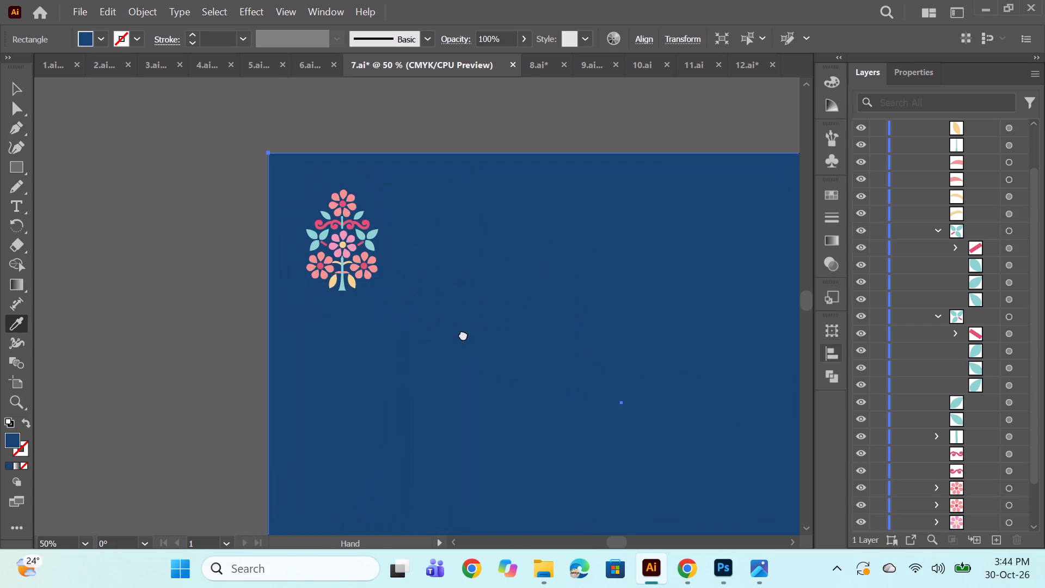
pyautogui.moveTo(463, 334); pyautogui.dragTo(437, 329)
pyautogui.scroll(7, 920, 251)
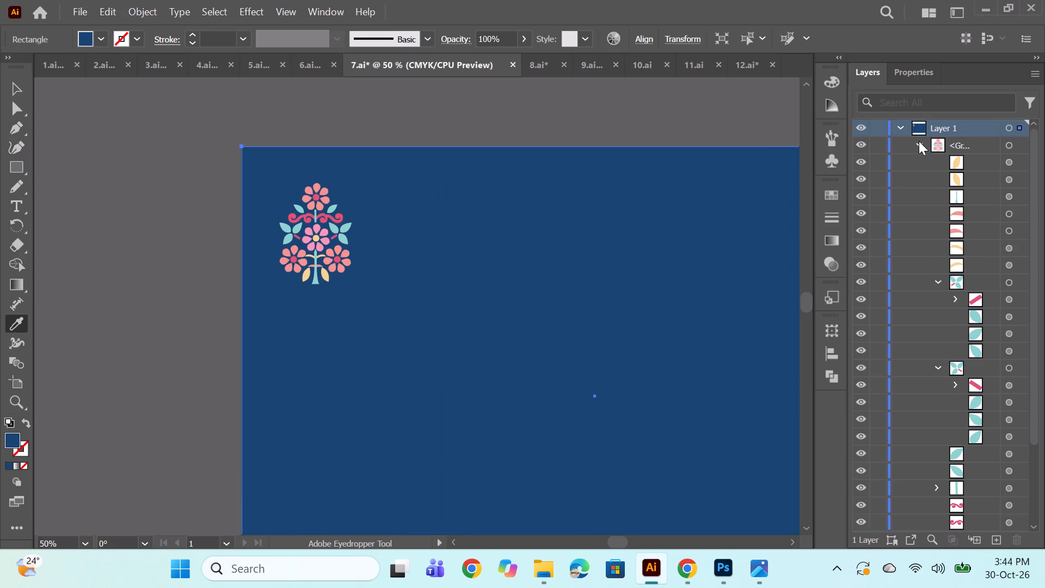
pyautogui.click(919, 141)
pyautogui.click(1014, 146)
pyautogui.keyDown('alt'); pyautogui.scroll(-1, 542, 271); pyautogui.keyUp('alt')
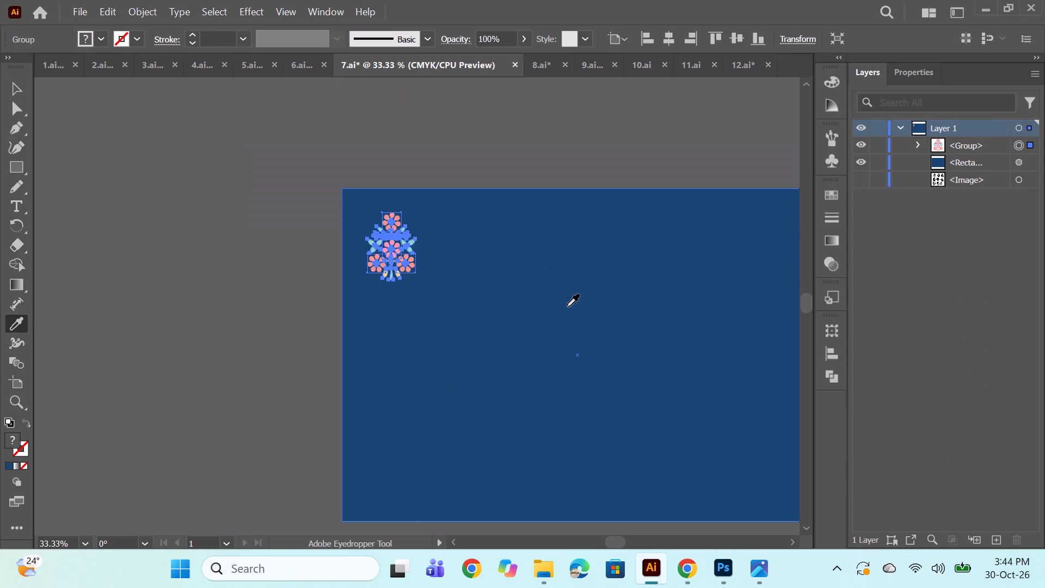
pyautogui.press('space')
pyautogui.moveTo(575, 341); pyautogui.dragTo(524, 337)
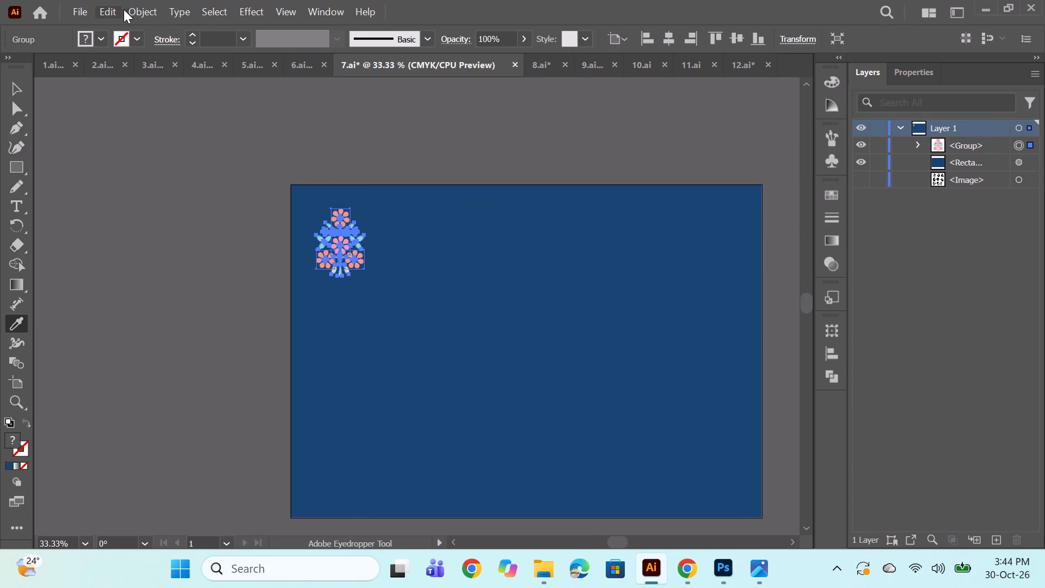
pyautogui.click(132, 9)
pyautogui.click(180, 488)
pyautogui.click(453, 499)
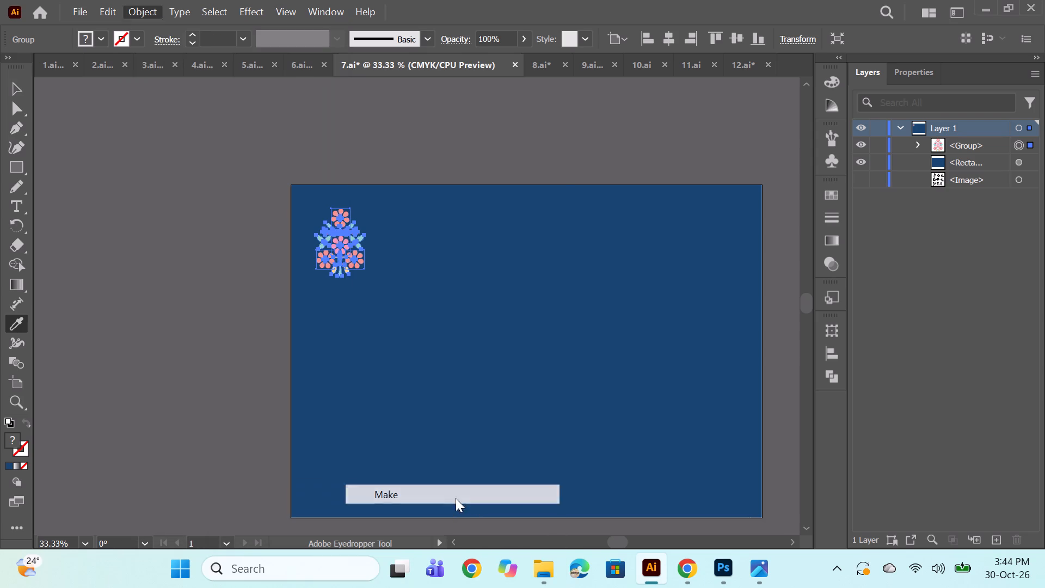
pyautogui.click(678, 316)
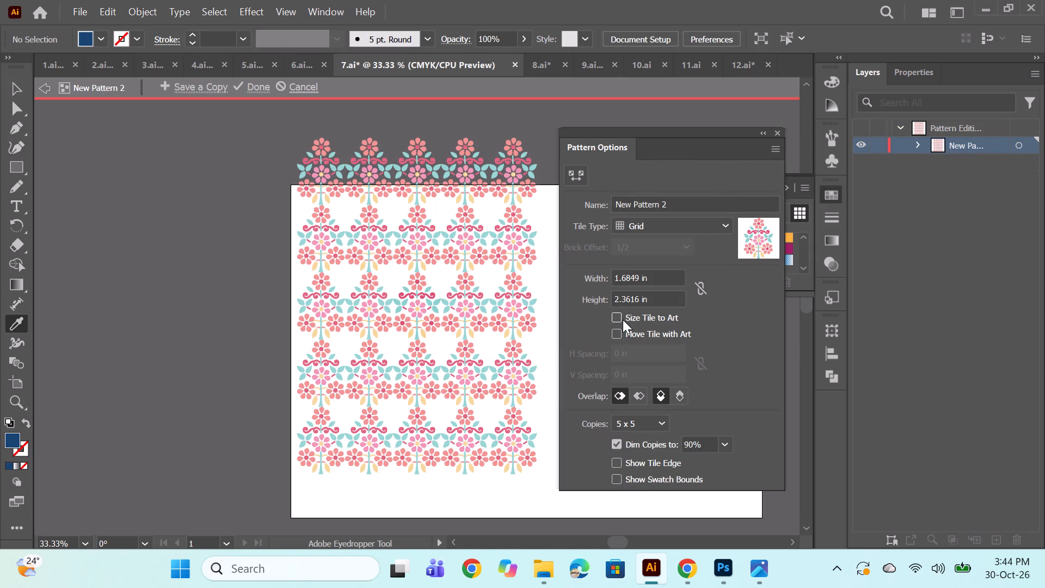
# Set the pattern's tile type to Brick by Column with a brick offset of 1/3.
pyautogui.click(726, 223)
pyautogui.click(689, 277)
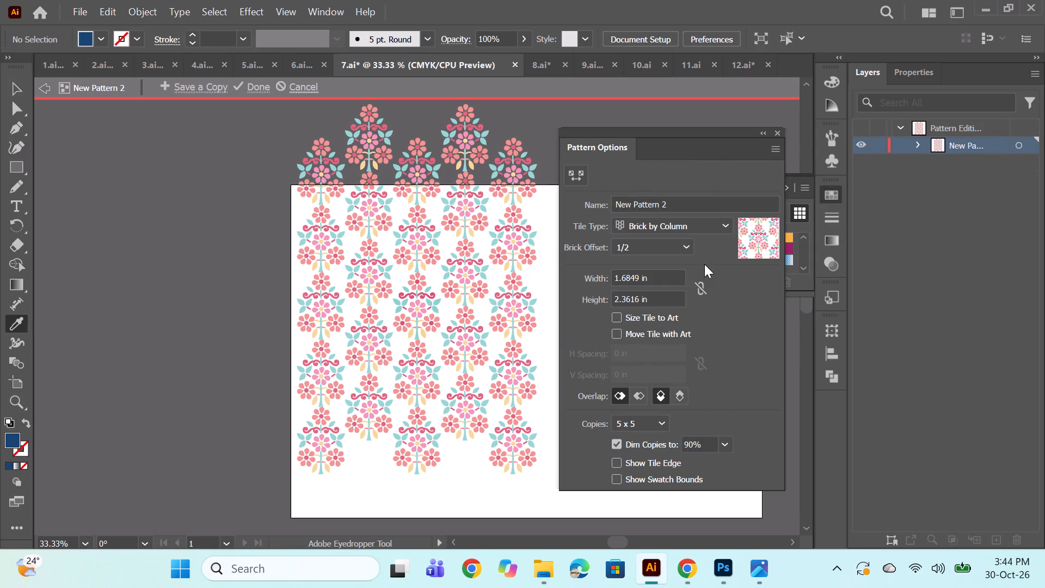
pyautogui.click(679, 248)
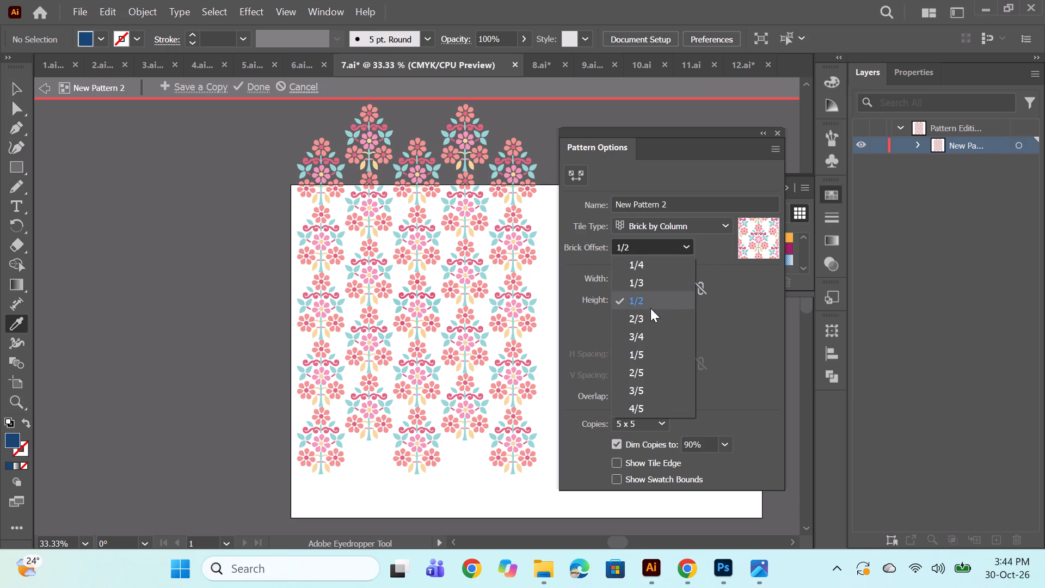
pyautogui.click(657, 283)
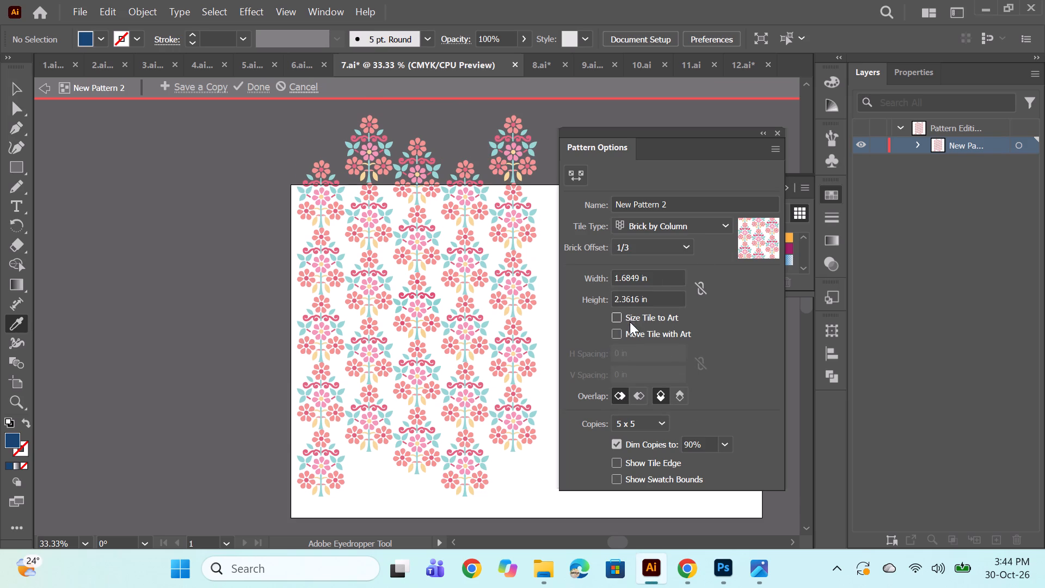
# Size the pattern tile to the art, with 0.75 in horizontal and 0.75 in vertical spacing.
pyautogui.click(617, 310)
pyautogui.click(617, 317)
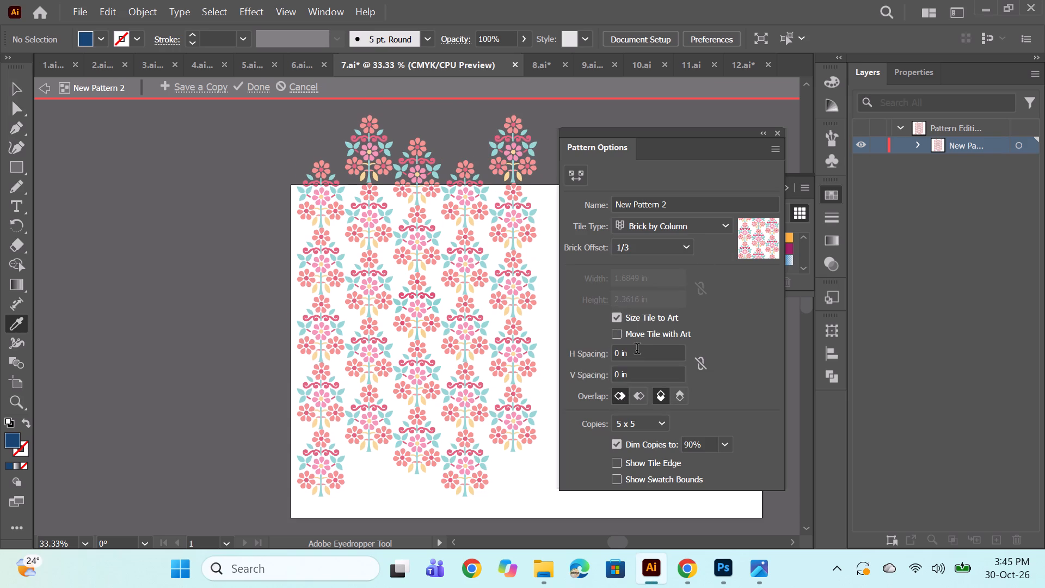
pyautogui.scroll(9, 637, 350)
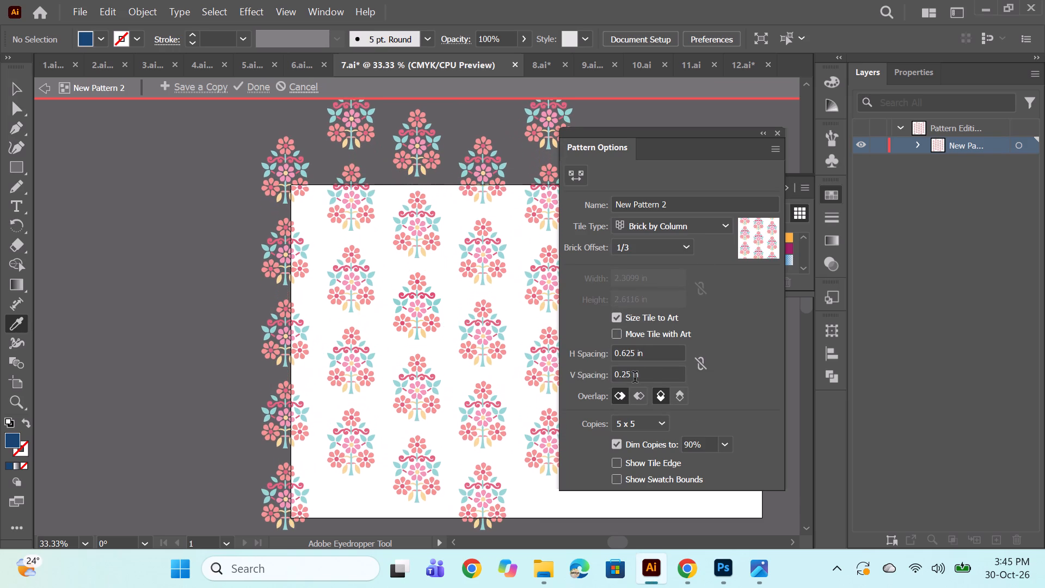
pyautogui.scroll(3, 633, 379)
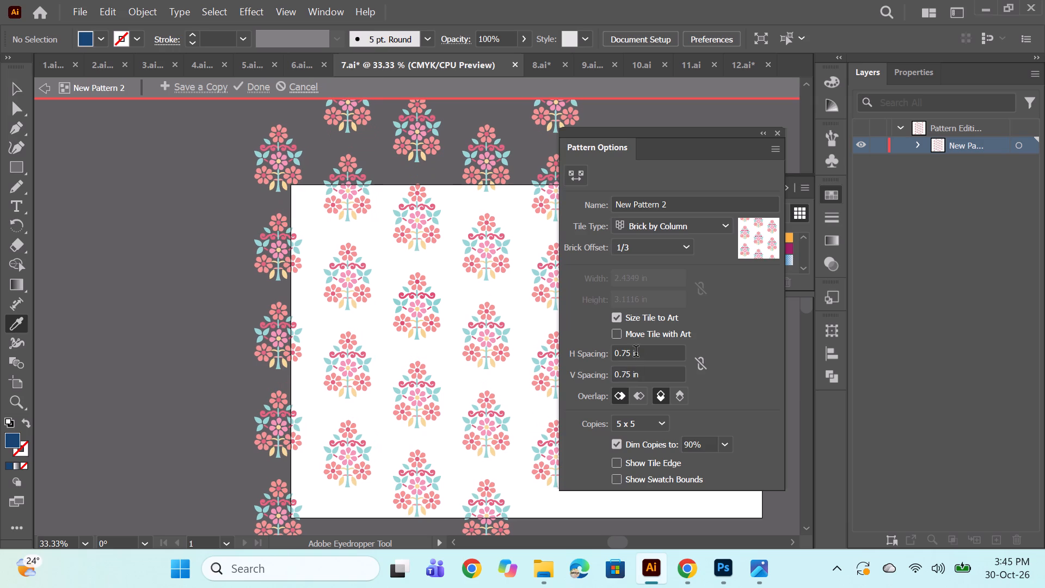
# Finish editing the brick-by-column flower-tree pattern and return to the 7.ai artwork.
pyautogui.click(249, 78)
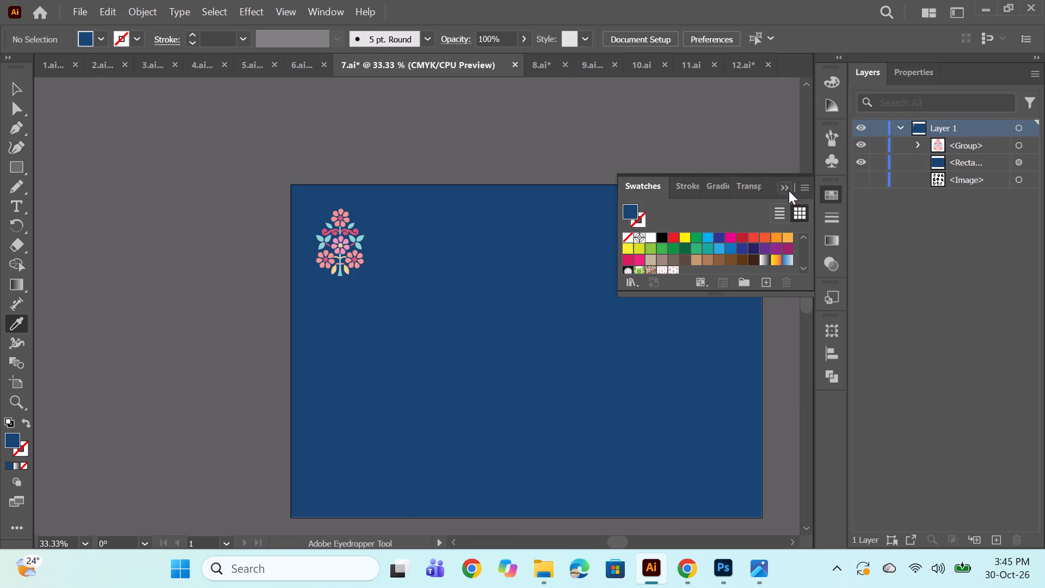
pyautogui.click(789, 191)
# Draw a rectangle covering the whole blue background and fill it with the new flower-tree pattern swatch.
pyautogui.click(23, 169)
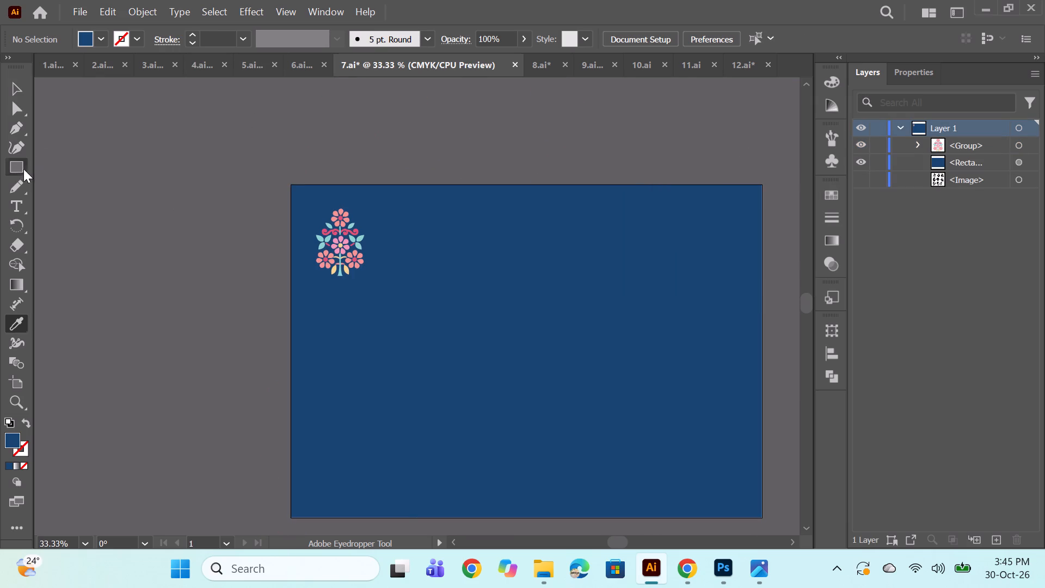
pyautogui.press('space')
pyautogui.moveTo(570, 391); pyautogui.dragTo(469, 333)
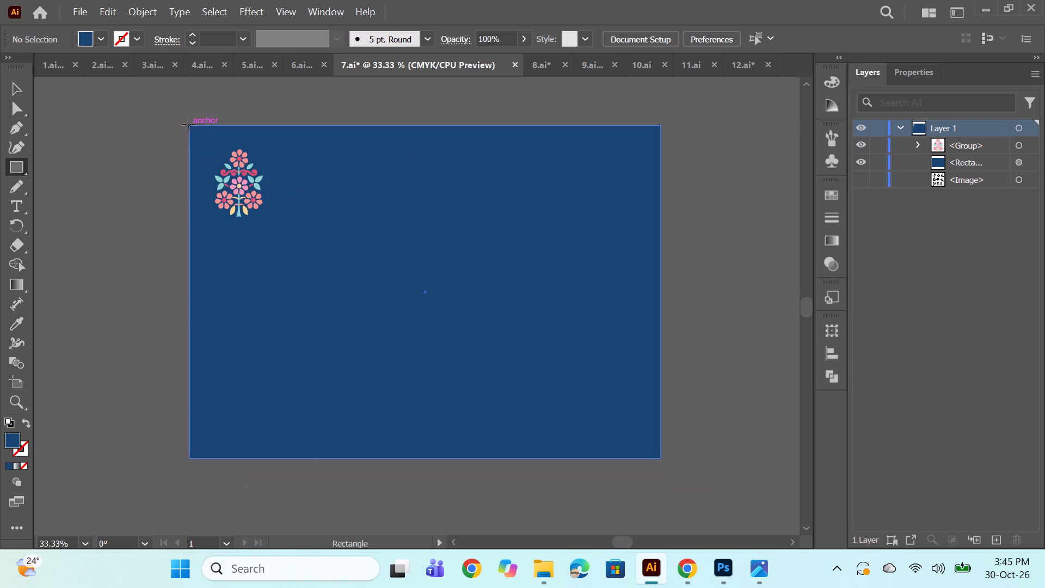
pyautogui.moveTo(189, 125); pyautogui.dragTo(660, 457)
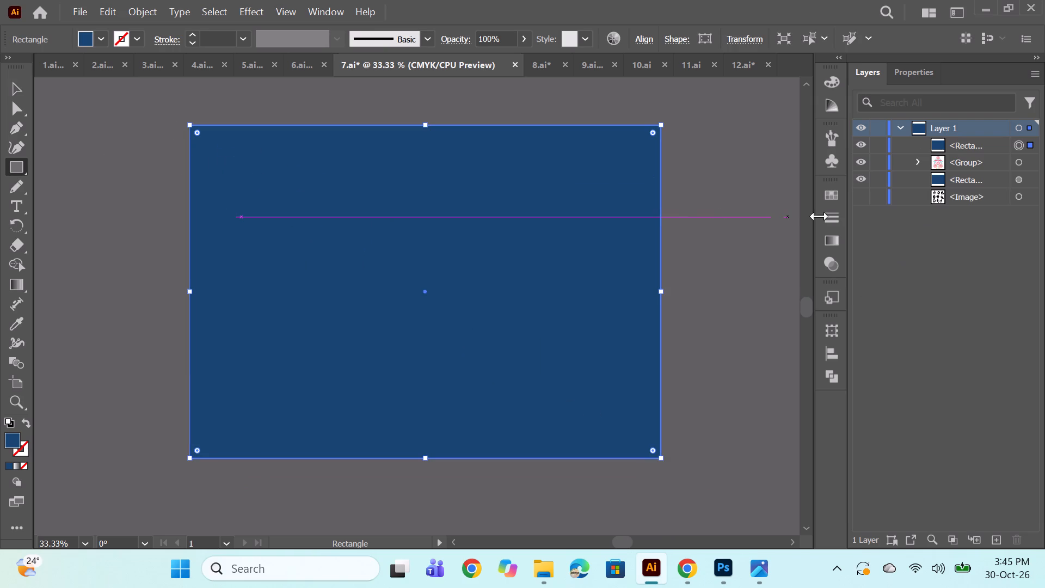
pyautogui.click(829, 200)
pyautogui.click(674, 269)
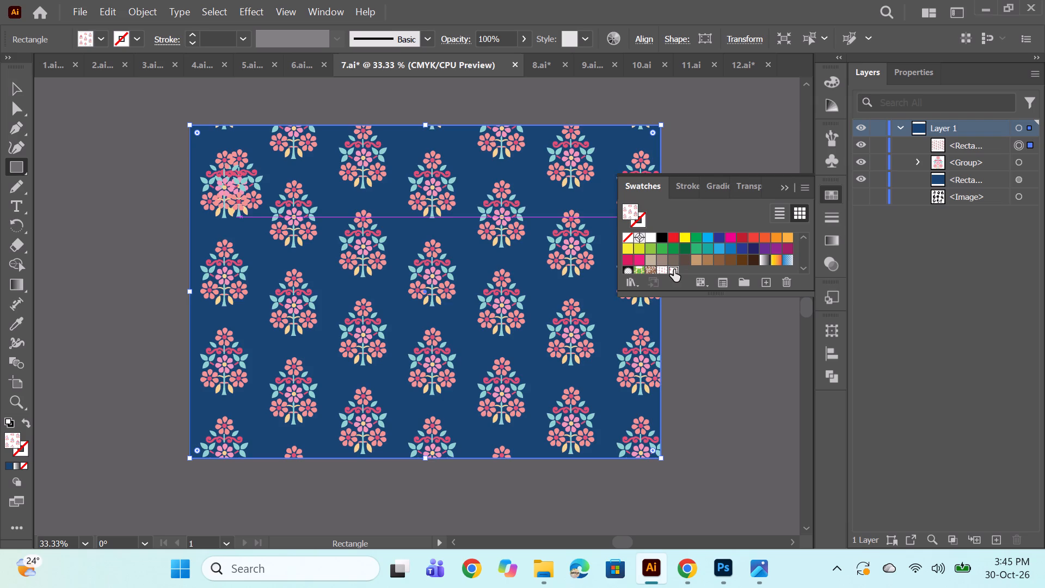
# Hide the original flower-tree group so only the pattern and blue background show, leaving nothing selected.
pyautogui.click(864, 161)
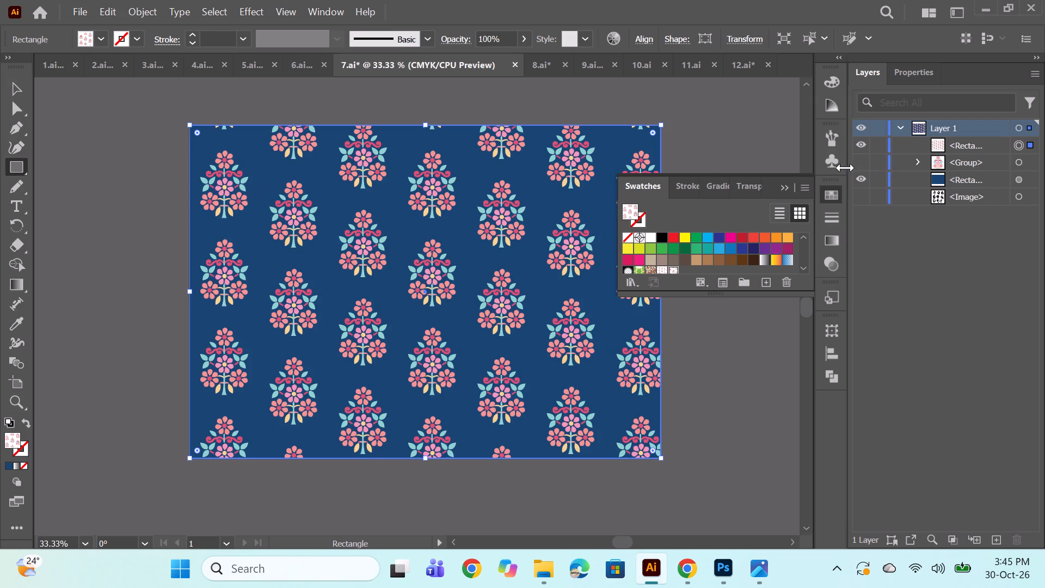
pyautogui.click(785, 183)
pyautogui.keyDown('ctrl'); pyautogui.click(751, 230); pyautogui.keyUp('ctrl')
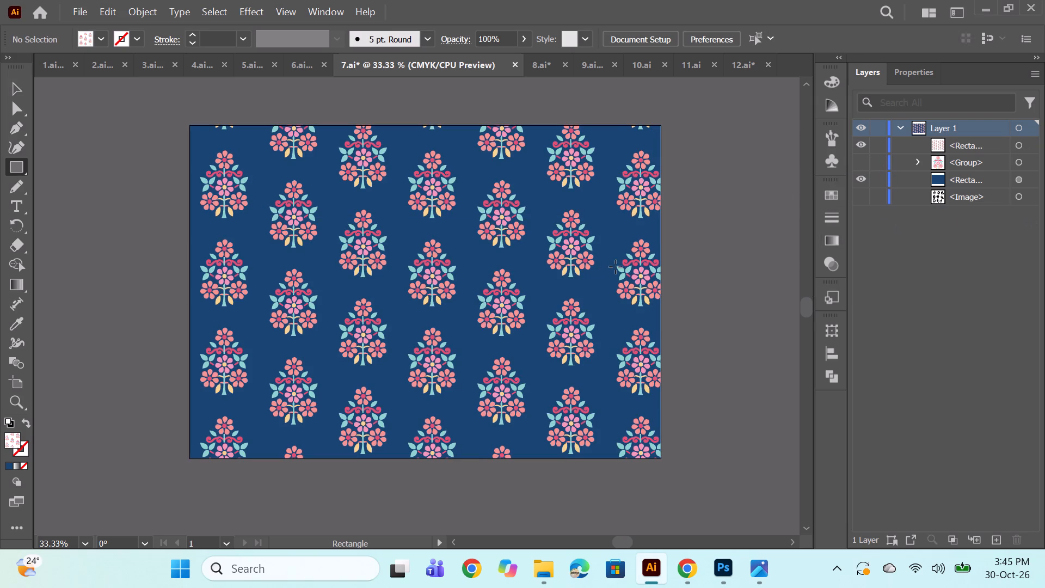
pyautogui.scroll(1, 616, 267)
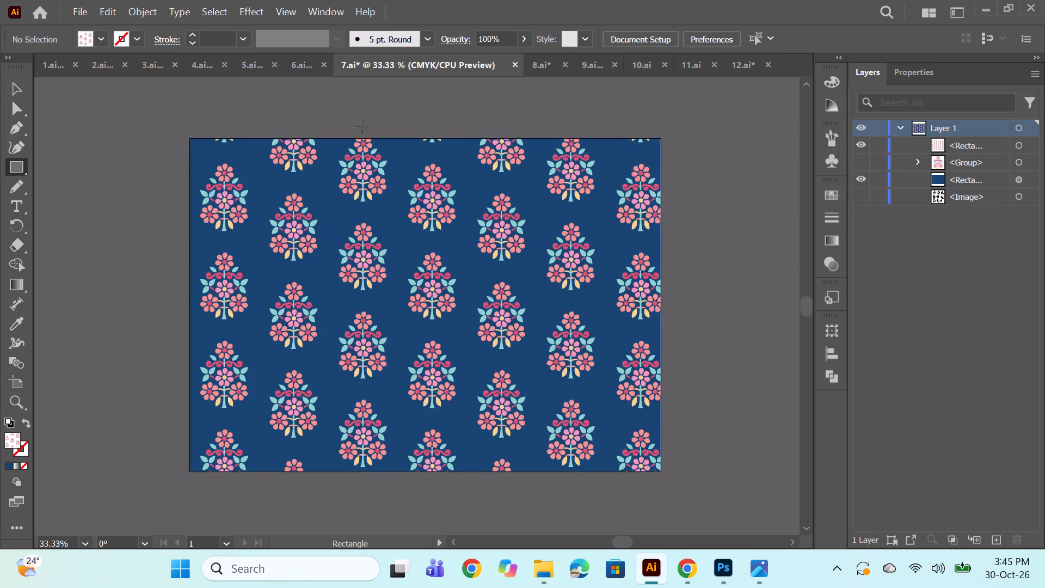
# Save the 7.ai file.
pyautogui.hotkey('ctrl', 's')
pyautogui.hotkey('ctrl', 's')
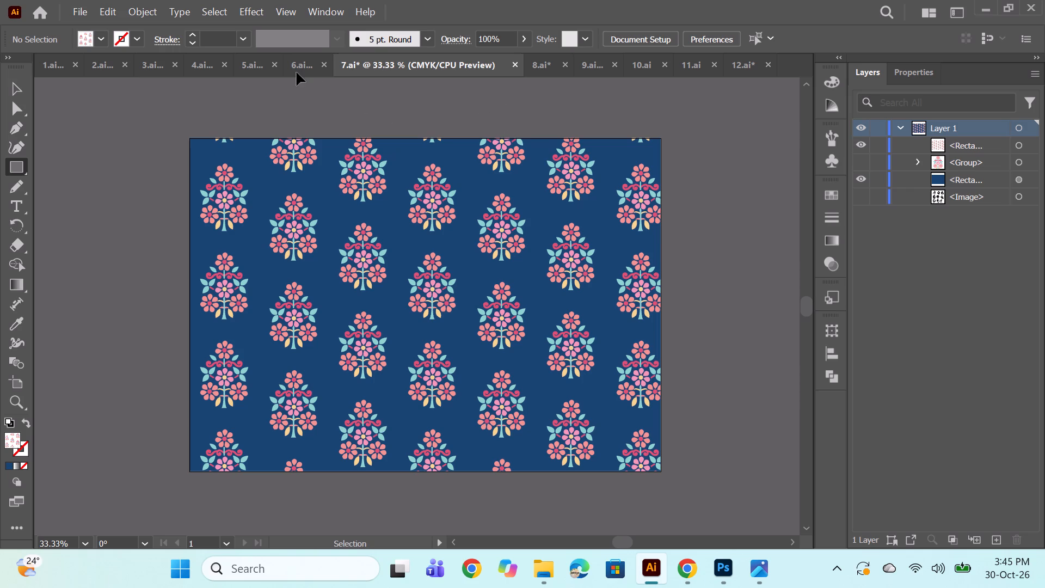
# Close the 6.ai file and bring up 5.ai.
pyautogui.click(299, 62)
pyautogui.click(304, 64)
pyautogui.click(260, 66)
pyautogui.click(371, 119)
pyautogui.doubleClick(309, 70)
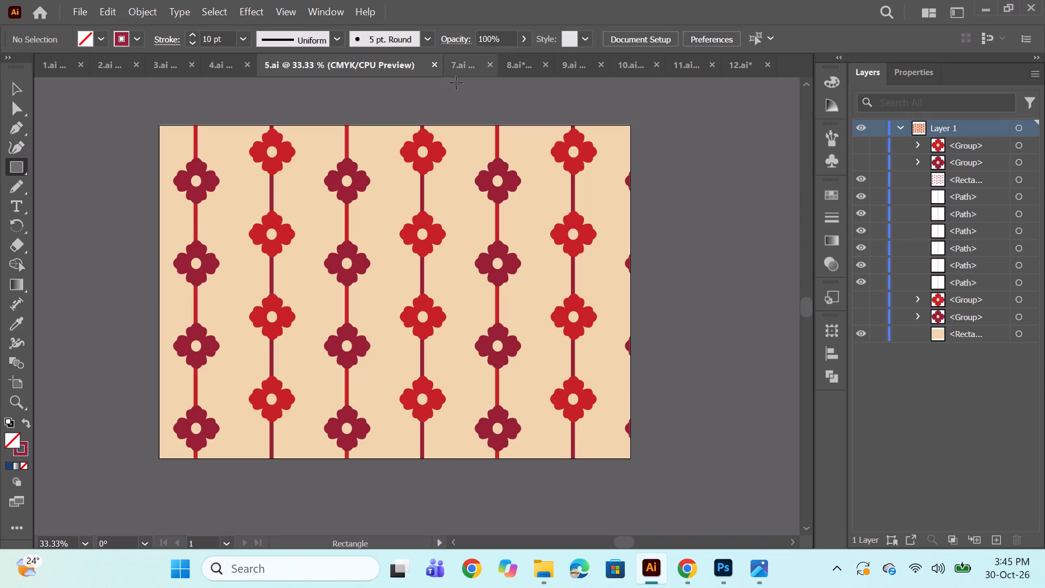
# Look through the open files from 1.ai to 8.ai, comparing the finished patterns with the untouched 8.ai motif.
pyautogui.click(462, 64)
pyautogui.click(219, 67)
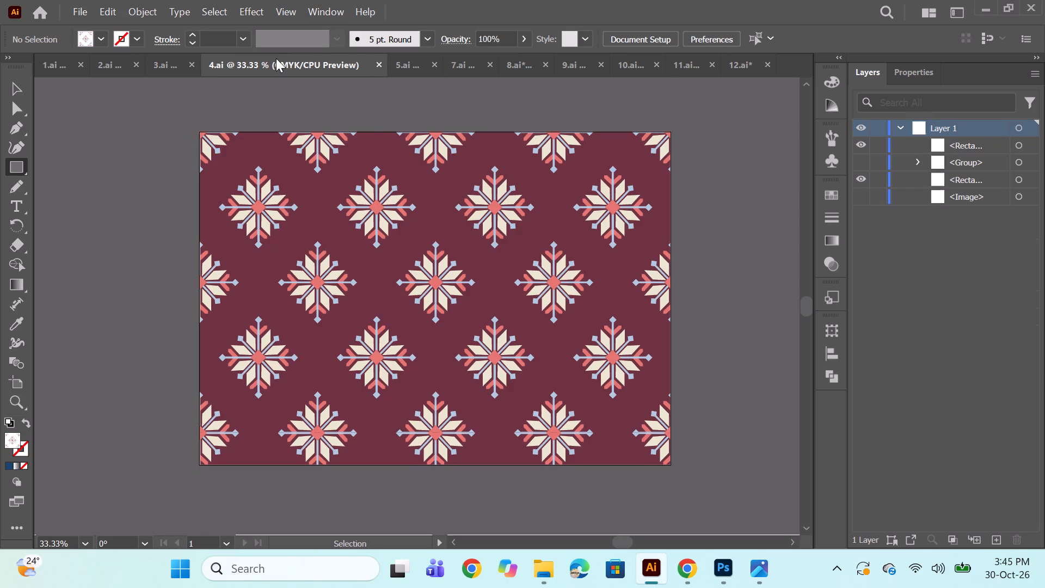
pyautogui.click(403, 60)
pyautogui.click(451, 61)
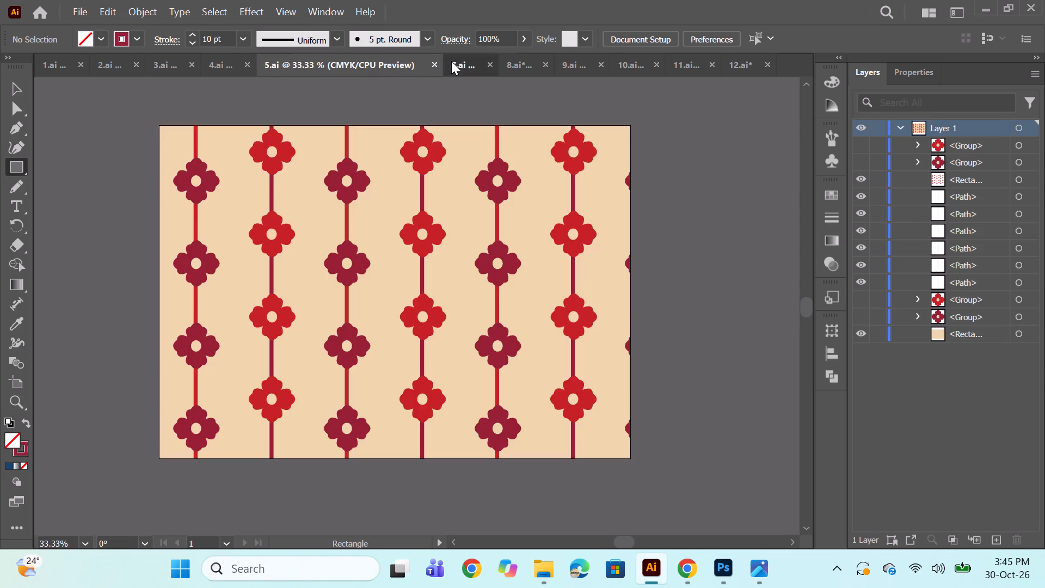
pyautogui.click(51, 61)
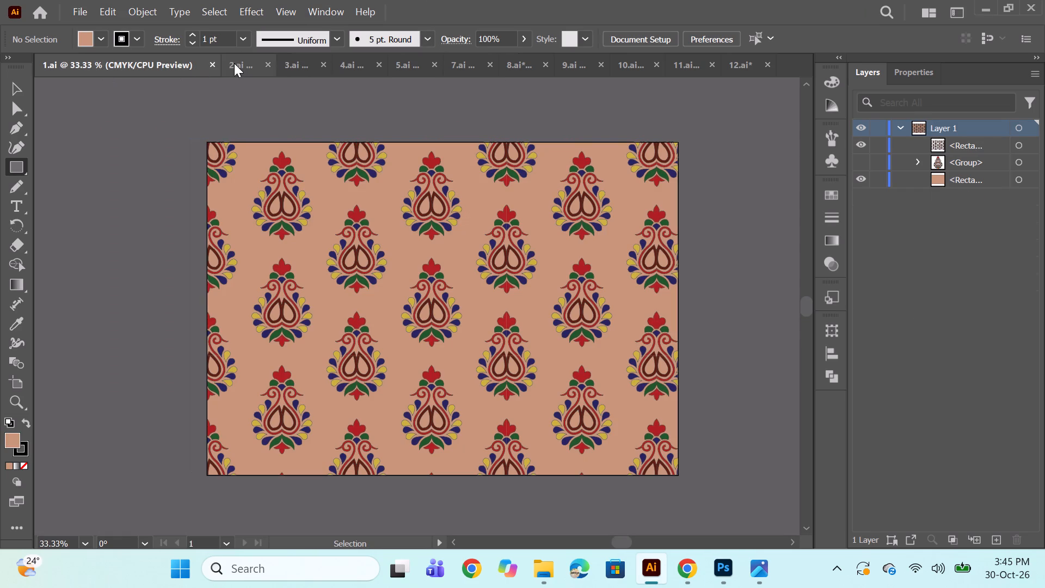
pyautogui.click(234, 63)
pyautogui.click(293, 61)
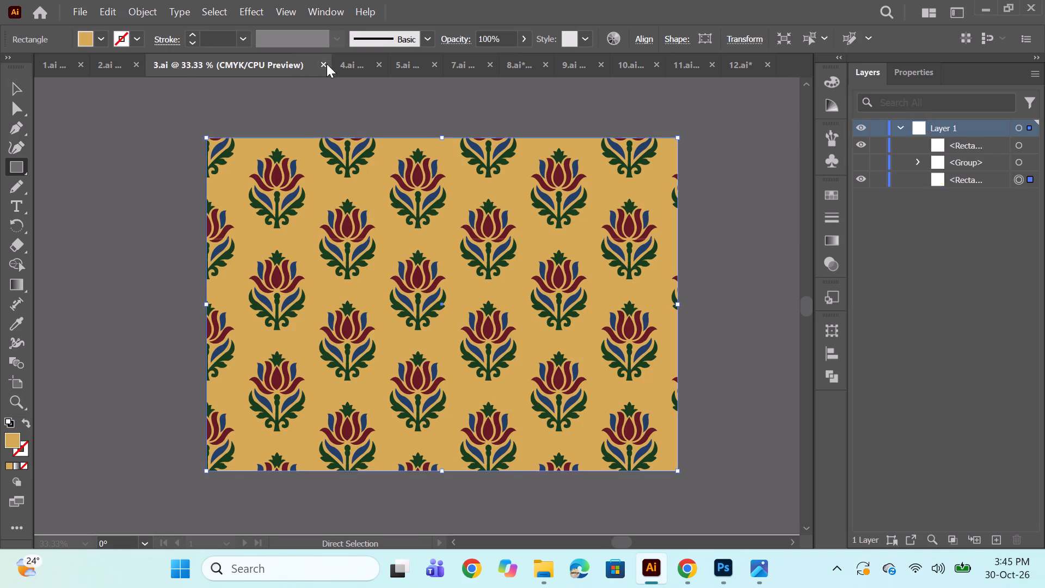
pyautogui.click(353, 65)
pyautogui.click(397, 70)
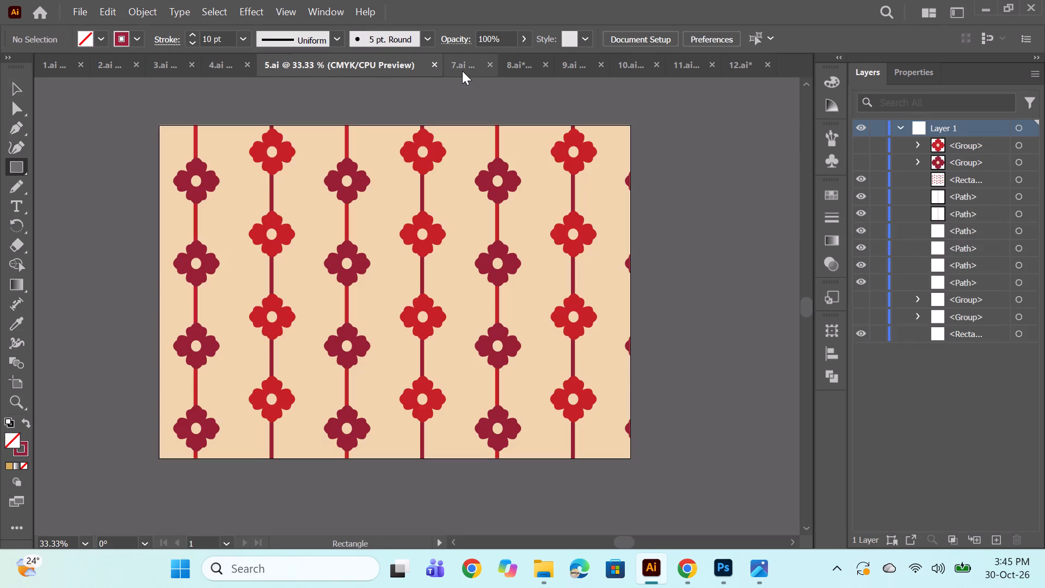
pyautogui.click(462, 71)
pyautogui.click(516, 66)
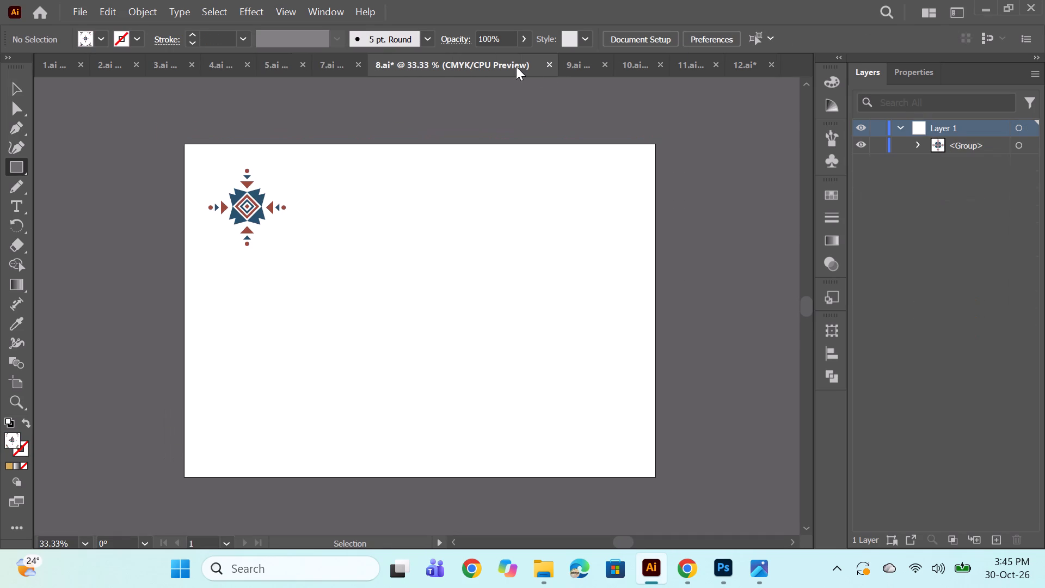
pyautogui.click(347, 66)
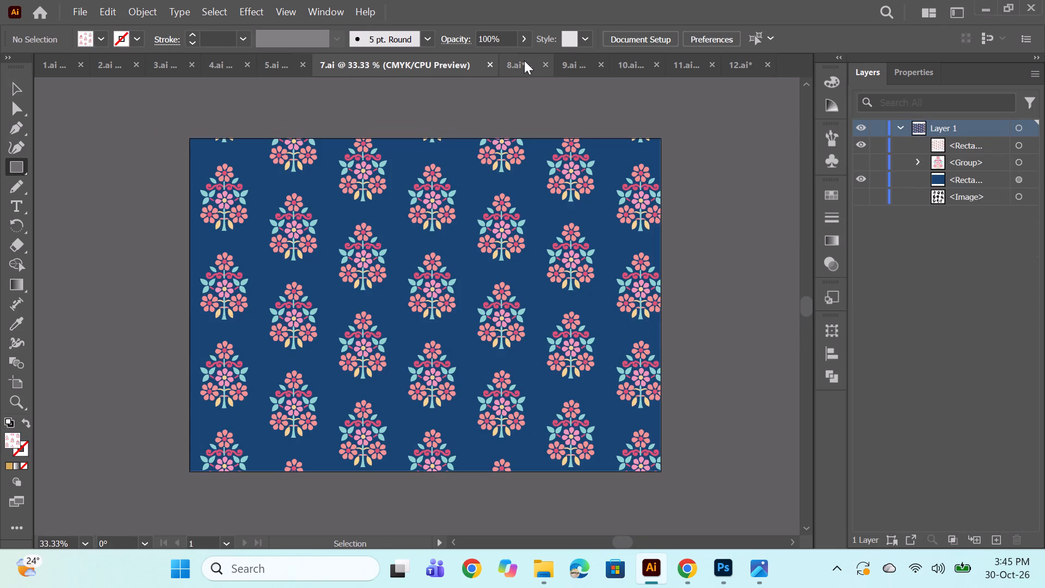
pyautogui.click(524, 60)
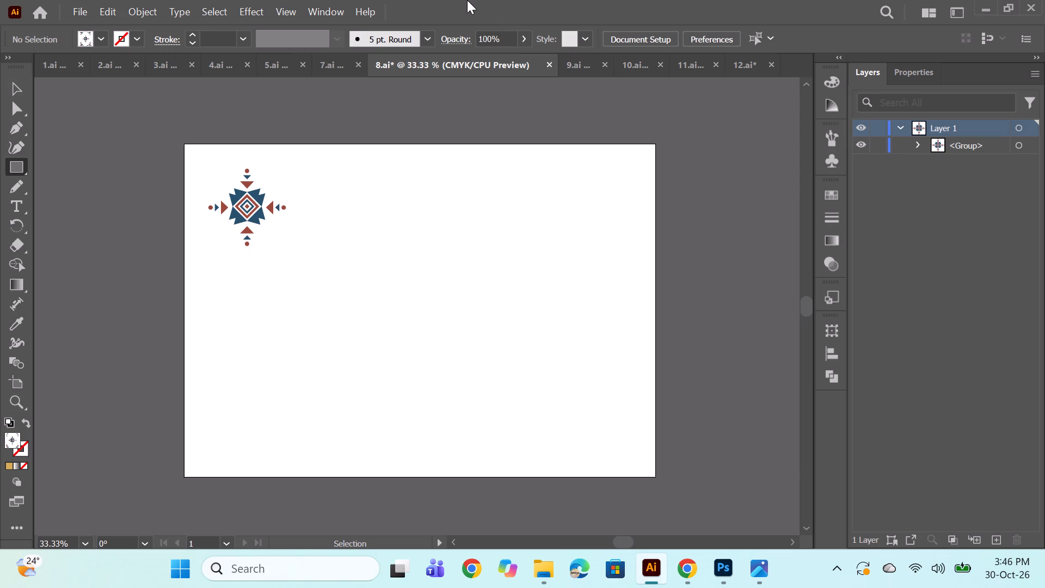
pyautogui.click(327, 57)
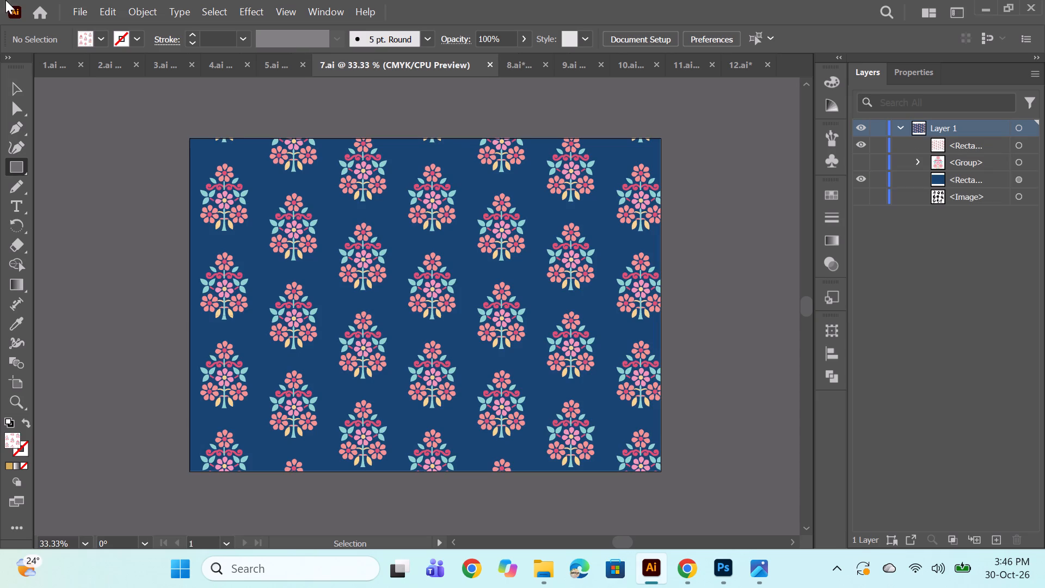
pyautogui.click(162, 62)
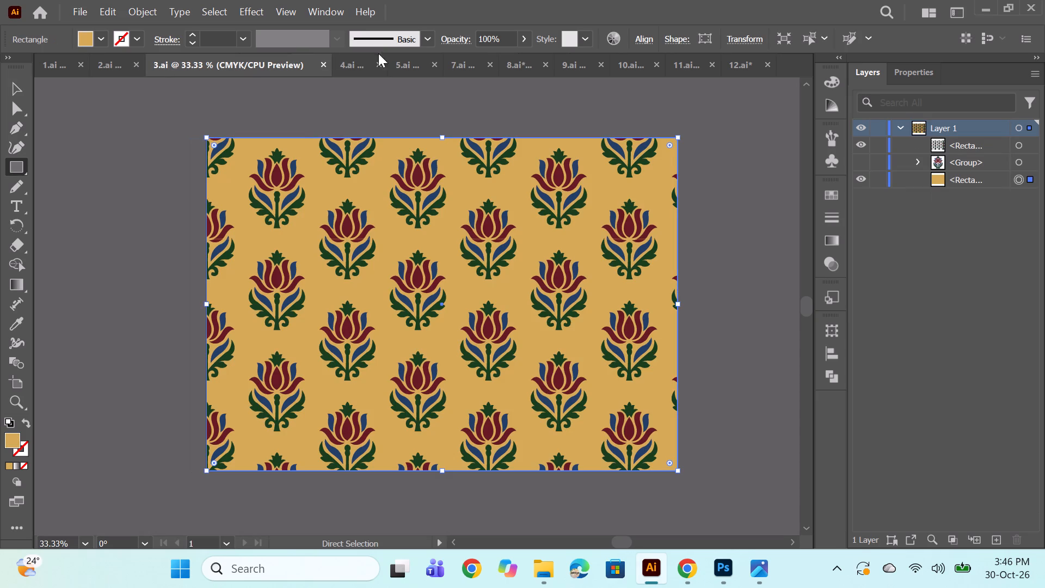
pyautogui.click(353, 64)
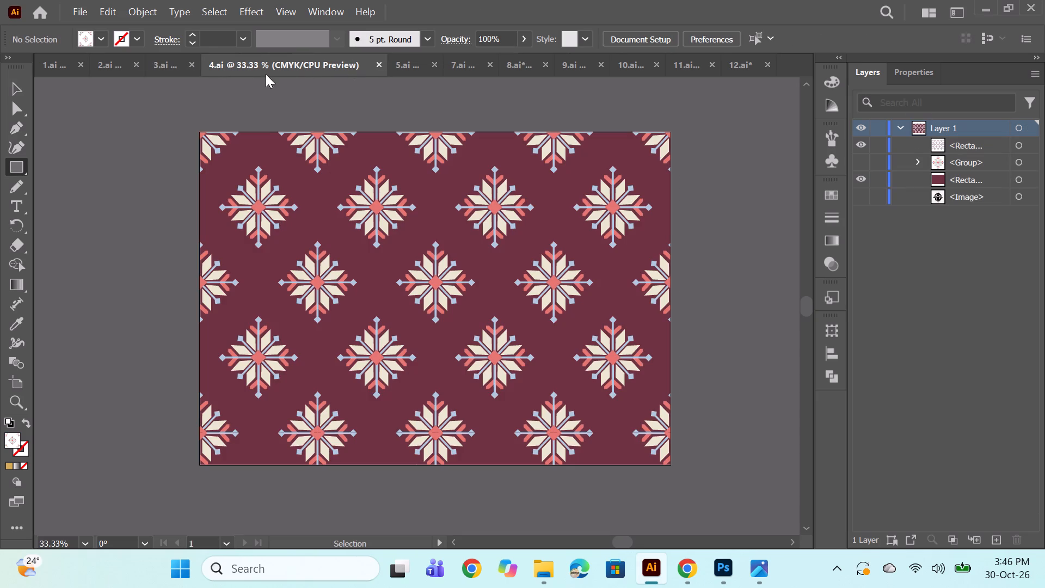
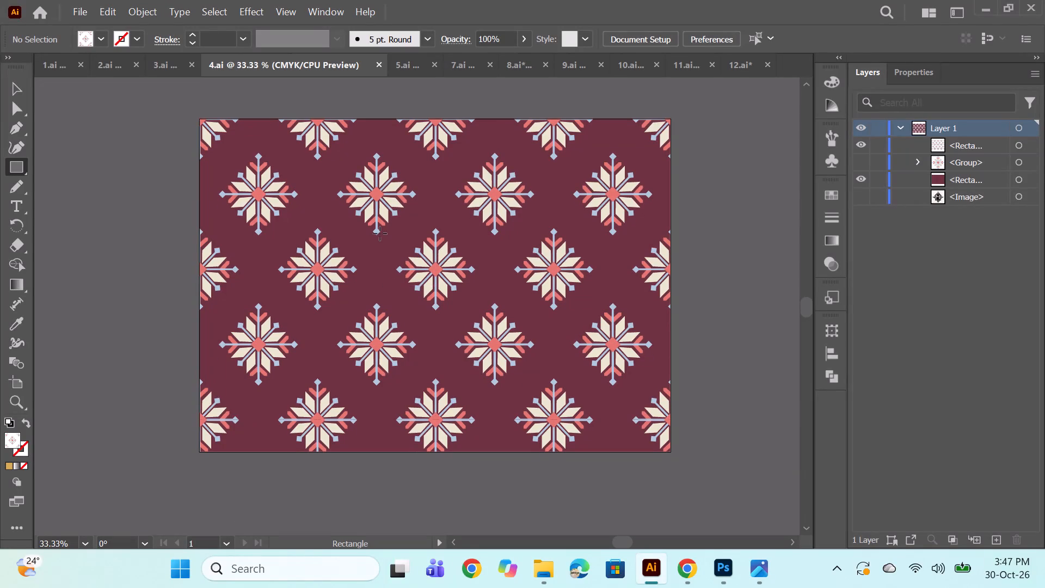
# Review the finished patterns in the open files from 1.ai to 7.ai, ending on the 8.ai motif file.
pyautogui.click(407, 72)
pyautogui.click(221, 69)
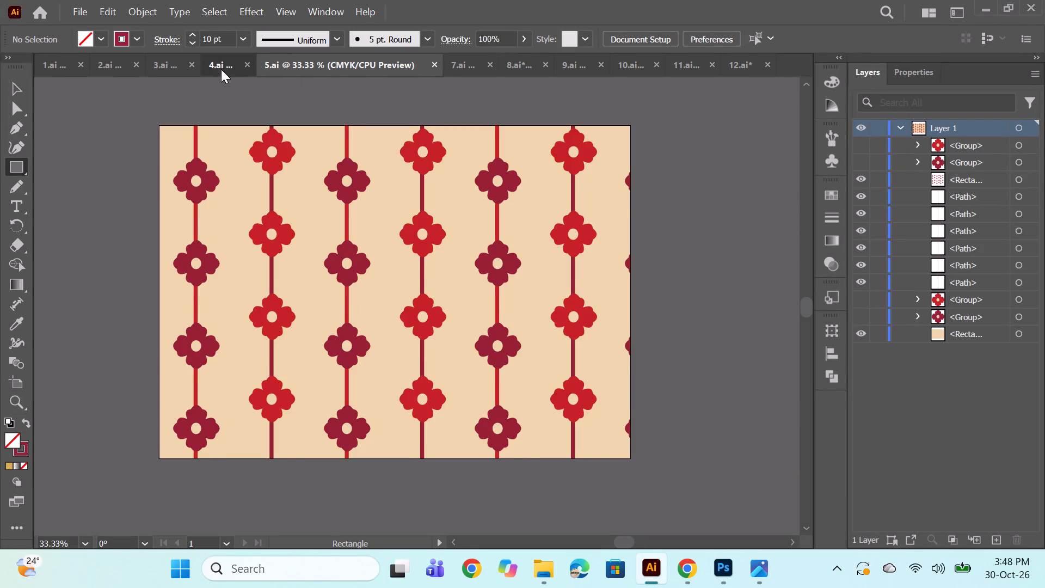
pyautogui.click(159, 59)
pyautogui.click(112, 64)
pyautogui.click(56, 61)
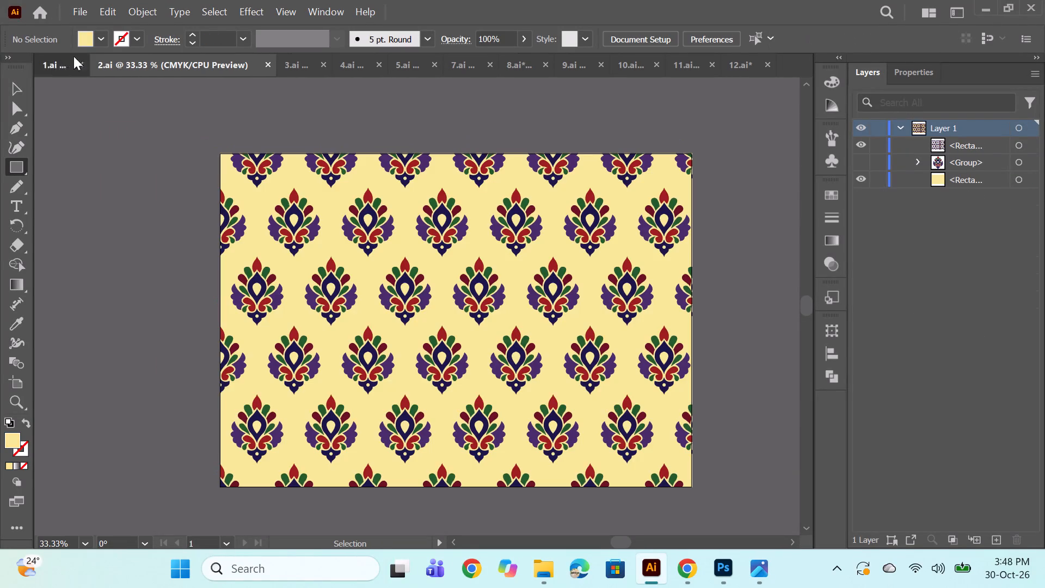
pyautogui.click(230, 60)
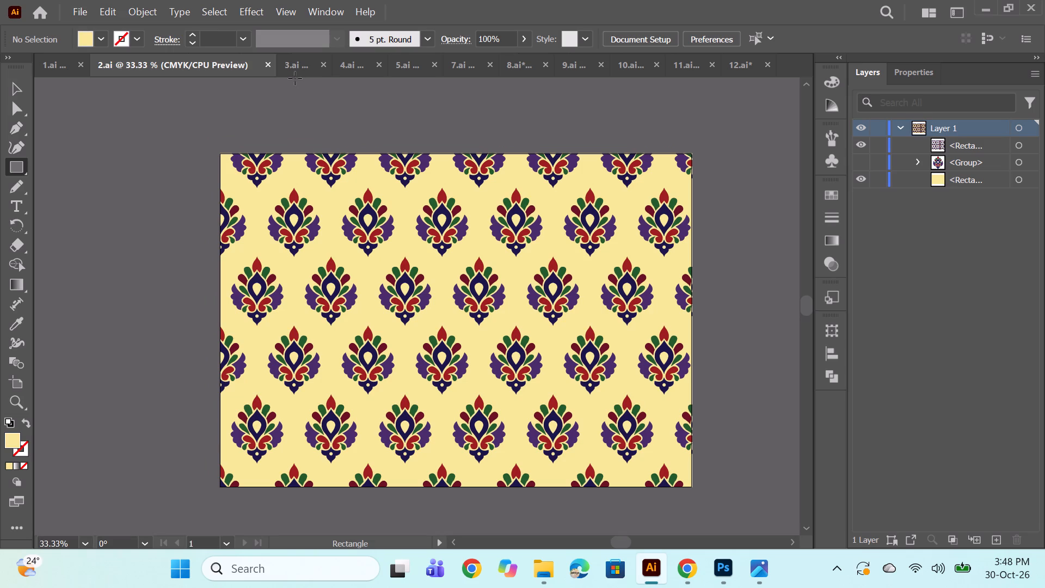
pyautogui.click(295, 78)
pyautogui.click(297, 71)
pyautogui.click(568, 315)
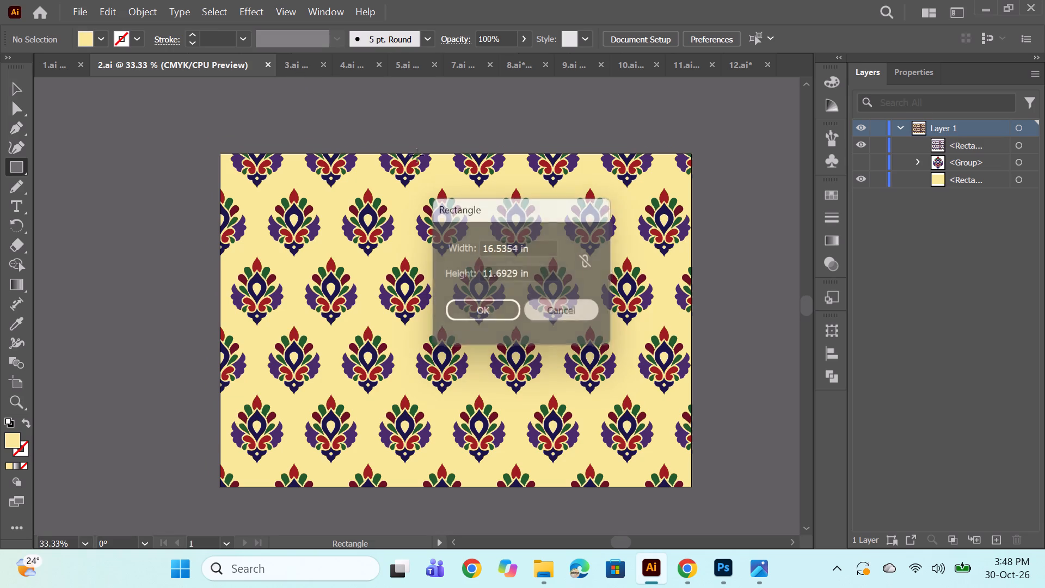
pyautogui.click(291, 63)
pyautogui.click(348, 66)
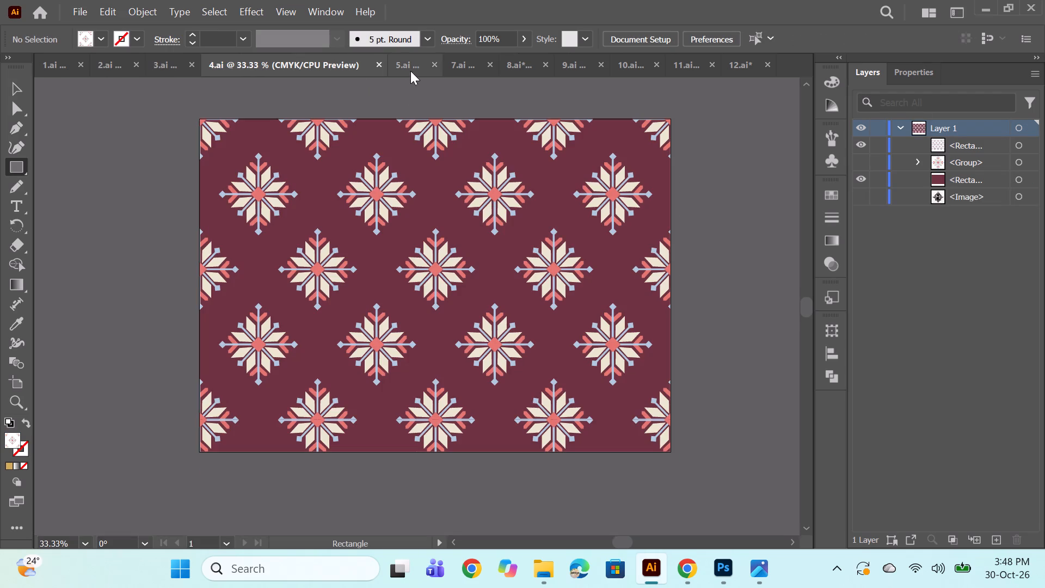
pyautogui.click(410, 71)
pyautogui.click(465, 63)
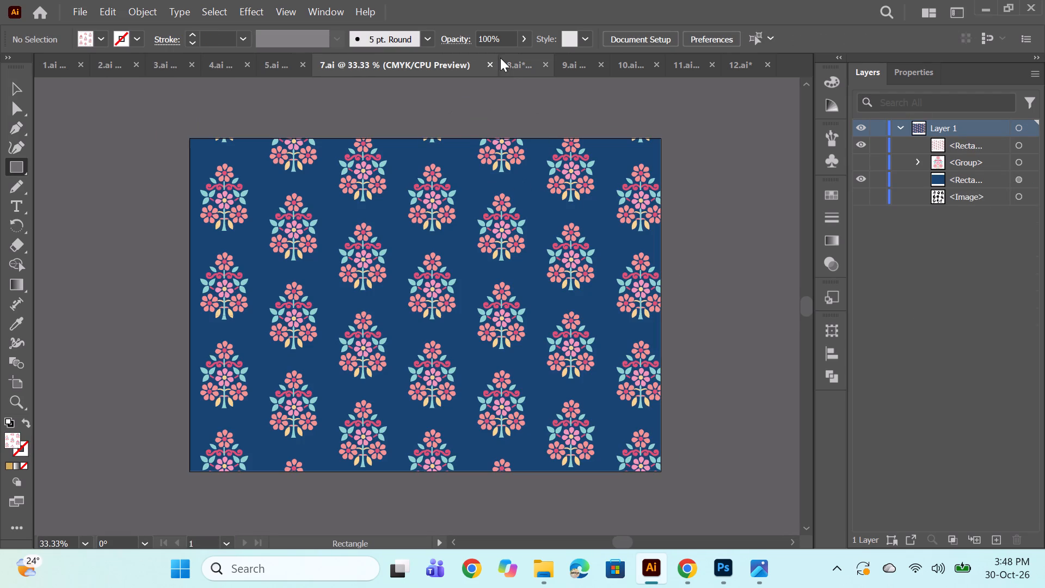
pyautogui.click(505, 58)
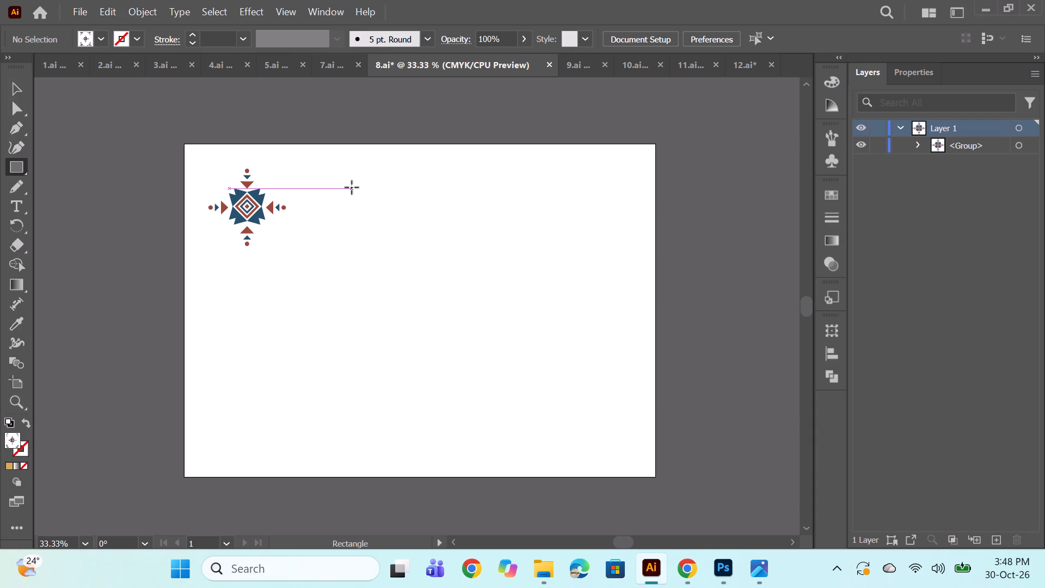
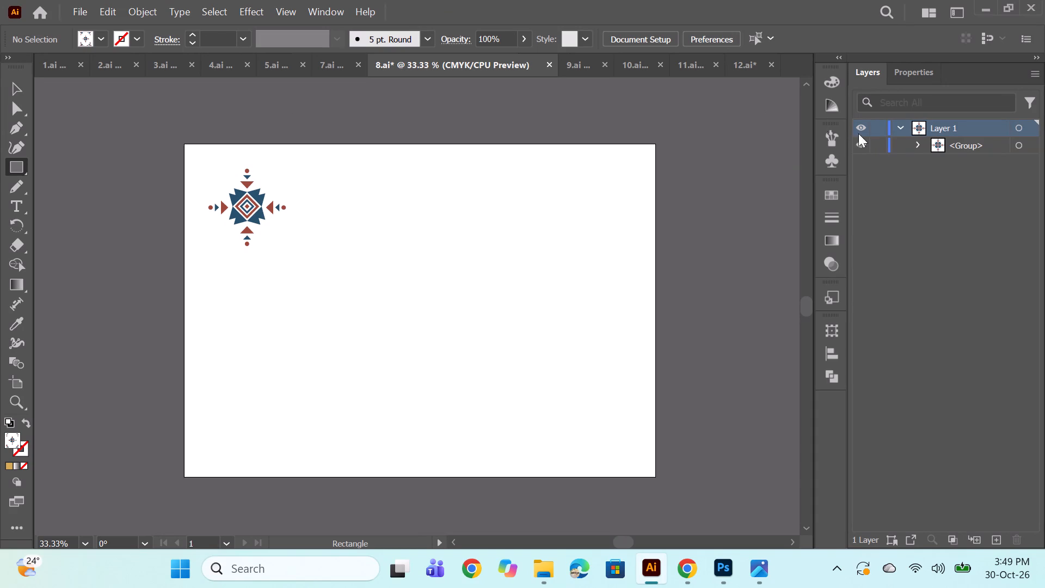
# Recolour the small diamond at the centre of the 8.ai motif bright red, #CC331F.
pyautogui.click(913, 143)
pyautogui.scroll(-5, 974, 164)
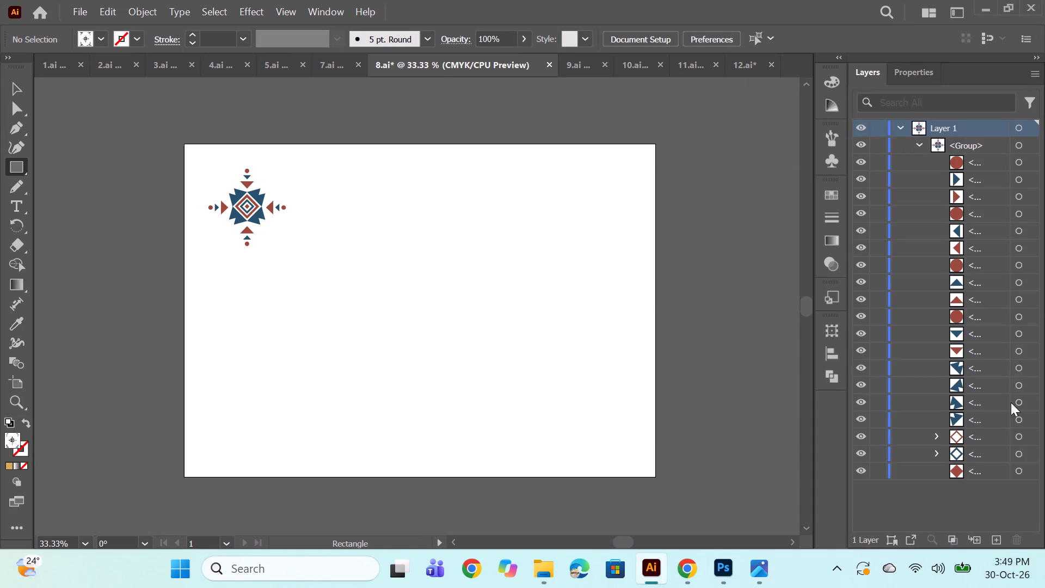
pyautogui.click(1021, 470)
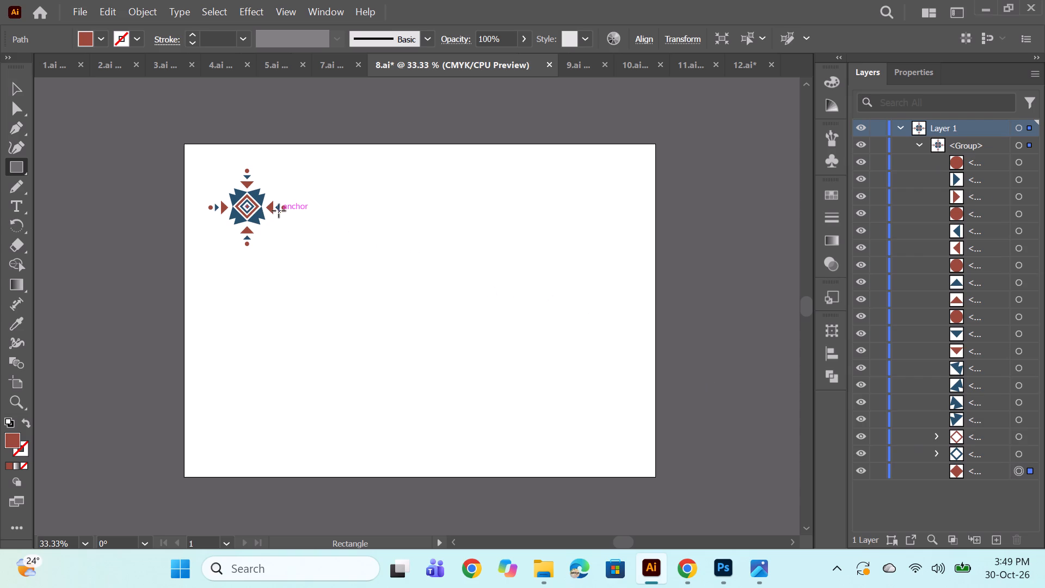
pyautogui.keyDown('alt'); pyautogui.scroll(5, 272, 209); pyautogui.keyUp('alt')
pyautogui.keyDown('alt'); pyautogui.scroll(-2, 377, 209); pyautogui.keyUp('alt')
pyautogui.press('space')
pyautogui.press('space')
pyautogui.press('space')
pyautogui.press('space')
pyautogui.press('space')
pyautogui.press('space')
pyautogui.moveTo(386, 163); pyautogui.dragTo(469, 212)
pyautogui.click(13, 94)
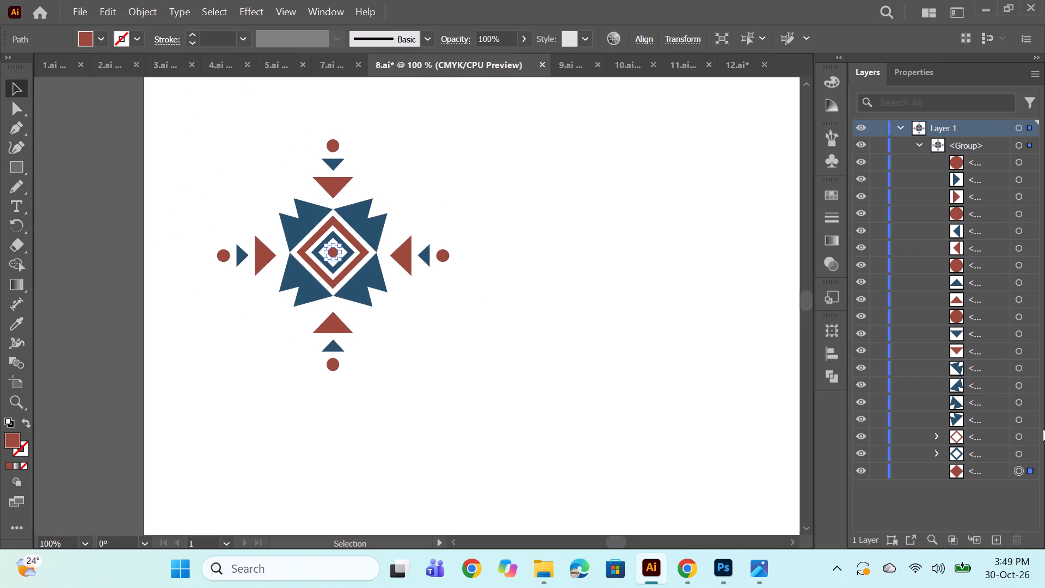
pyautogui.keyDown('alt'); pyautogui.scroll(3, 331, 288); pyautogui.keyUp('alt')
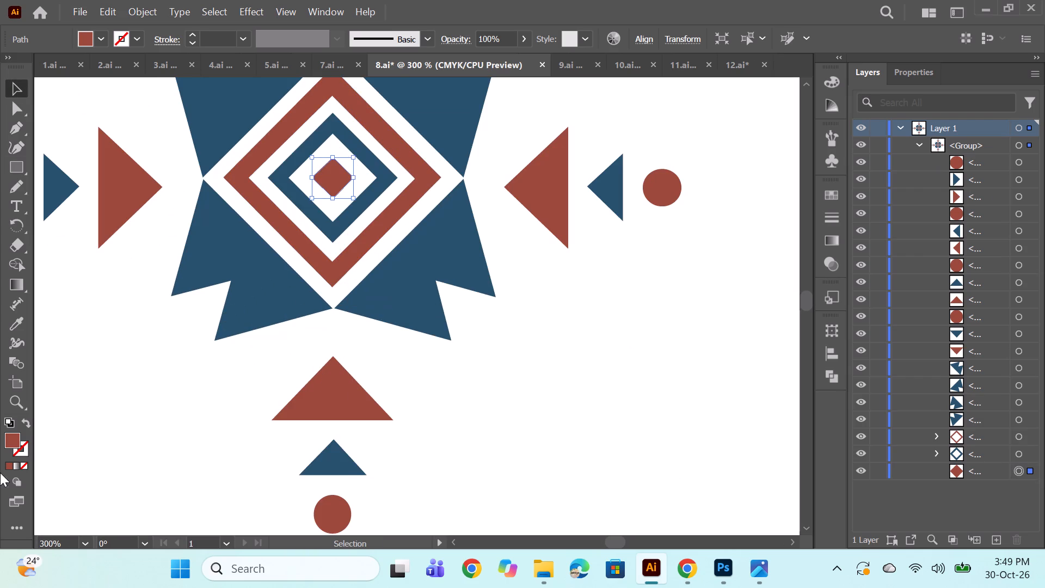
pyautogui.keyDown('alt'); pyautogui.scroll(-1, 453, 357); pyautogui.keyUp('alt')
pyautogui.scroll(3, 457, 342)
pyautogui.click(7, 444)
pyautogui.click(14, 442)
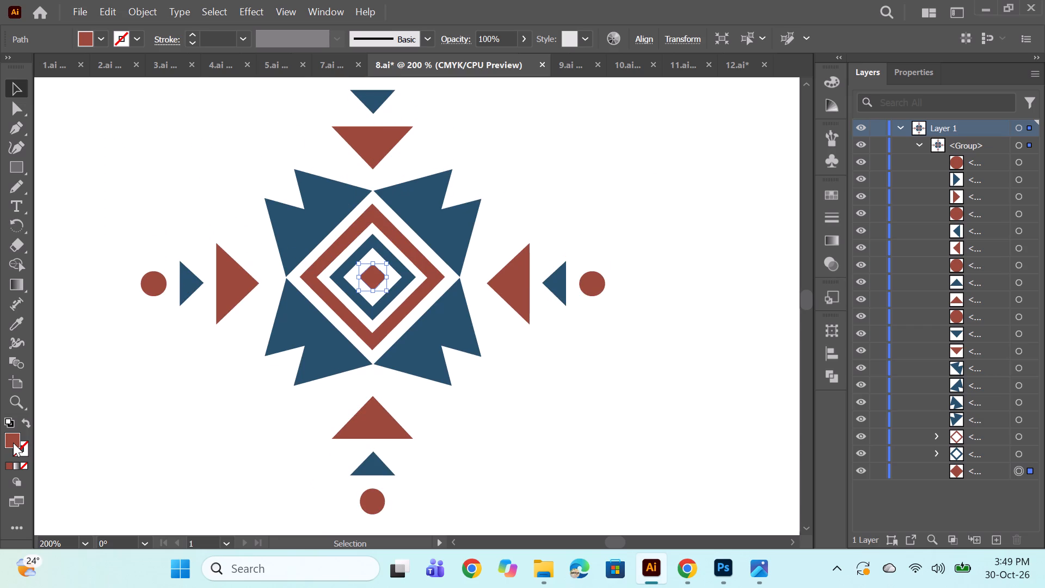
pyautogui.doubleClick(13, 443)
pyautogui.click(702, 259)
pyautogui.click(714, 246)
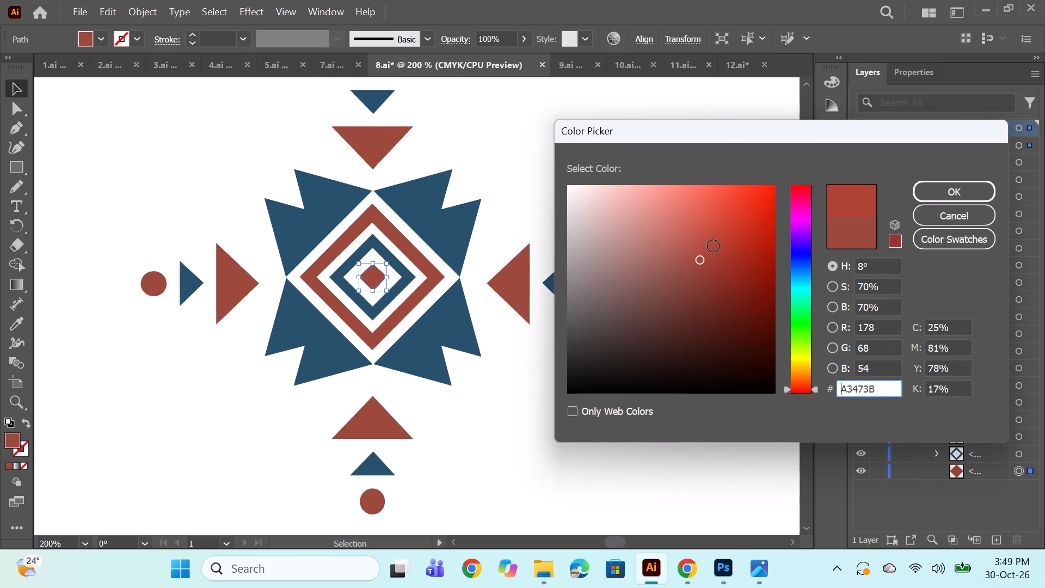
pyautogui.click(714, 237)
pyautogui.click(722, 234)
pyautogui.click(730, 226)
pyautogui.click(729, 220)
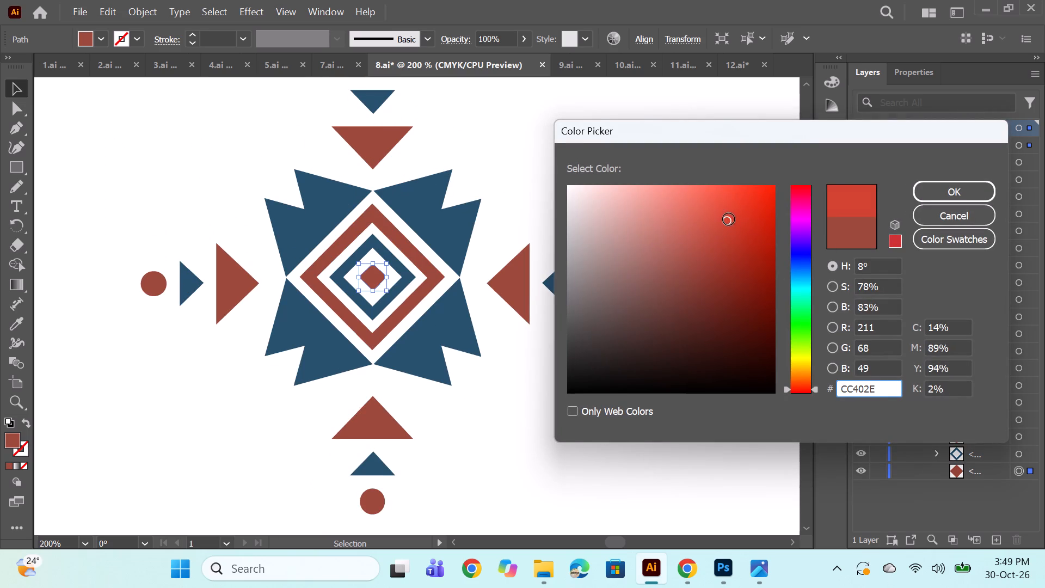
pyautogui.click(744, 226)
pyautogui.click(939, 188)
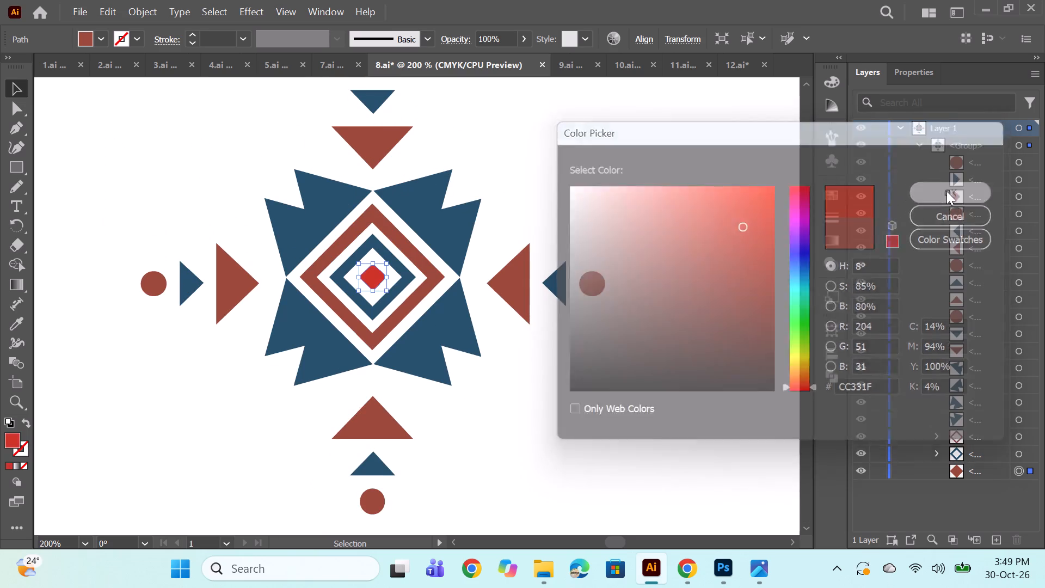
# Recolour the inner diamond ring around the red centre from the Color Picker, giving it a brighter medium blue fill.
pyautogui.click(1025, 455)
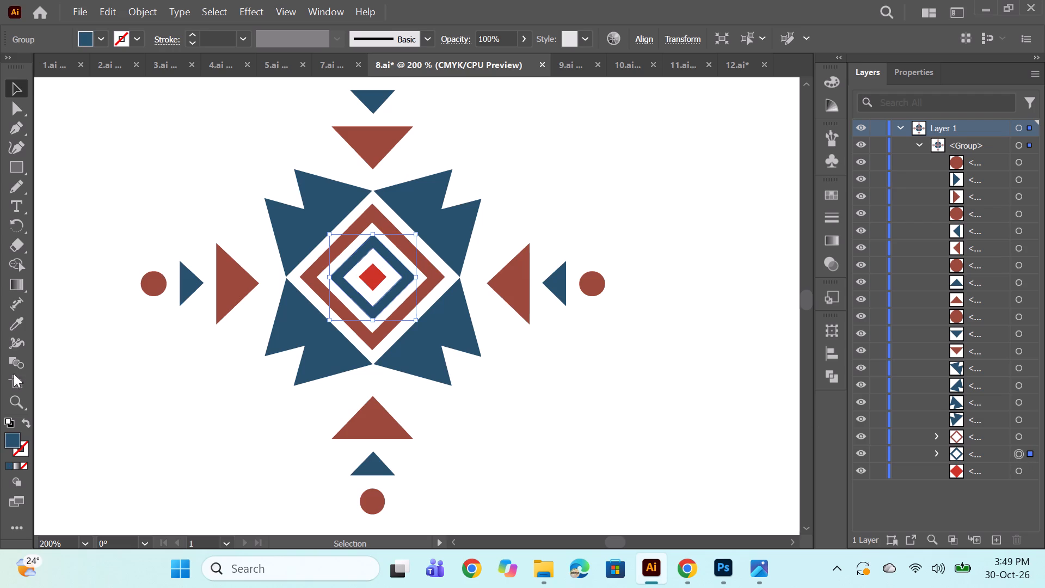
pyautogui.doubleClick(5, 435)
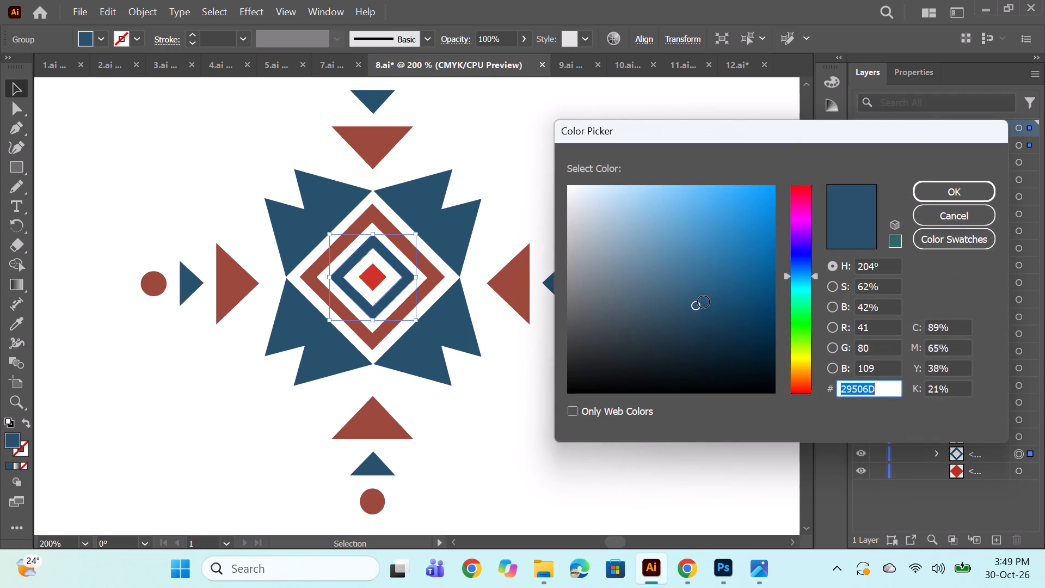
pyautogui.click(801, 237)
pyautogui.click(804, 242)
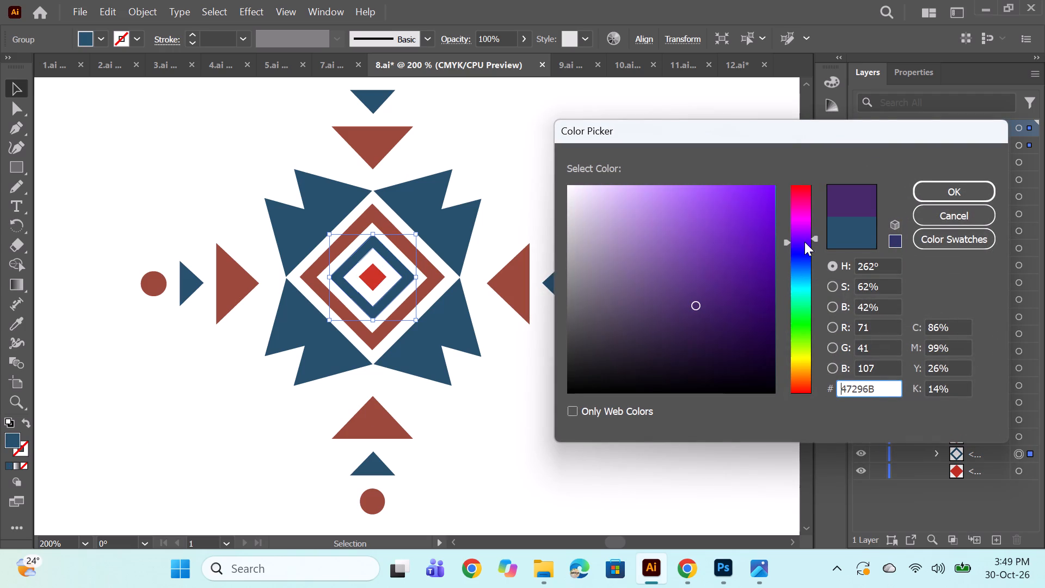
pyautogui.click(804, 249)
pyautogui.click(804, 258)
pyautogui.click(803, 261)
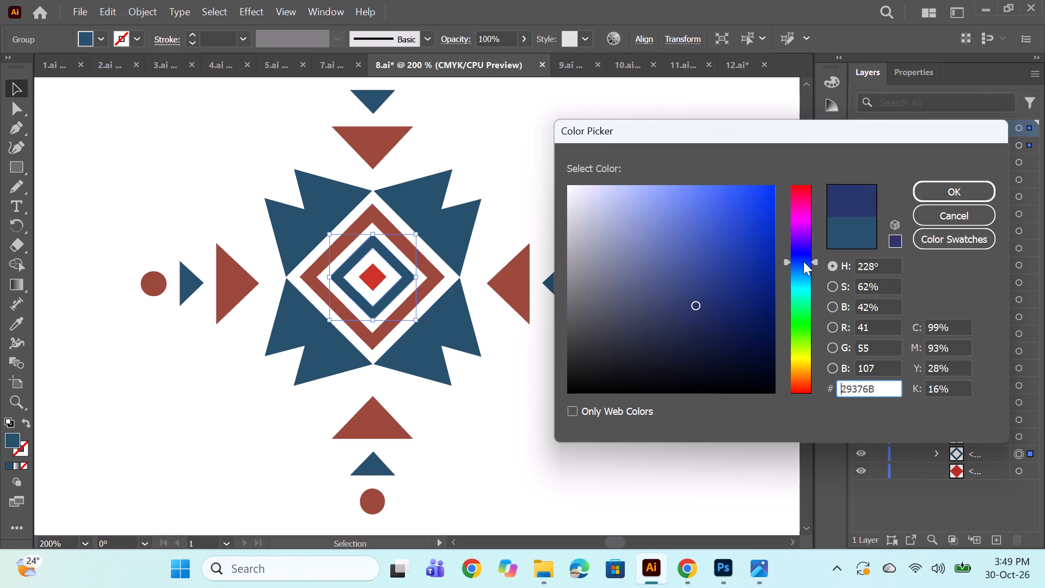
pyautogui.click(800, 265)
pyautogui.click(692, 256)
pyautogui.click(690, 244)
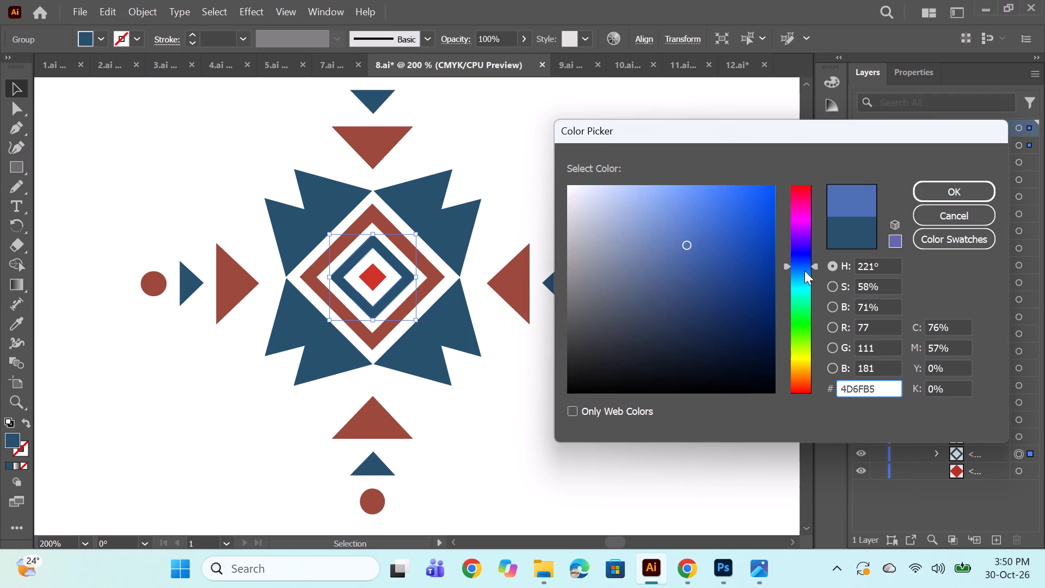
pyautogui.click(804, 271)
pyautogui.click(719, 243)
pyautogui.click(680, 229)
pyautogui.click(696, 222)
pyautogui.click(705, 218)
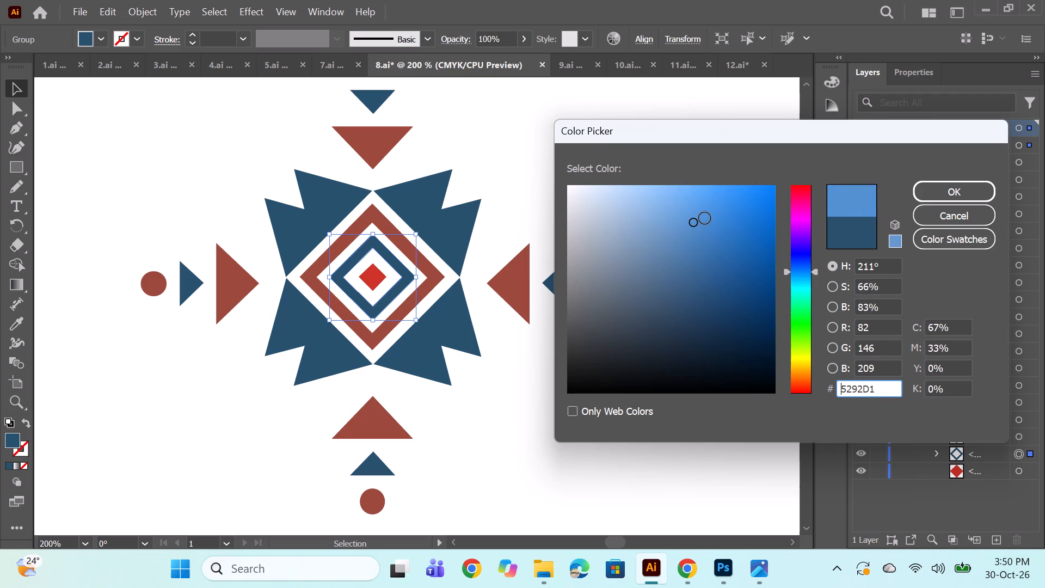
pyautogui.click(715, 214)
pyautogui.click(720, 225)
pyautogui.click(733, 226)
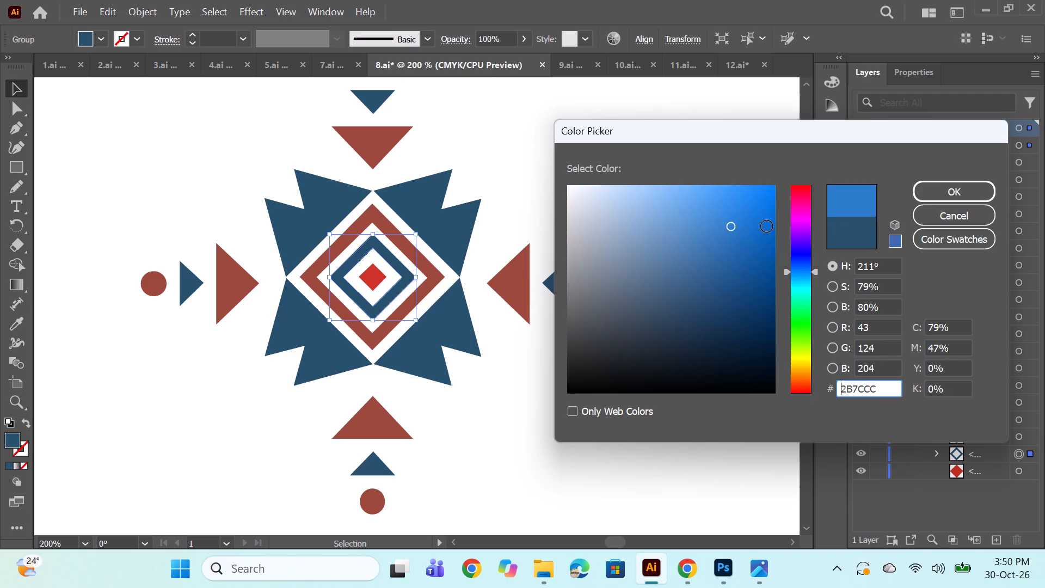
pyautogui.click(734, 238)
pyautogui.click(722, 238)
pyautogui.click(932, 195)
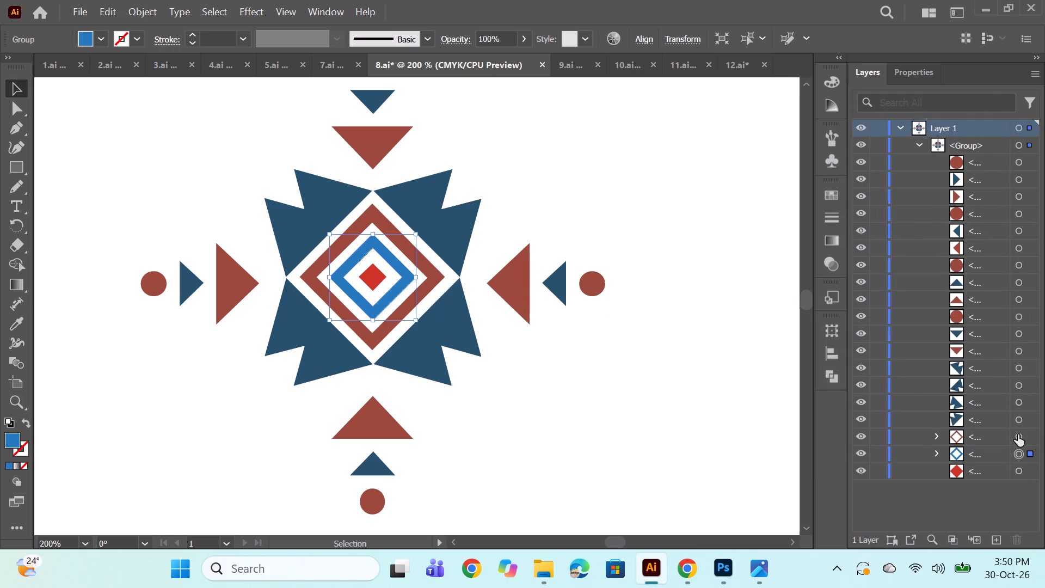
# Match the outer diamond ring's fill to the bright red centre diamond with the Eyedropper tool.
pyautogui.click(1018, 437)
pyautogui.doubleClick(16, 443)
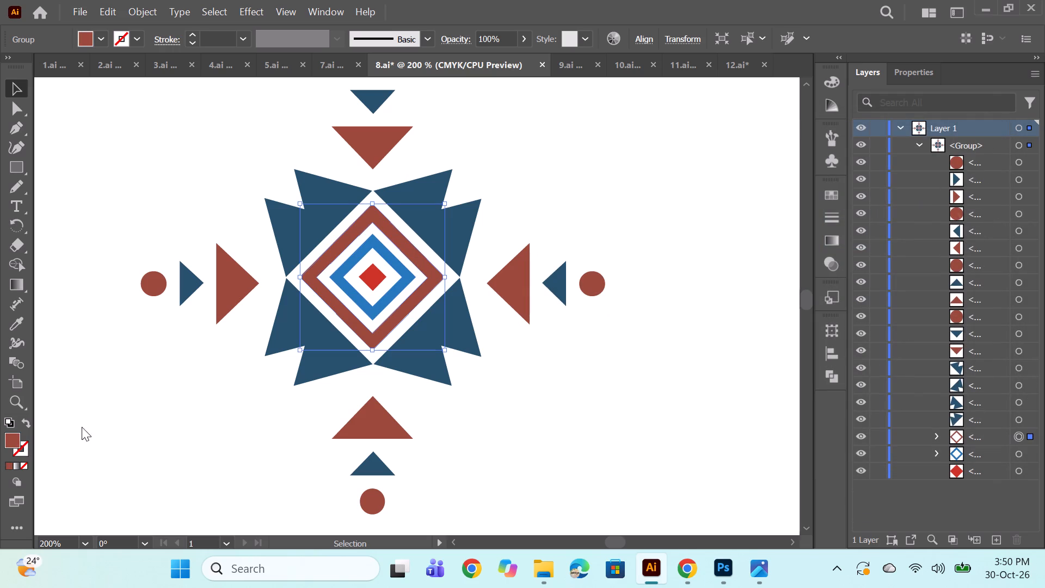
pyautogui.click(954, 207)
pyautogui.click(19, 317)
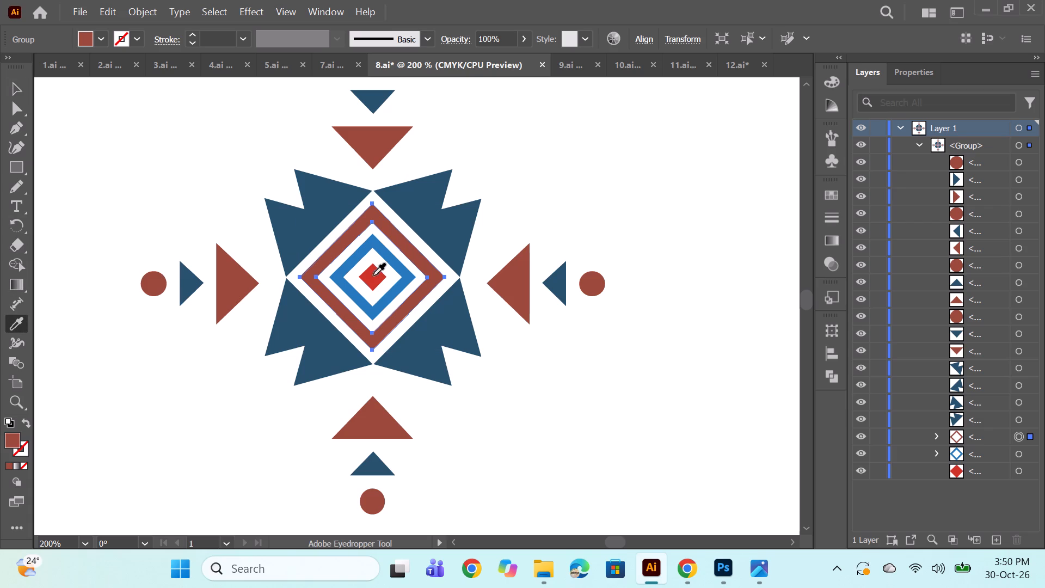
pyautogui.click(373, 275)
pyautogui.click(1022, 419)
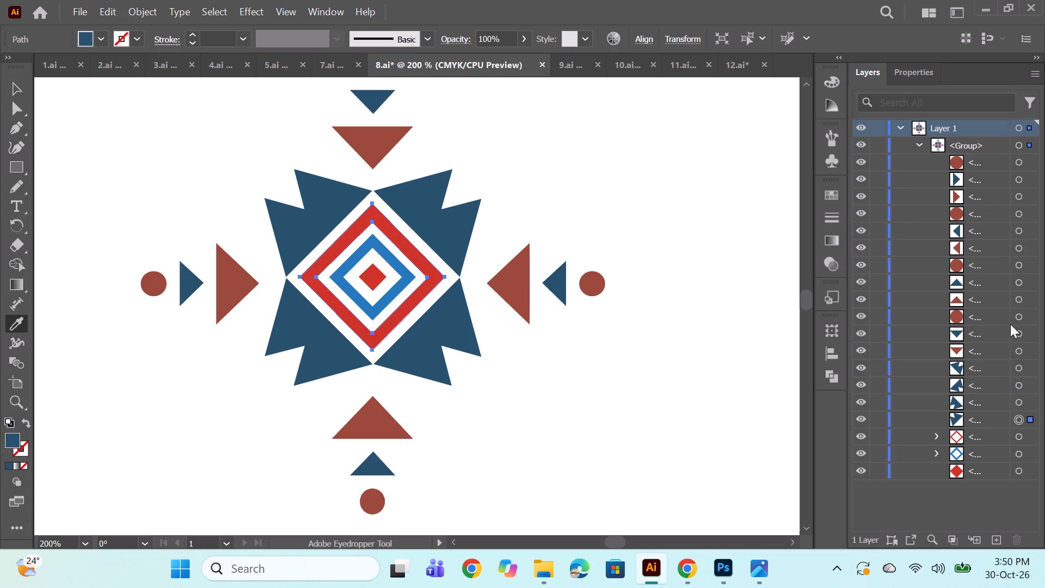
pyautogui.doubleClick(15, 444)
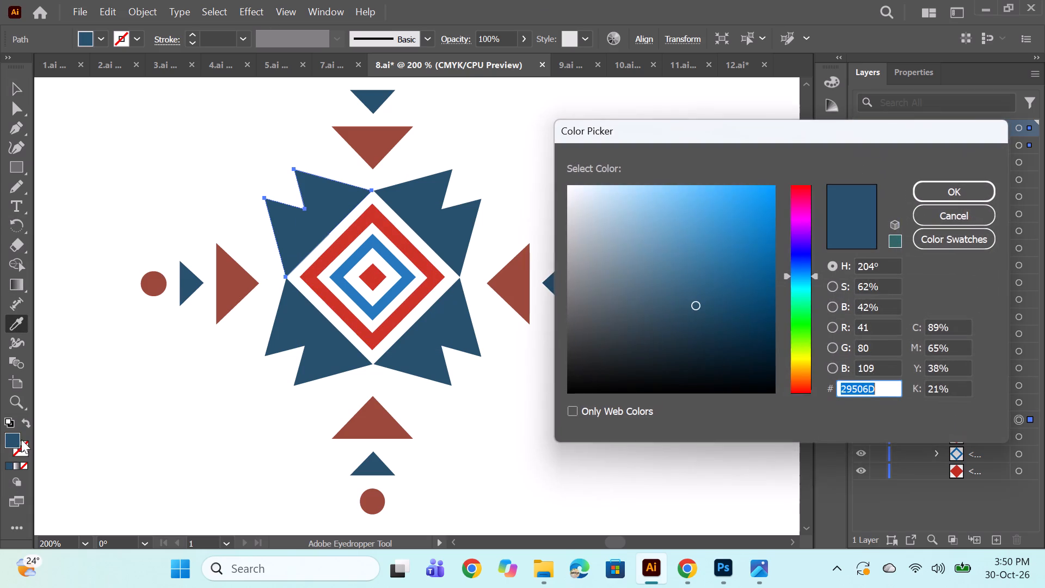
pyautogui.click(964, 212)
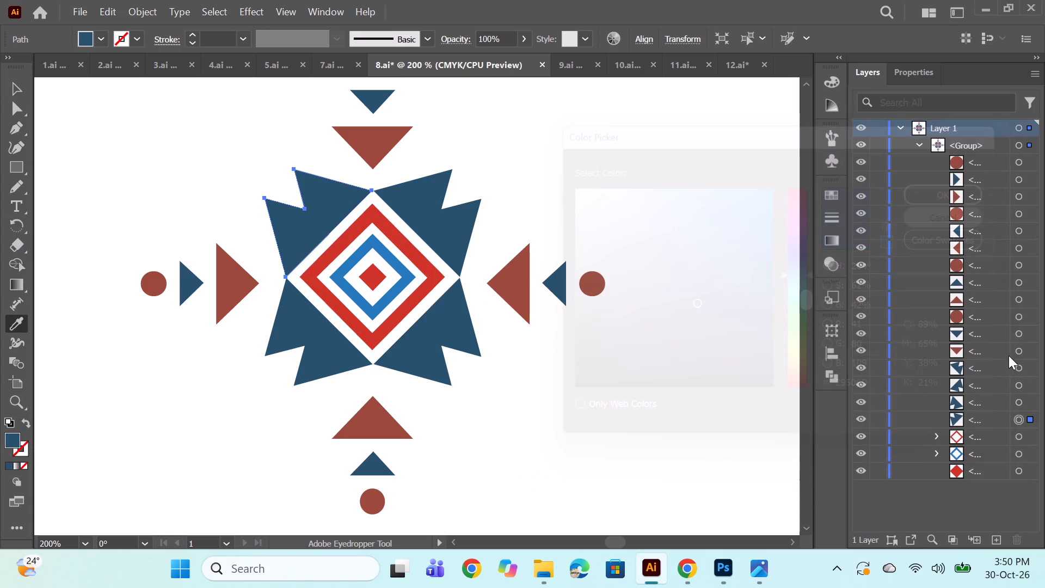
# Recolour the four large brownish-red triangles around the motif dark olive brown, #7F641F.
pyautogui.click(1024, 352)
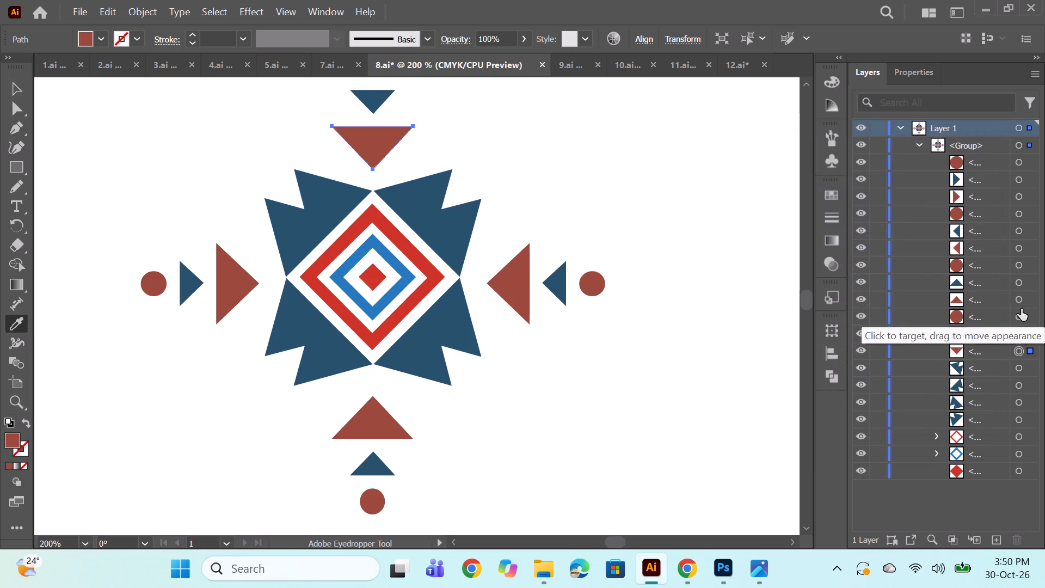
pyautogui.keyDown('ctrl'); pyautogui.click(1018, 301); pyautogui.keyUp('ctrl')
pyautogui.keyDown('ctrl'); pyautogui.click(1015, 243); pyautogui.keyUp('ctrl')
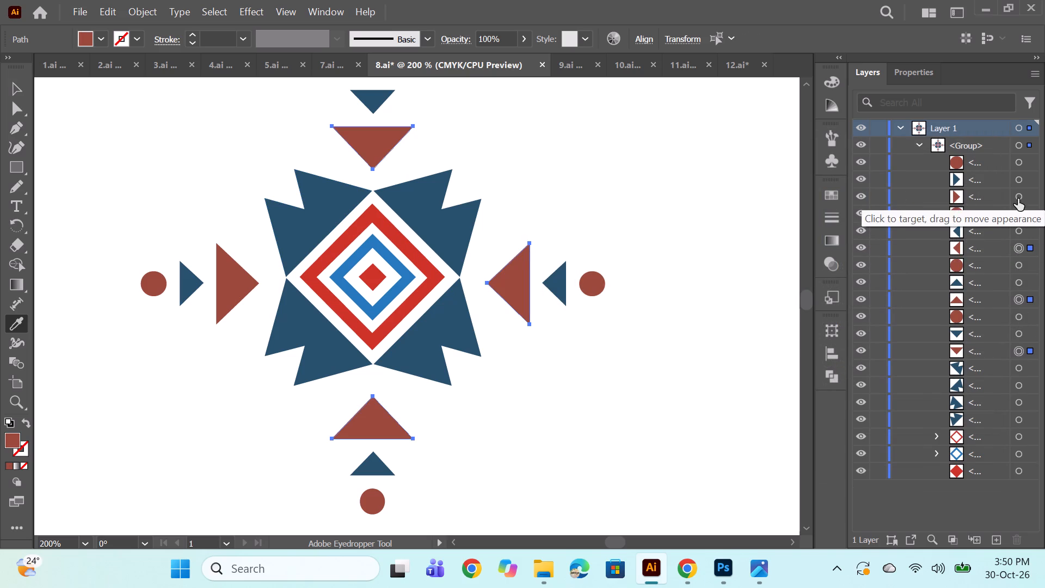
pyautogui.keyDown('ctrl'); pyautogui.click(1018, 197); pyautogui.keyUp('ctrl')
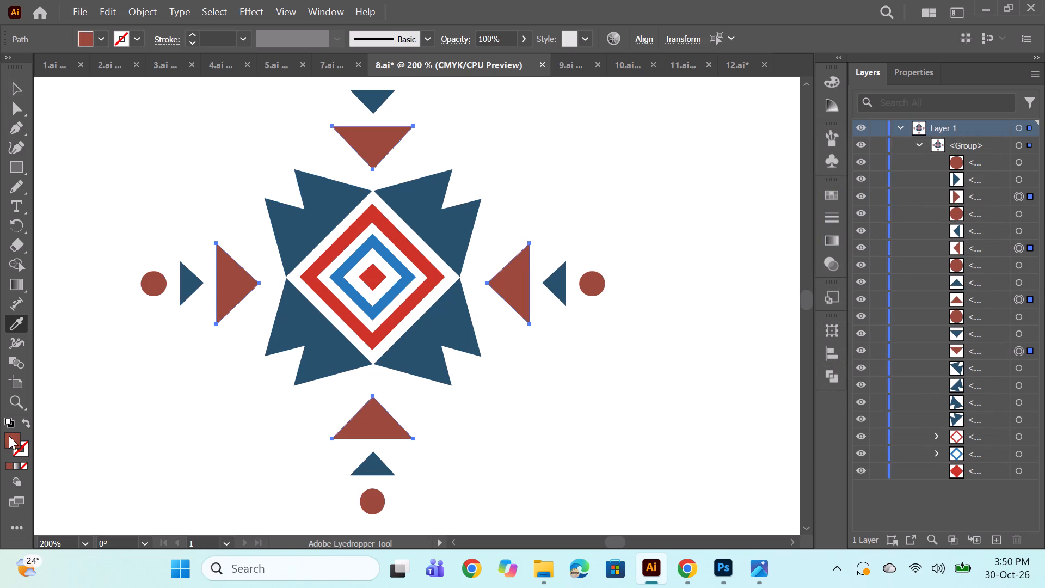
pyautogui.doubleClick(10, 436)
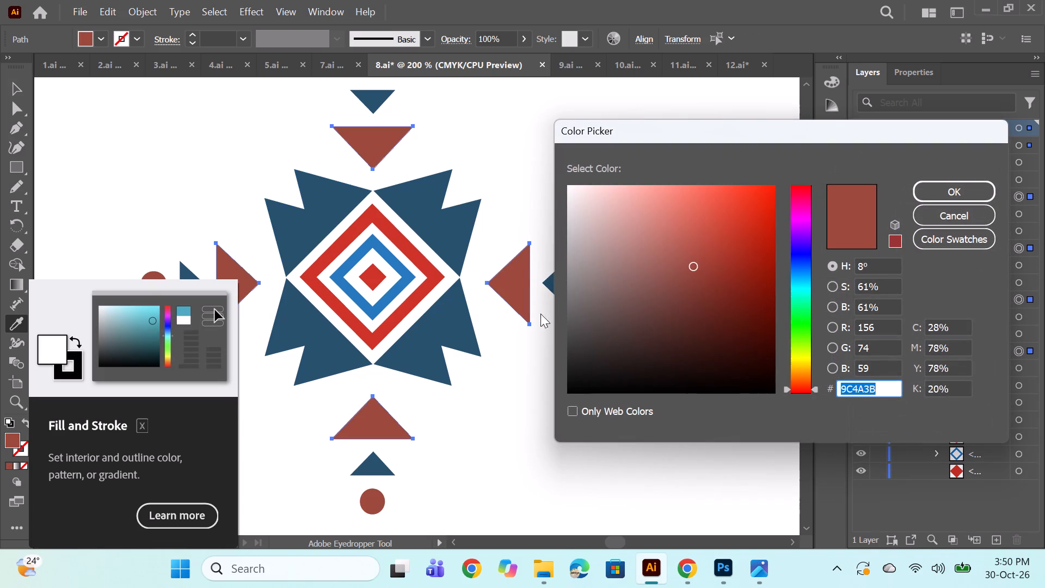
pyautogui.click(804, 372)
pyautogui.click(804, 369)
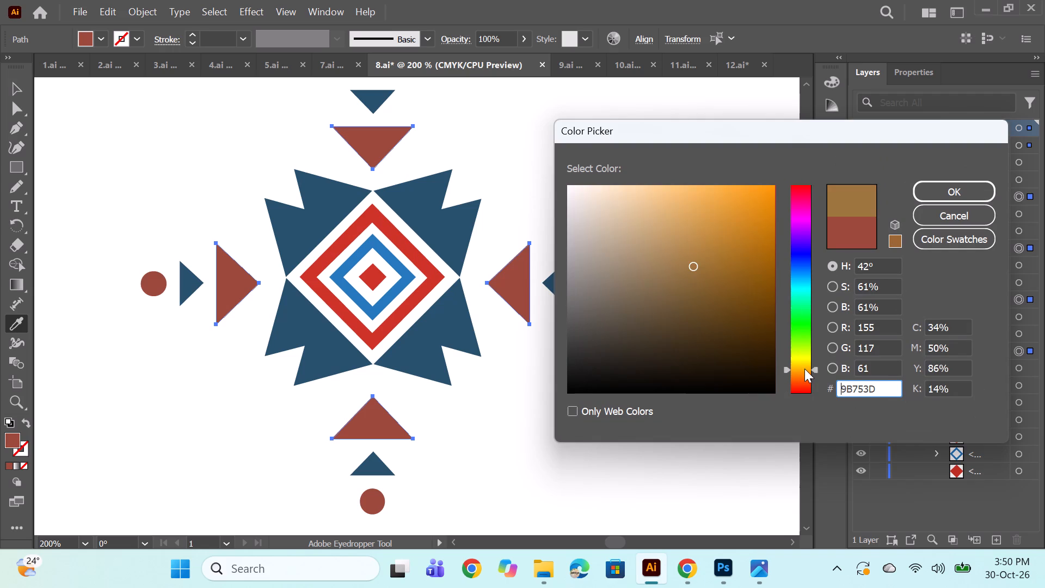
pyautogui.click(803, 368)
pyautogui.click(803, 368)
pyautogui.click(746, 311)
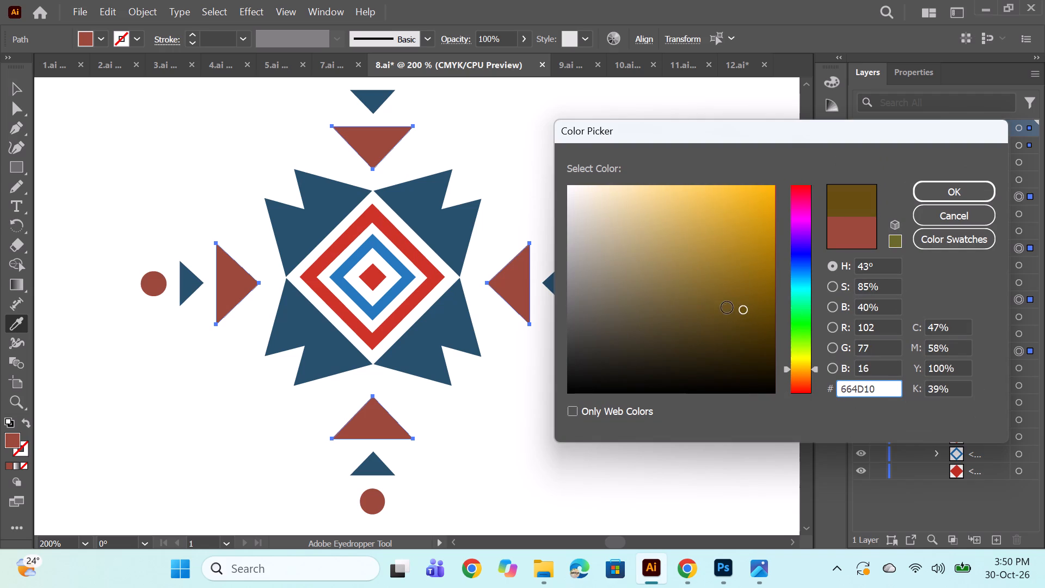
pyautogui.click(729, 309)
pyautogui.click(709, 302)
pyautogui.click(715, 296)
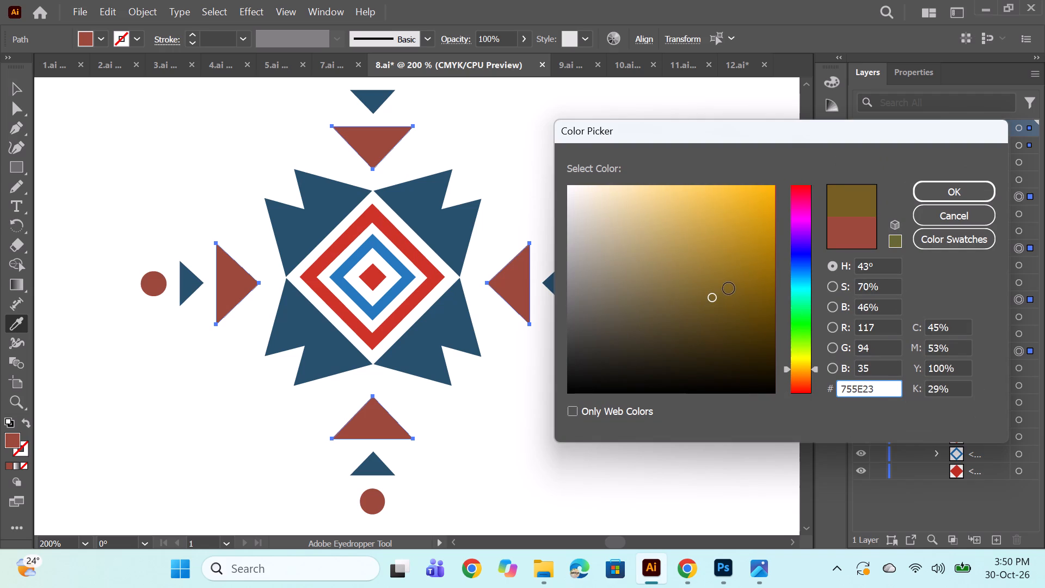
pyautogui.click(727, 287)
pyautogui.click(918, 189)
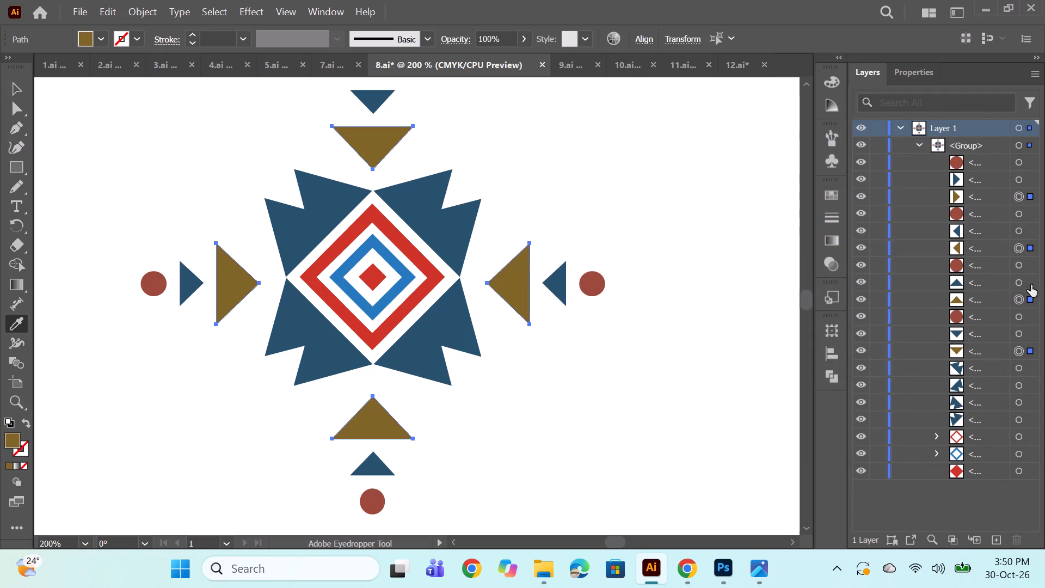
# Lighten the fill of the four large triangles to golden brown, #9B741E.
pyautogui.doubleClick(13, 443)
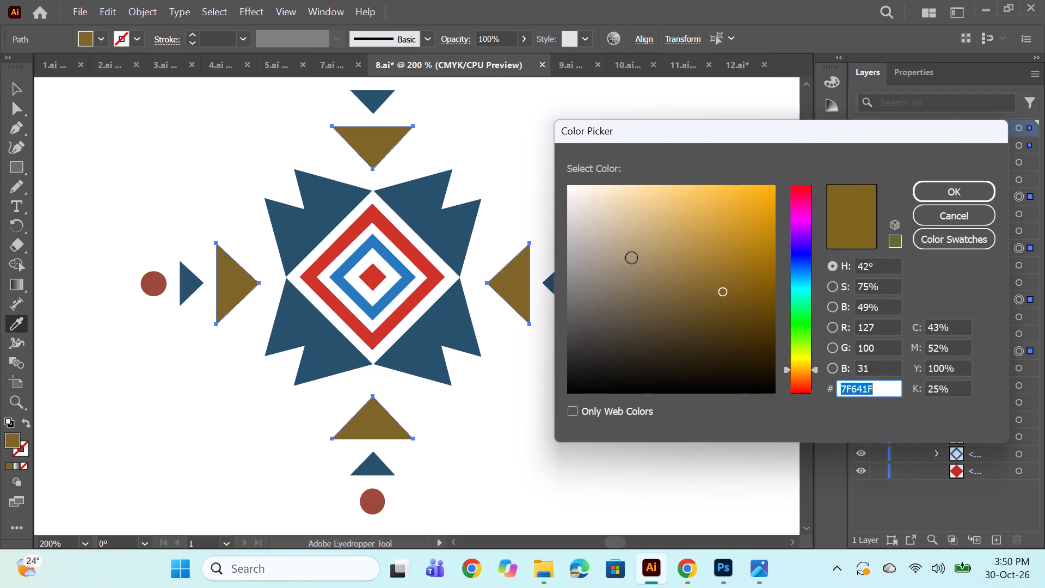
pyautogui.click(723, 283)
pyautogui.click(730, 271)
pyautogui.click(719, 264)
pyautogui.click(723, 256)
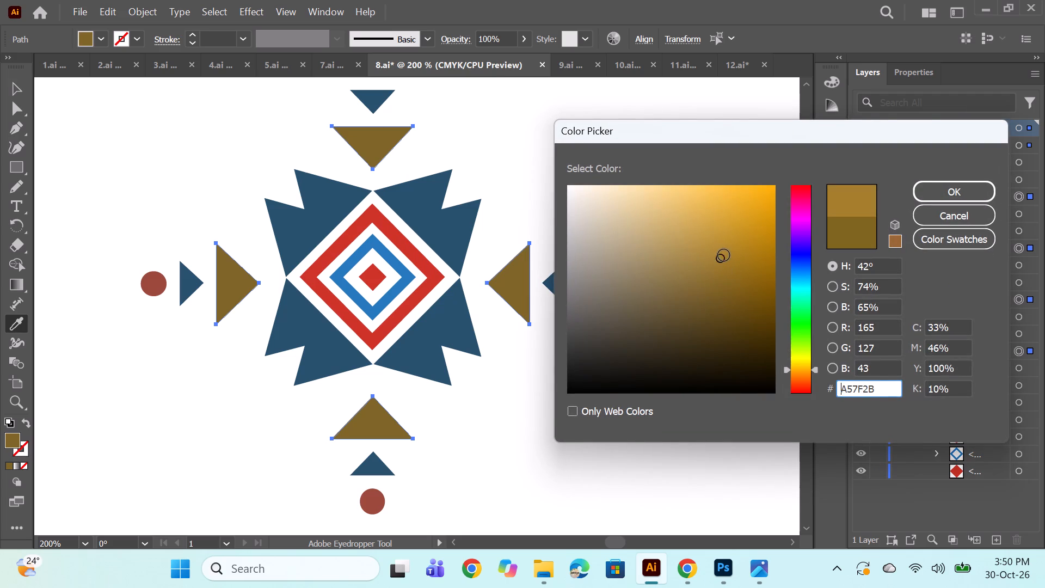
pyautogui.click(732, 253)
pyautogui.click(737, 265)
pyautogui.click(954, 189)
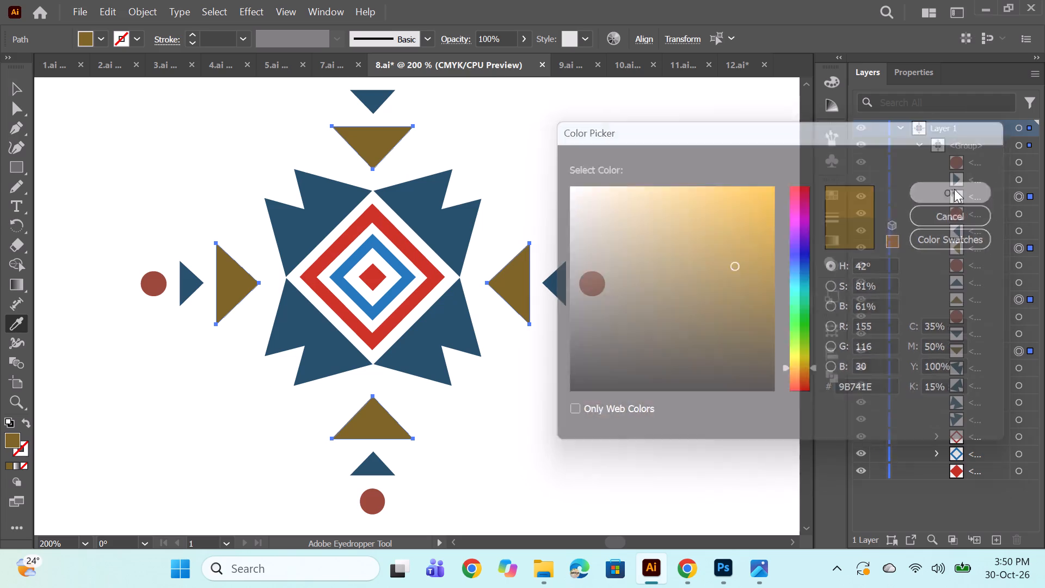
# Match the fill of the four small dark blue outer triangles to the medium blue inner diamond ring using the Eyedropper.
pyautogui.click(1018, 334)
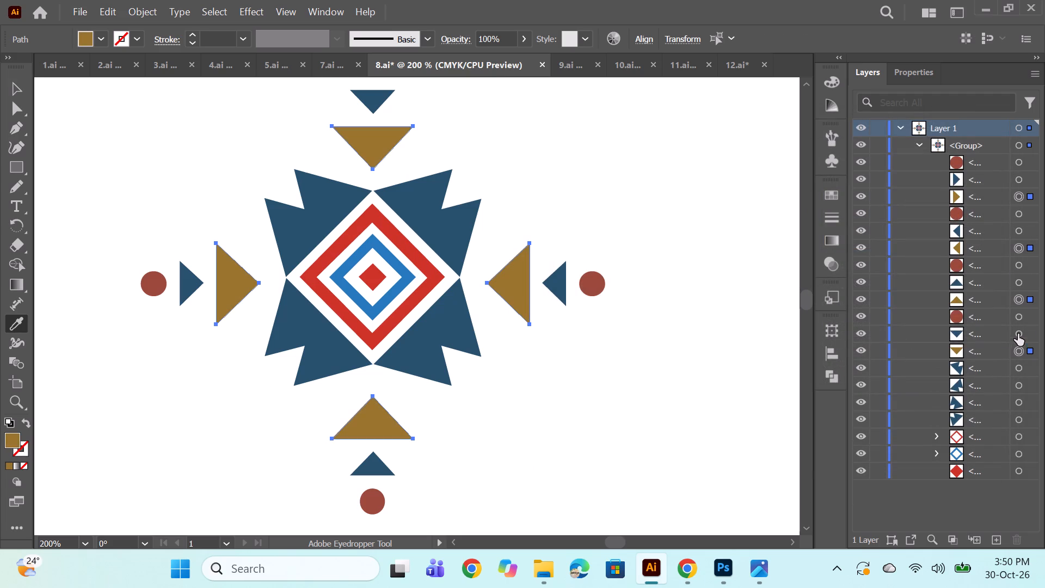
pyautogui.keyDown('ctrl'); pyautogui.click(1020, 280); pyautogui.keyUp('ctrl')
pyautogui.keyDown('ctrl'); pyautogui.click(1019, 232); pyautogui.keyUp('ctrl')
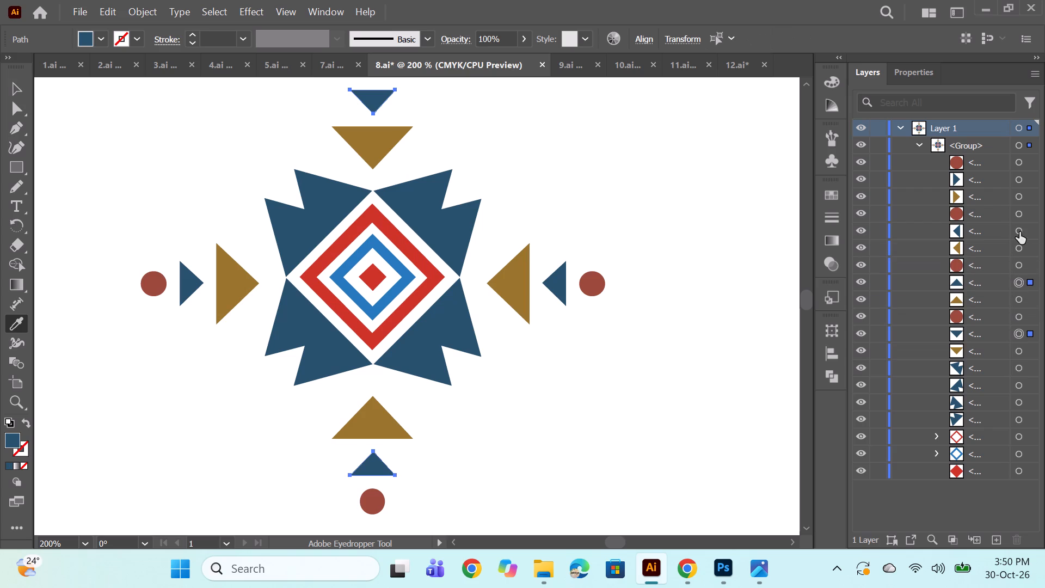
pyautogui.keyDown('ctrl'); pyautogui.click(1018, 181); pyautogui.keyUp('ctrl')
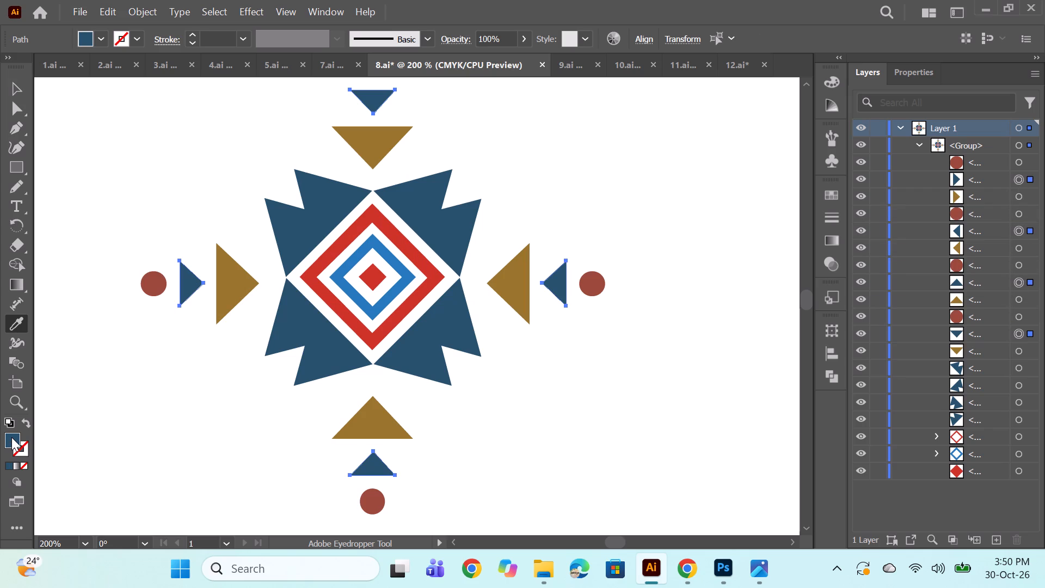
pyautogui.doubleClick(11, 437)
pyautogui.click(930, 214)
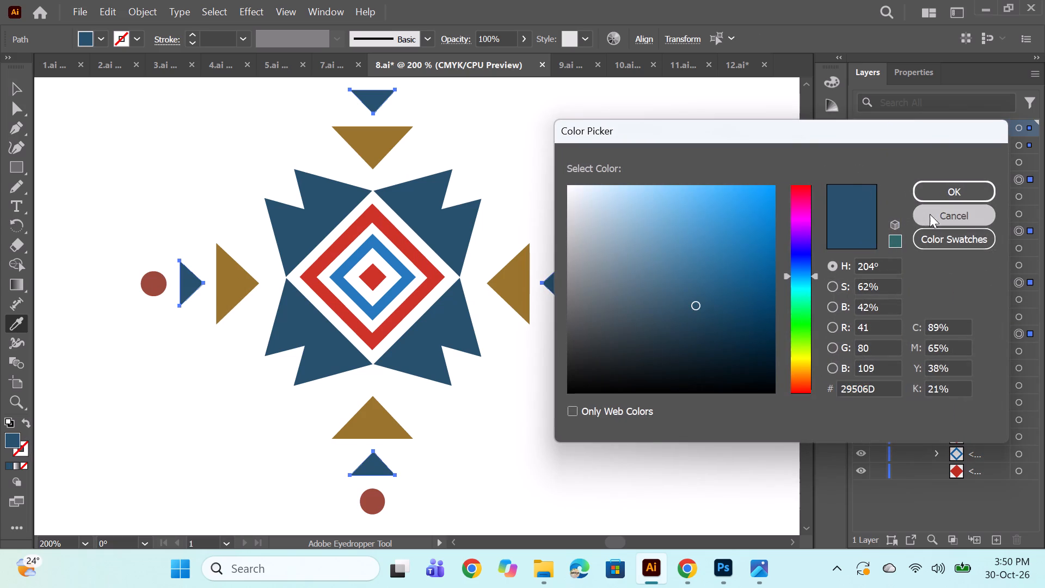
pyautogui.click(388, 254)
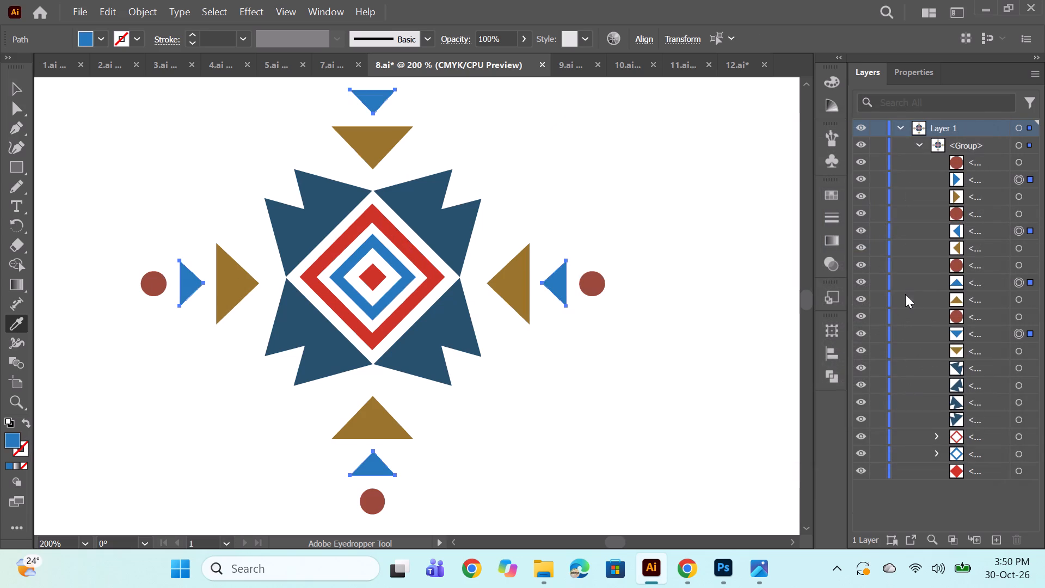
# Match the fill of the four brownish-red outer circles to the bright red diamond ring using the Eyedropper, leaving nothing selected.
pyautogui.scroll(5, 906, 294)
pyautogui.click(1019, 163)
pyautogui.keyDown('ctrl'); pyautogui.click(1018, 211); pyautogui.keyUp('ctrl')
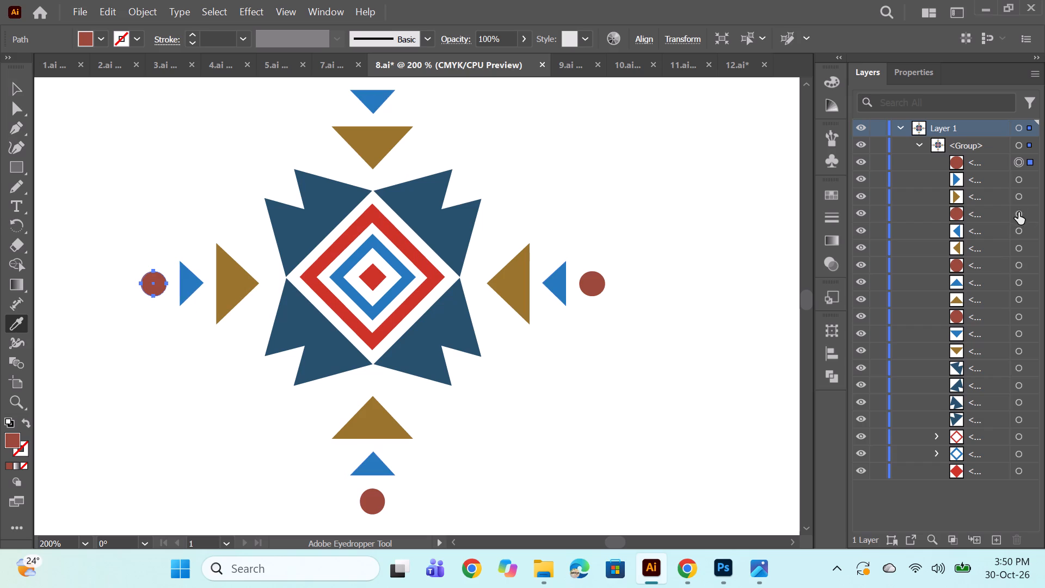
pyautogui.keyDown('ctrl'); pyautogui.click(1020, 267); pyautogui.keyUp('ctrl')
pyautogui.keyDown('ctrl'); pyautogui.click(1019, 315); pyautogui.keyUp('ctrl')
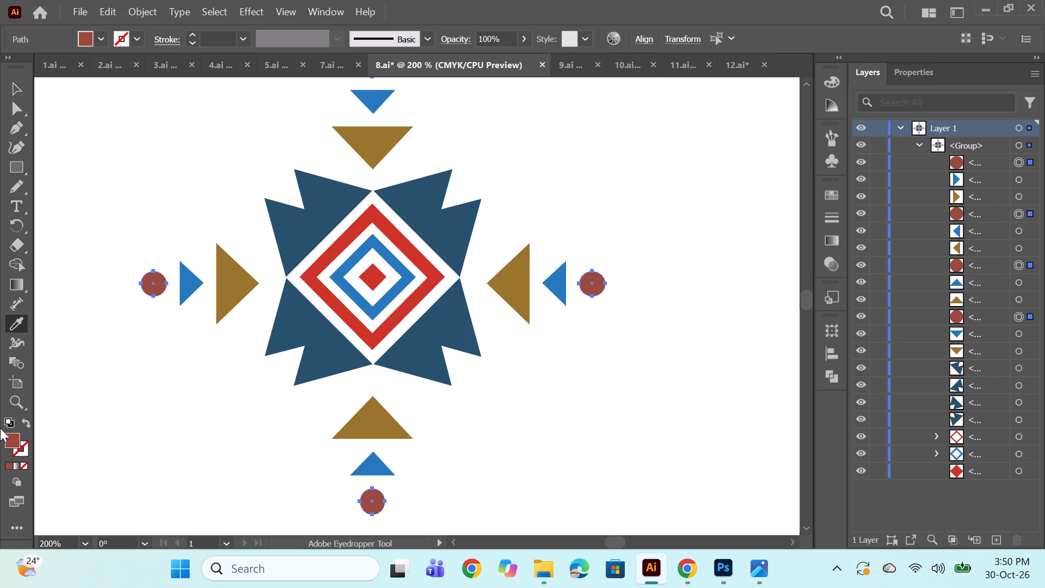
pyautogui.doubleClick(15, 443)
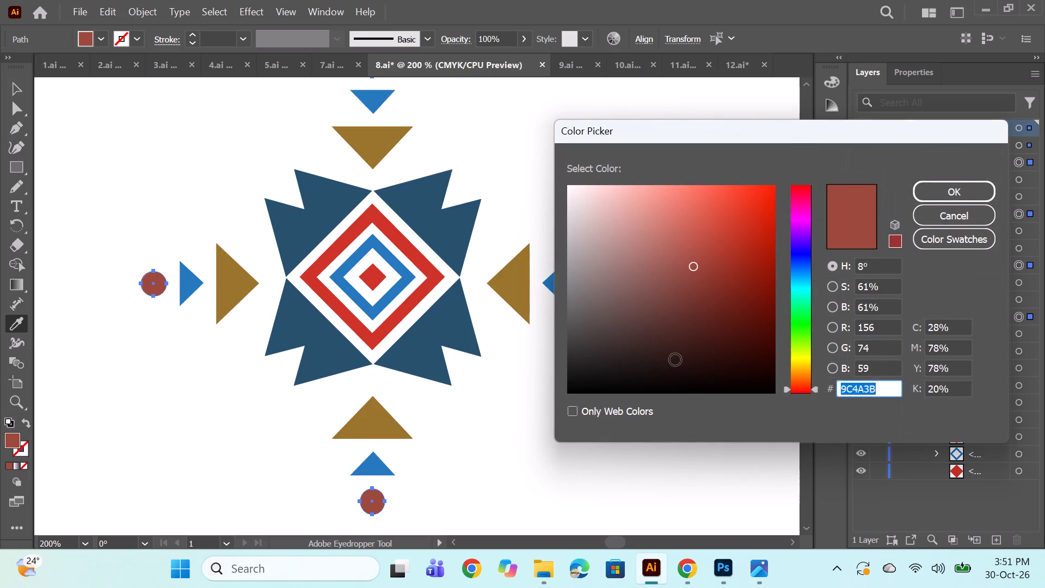
pyautogui.click(957, 223)
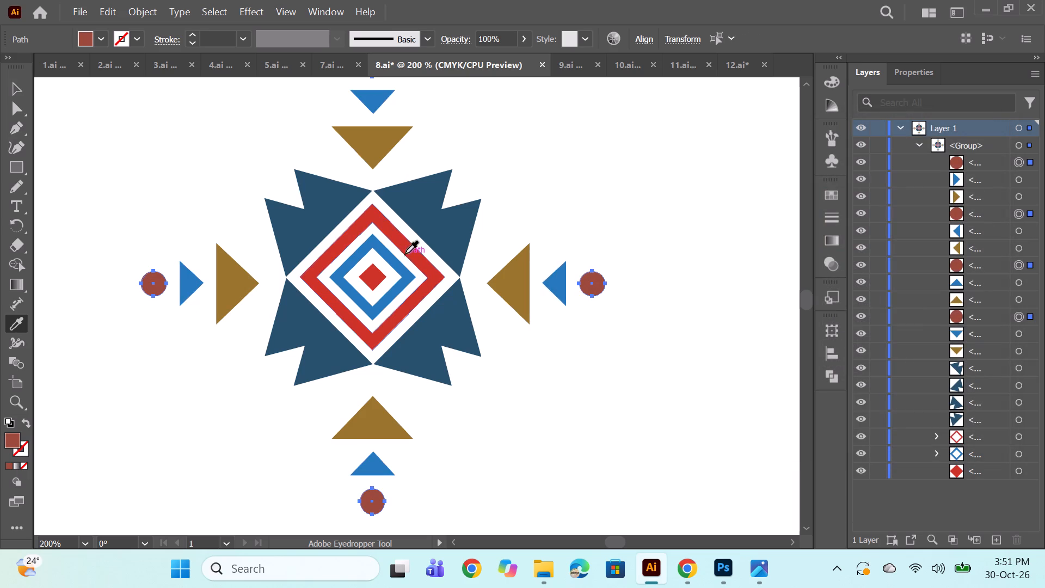
pyautogui.click(411, 249)
pyautogui.keyDown('alt'); pyautogui.scroll(-2, 524, 272); pyautogui.keyUp('alt')
pyautogui.click(630, 231)
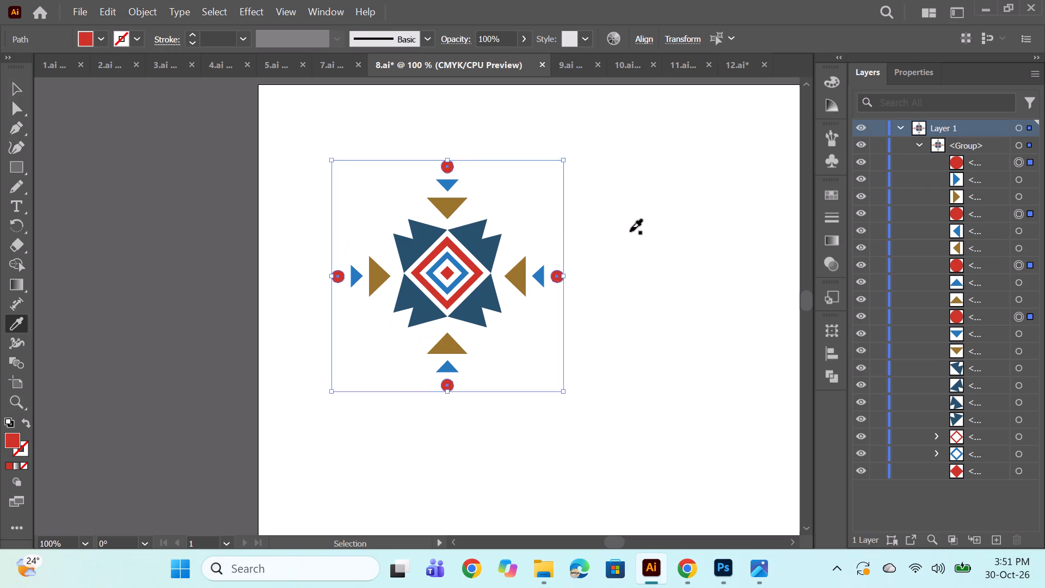
pyautogui.hotkey('ctrl', 'shift', 'z')
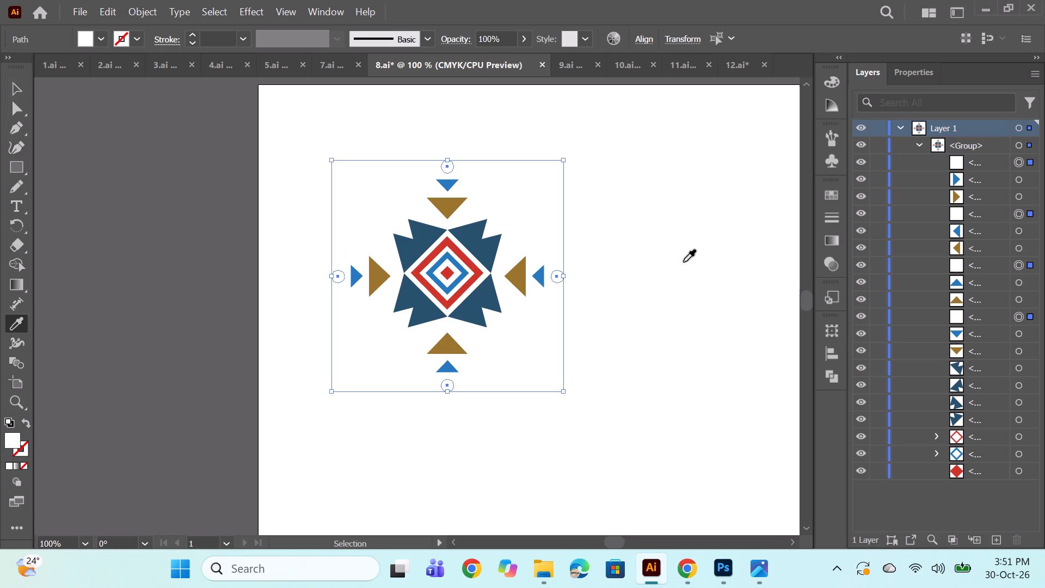
pyautogui.hotkey('ctrl', 'z')
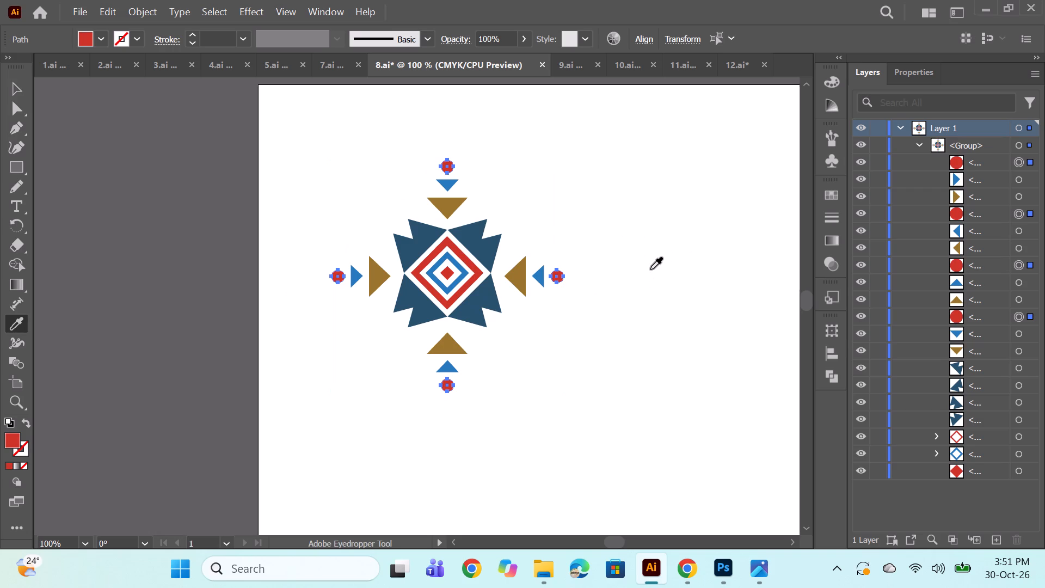
pyautogui.keyDown('ctrl'); pyautogui.click(650, 269); pyautogui.keyUp('ctrl')
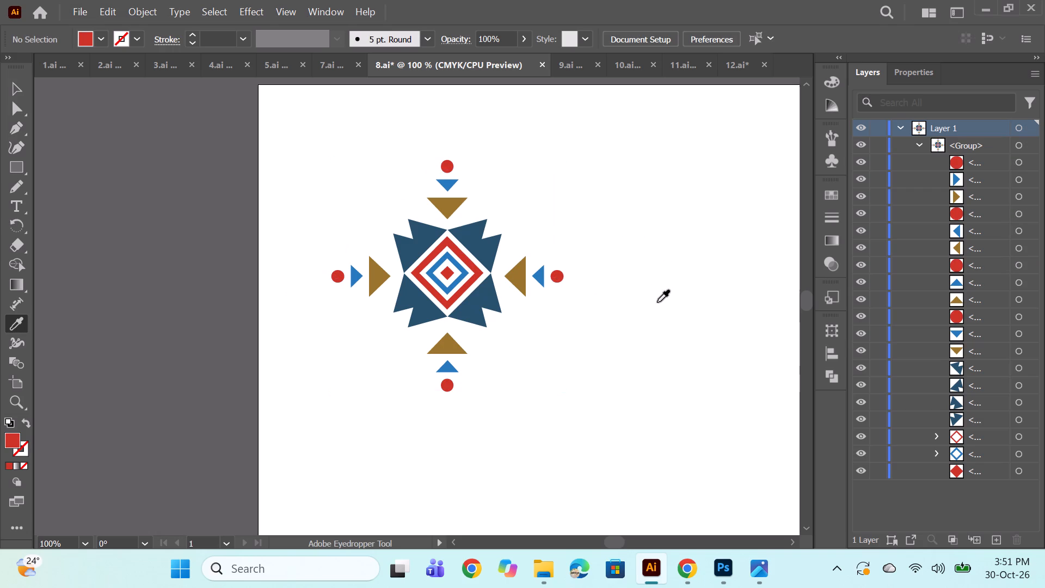
# Make a new pattern from the whole recoloured motif group.
pyautogui.keyDown('alt'); pyautogui.scroll(-2, 655, 314); pyautogui.keyUp('alt')
pyautogui.press('space')
pyautogui.press('space')
pyautogui.press('space')
pyautogui.press('space')
pyautogui.press('space')
pyautogui.press('space')
pyautogui.press('space')
pyautogui.press('space')
pyautogui.press('space')
pyautogui.press('space')
pyautogui.press('space')
pyautogui.press('space')
pyautogui.press('space')
pyautogui.press('space')
pyautogui.press('space')
pyautogui.press('space')
pyautogui.press('space')
pyautogui.press('space')
pyautogui.press('space')
pyautogui.press('space')
pyautogui.moveTo(677, 376); pyautogui.dragTo(334, 286)
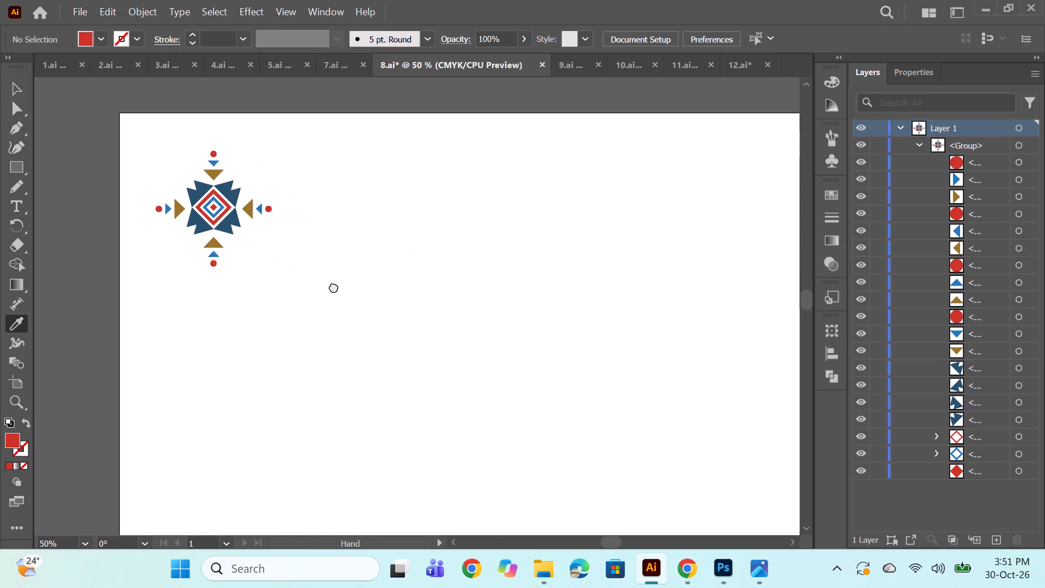
pyautogui.moveTo(334, 286); pyautogui.dragTo(317, 278)
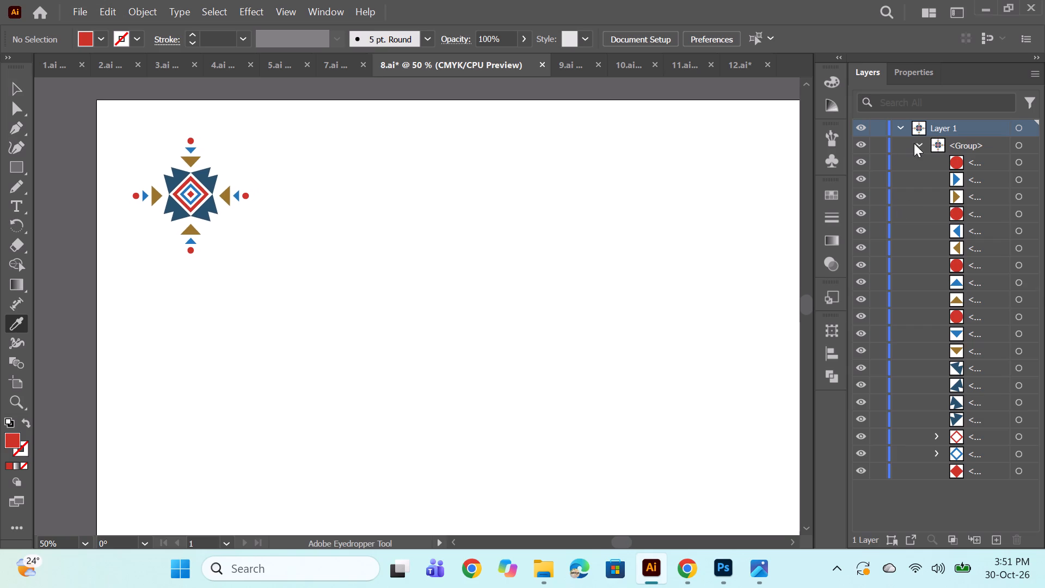
pyautogui.click(914, 143)
pyautogui.click(1021, 145)
pyautogui.click(99, 13)
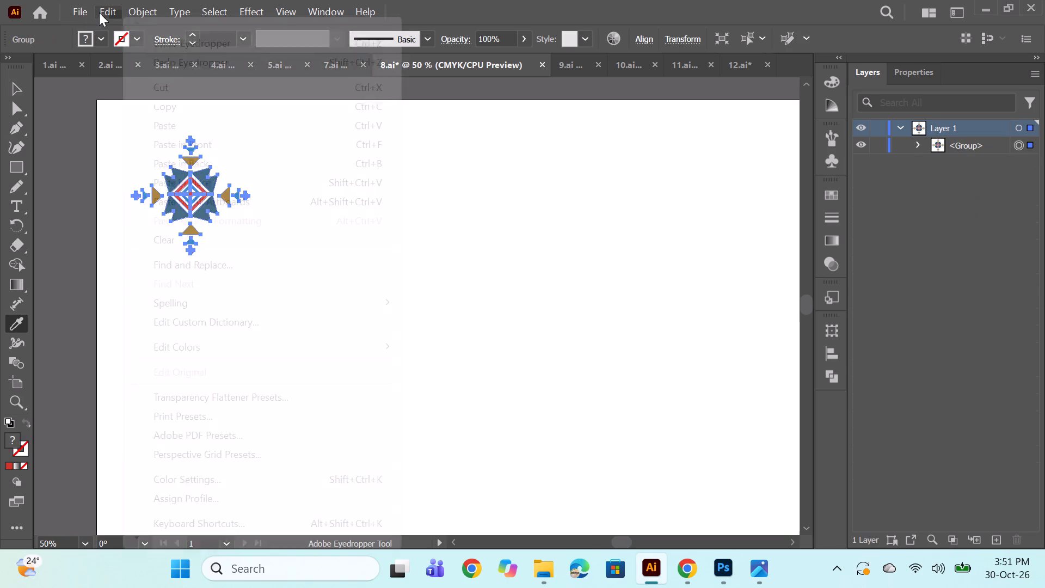
pyautogui.click(134, 0)
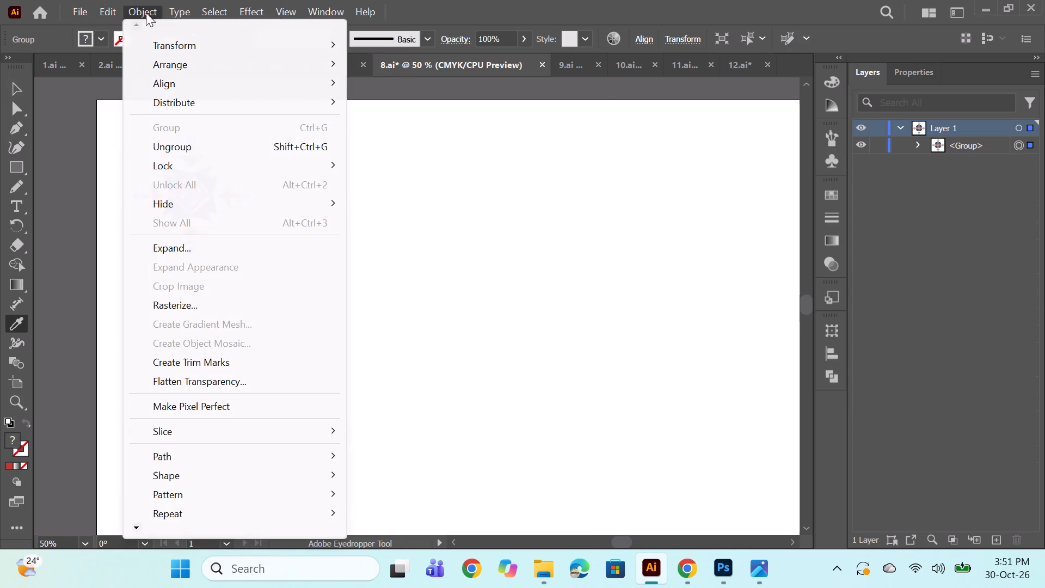
pyautogui.click(176, 496)
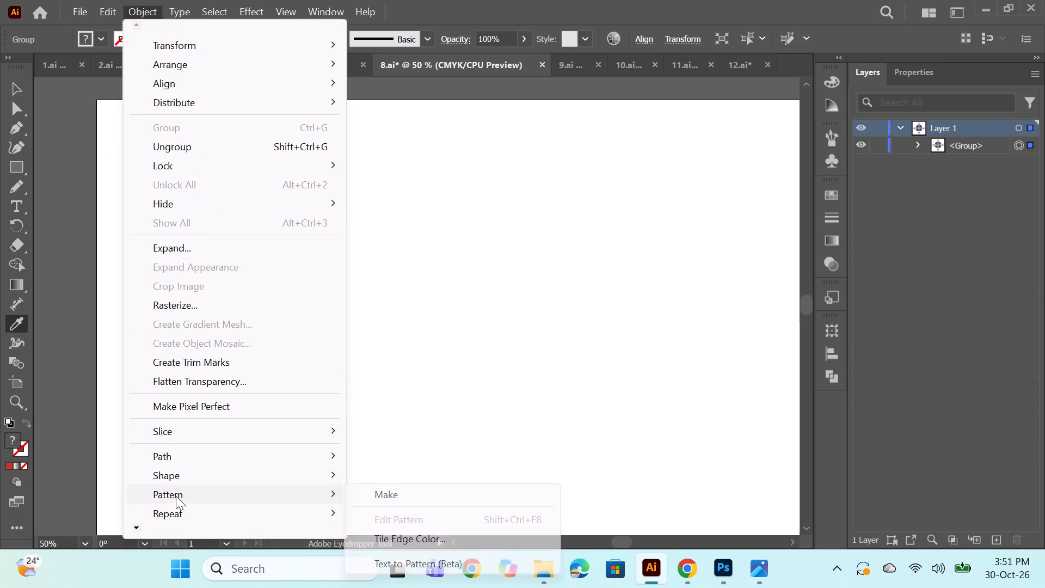
pyautogui.click(421, 489)
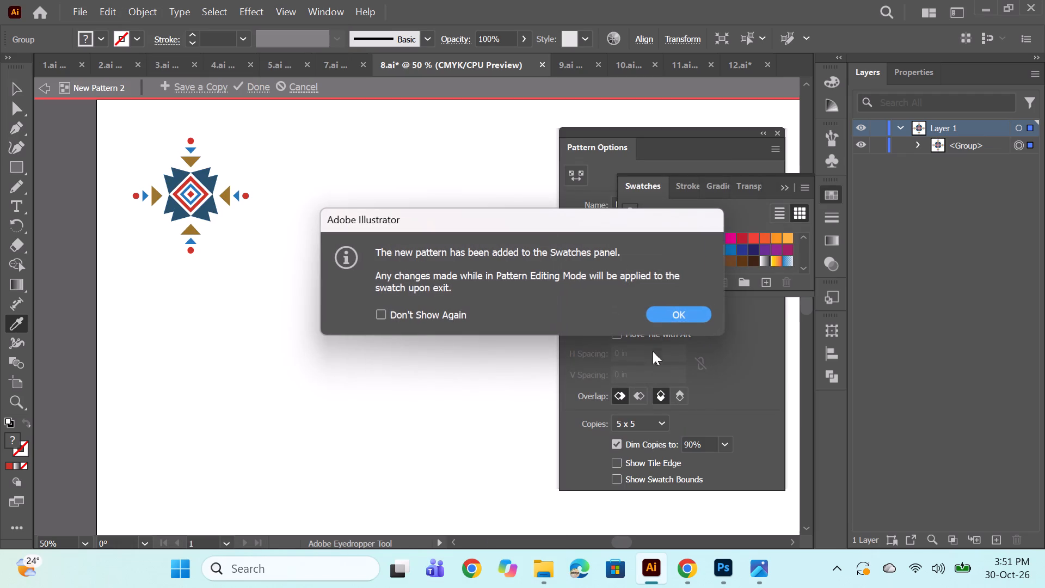
pyautogui.click(666, 317)
# Set the pattern's tile type to Brick by Row, width 3.375 in and height 2.5 in, and finish pattern editing.
pyautogui.click(729, 223)
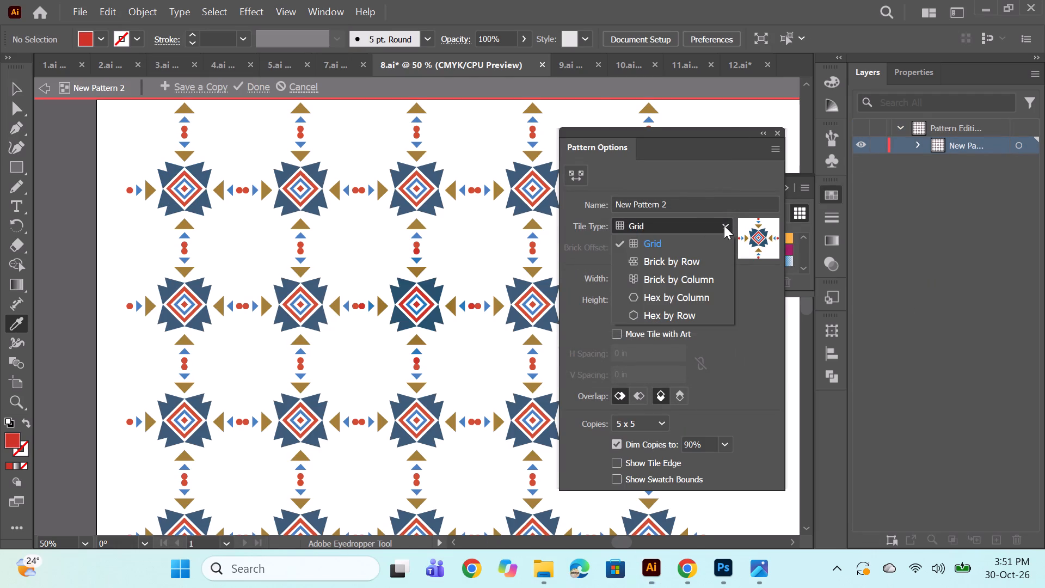
pyautogui.click(692, 261)
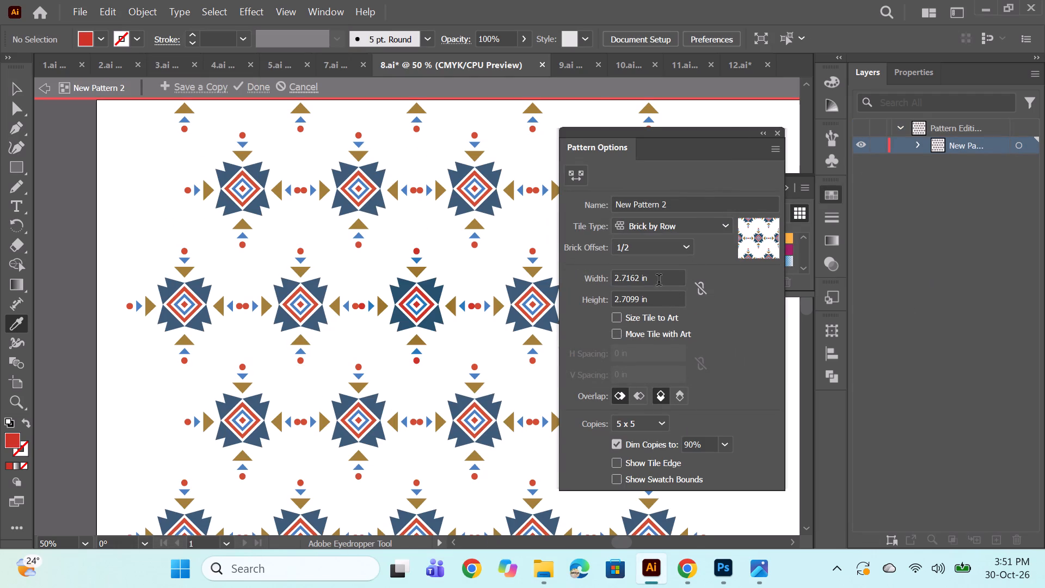
pyautogui.scroll(1, 622, 280)
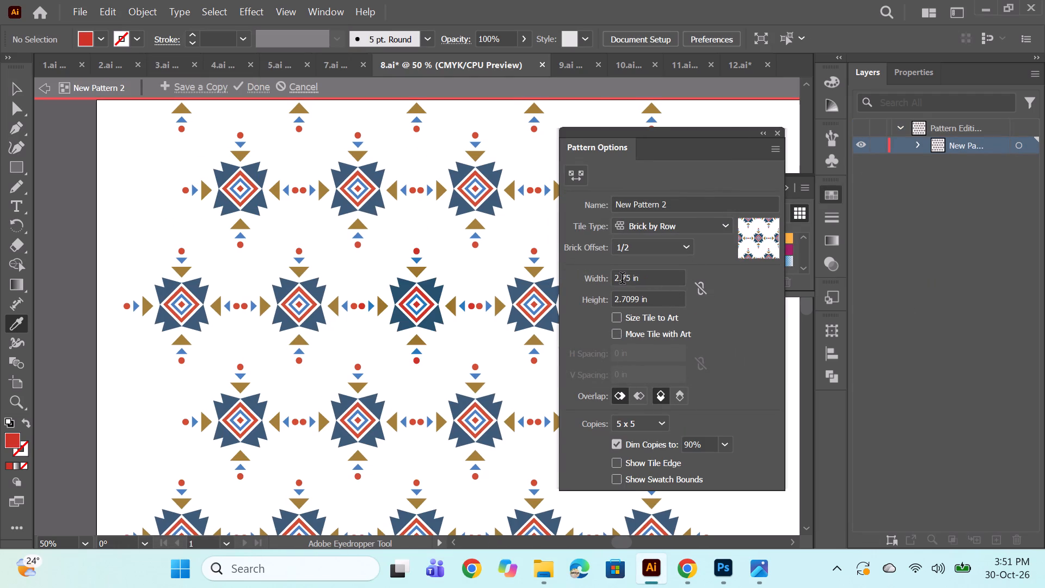
pyautogui.scroll(3, 622, 280)
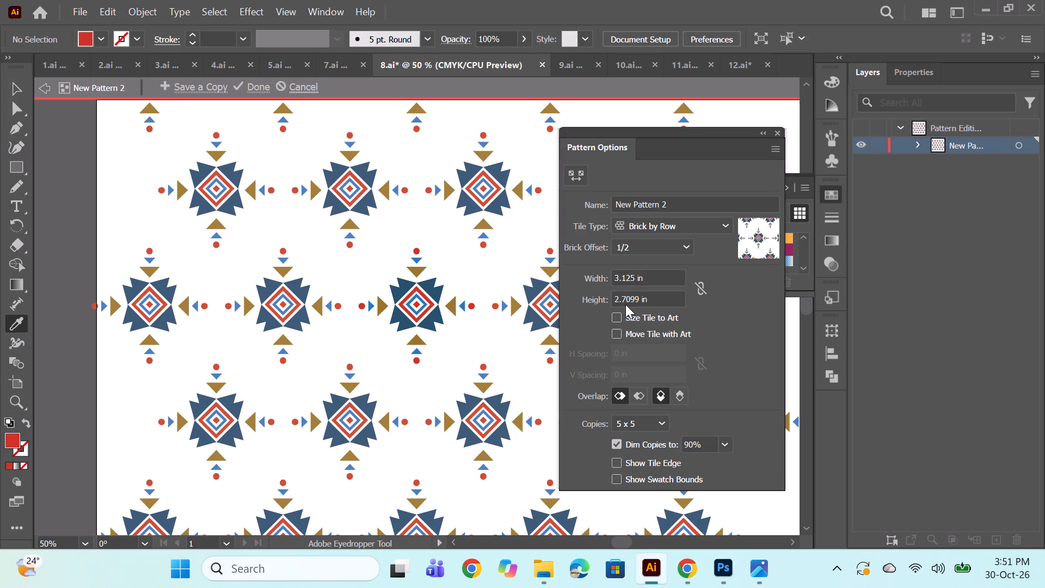
pyautogui.scroll(2, 626, 300)
pyautogui.scroll(-2, 626, 300)
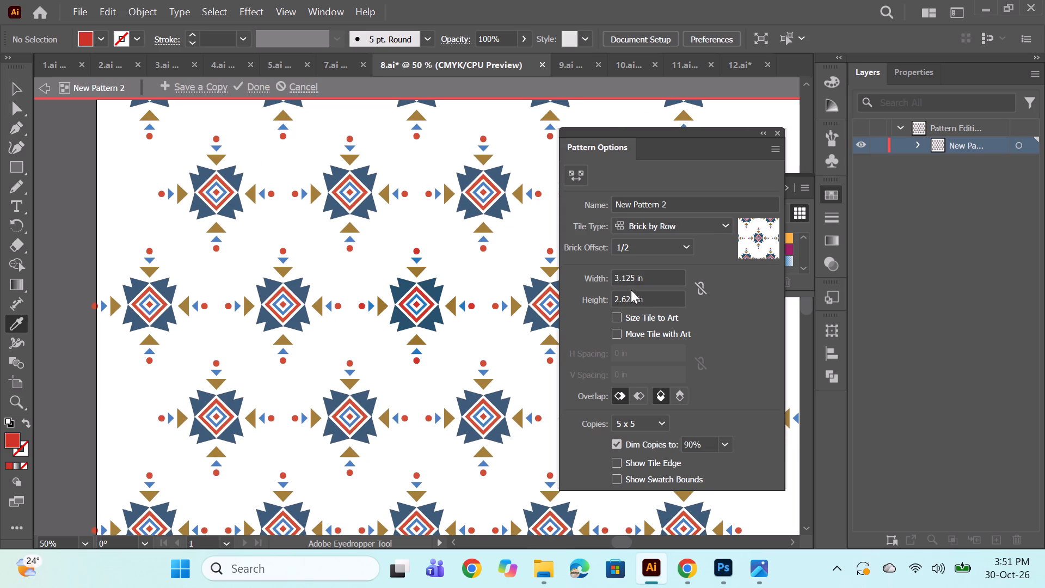
pyautogui.scroll(2, 632, 280)
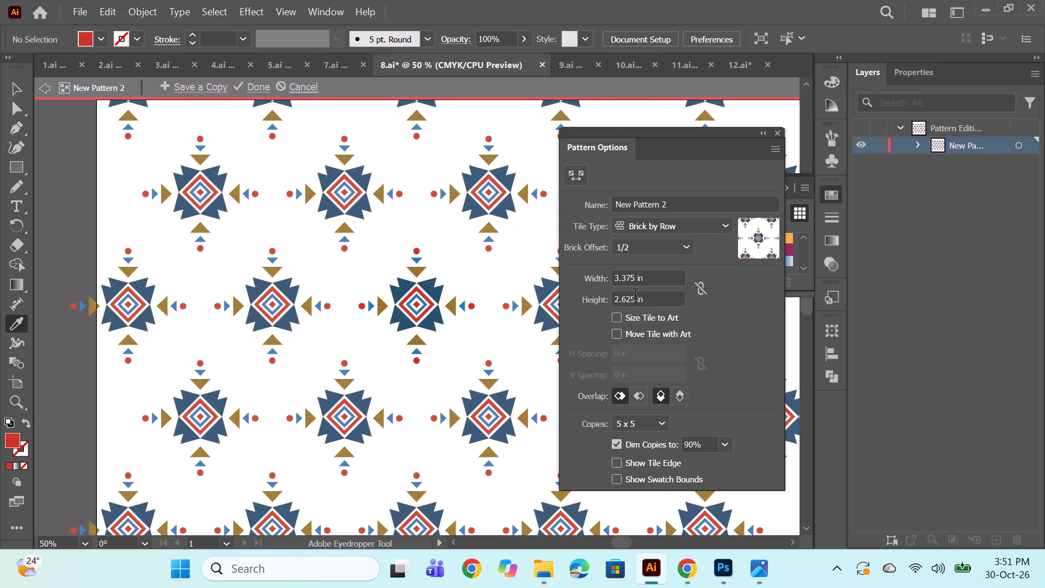
pyautogui.scroll(-1, 635, 296)
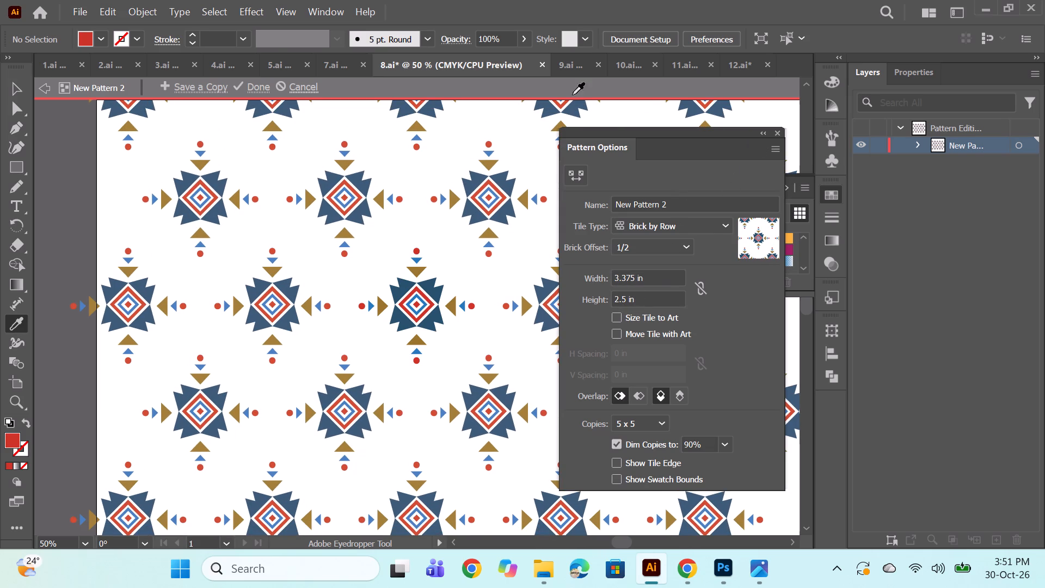
pyautogui.click(254, 100)
pyautogui.click(253, 96)
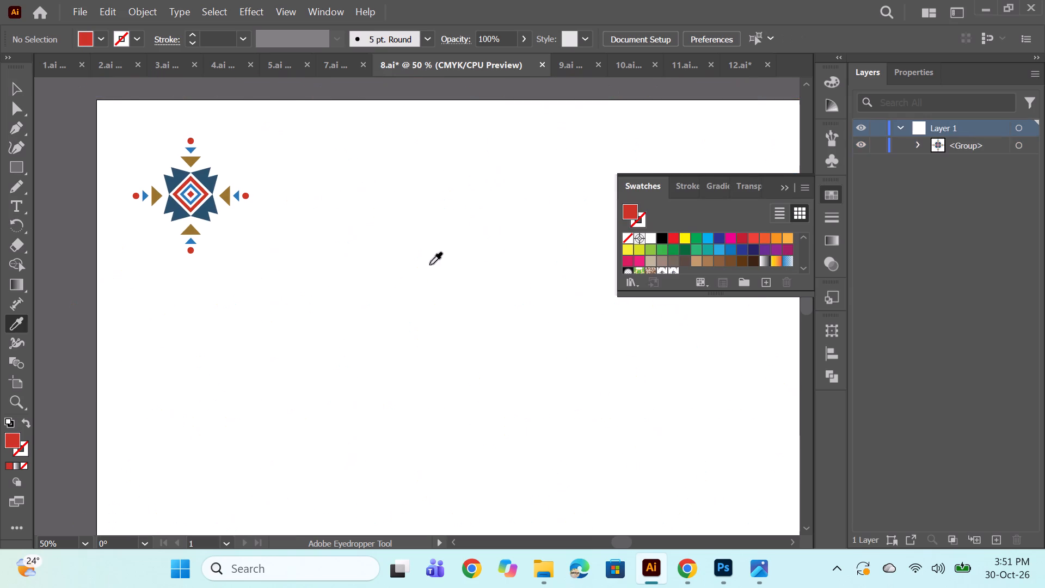
# Draw a rectangle covering the entire artboard.
pyautogui.click(23, 162)
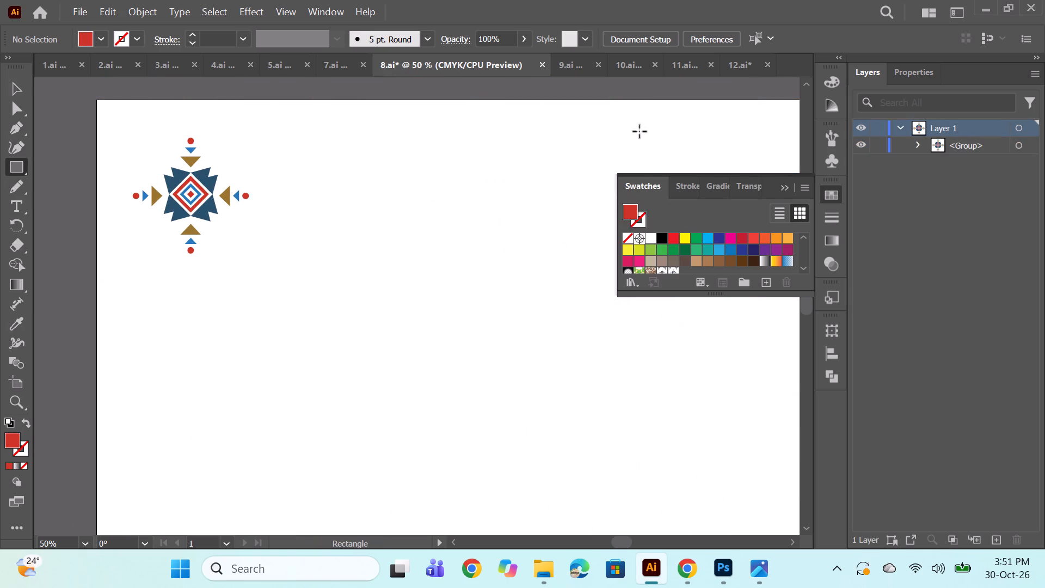
pyautogui.click(781, 188)
pyautogui.scroll(-2, 431, 197)
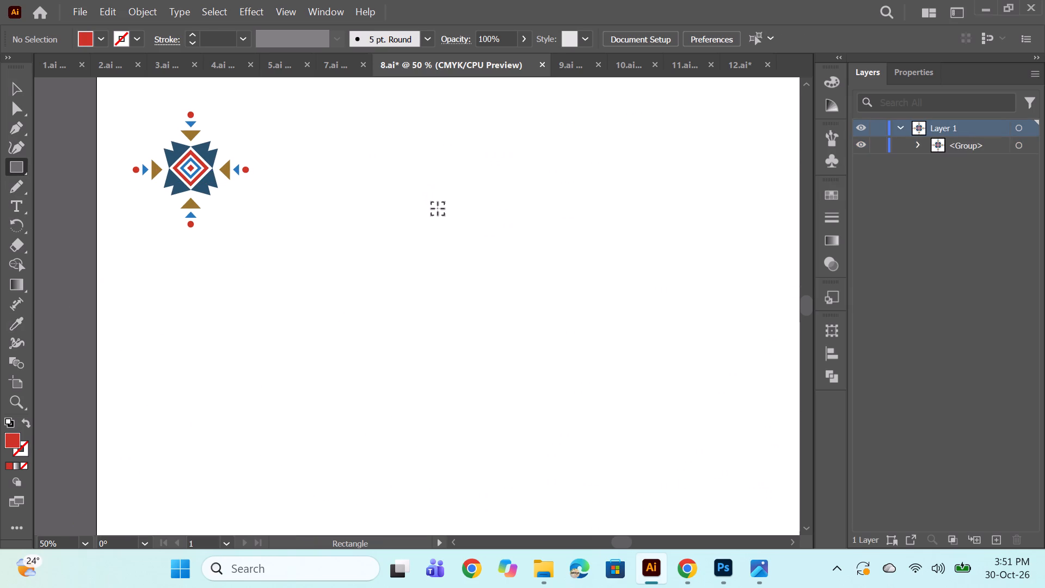
pyautogui.keyDown('alt'); pyautogui.scroll(-1, 438, 209); pyautogui.keyUp('alt')
pyautogui.press('space')
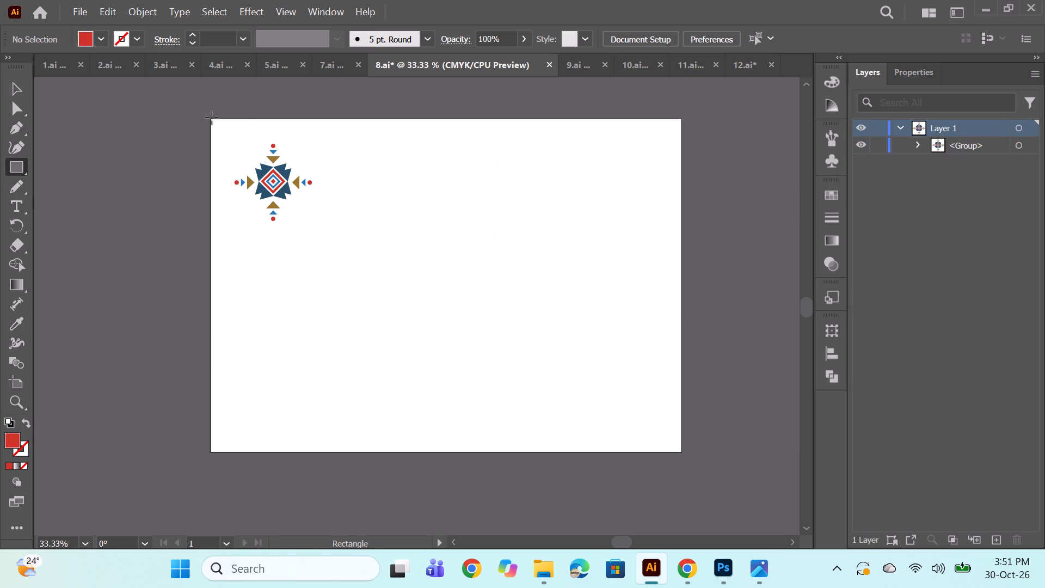
pyautogui.moveTo(209, 119); pyautogui.dragTo(672, 429)
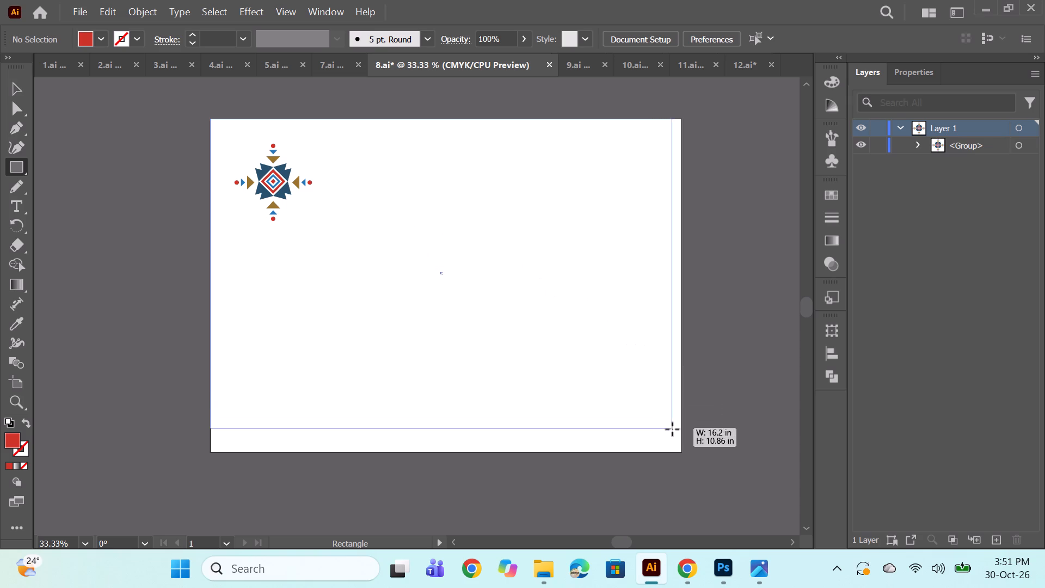
pyautogui.moveTo(672, 429); pyautogui.dragTo(681, 452)
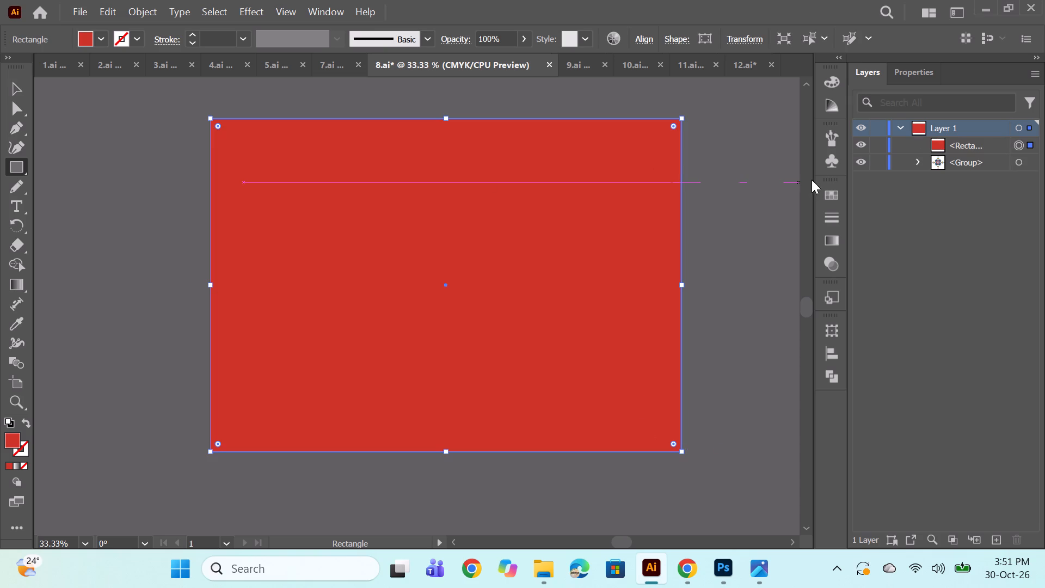
# Fill the artboard-sized rectangle with the new brick-layout motif pattern swatch and deselect it.
pyautogui.click(833, 193)
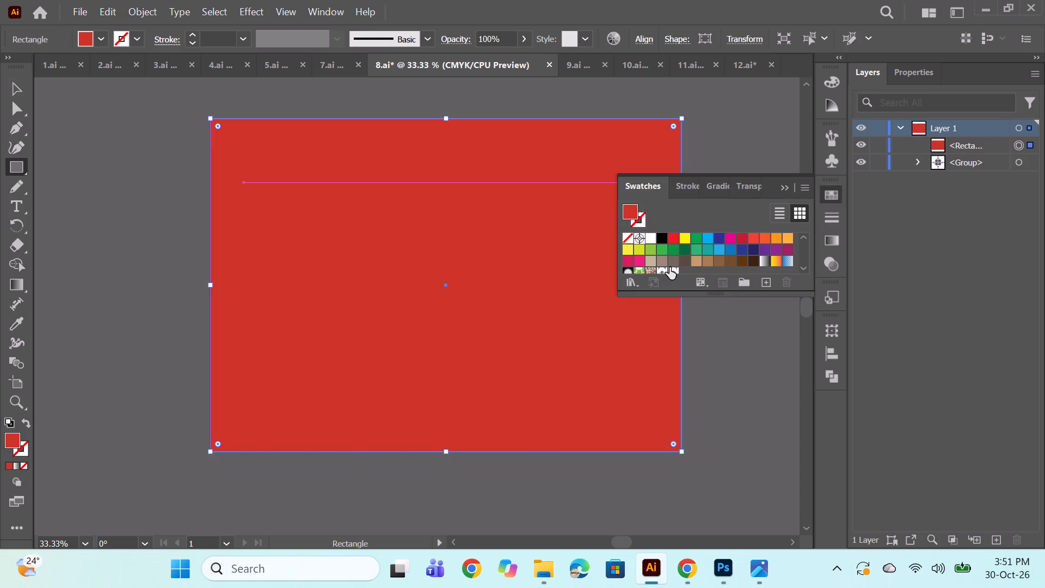
pyautogui.click(671, 268)
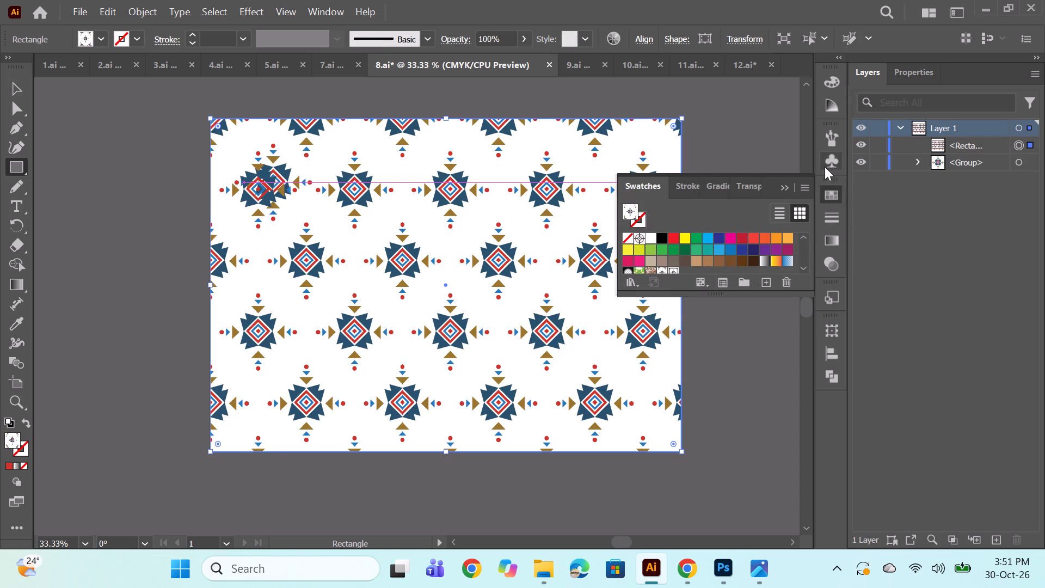
pyautogui.click(786, 185)
pyautogui.keyDown('ctrl'); pyautogui.click(752, 218); pyautogui.keyUp('ctrl')
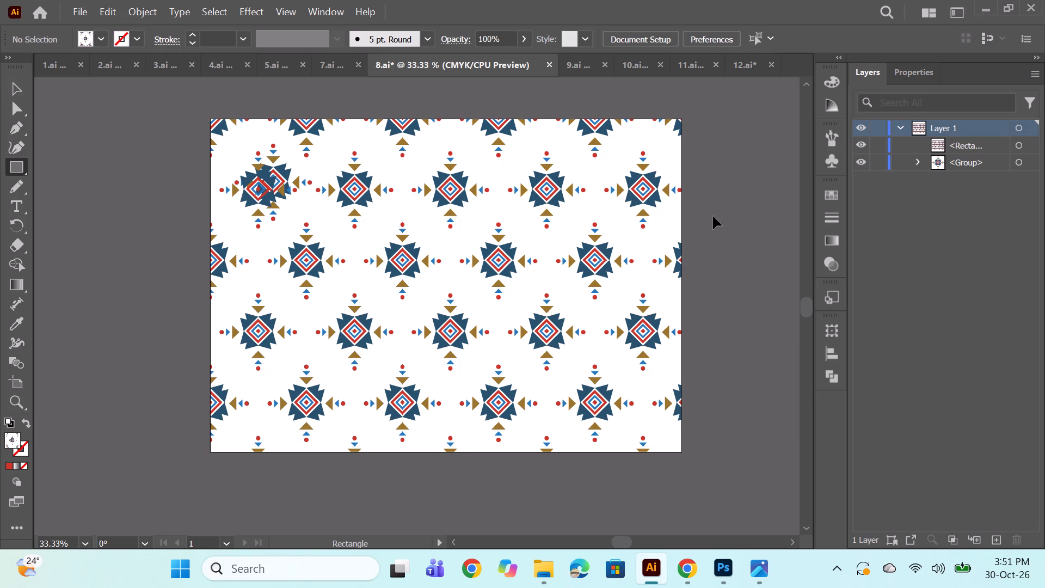
# Hide the original motif group in 8.ai, leaving only the pattern-filled rectangle, and save the file.
pyautogui.hotkey('ctrl', 's')
pyautogui.hotkey('ctrl', 's')
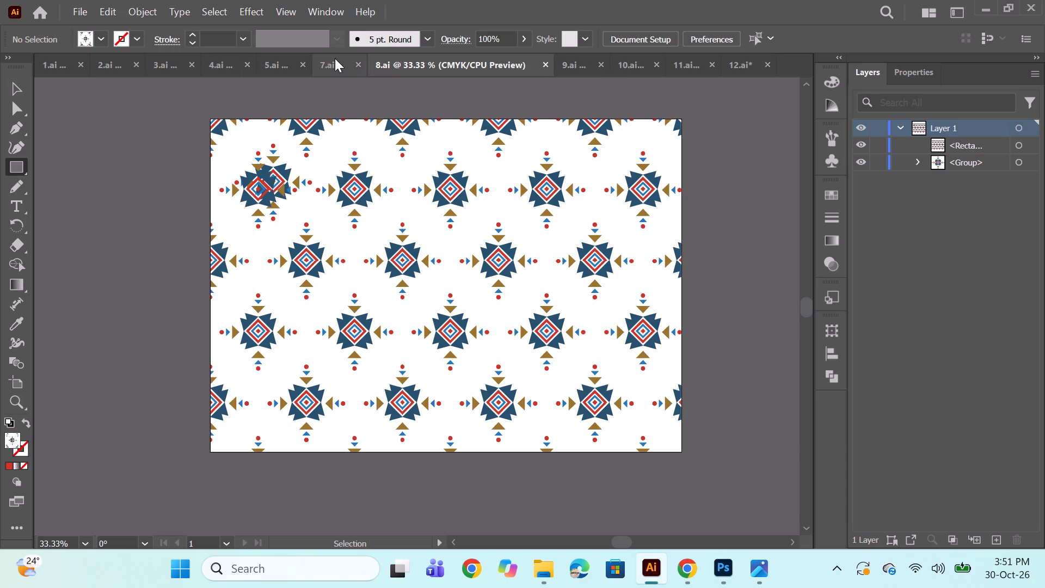
pyautogui.click(335, 58)
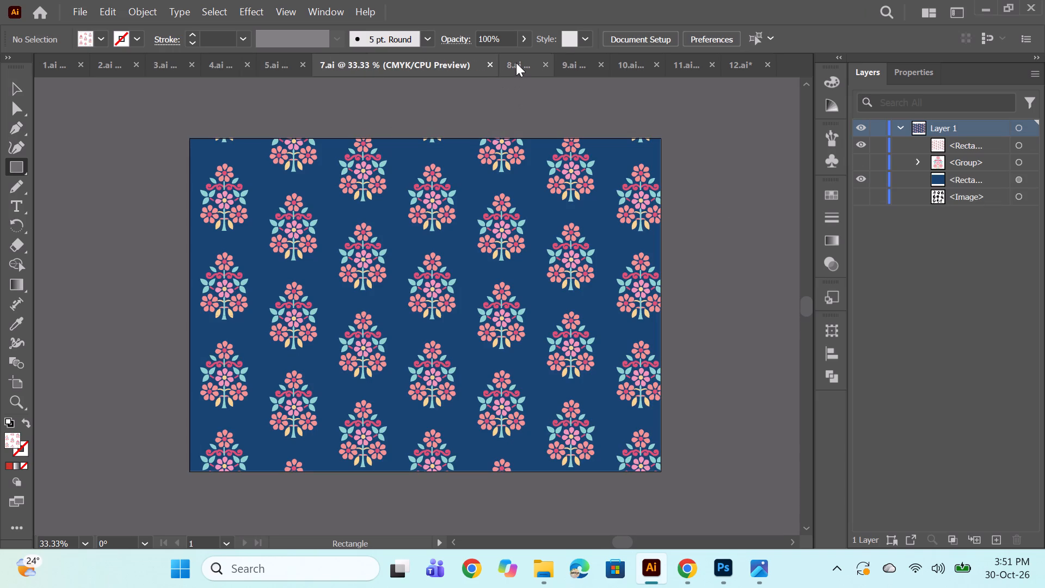
pyautogui.click(516, 63)
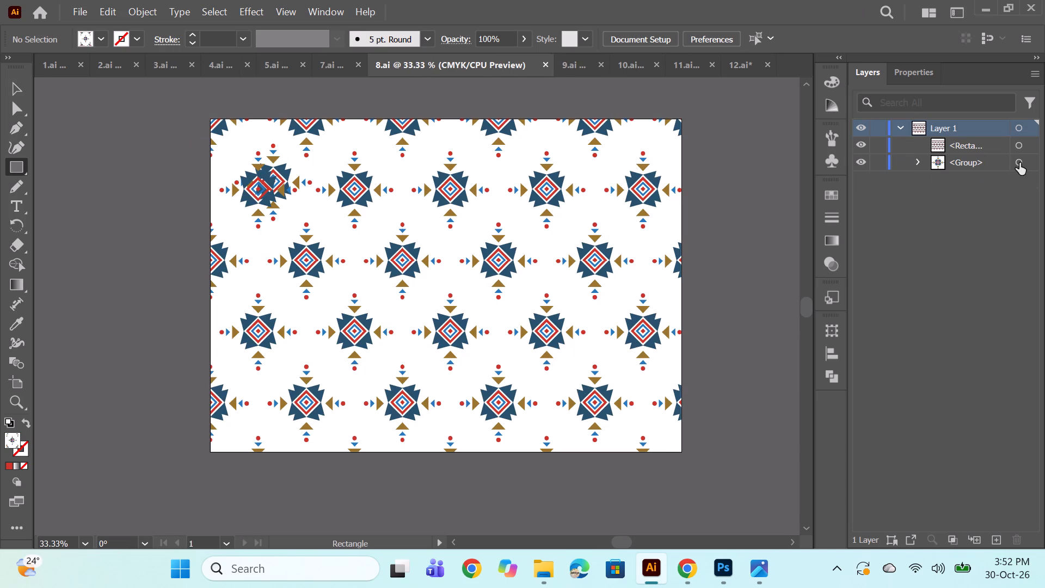
pyautogui.click(862, 158)
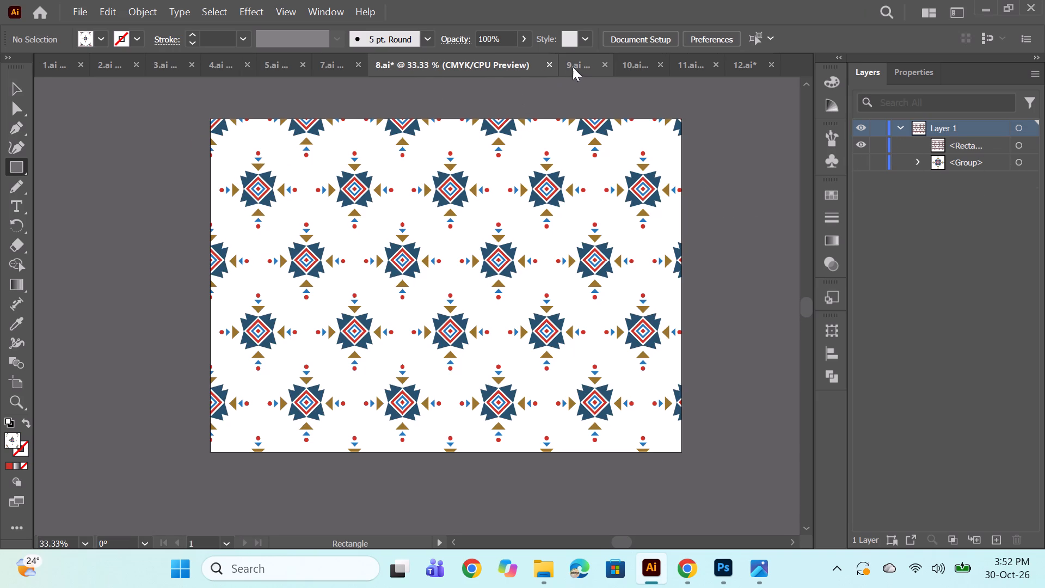
pyautogui.hotkey('ctrl', 's')
# Review the patterns in 4.ai, 3.ai, 5.ai, 7.ai and 8.ai, ending on 9.ai.
pyautogui.click(226, 65)
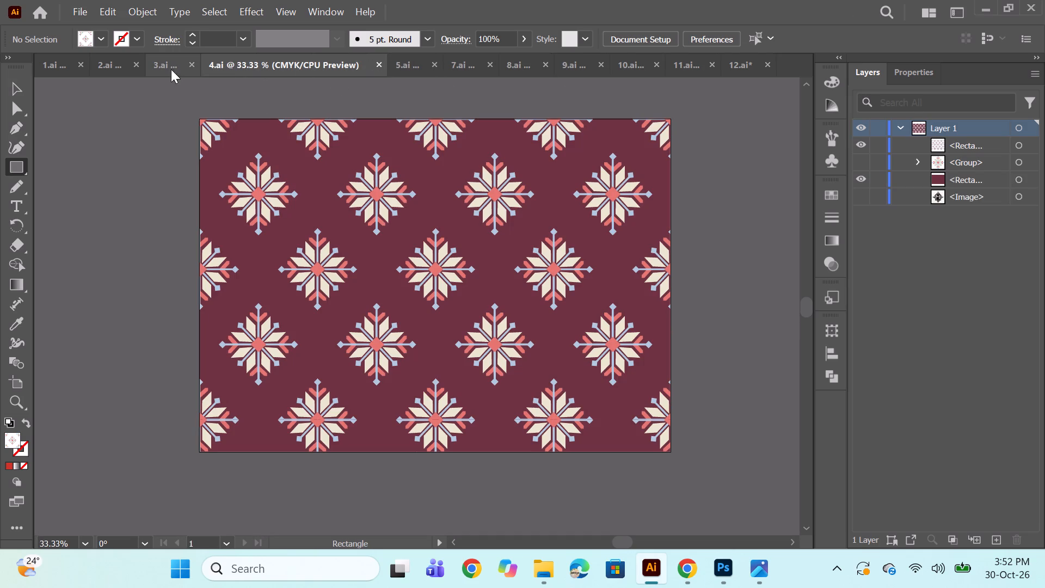
pyautogui.click(157, 65)
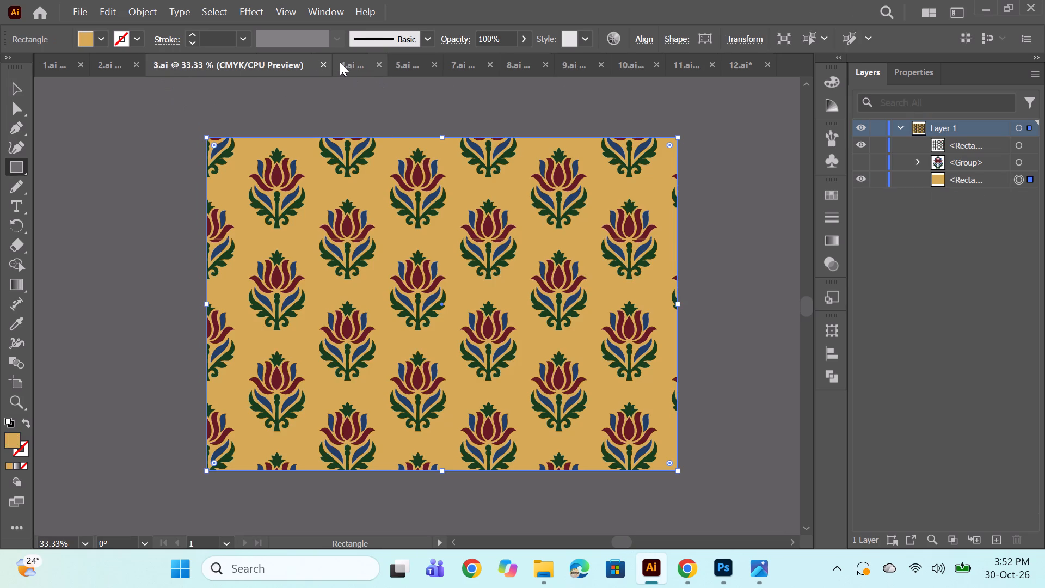
pyautogui.click(340, 62)
pyautogui.click(405, 61)
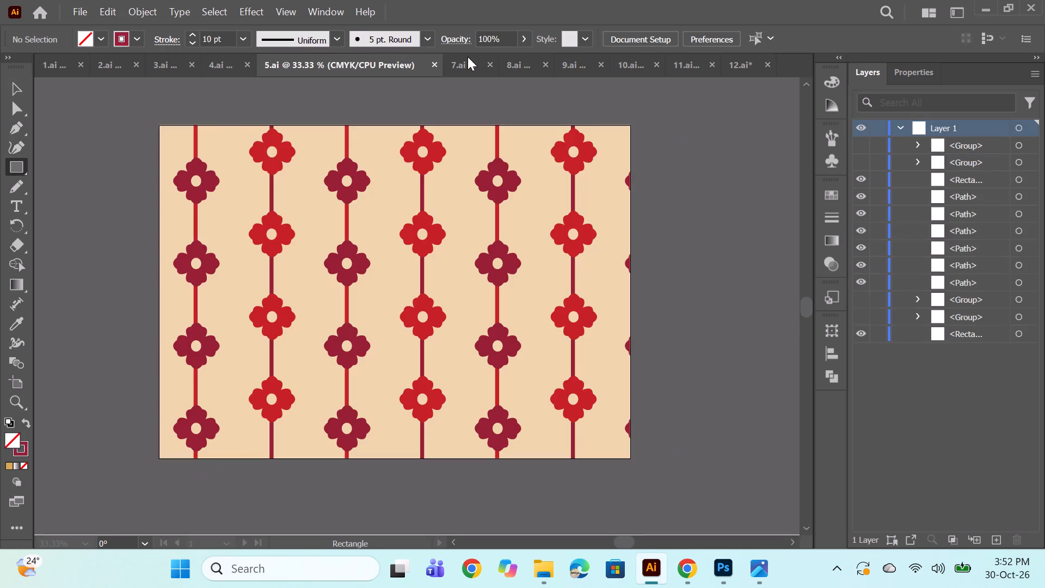
pyautogui.click(459, 62)
pyautogui.click(512, 67)
pyautogui.click(567, 68)
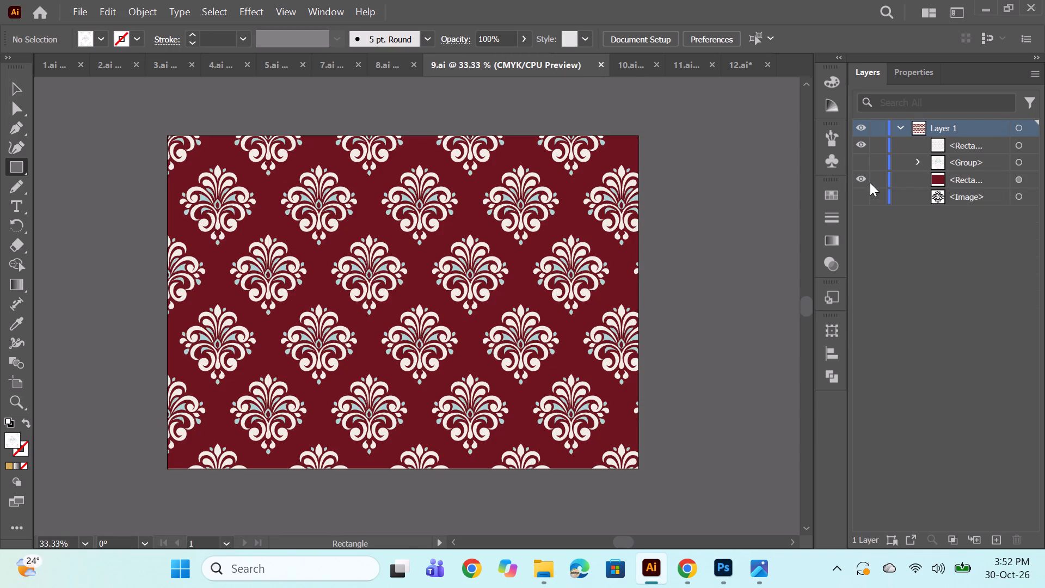
# Show the hidden damask motif group in 9.ai and delete the pattern-filled rectangle above it.
pyautogui.click(860, 166)
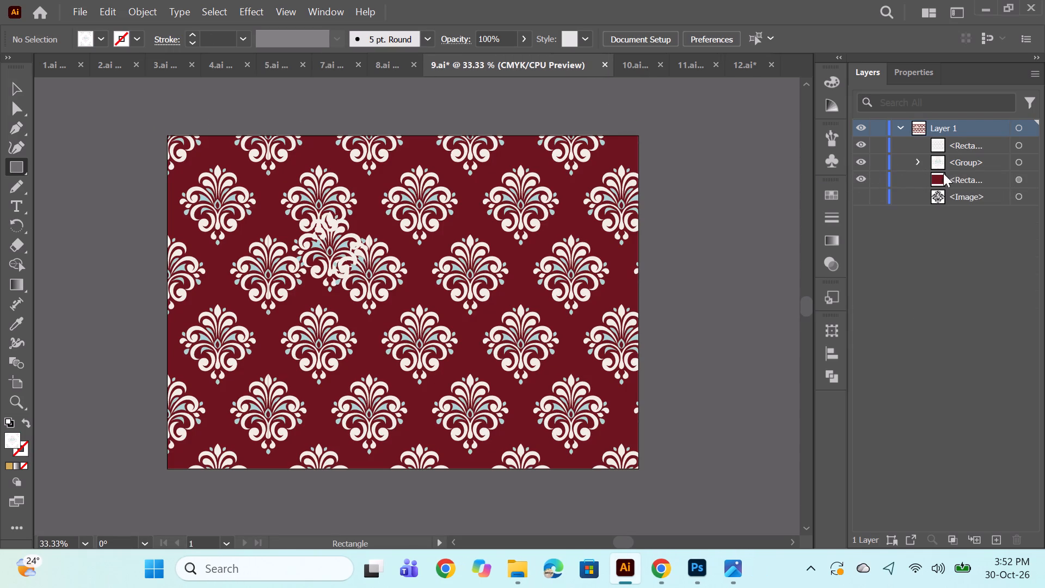
pyautogui.click(1016, 145)
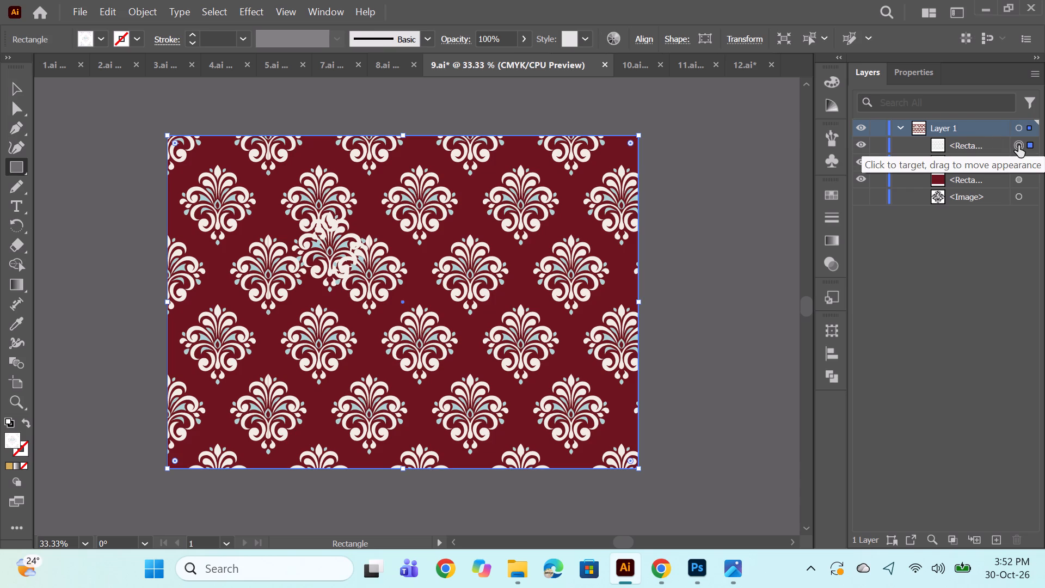
pyautogui.press('BackSpace')
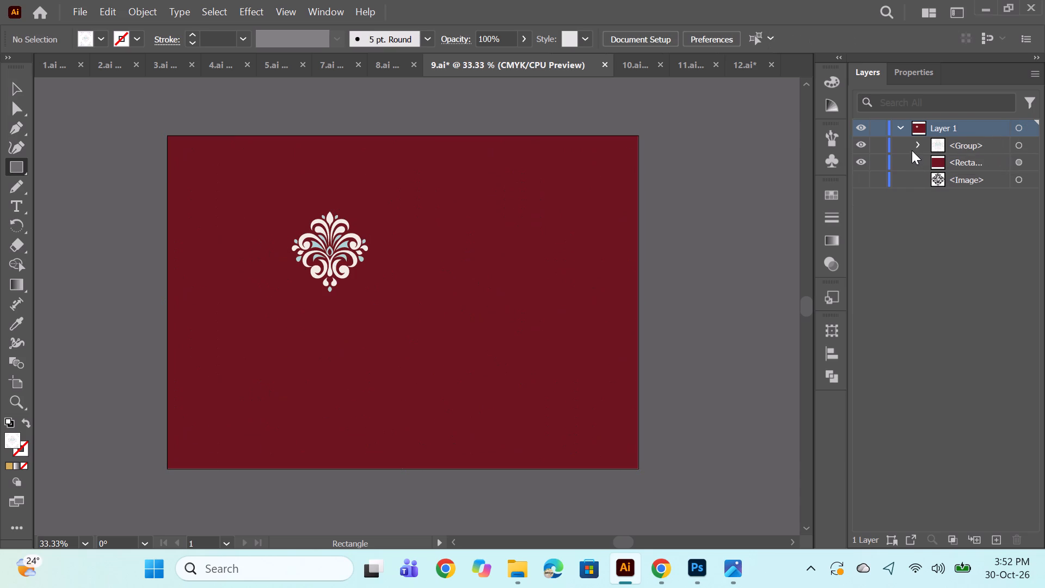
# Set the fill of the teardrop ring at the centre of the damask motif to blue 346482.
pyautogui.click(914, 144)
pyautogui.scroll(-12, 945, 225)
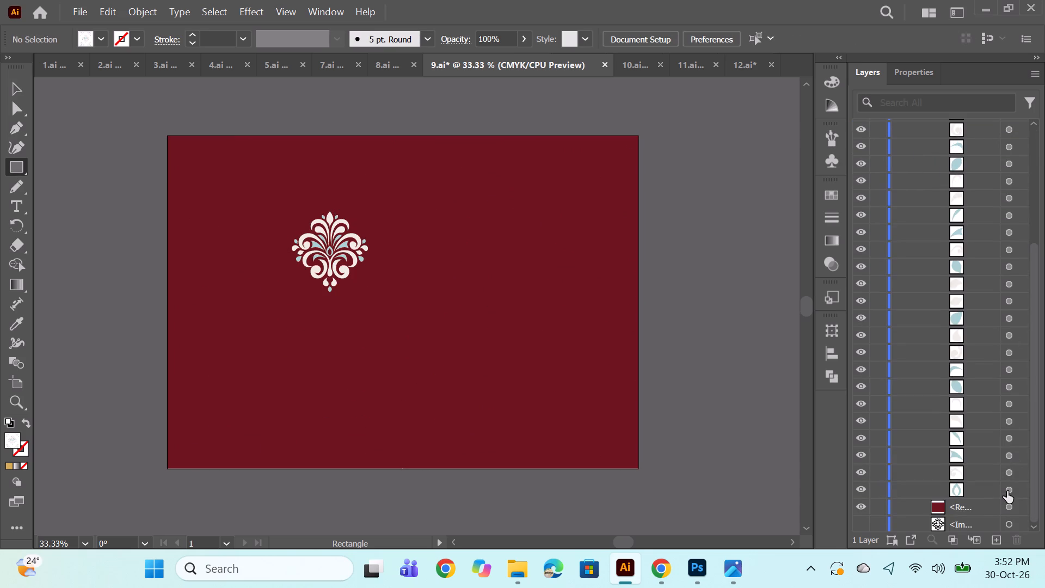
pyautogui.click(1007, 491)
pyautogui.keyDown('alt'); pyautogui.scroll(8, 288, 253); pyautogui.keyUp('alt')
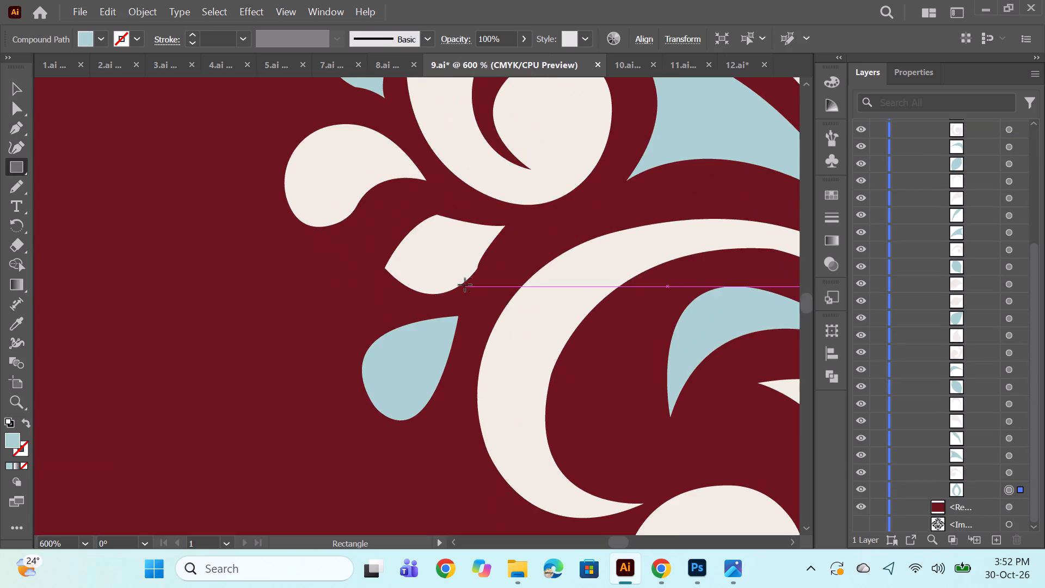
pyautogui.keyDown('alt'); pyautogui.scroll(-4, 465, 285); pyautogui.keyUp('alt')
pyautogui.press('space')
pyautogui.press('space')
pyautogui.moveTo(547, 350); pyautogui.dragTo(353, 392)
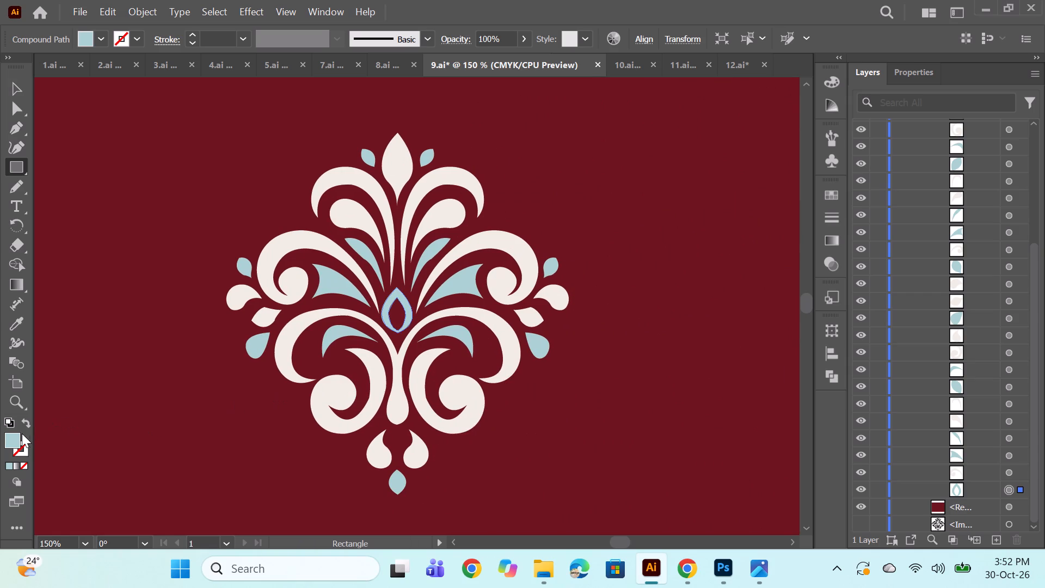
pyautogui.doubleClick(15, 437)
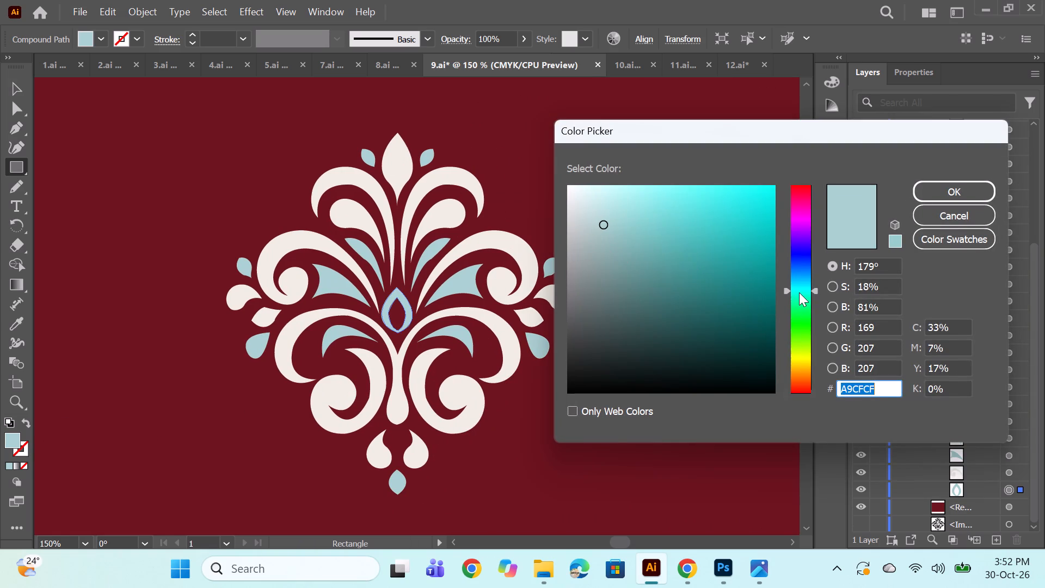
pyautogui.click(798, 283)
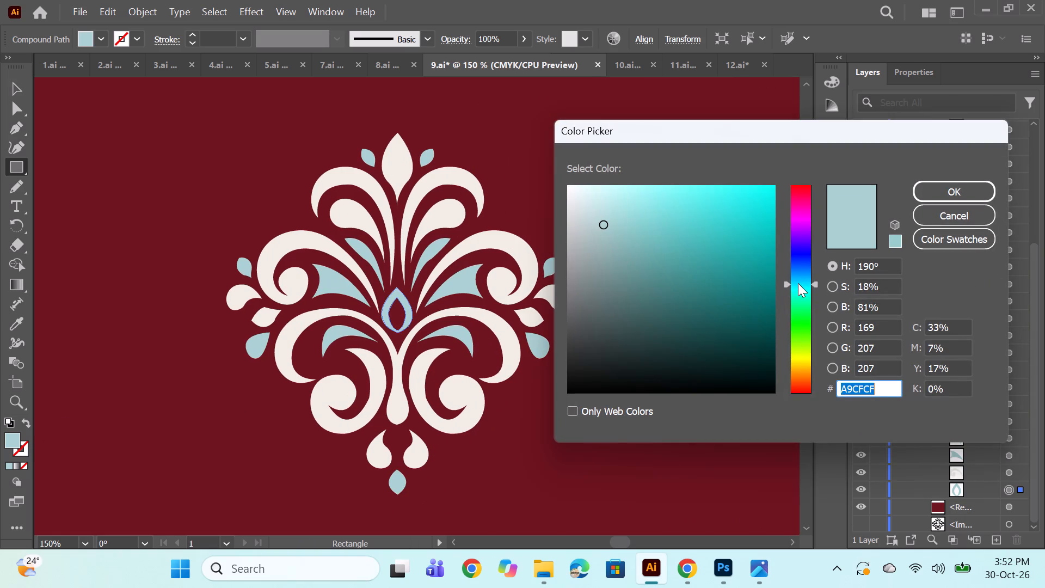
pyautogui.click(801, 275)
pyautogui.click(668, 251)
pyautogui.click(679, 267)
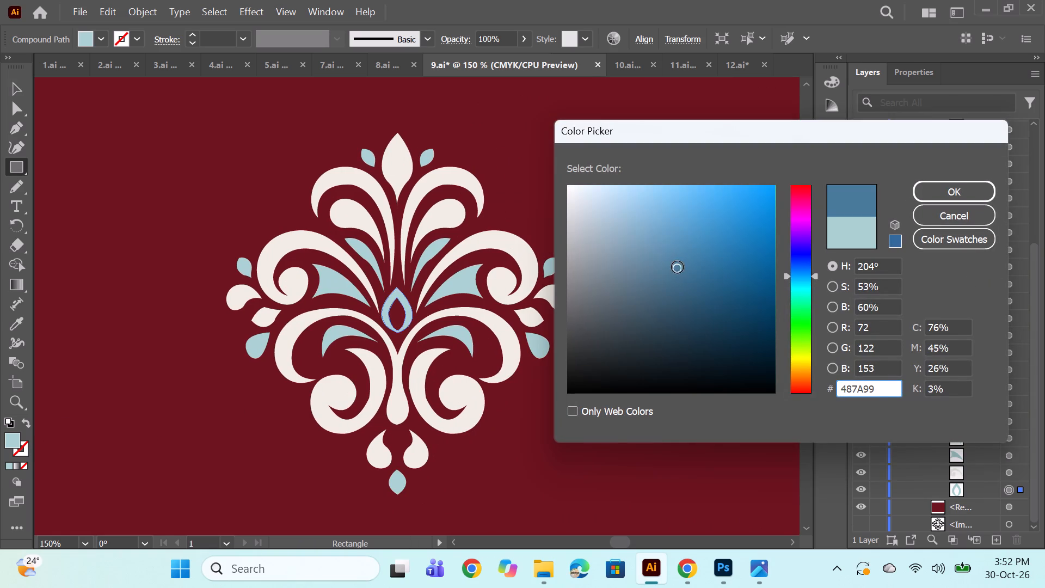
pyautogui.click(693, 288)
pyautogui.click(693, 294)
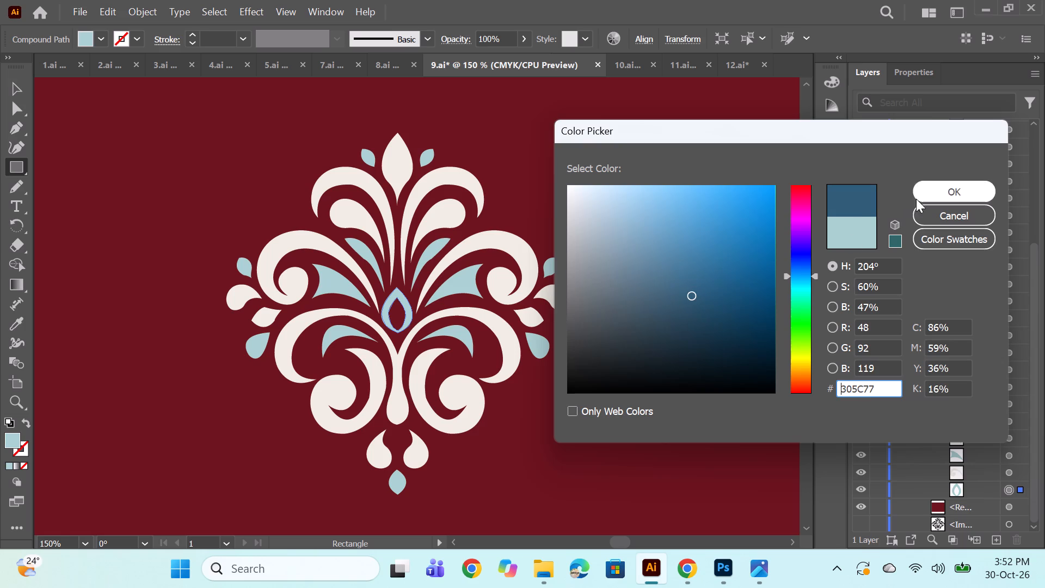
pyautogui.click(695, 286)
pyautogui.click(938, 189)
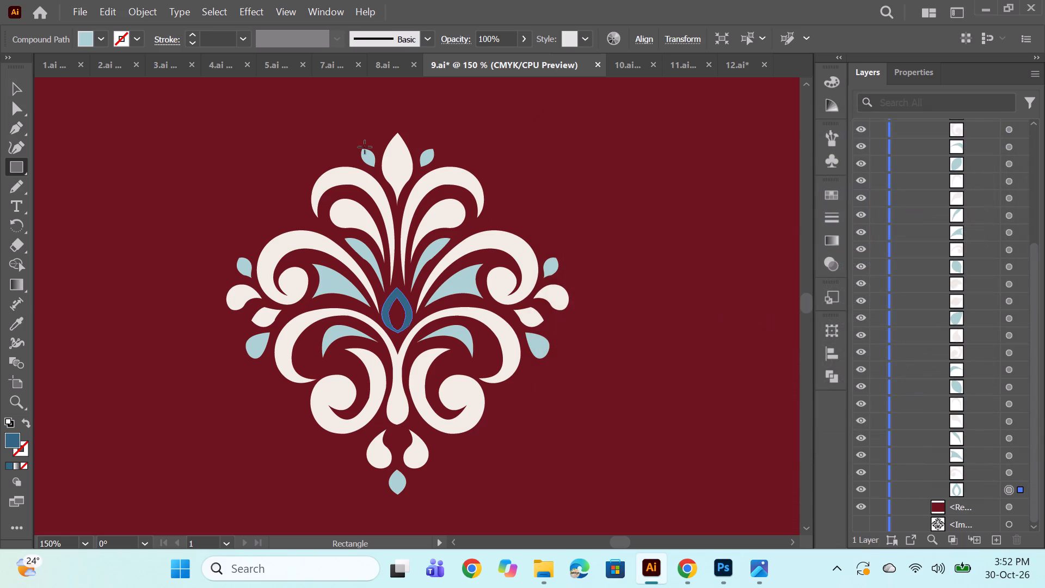
# Set the fill of the motif's central teardrop ring to green 78C47F.
pyautogui.scroll(-3, 362, 130)
pyautogui.keyDown('alt'); pyautogui.scroll(-4, 557, 233); pyautogui.keyUp('alt')
pyautogui.press('space')
pyautogui.moveTo(619, 320); pyautogui.dragTo(614, 322)
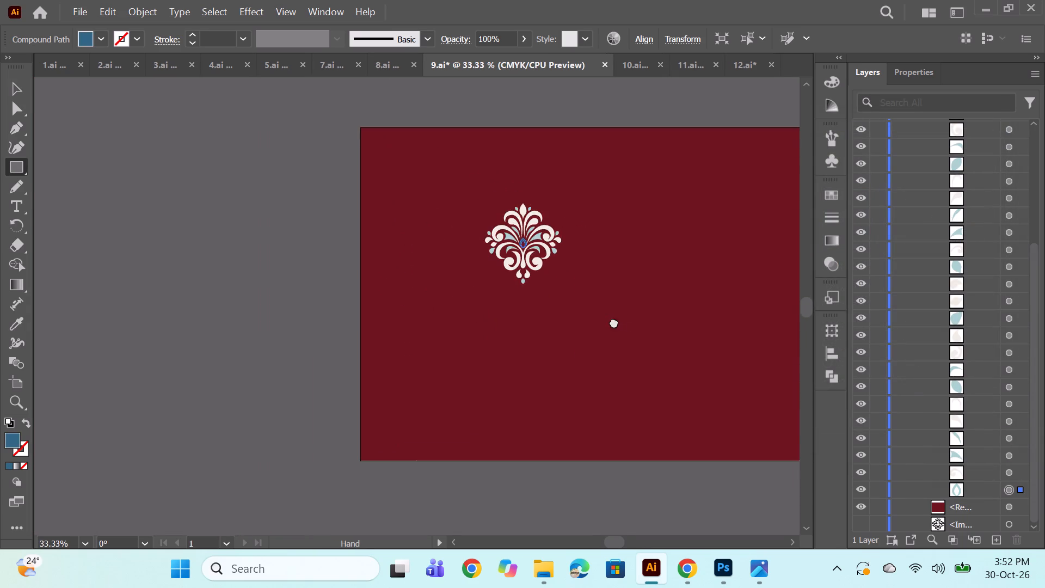
pyautogui.moveTo(614, 322); pyautogui.dragTo(564, 356)
pyautogui.click(1008, 468)
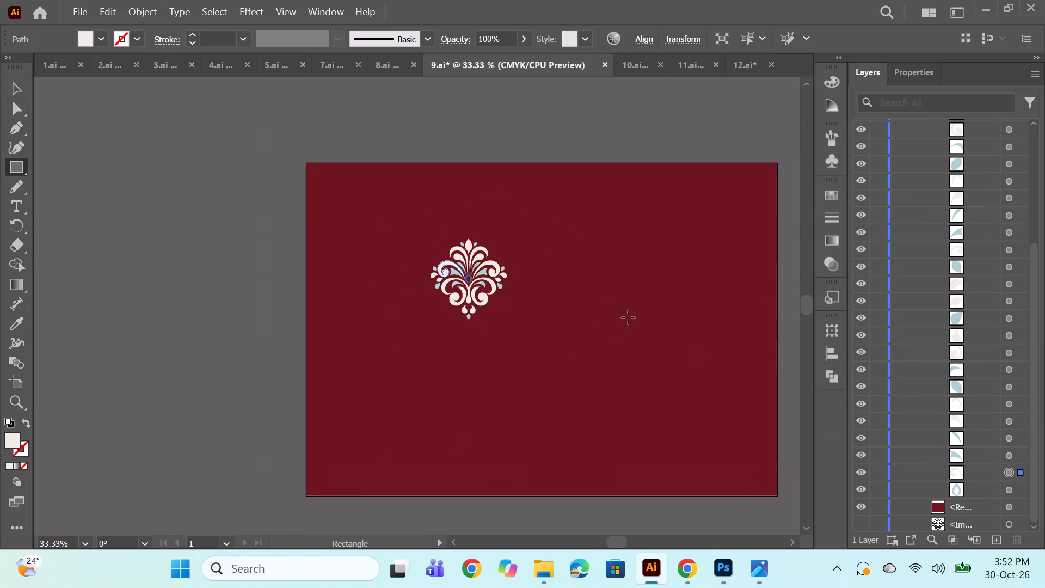
pyautogui.click(1010, 495)
pyautogui.keyDown('alt'); pyautogui.scroll(3, 490, 303); pyautogui.keyUp('alt')
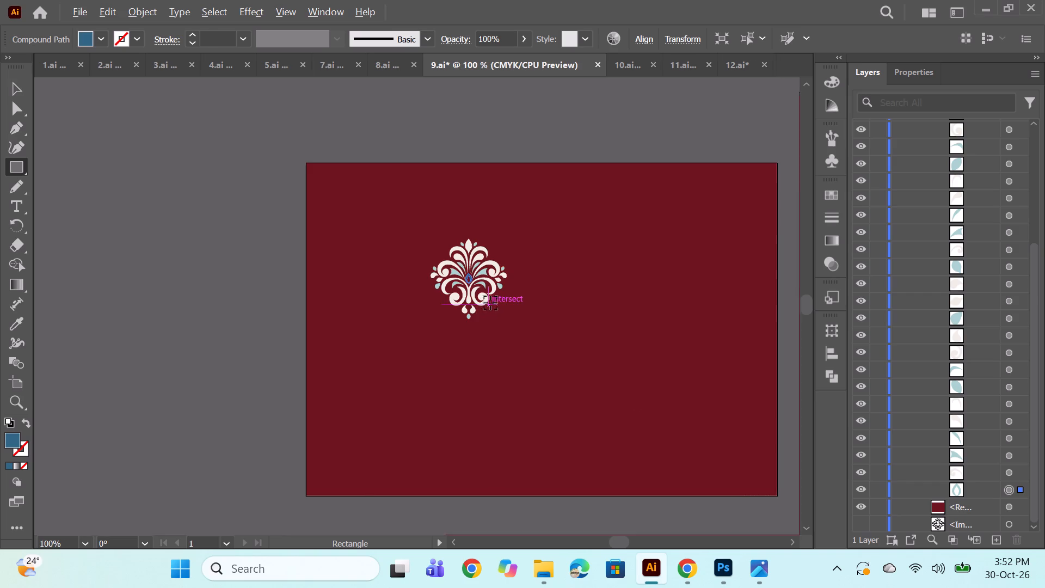
pyautogui.doubleClick(8, 437)
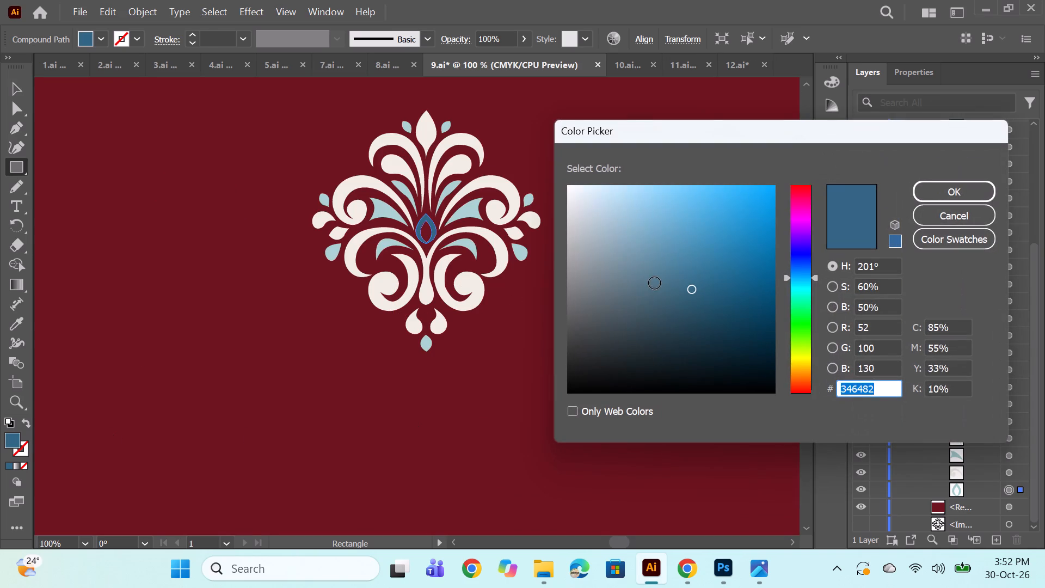
pyautogui.click(655, 283)
pyautogui.click(681, 276)
pyautogui.click(801, 290)
pyautogui.click(801, 307)
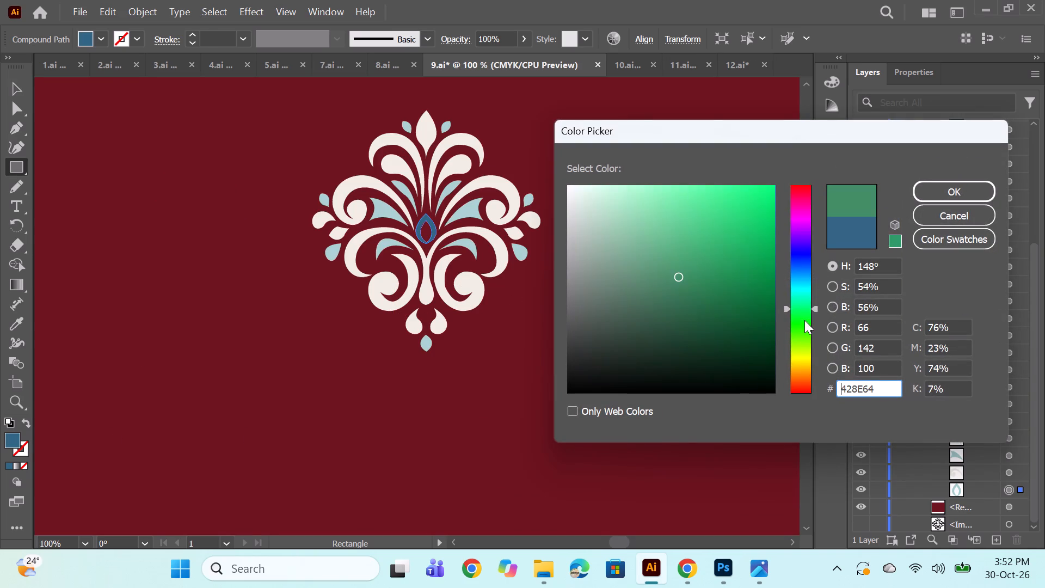
pyautogui.click(804, 320)
pyautogui.click(681, 267)
pyautogui.click(656, 254)
pyautogui.click(636, 248)
pyautogui.click(621, 246)
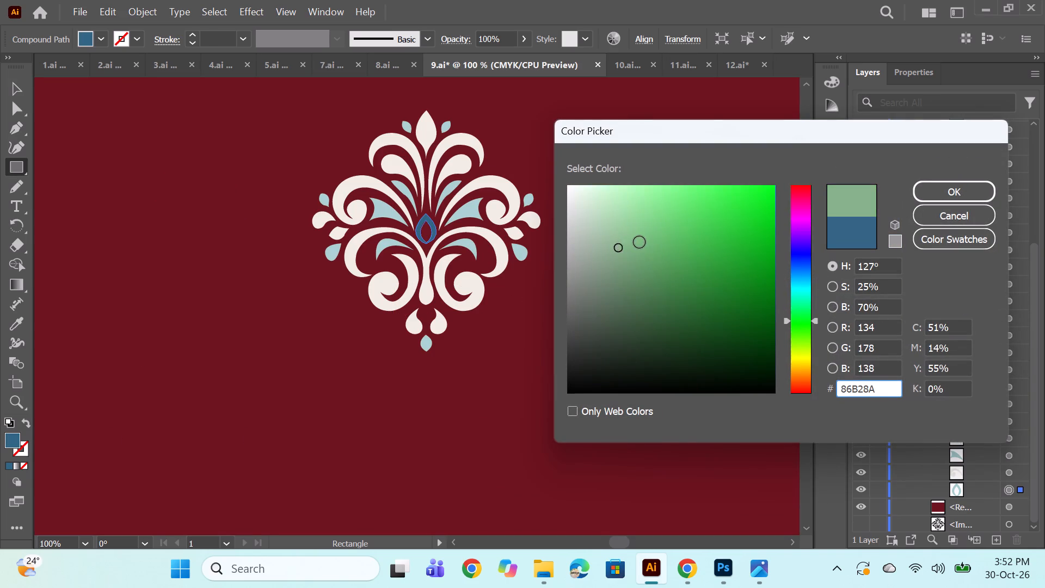
pyautogui.click(642, 241)
pyautogui.click(649, 231)
pyautogui.click(959, 183)
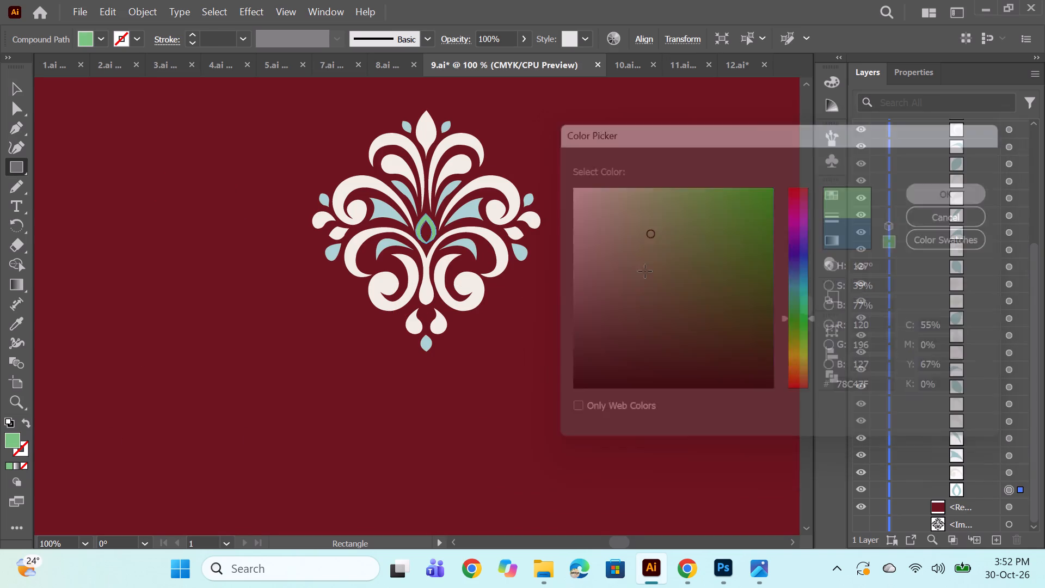
# Set the fill of the small light-blue leaf above and left of the motif's central ring to pink F7A1C2.
pyautogui.keyDown('alt'); pyautogui.scroll(-2, 548, 264); pyautogui.keyUp('alt')
pyautogui.click(1011, 471)
pyautogui.press('space')
pyautogui.press('space')
pyautogui.press('space')
pyautogui.press('space')
pyautogui.press('space')
pyautogui.press('space')
pyautogui.press('space')
pyautogui.press('space')
pyautogui.moveTo(685, 371); pyautogui.dragTo(608, 373)
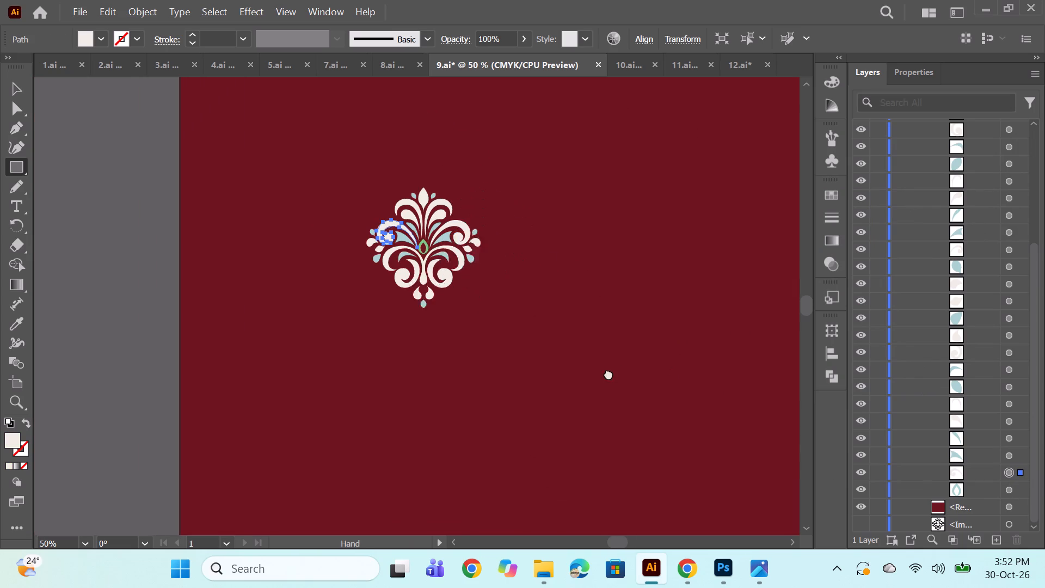
pyautogui.moveTo(608, 373); pyautogui.dragTo(604, 373)
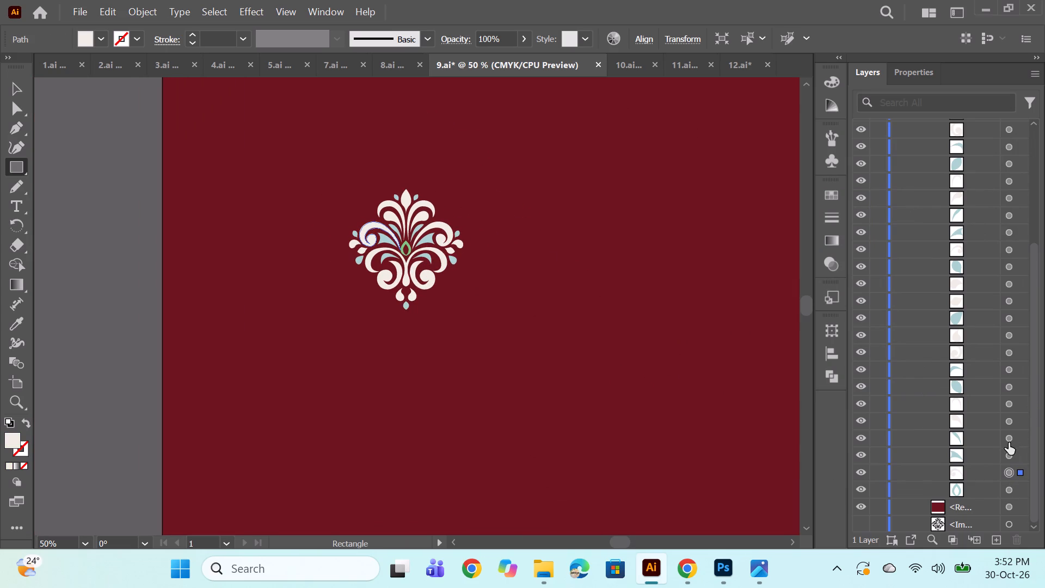
pyautogui.click(1008, 455)
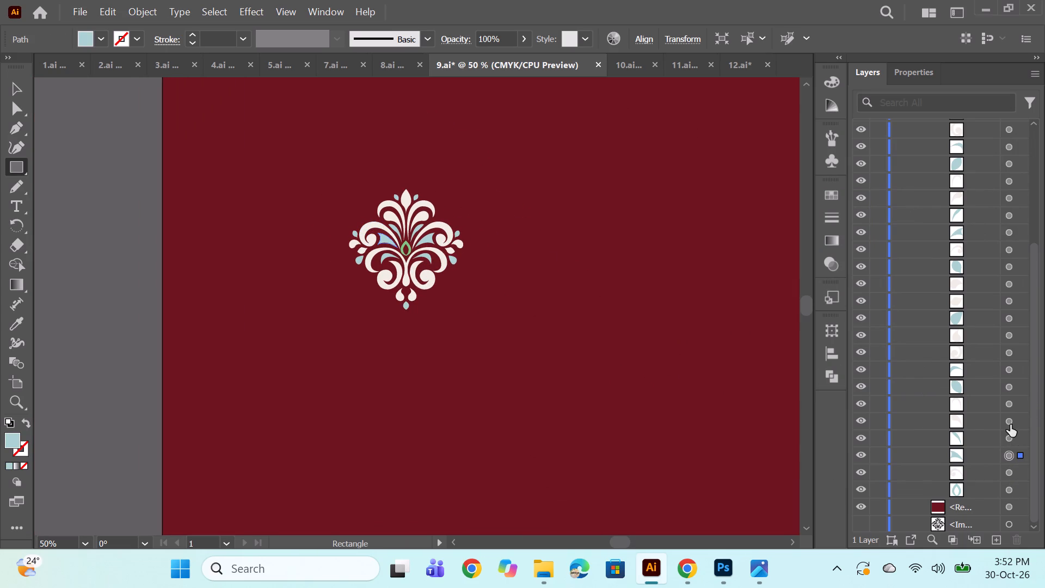
pyautogui.click(1011, 437)
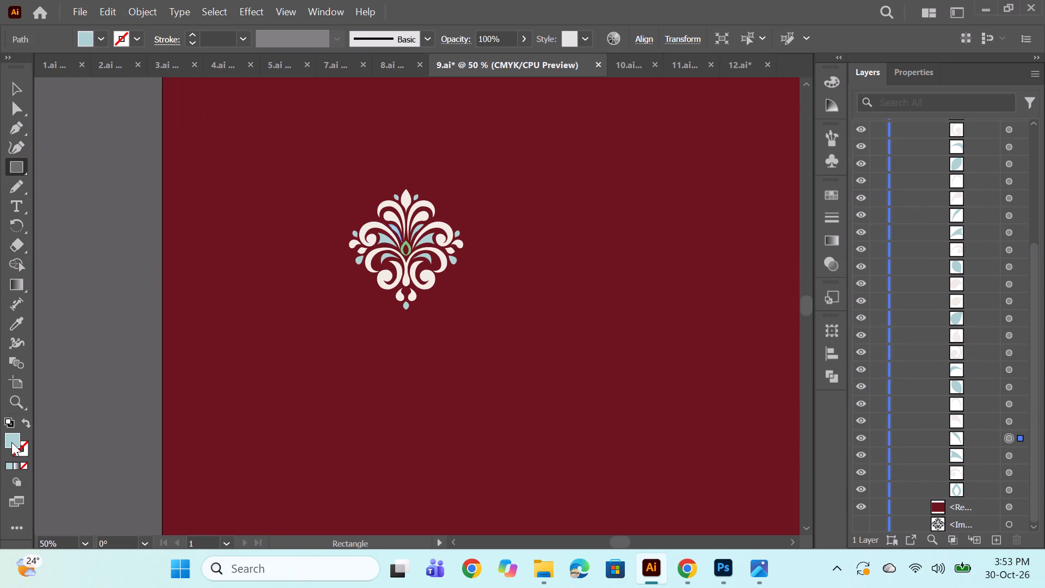
pyautogui.doubleClick(11, 442)
pyautogui.click(795, 226)
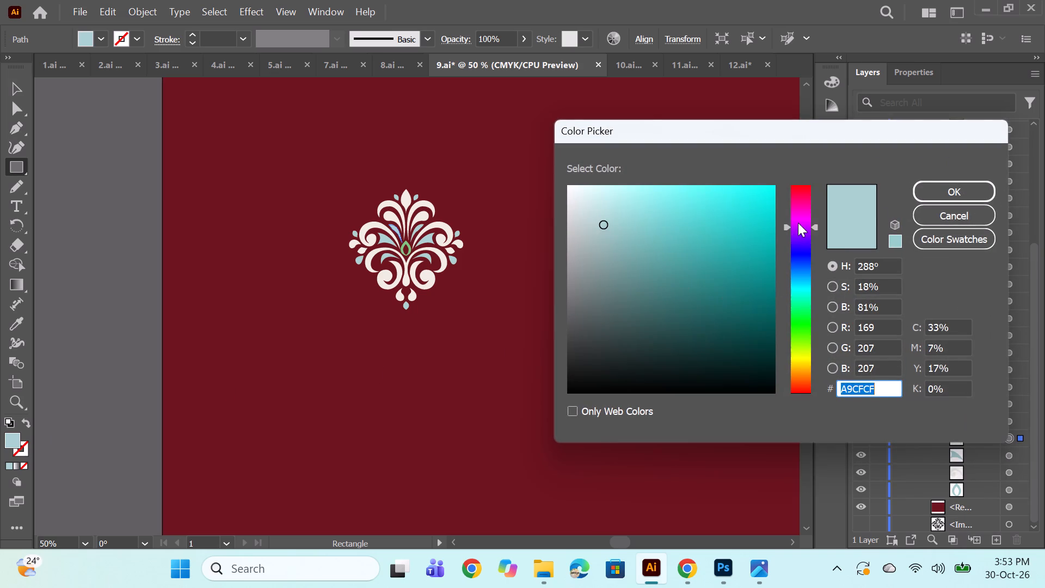
pyautogui.click(801, 215)
pyautogui.click(801, 212)
pyautogui.click(801, 207)
pyautogui.click(801, 201)
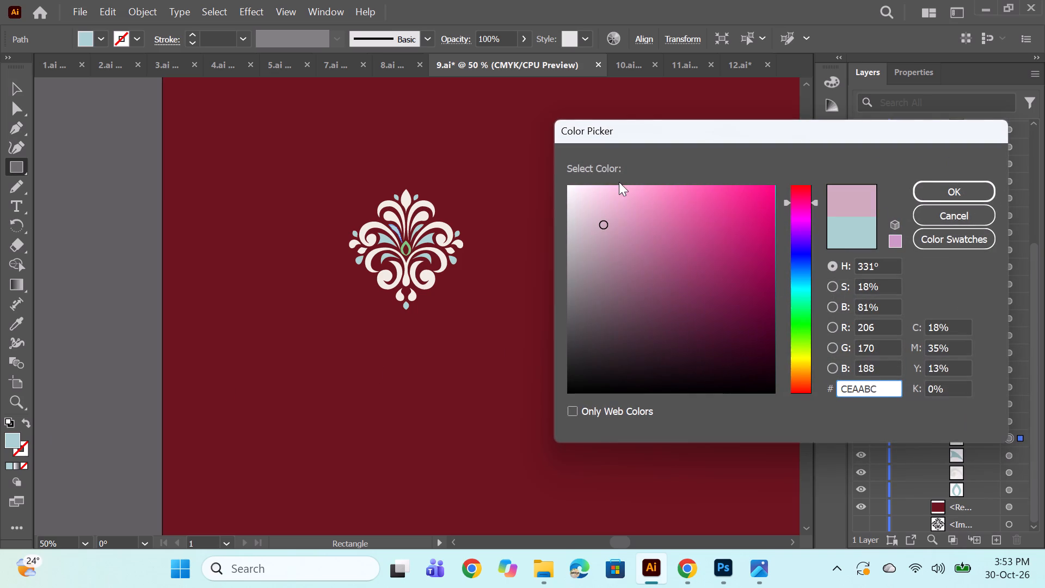
pyautogui.doubleClick(622, 185)
pyautogui.click(610, 190)
pyautogui.click(628, 207)
pyautogui.click(647, 209)
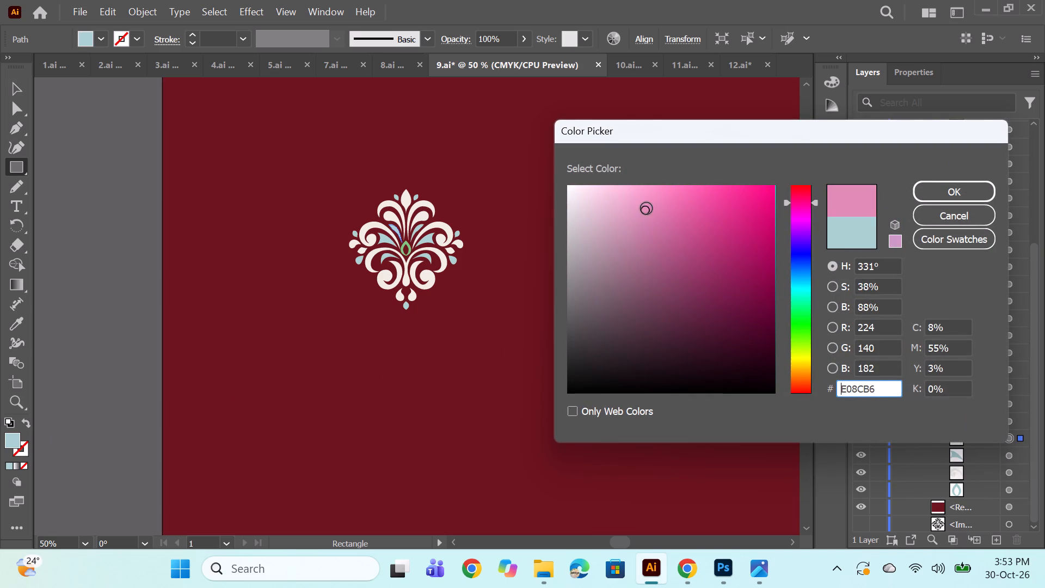
pyautogui.click(631, 223)
pyautogui.click(643, 211)
pyautogui.click(637, 217)
pyautogui.click(626, 213)
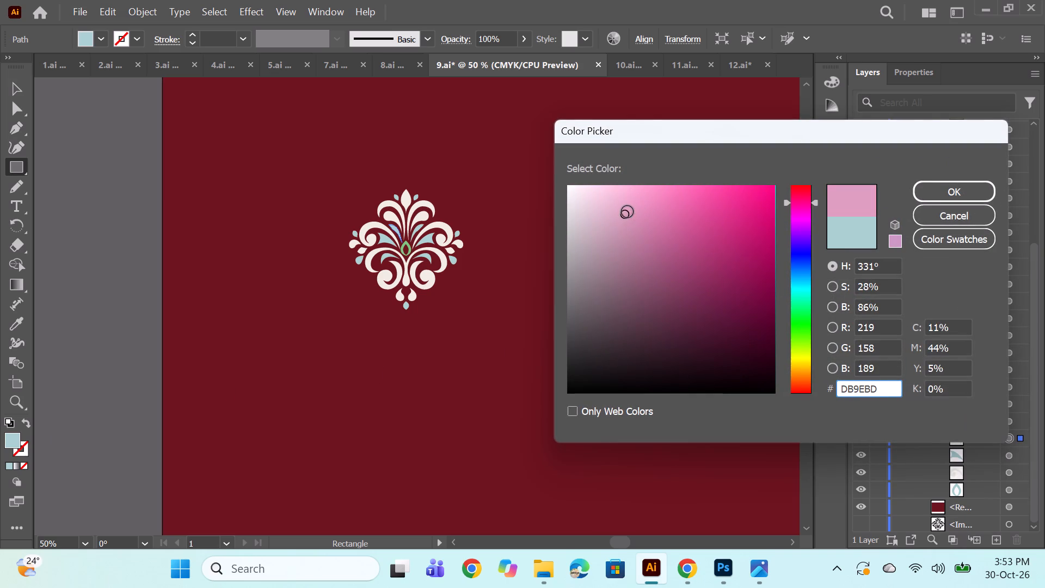
pyautogui.click(636, 211)
pyautogui.click(611, 215)
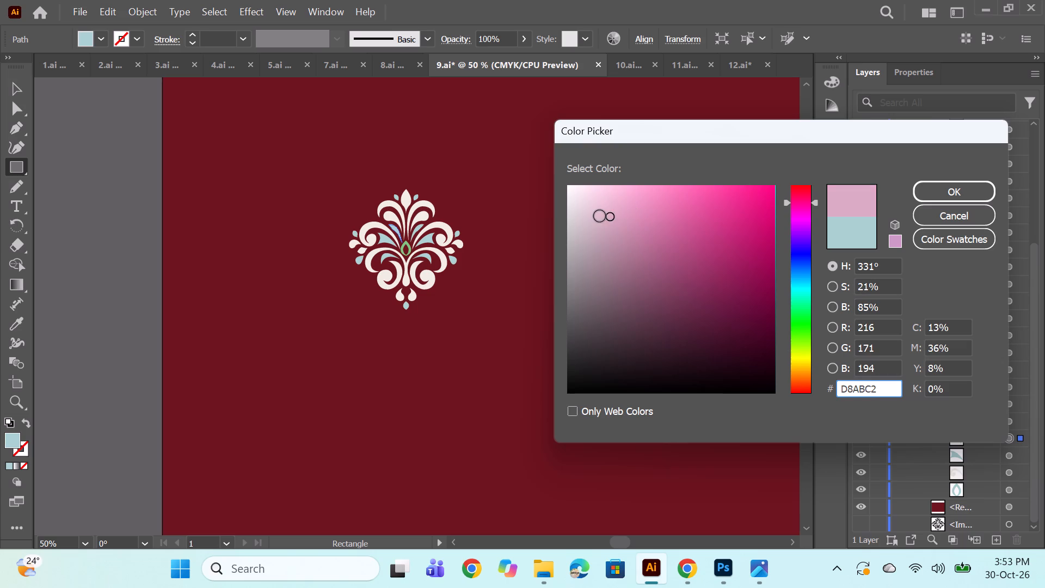
pyautogui.click(601, 207)
pyautogui.click(611, 203)
pyautogui.click(613, 197)
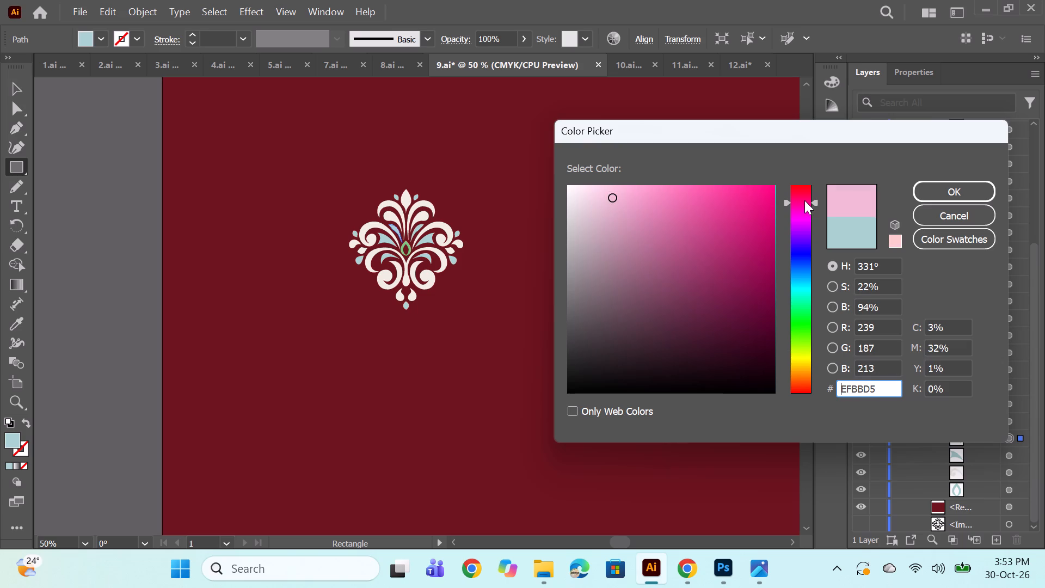
pyautogui.click(802, 197)
pyautogui.click(625, 192)
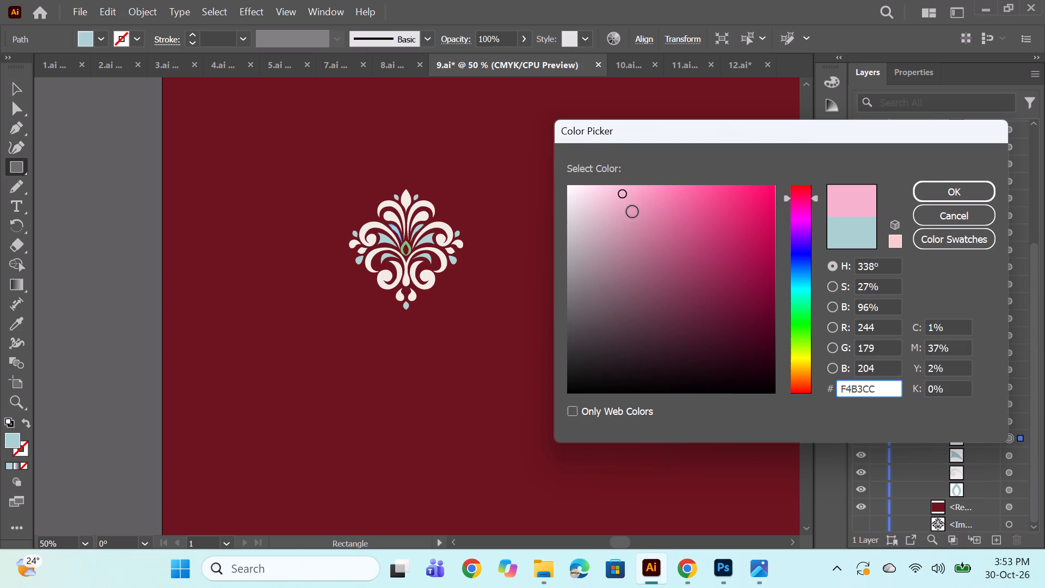
pyautogui.click(635, 202)
pyautogui.click(642, 192)
pyautogui.click(641, 191)
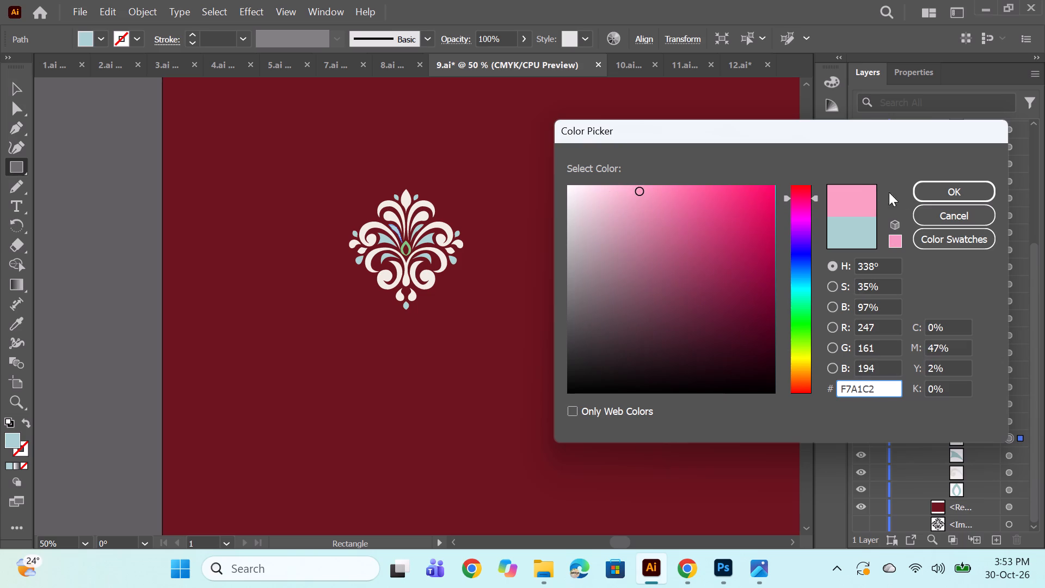
pyautogui.click(959, 189)
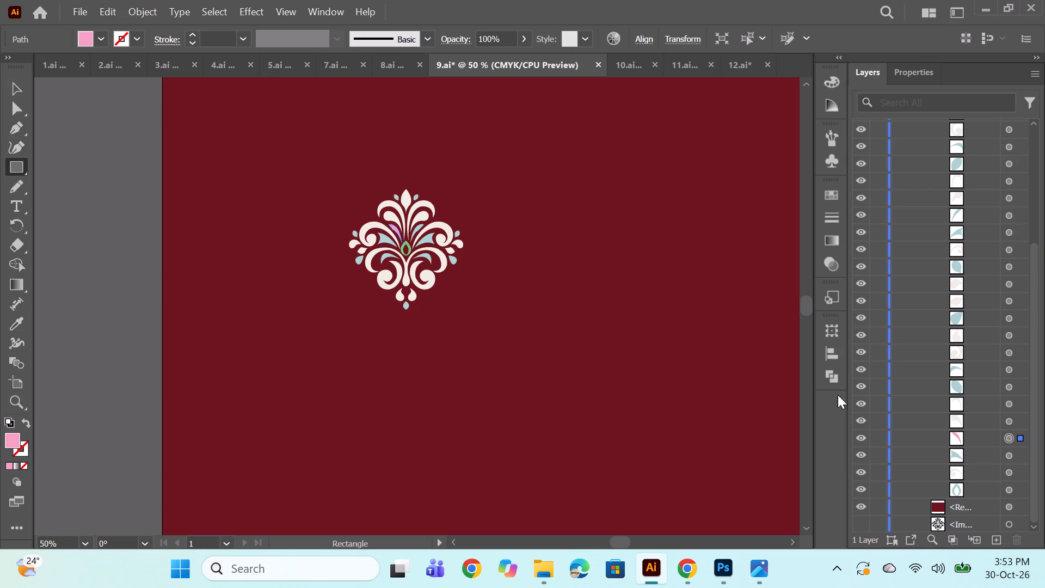
# Change the fill of the pink leaf beside the motif's centre to a slightly lighter pink.
pyautogui.doubleClick(15, 440)
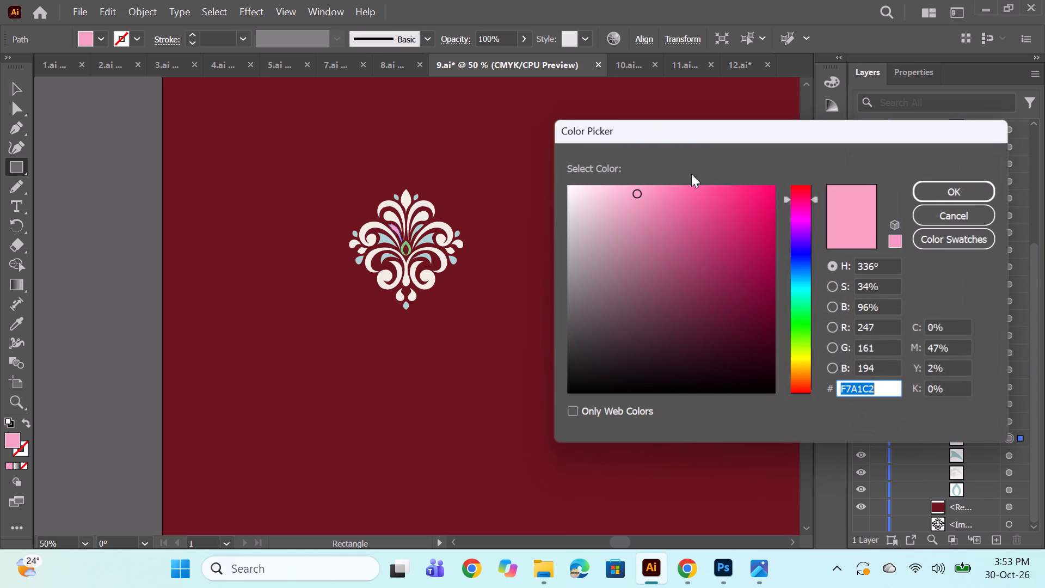
pyautogui.click(623, 190)
pyautogui.click(950, 185)
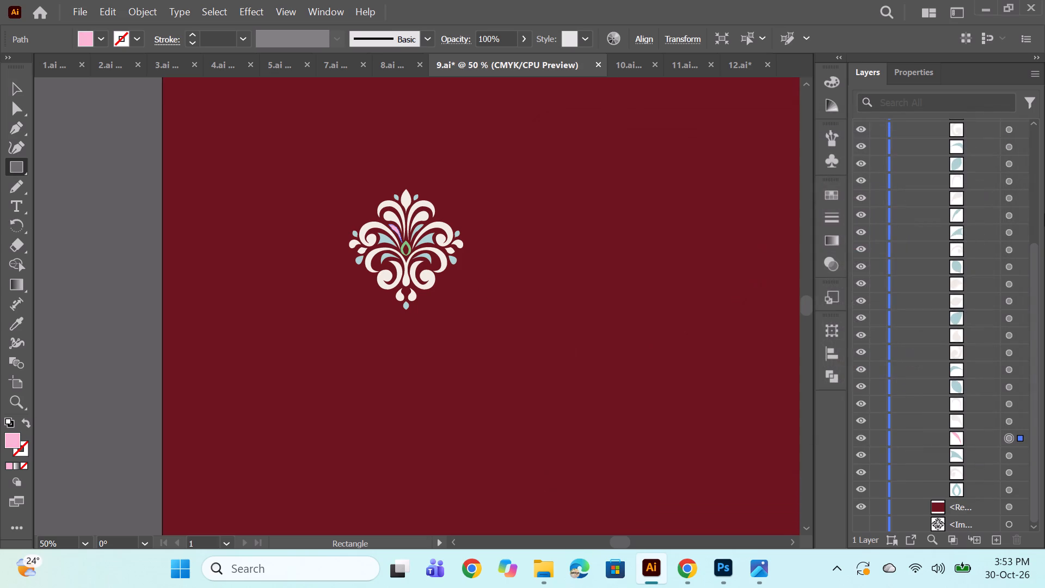
# Apply the central ring's green to the cream teardrop in the motif's upper left with the Eyedropper tool.
pyautogui.click(1009, 425)
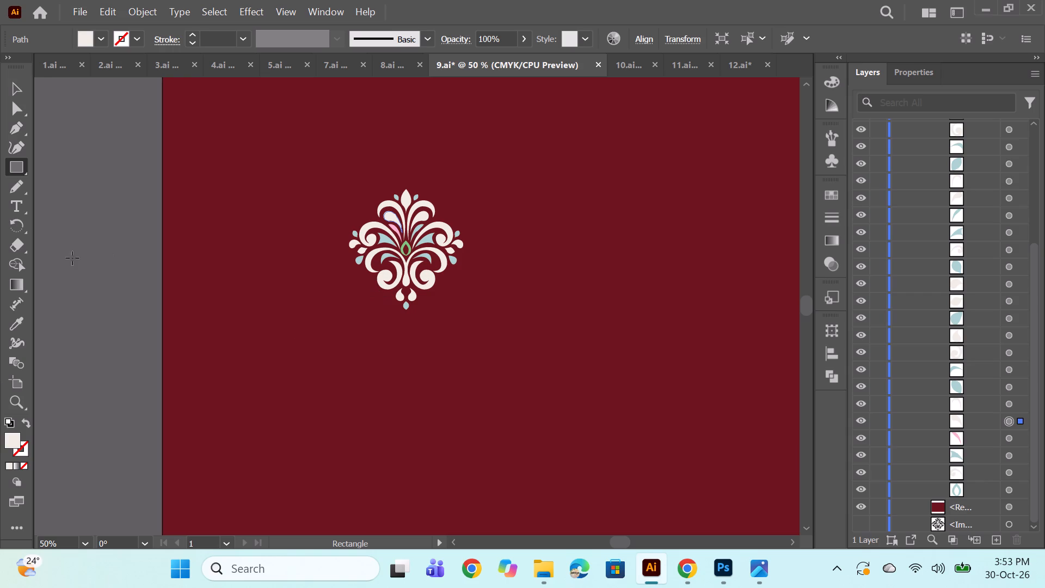
pyautogui.click(20, 316)
pyautogui.keyDown('alt'); pyautogui.scroll(2, 402, 238); pyautogui.keyUp('alt')
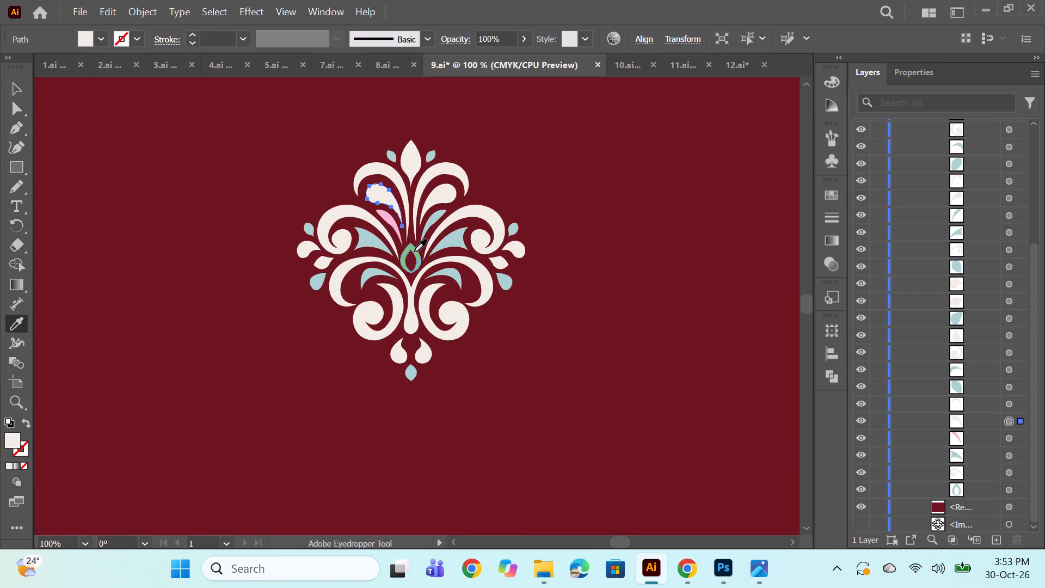
pyautogui.click(414, 252)
# Set the fill of the cream spiral scroll in the motif's lower left to pale yellow F9E9A7.
pyautogui.click(1013, 403)
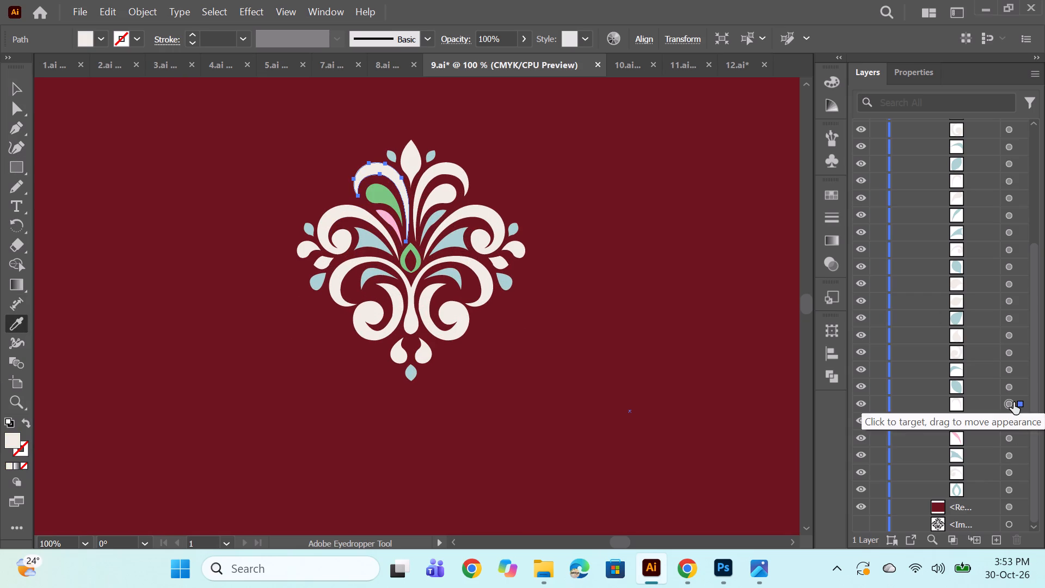
pyautogui.click(1007, 387)
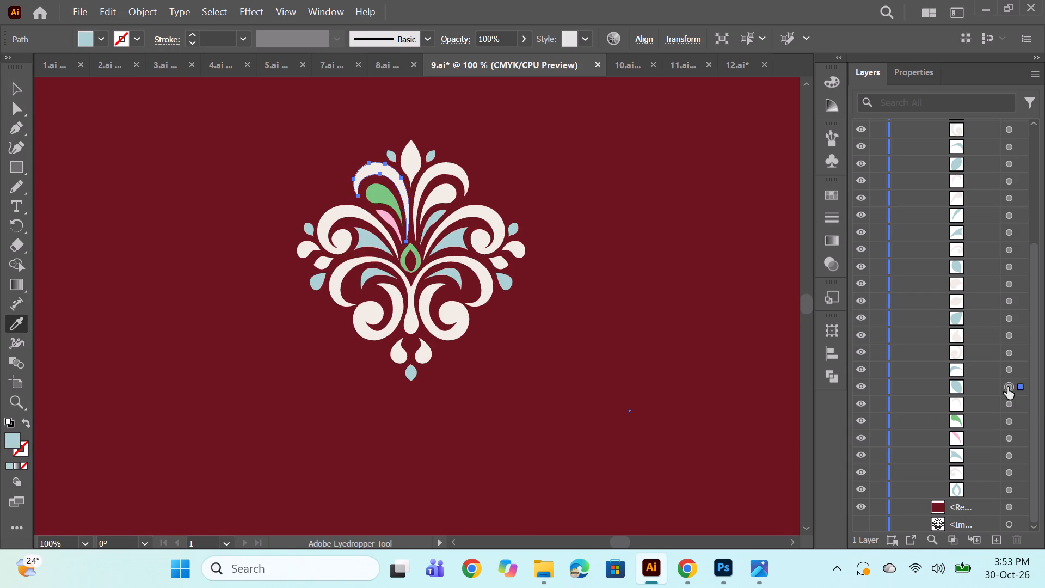
pyautogui.click(1007, 370)
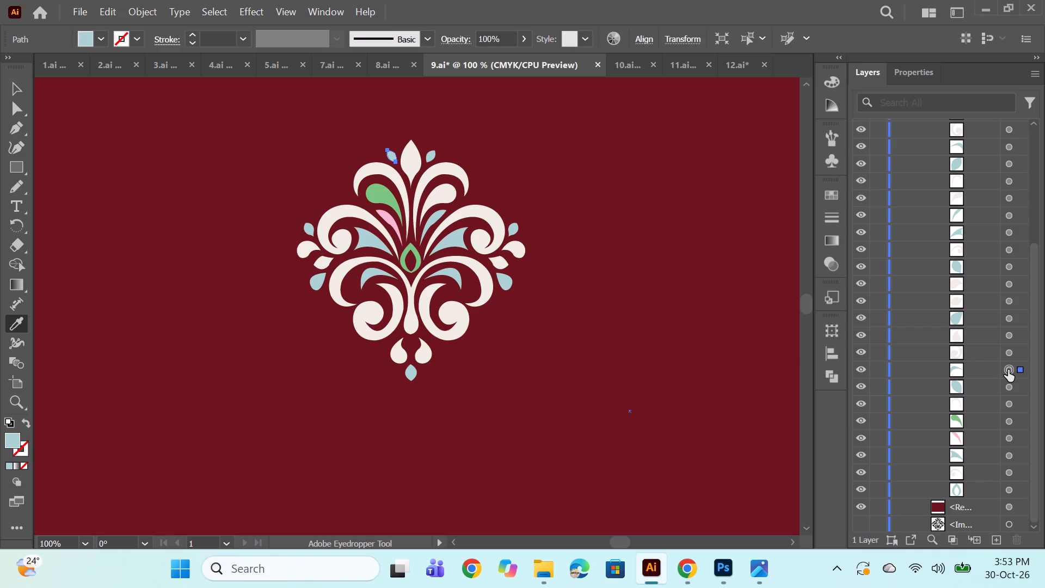
pyautogui.click(1008, 350)
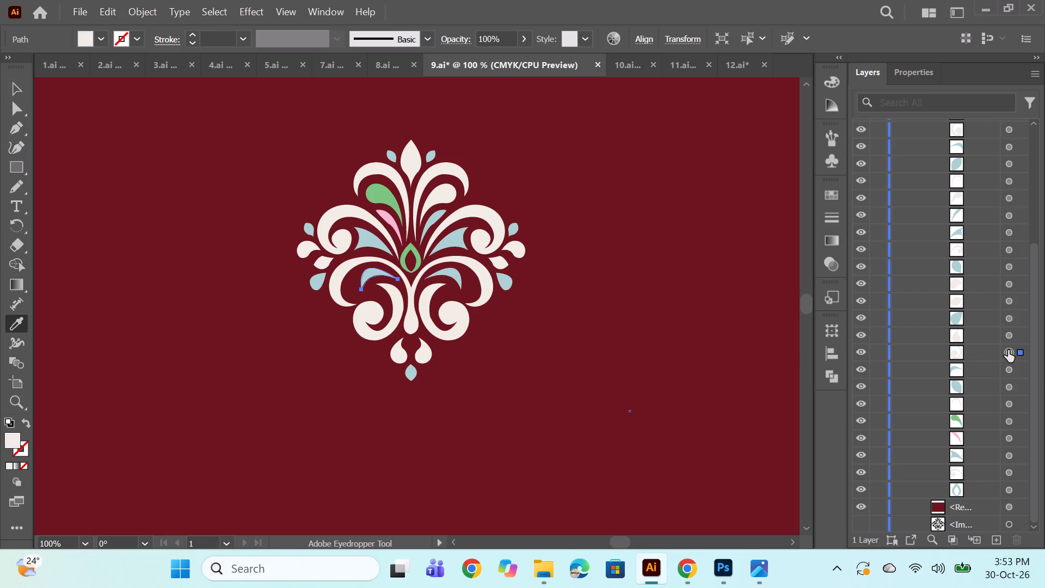
pyautogui.doubleClick(11, 439)
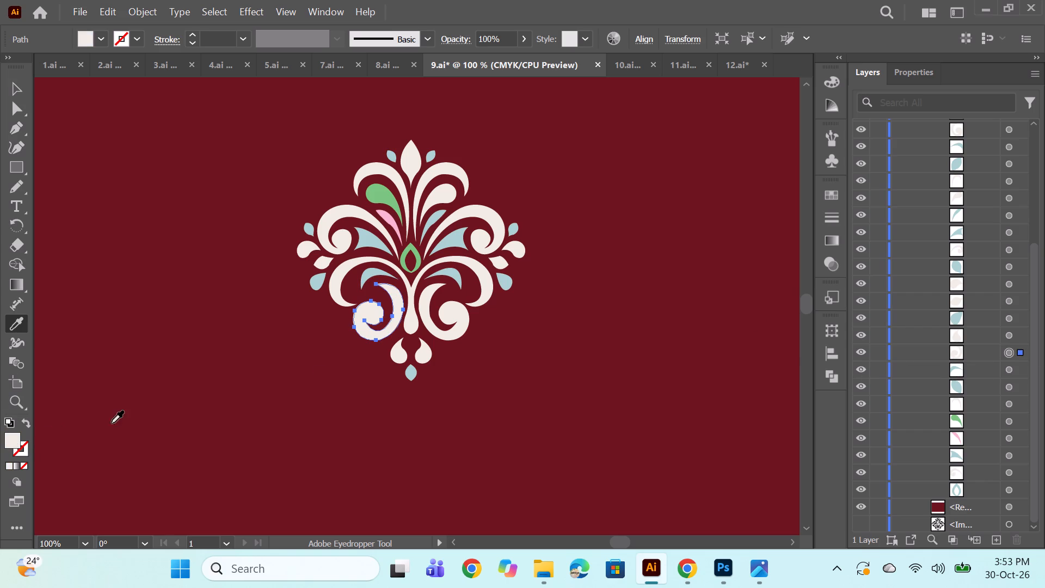
pyautogui.doubleClick(10, 438)
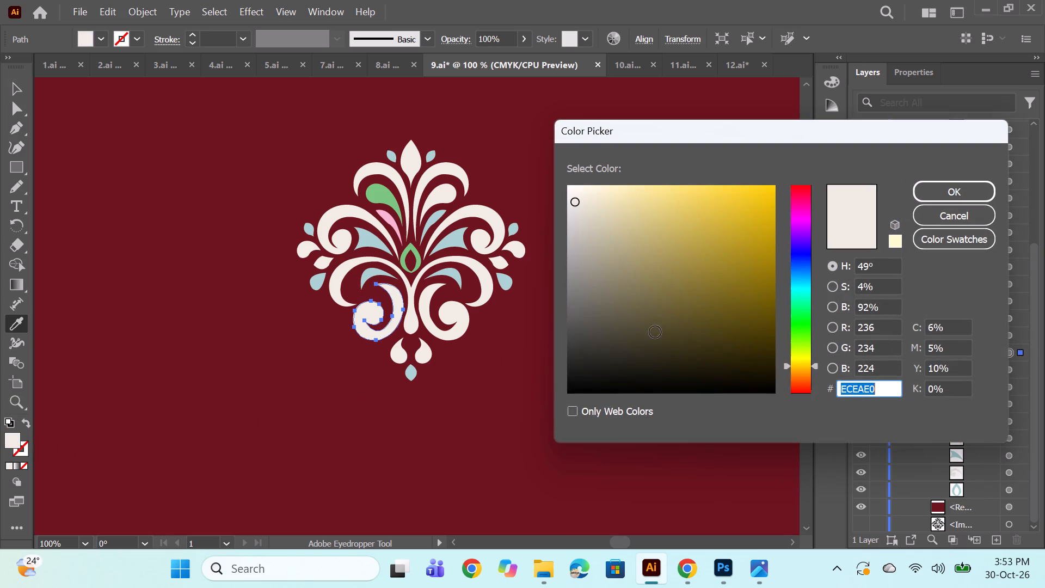
pyautogui.click(667, 198)
pyautogui.click(649, 194)
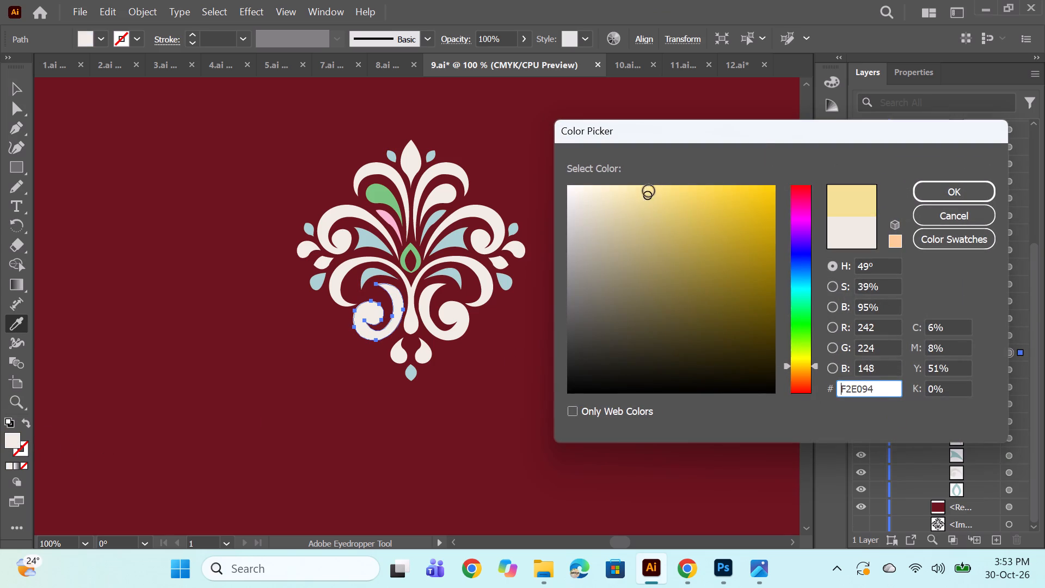
pyautogui.click(650, 188)
pyautogui.click(636, 189)
pyautogui.click(936, 189)
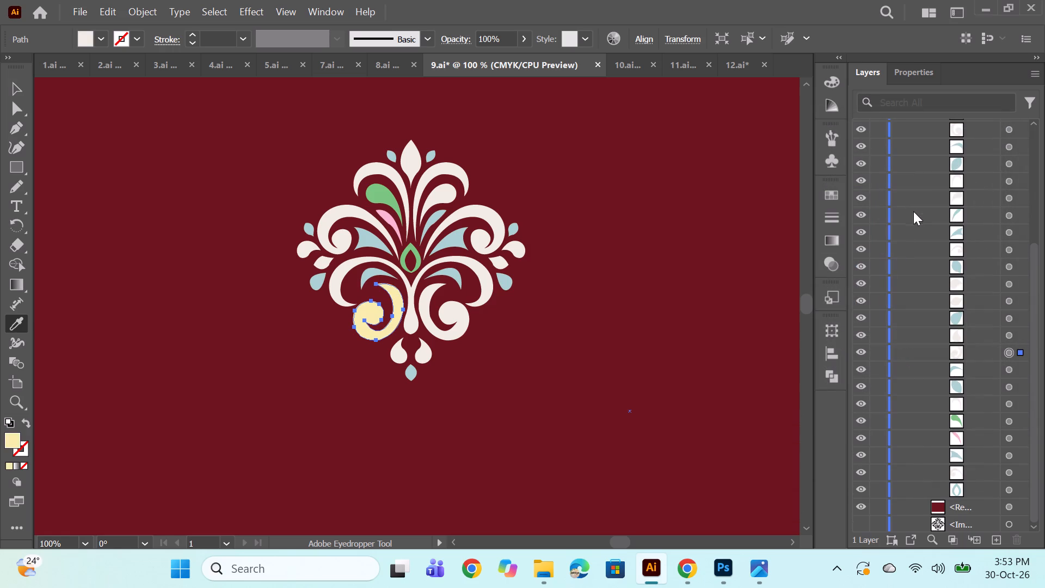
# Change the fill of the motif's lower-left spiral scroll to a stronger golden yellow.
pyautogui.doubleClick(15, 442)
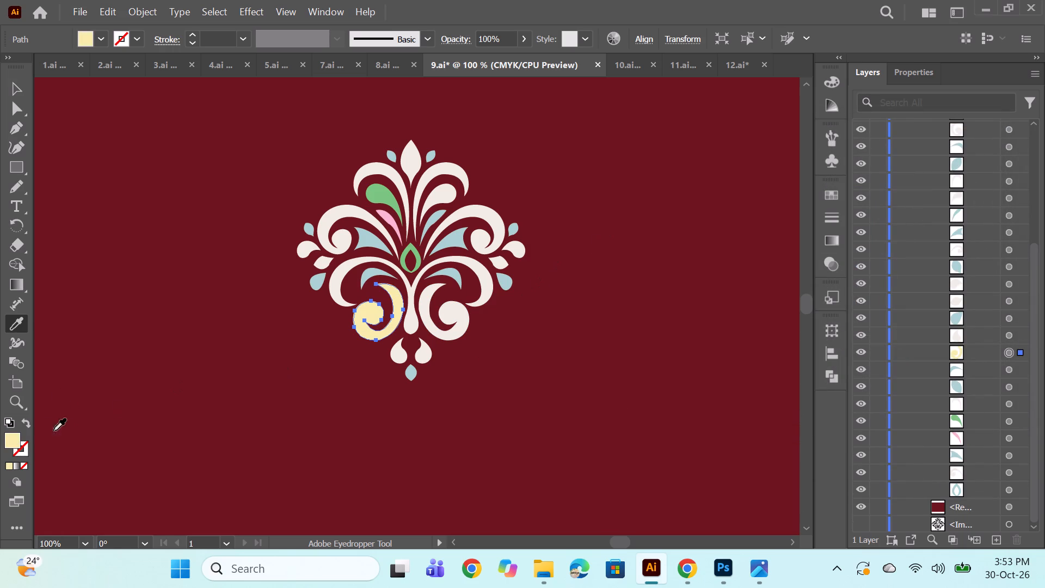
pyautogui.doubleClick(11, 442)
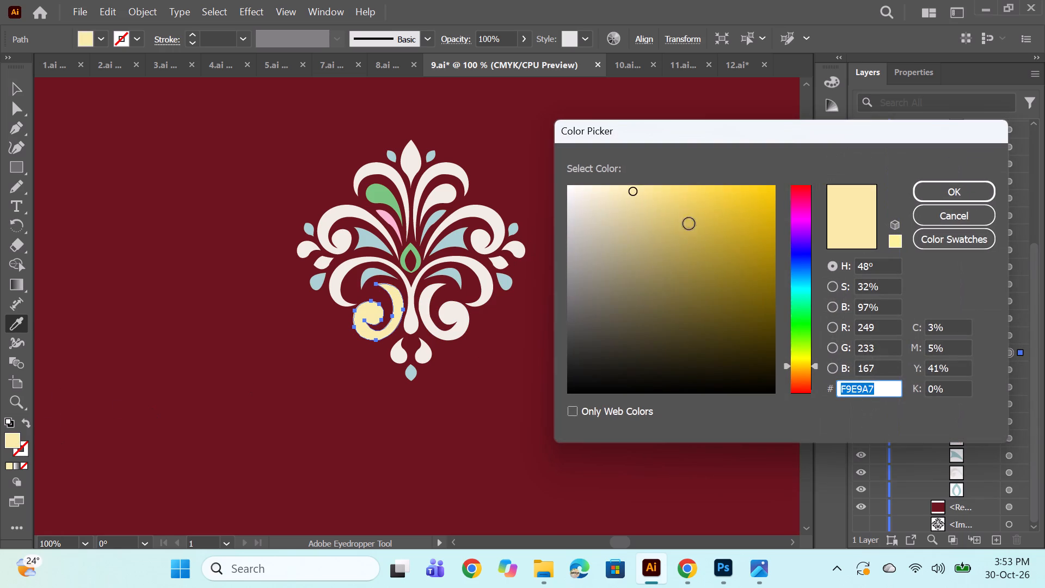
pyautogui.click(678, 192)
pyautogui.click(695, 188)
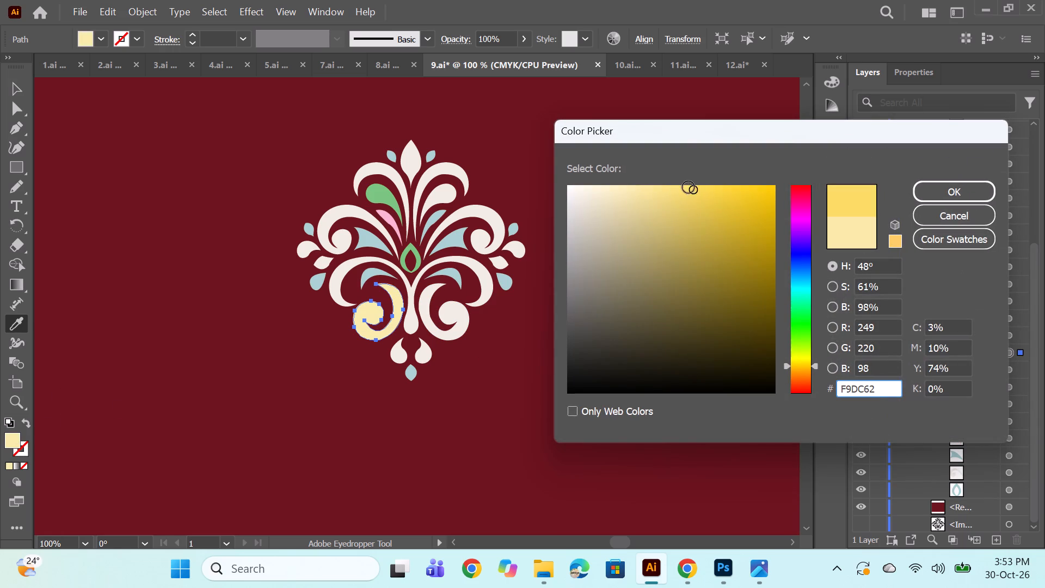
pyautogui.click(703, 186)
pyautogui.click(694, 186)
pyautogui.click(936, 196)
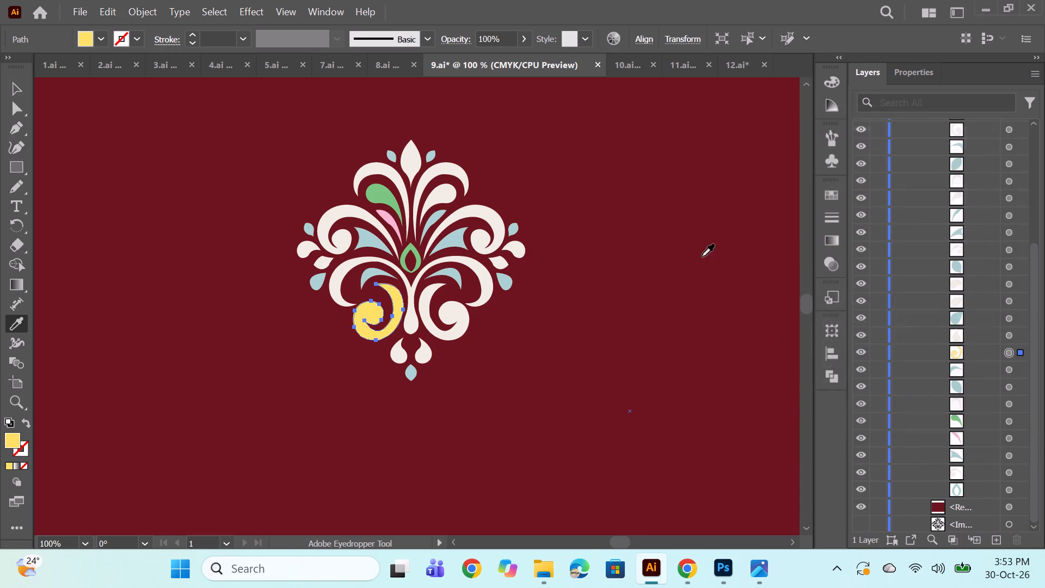
# Set the fill of the motif's lower-left spiral scroll to soft yellow F7E494.
pyautogui.keyDown('alt'); pyautogui.scroll(-3, 577, 256); pyautogui.keyUp('alt')
pyautogui.press('space')
pyautogui.moveTo(574, 331); pyautogui.dragTo(484, 340)
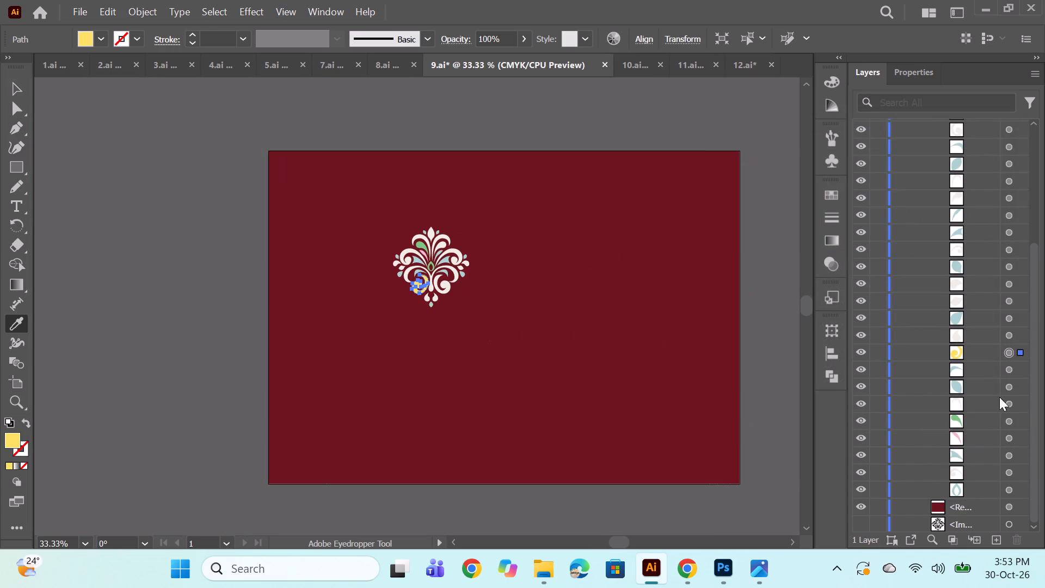
pyautogui.click(1006, 335)
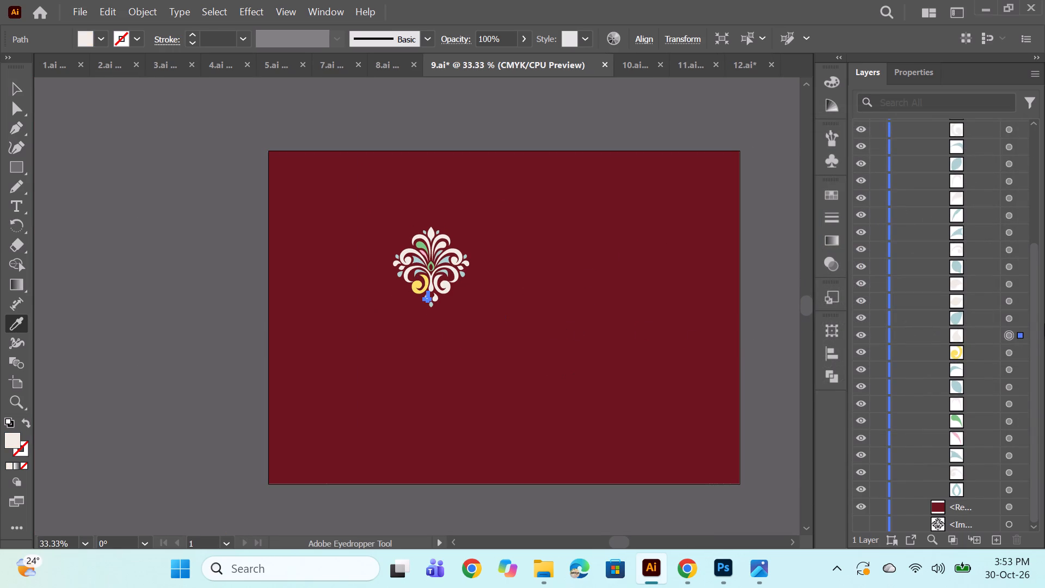
pyautogui.click(1009, 353)
pyautogui.doubleClick(9, 435)
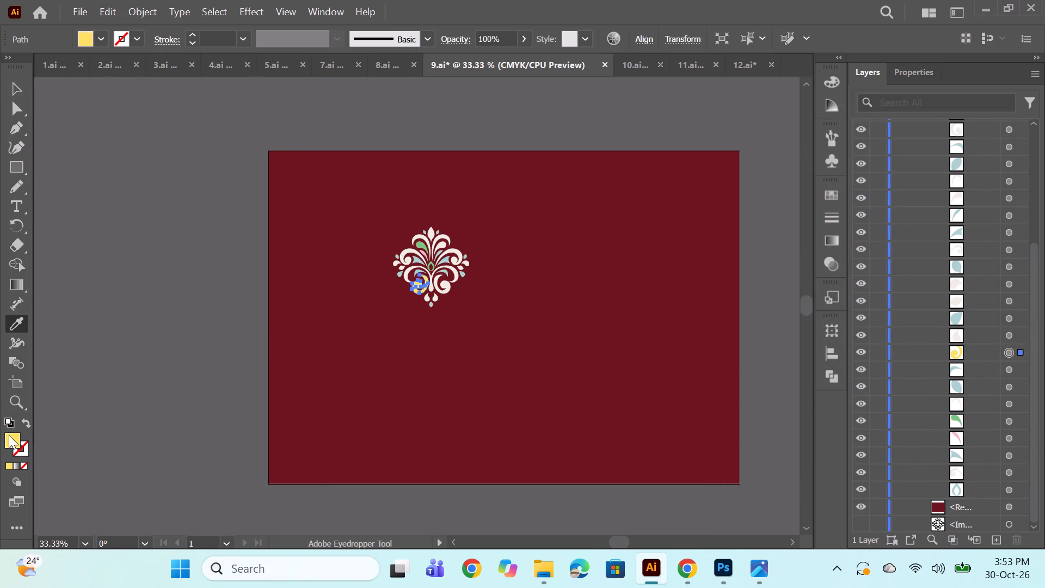
pyautogui.keyDown('alt'); pyautogui.scroll(2, 679, 247); pyautogui.keyUp('alt')
pyautogui.click(658, 198)
pyautogui.click(650, 191)
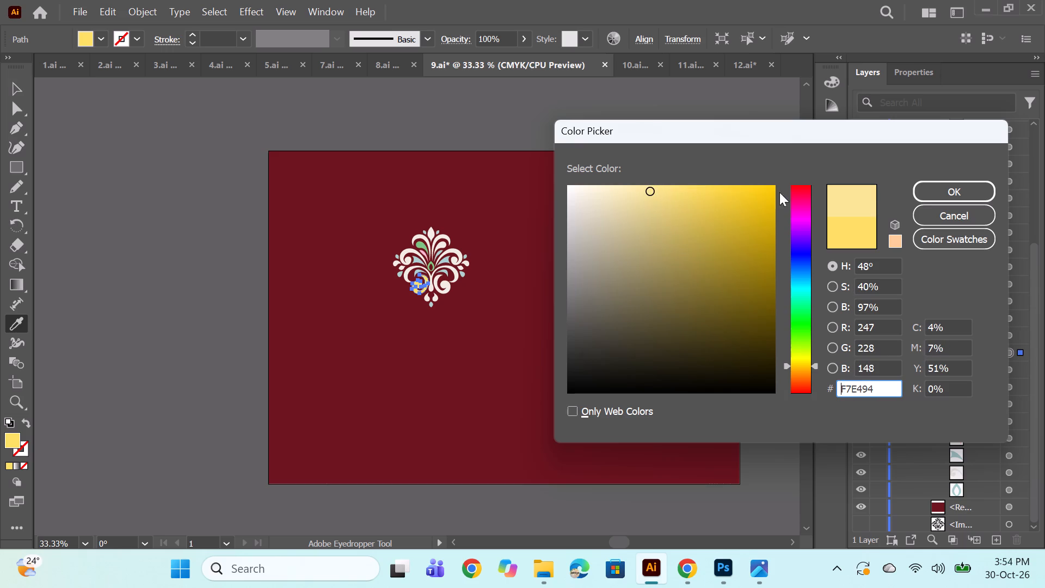
pyautogui.click(939, 189)
# Apply the slender leaf's pink to the cream teardrop below the motif's lower-left yellow scroll with the Eyedropper tool.
pyautogui.keyDown('alt'); pyautogui.scroll(2, 520, 273); pyautogui.keyUp('alt')
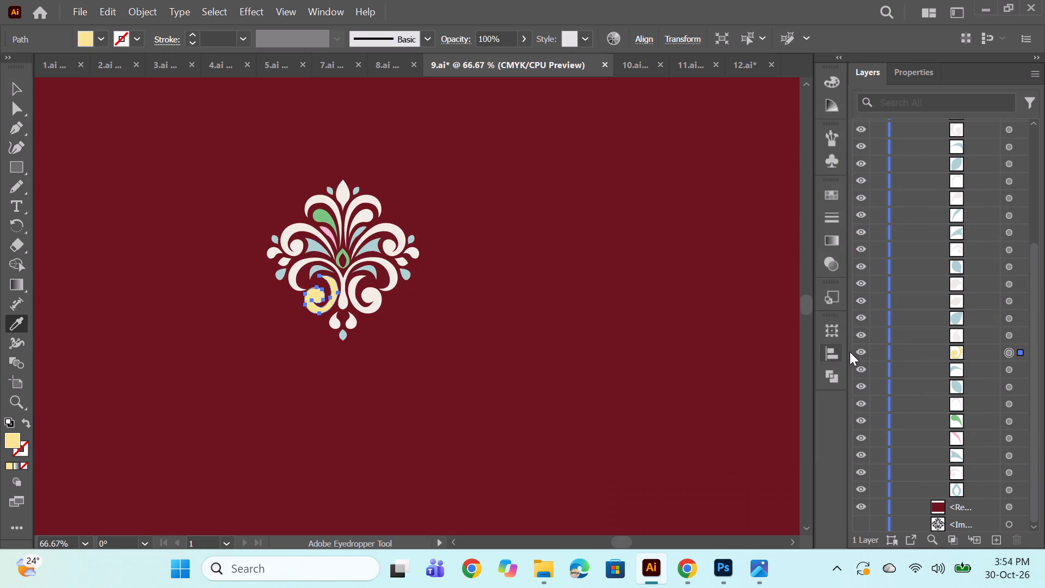
pyautogui.click(1009, 336)
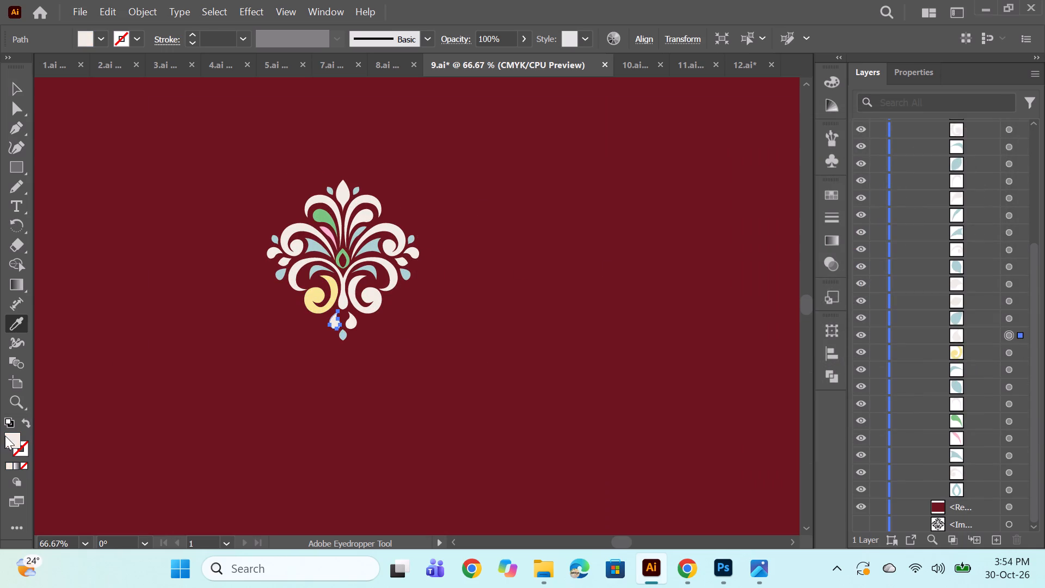
pyautogui.click(11, 441)
pyautogui.click(328, 231)
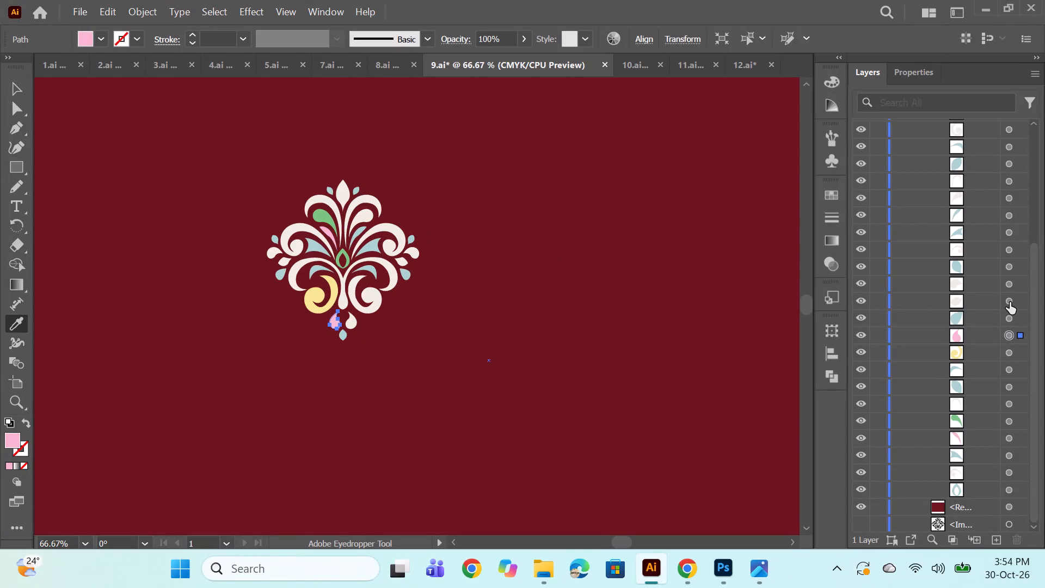
# Apply the lower-left scroll's yellow to the two small cream drops at the motif's left edge with the Eyedropper tool.
pyautogui.click(1011, 316)
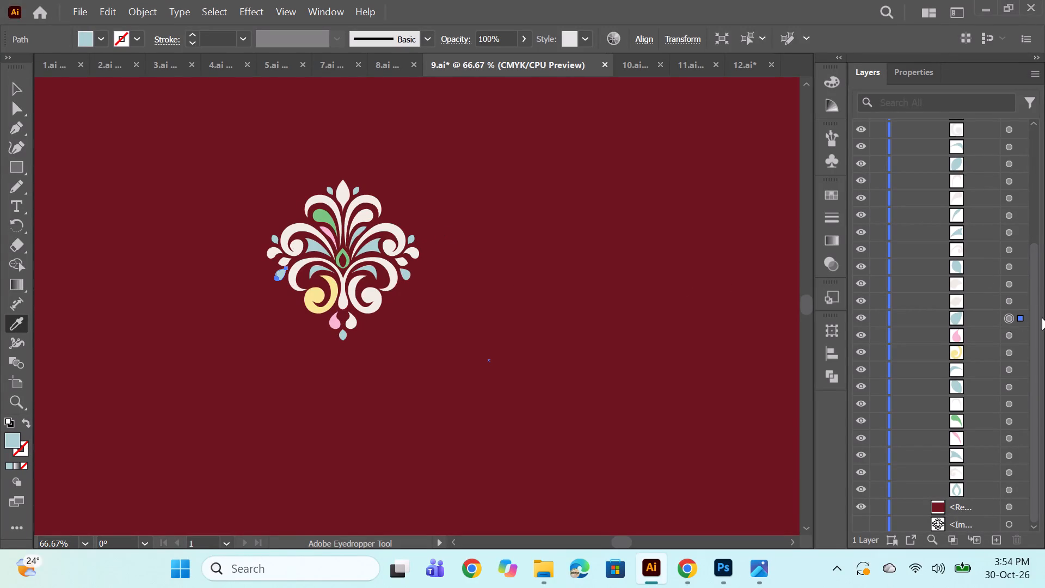
pyautogui.click(1010, 302)
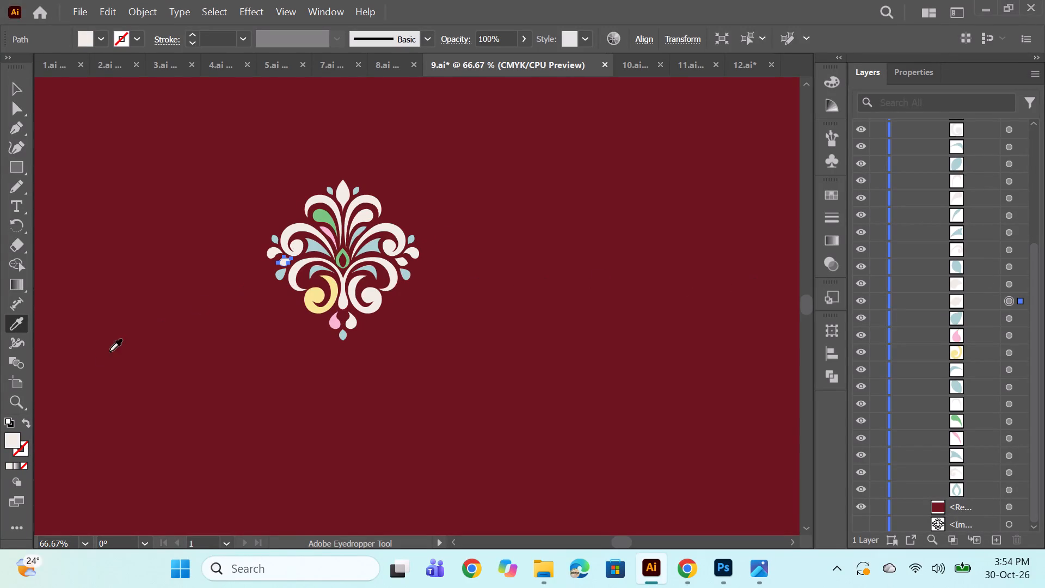
pyautogui.click(330, 308)
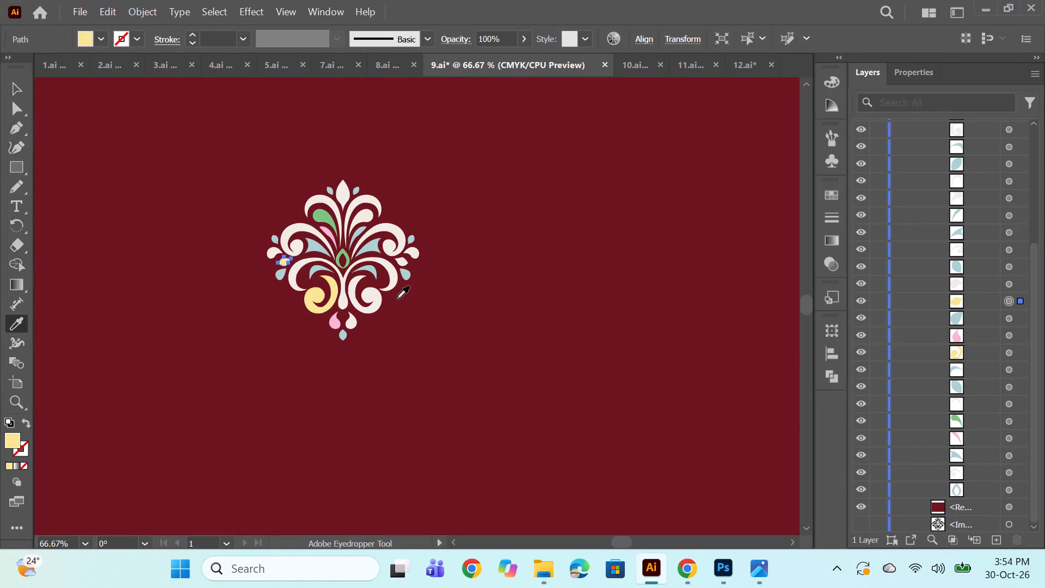
pyautogui.click(1009, 285)
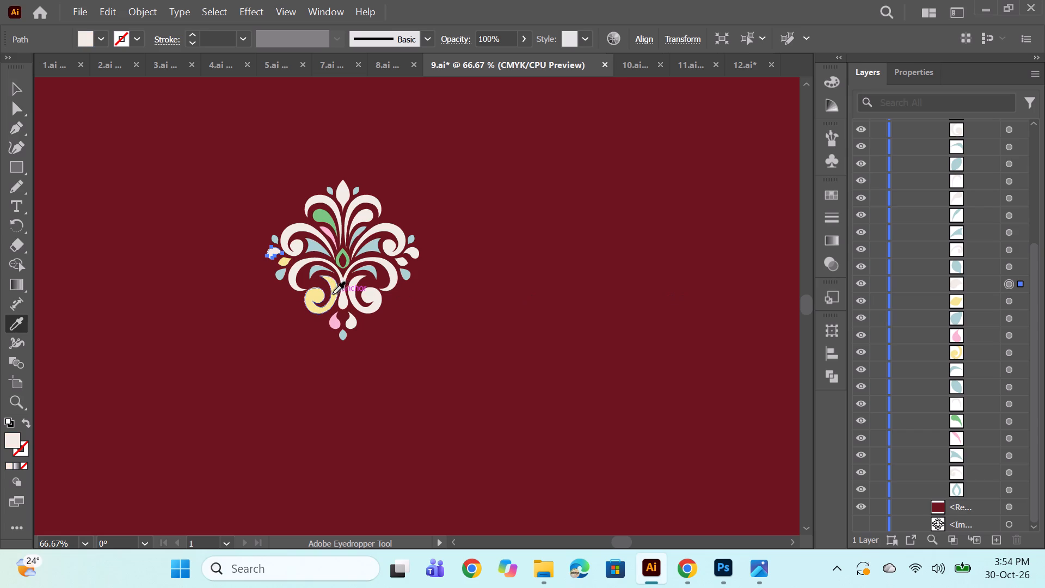
pyautogui.click(329, 301)
# Match the motif's upper-right slender blue leaf and cream teardrop to their left-side counterparts, sampling pink and green respectively.
pyautogui.click(1008, 266)
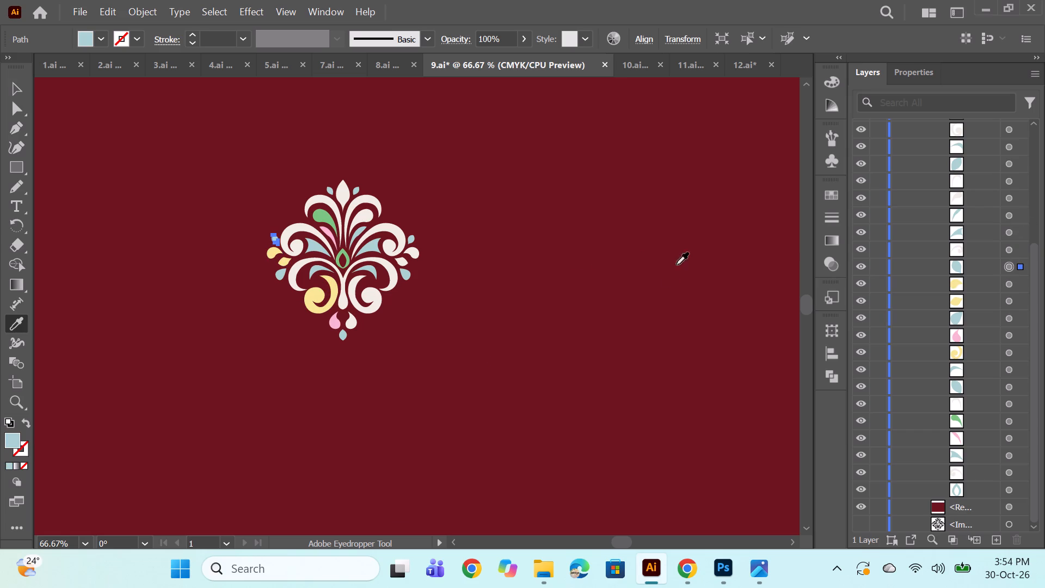
pyautogui.click(1008, 249)
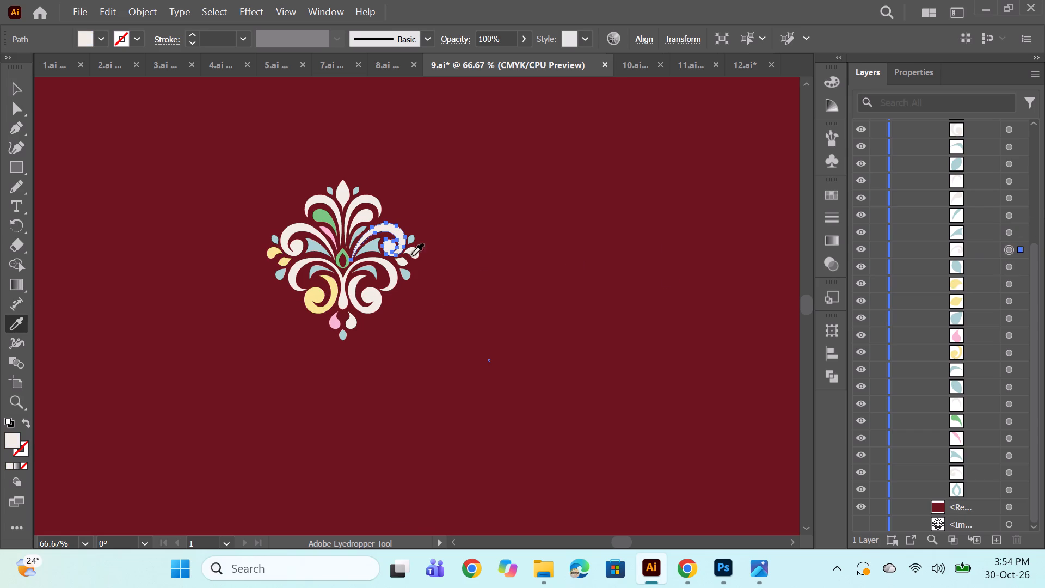
pyautogui.click(1011, 232)
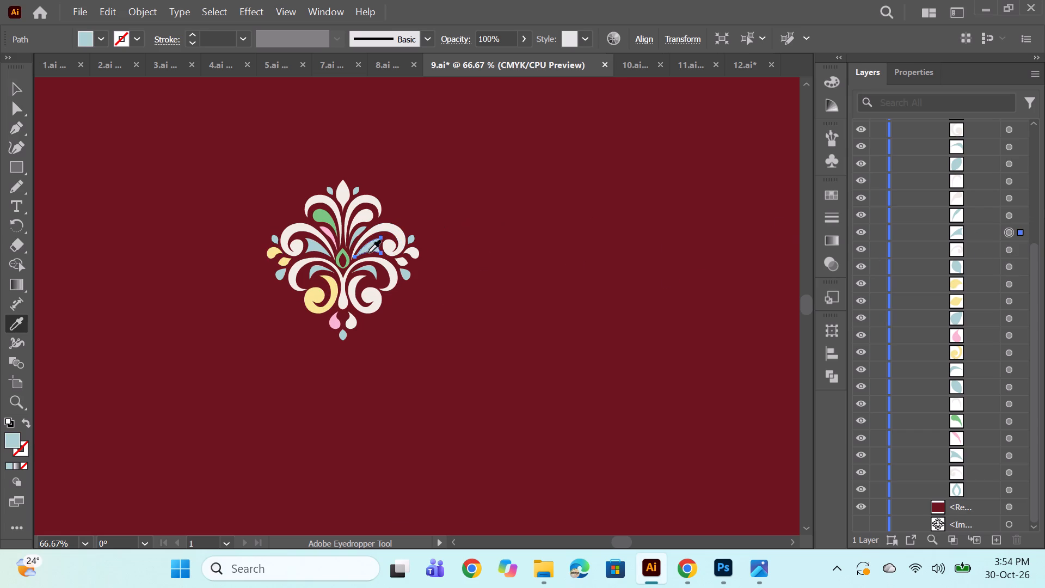
pyautogui.click(1010, 213)
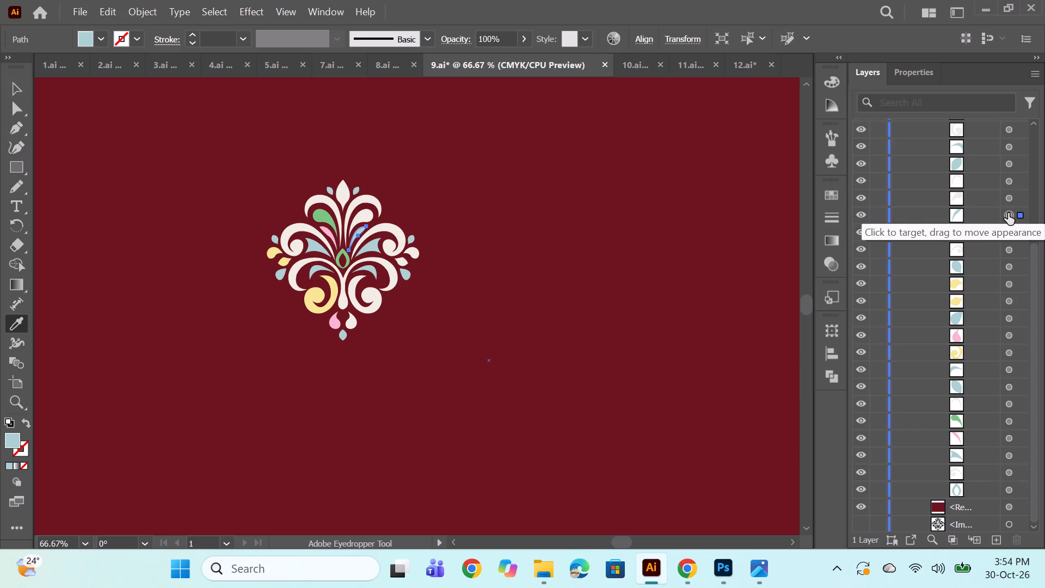
pyautogui.click(329, 232)
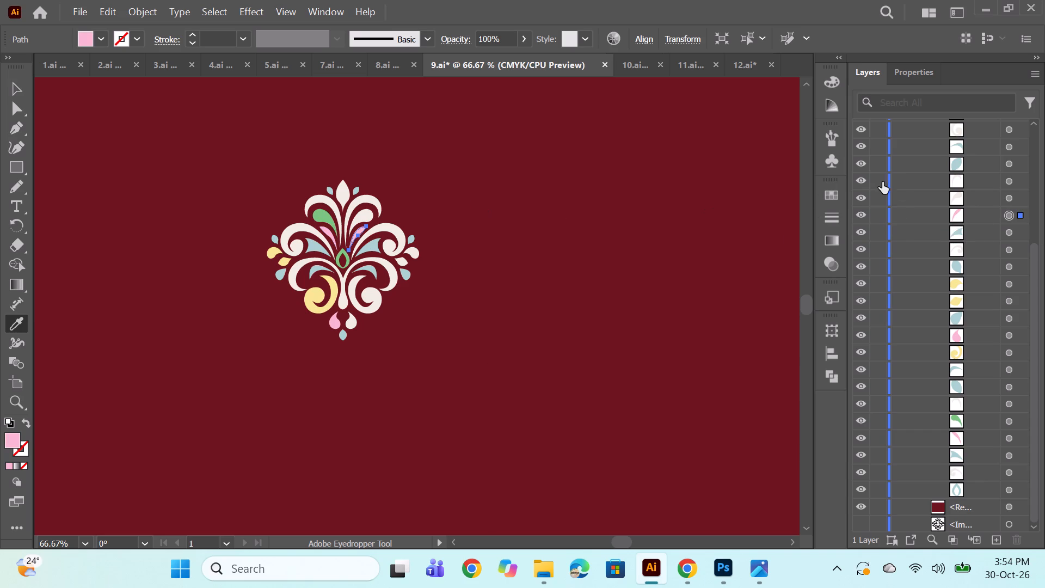
pyautogui.click(1009, 197)
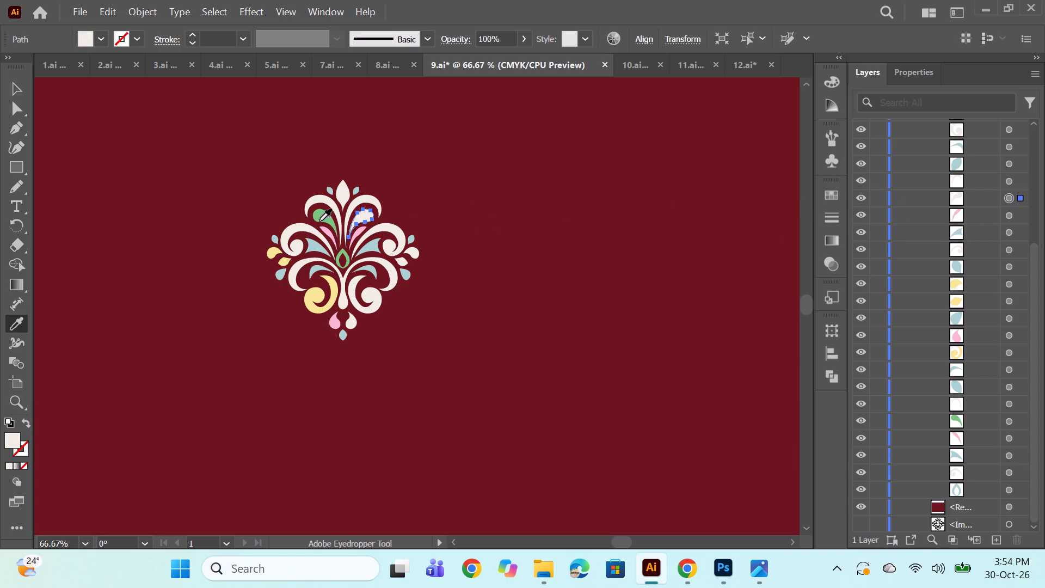
pyautogui.click(320, 219)
# Match the motif's lower-right cream scroll and the teardrop below it to their left-side counterparts, sampling yellow and pink respectively.
pyautogui.scroll(2, 973, 211)
pyautogui.click(1010, 283)
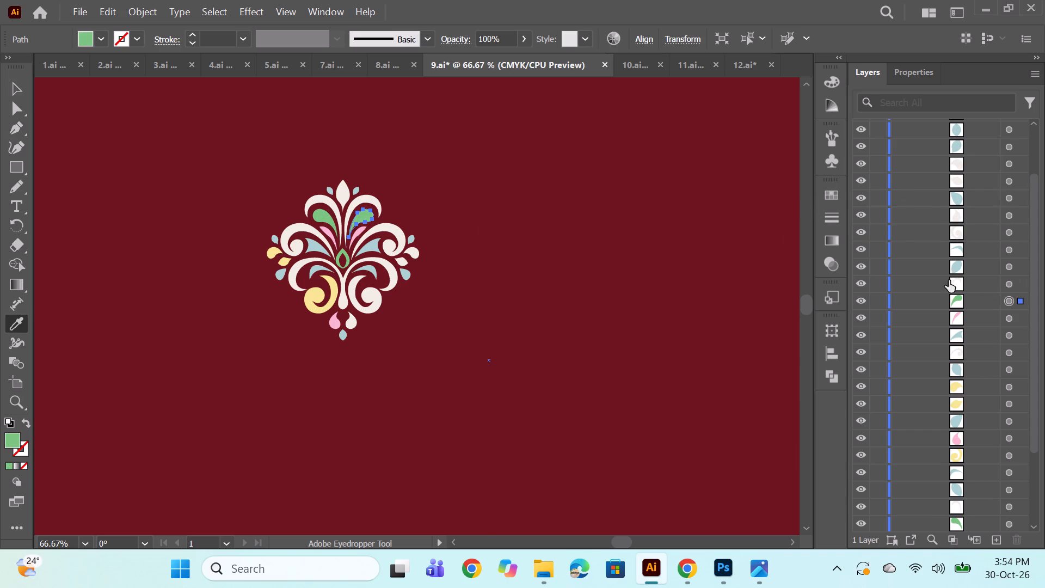
pyautogui.click(1007, 267)
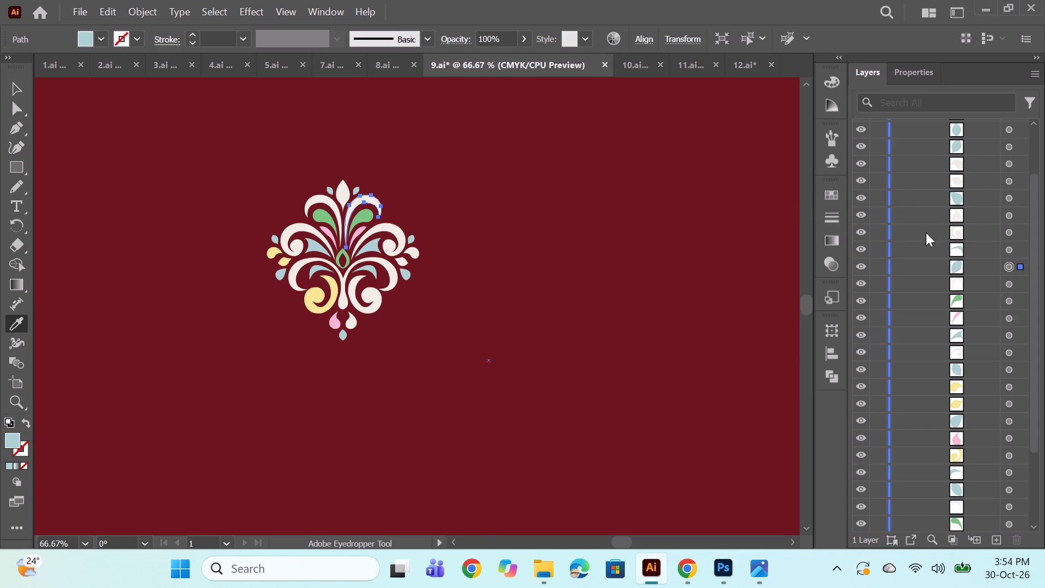
pyautogui.click(1009, 249)
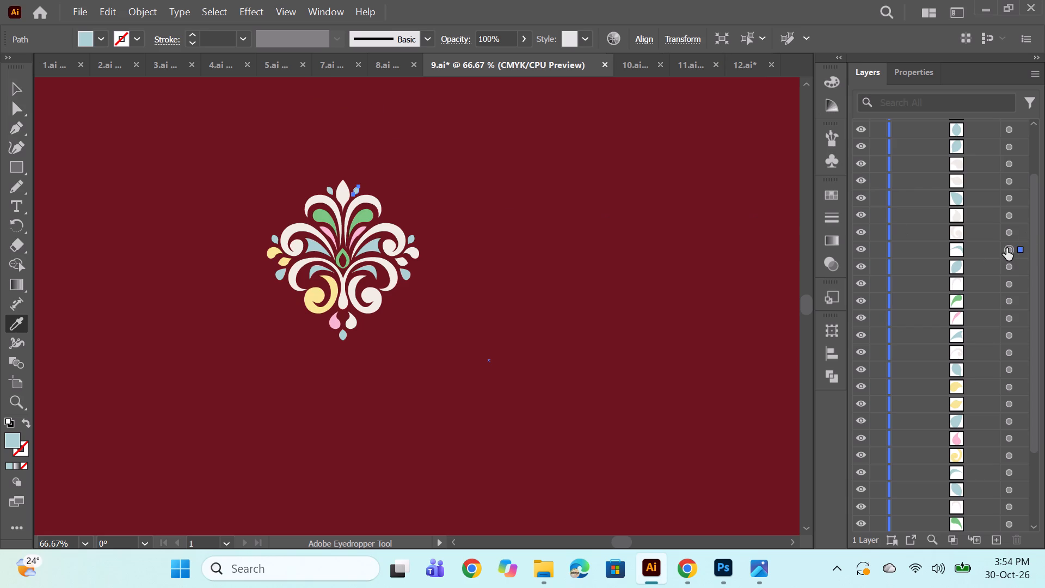
pyautogui.click(1008, 230)
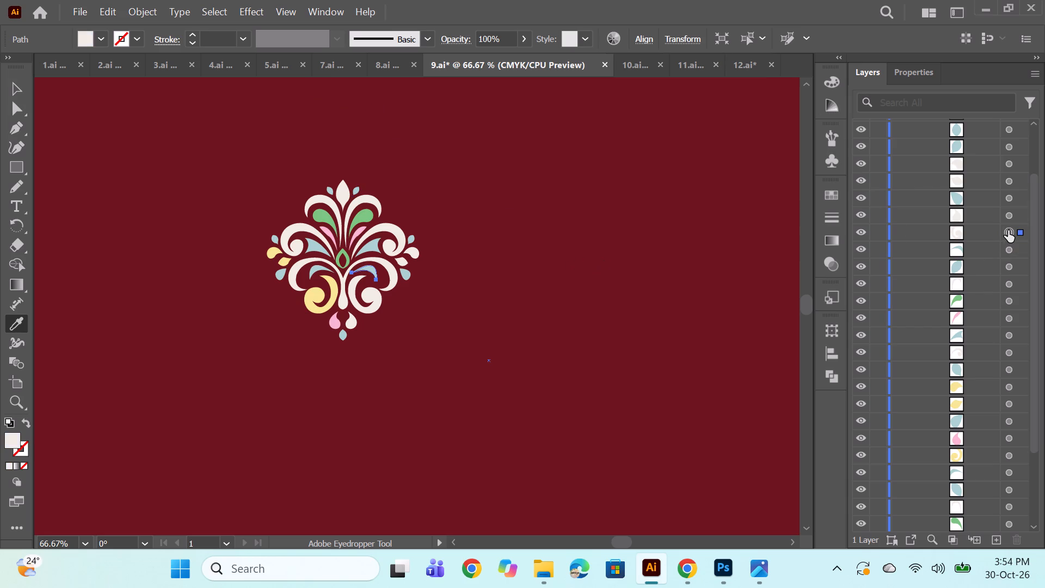
pyautogui.click(312, 299)
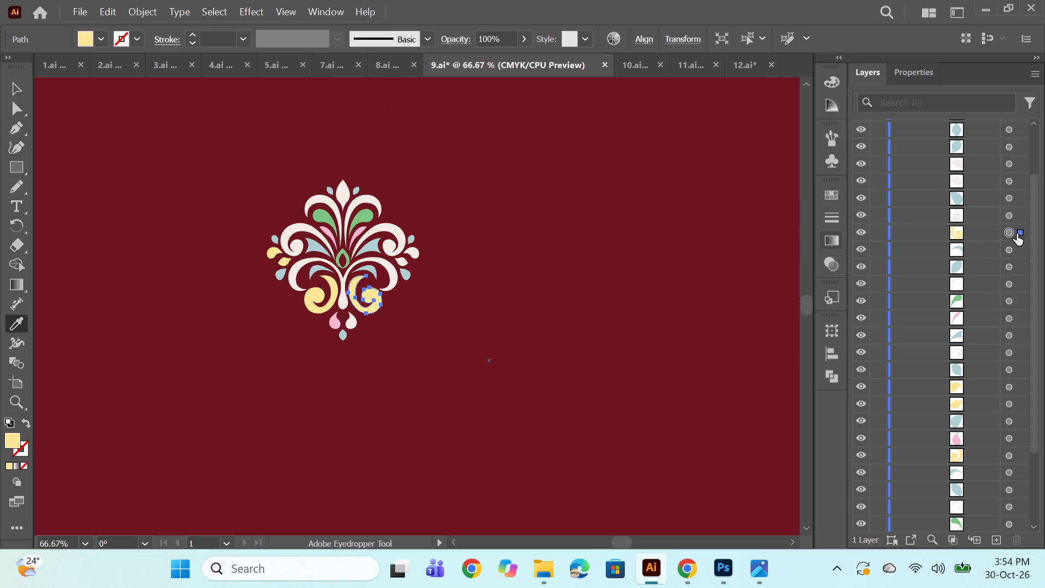
pyautogui.click(1010, 212)
pyautogui.click(334, 323)
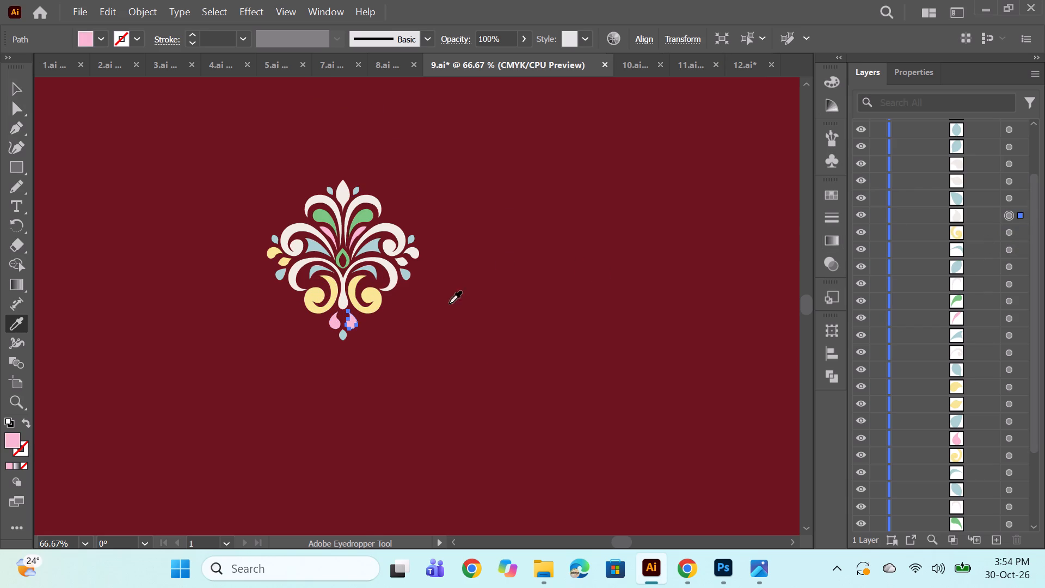
# Apply the central ring's green to the cream bud at the motif's top with the Eyedropper tool.
pyautogui.click(1005, 200)
pyautogui.scroll(4, 987, 217)
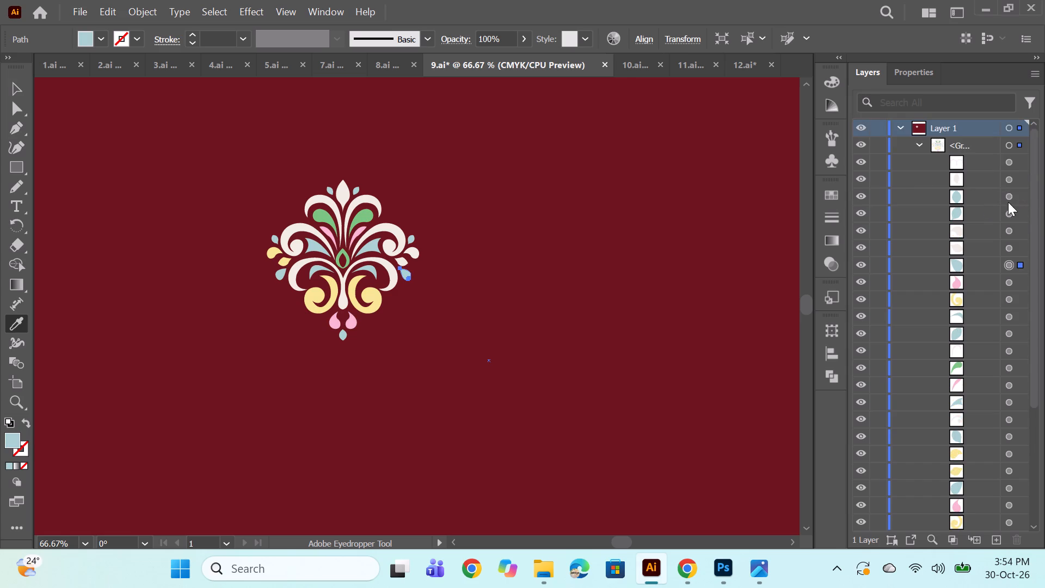
pyautogui.click(1008, 179)
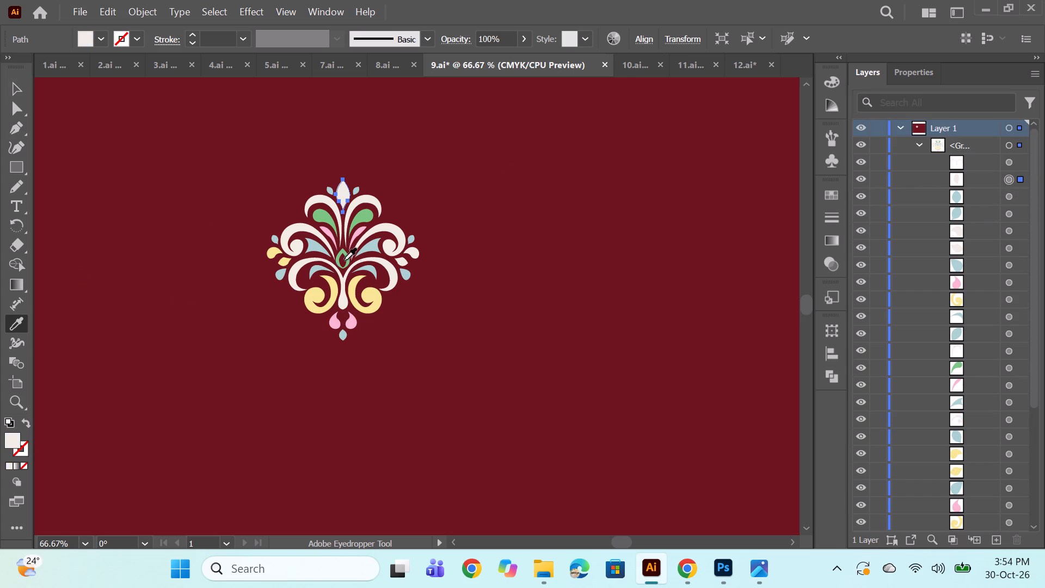
pyautogui.click(341, 254)
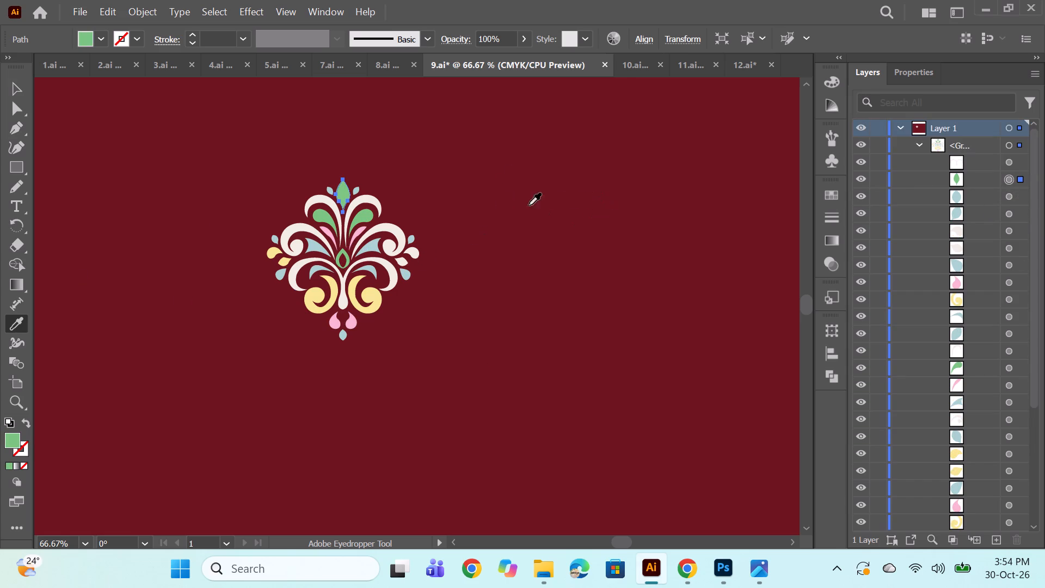
pyautogui.keyDown('ctrl'); pyautogui.scroll(-1, 597, 215); pyautogui.keyUp('ctrl')
pyautogui.keyDown('ctrl'); pyautogui.click(613, 237); pyautogui.keyUp('ctrl')
# Apply the lower-right scroll's yellow to the two small cream drops at the motif's right edge with the Eyedropper tool.
pyautogui.keyDown('alt'); pyautogui.scroll(-1, 554, 229); pyautogui.keyUp('alt')
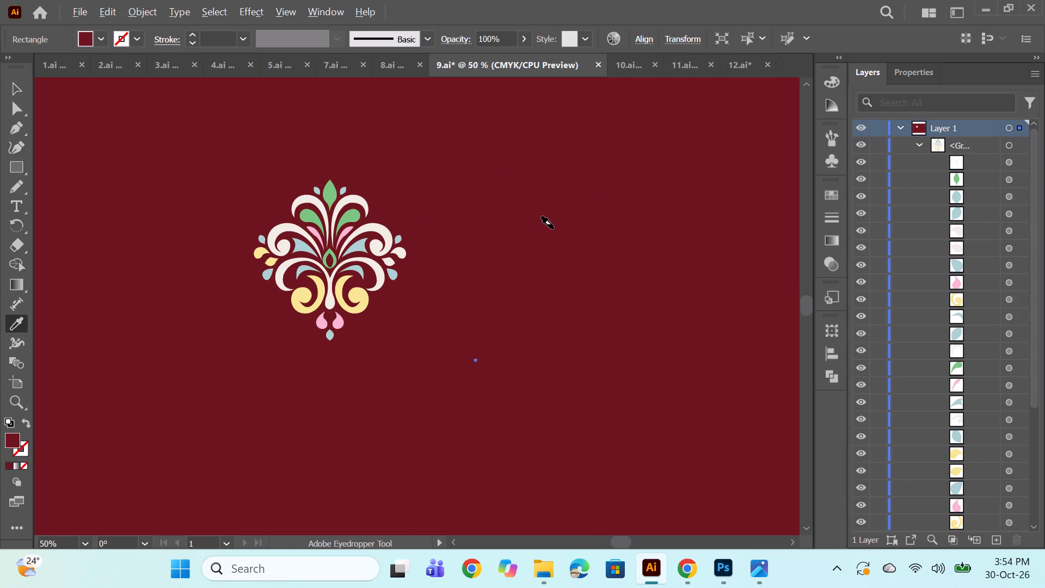
pyautogui.keyDown('alt'); pyautogui.scroll(-3, 554, 229); pyautogui.keyUp('alt')
pyautogui.keyDown('alt'); pyautogui.scroll(2, 580, 255); pyautogui.keyUp('alt')
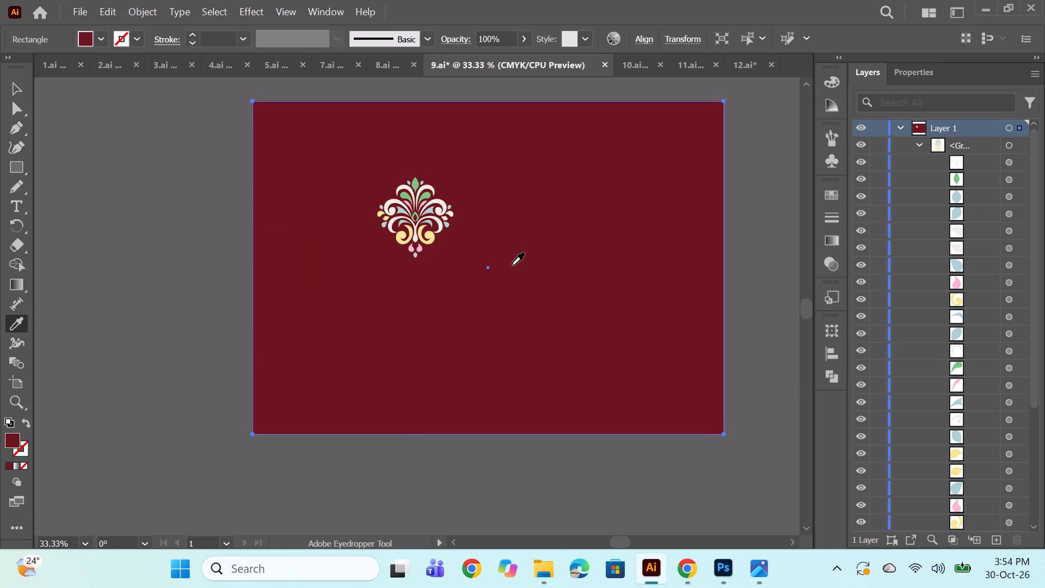
pyautogui.keyDown('alt'); pyautogui.scroll(1, 470, 230); pyautogui.keyUp('alt')
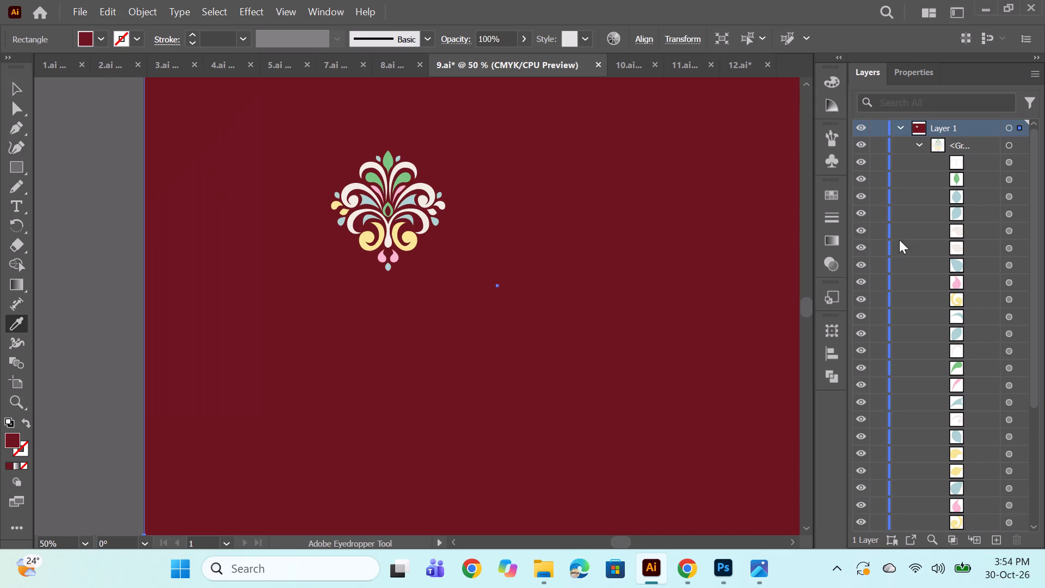
pyautogui.click(1010, 229)
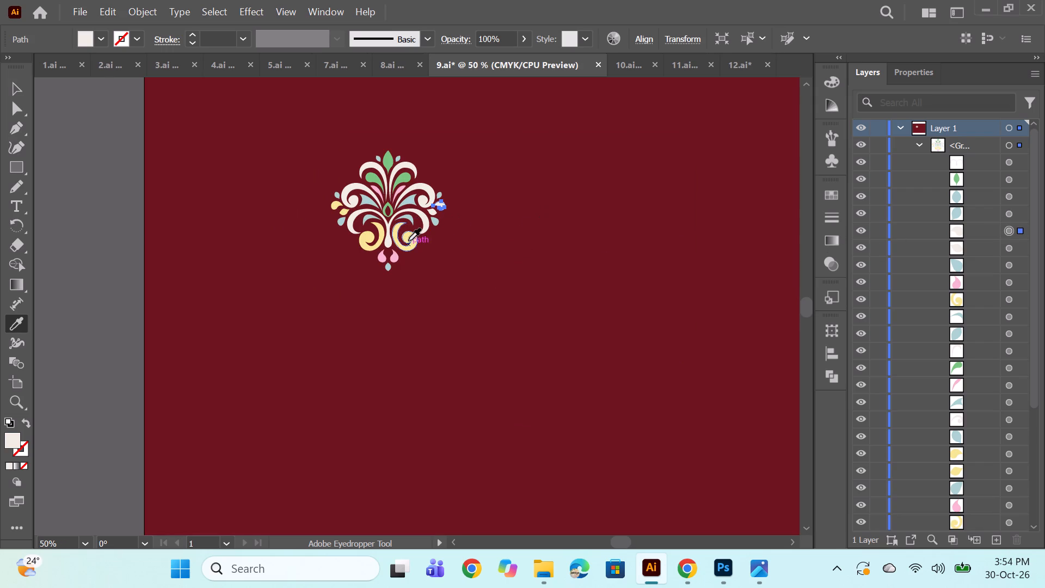
pyautogui.click(408, 241)
pyautogui.moveTo(1009, 250); pyautogui.dragTo(1004, 249)
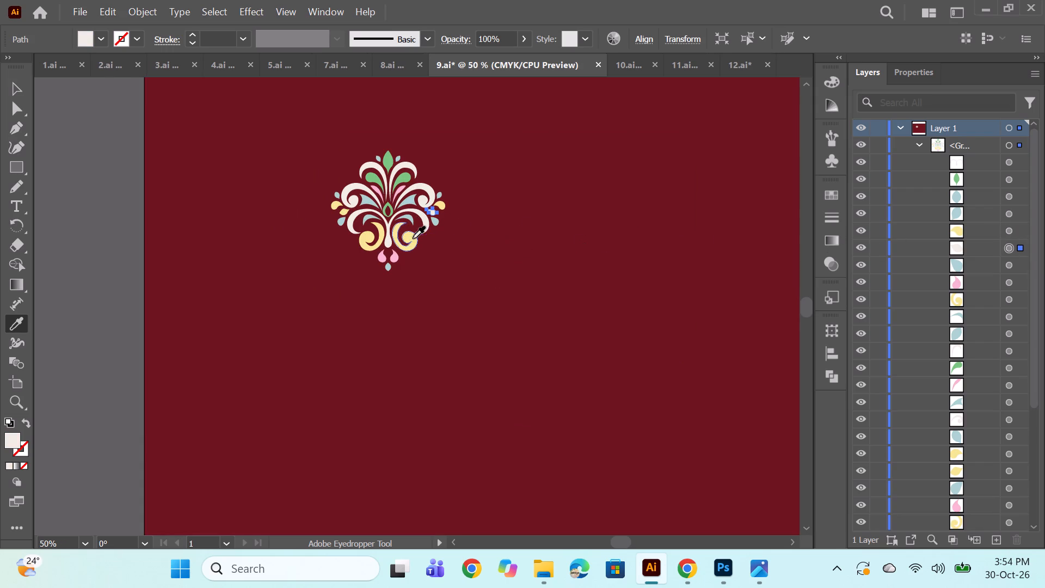
pyautogui.click(413, 238)
pyautogui.keyDown('ctrl'); pyautogui.click(568, 271); pyautogui.keyUp('ctrl')
# Apply the top bud's green to the small blue drop at the motif's bottom tip with the Eyedropper tool.
pyautogui.scroll(-1, 507, 206)
pyautogui.scroll(2, 487, 197)
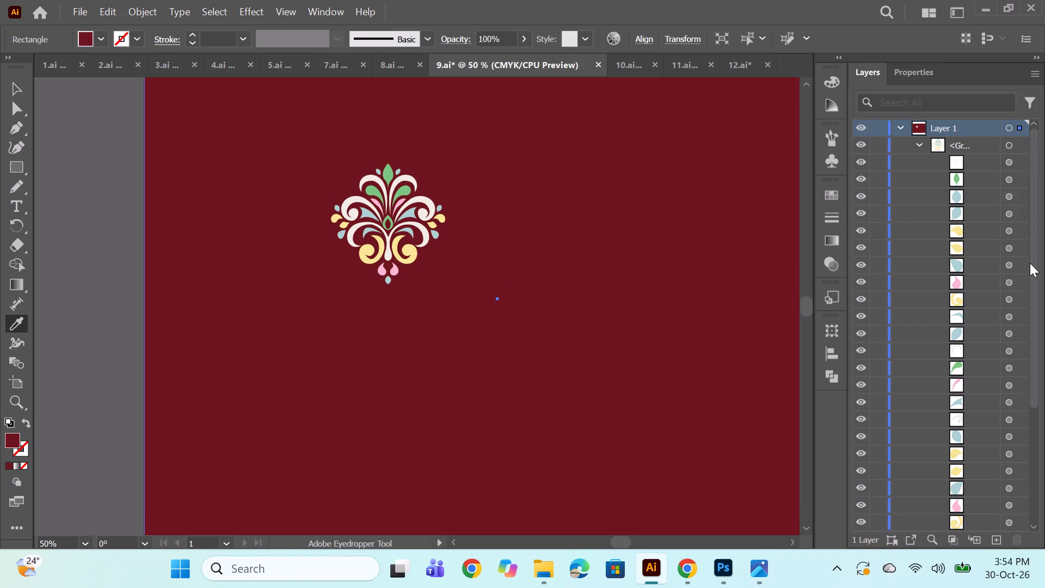
pyautogui.scroll(-7, 1030, 263)
pyautogui.scroll(-3, 987, 371)
pyautogui.scroll(5, 997, 439)
pyautogui.scroll(2, 975, 281)
pyautogui.click(1008, 163)
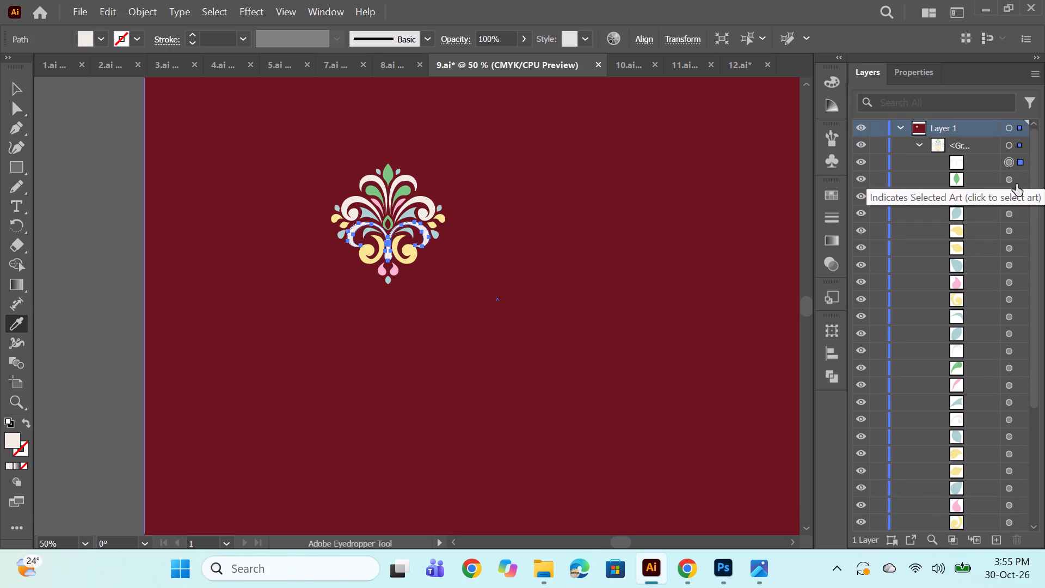
pyautogui.click(1011, 182)
pyautogui.click(1014, 199)
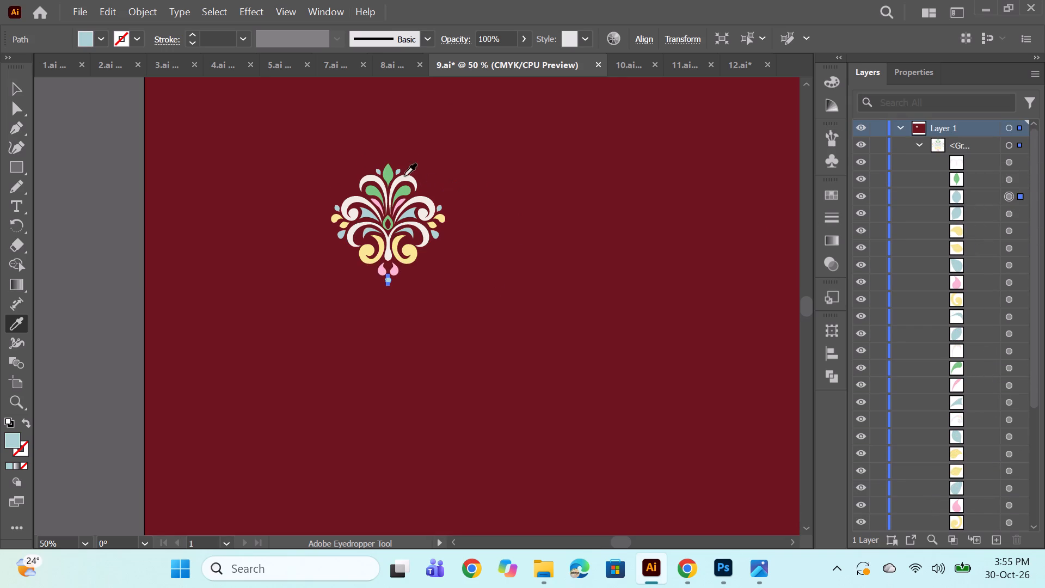
pyautogui.click(386, 169)
pyautogui.keyDown('ctrl'); pyautogui.click(518, 232); pyautogui.keyUp('ctrl')
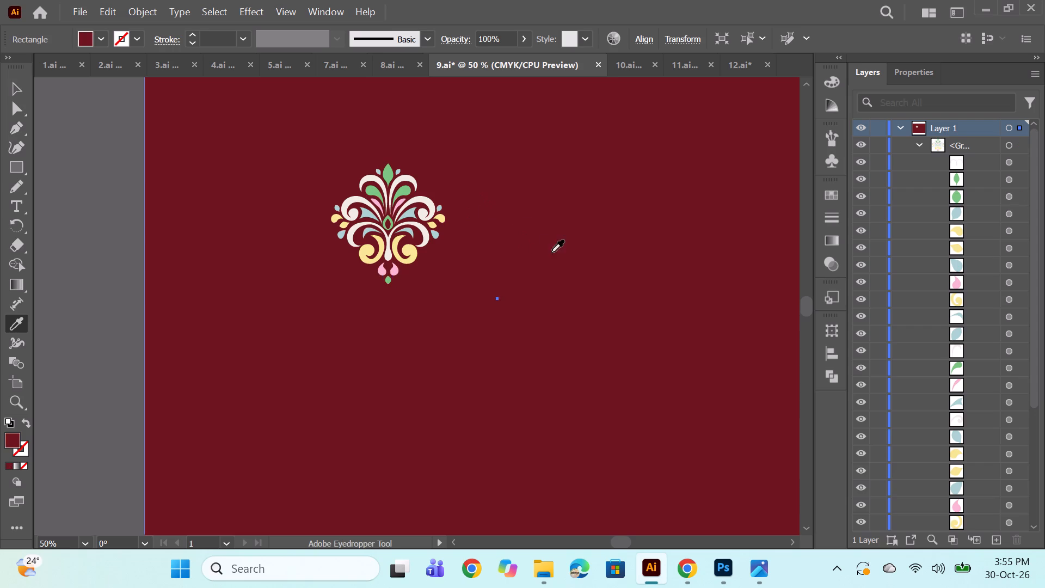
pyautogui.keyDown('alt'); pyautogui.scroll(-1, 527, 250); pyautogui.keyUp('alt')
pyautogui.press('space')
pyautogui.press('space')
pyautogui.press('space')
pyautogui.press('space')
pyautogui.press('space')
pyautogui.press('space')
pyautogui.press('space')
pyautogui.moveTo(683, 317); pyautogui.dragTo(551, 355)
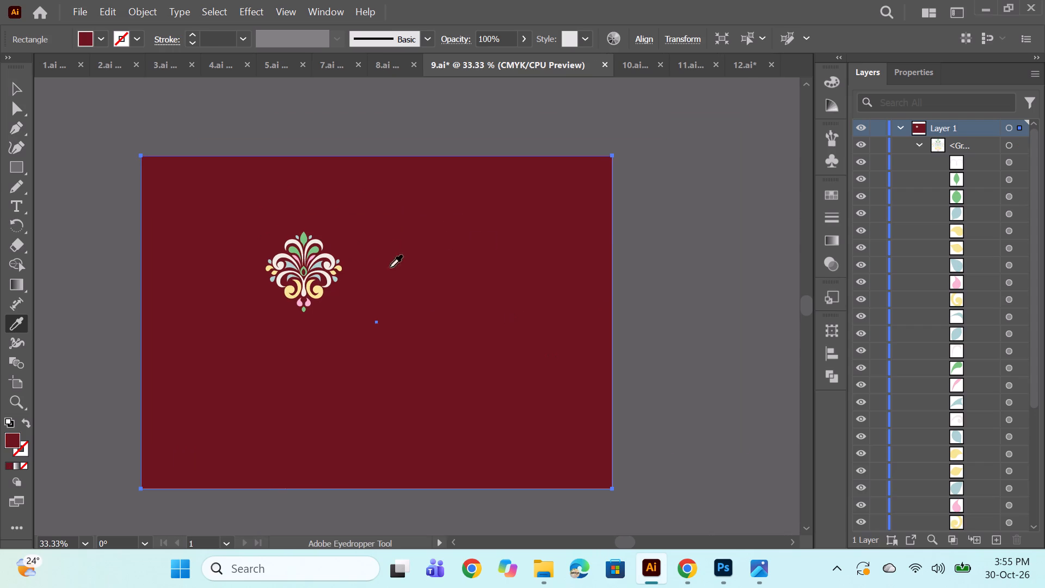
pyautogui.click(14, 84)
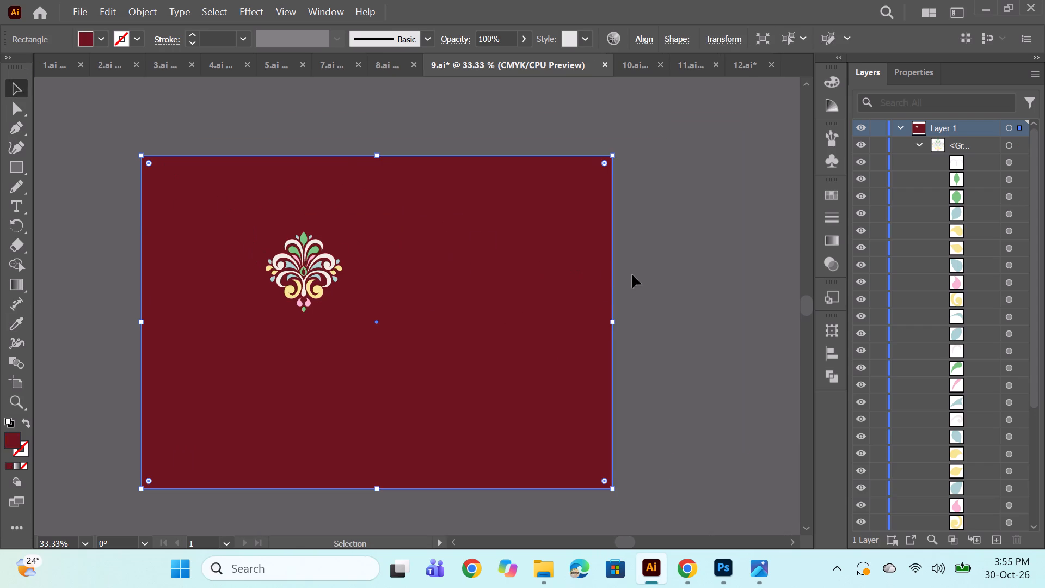
# Change the fill of the motif's lower-left yellow scroll to the deeper yellow FCDA70.
pyautogui.keyDown('ctrl'); pyautogui.click(681, 284); pyautogui.keyUp('ctrl')
pyautogui.keyDown('alt'); pyautogui.scroll(1, 310, 284); pyautogui.keyUp('alt')
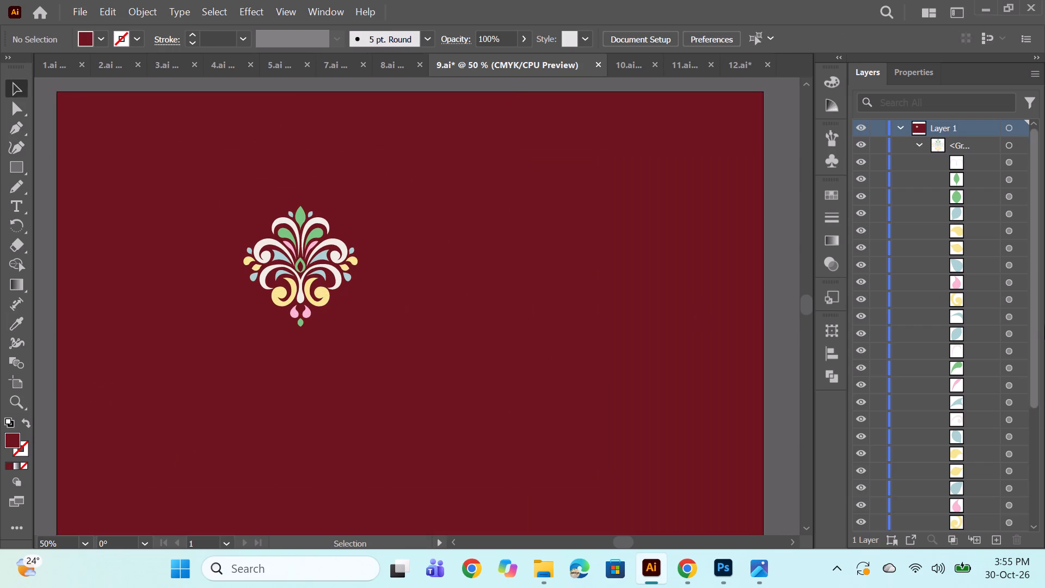
pyautogui.scroll(-2, 994, 424)
pyautogui.click(1011, 422)
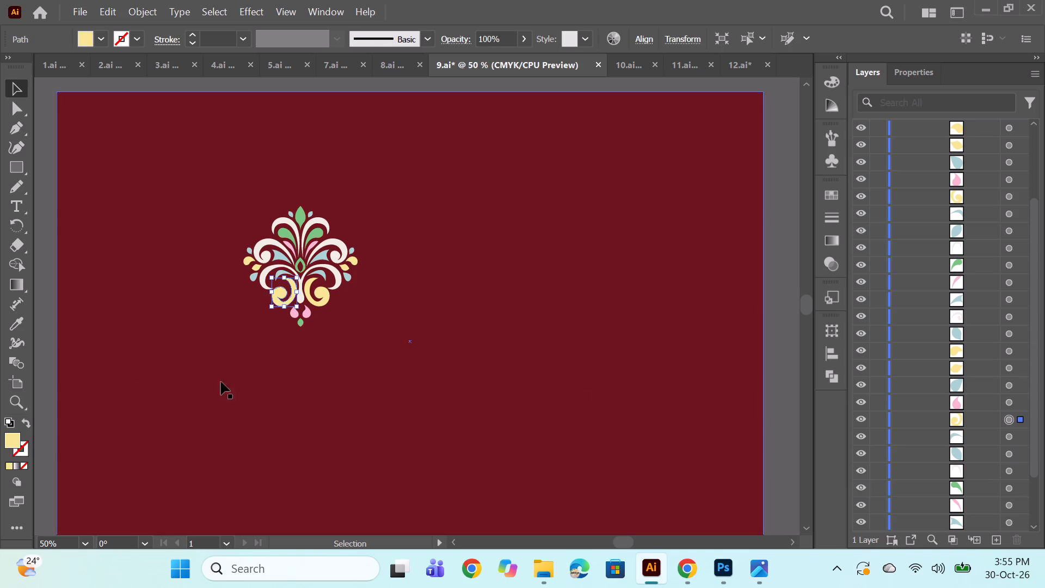
pyautogui.doubleClick(12, 439)
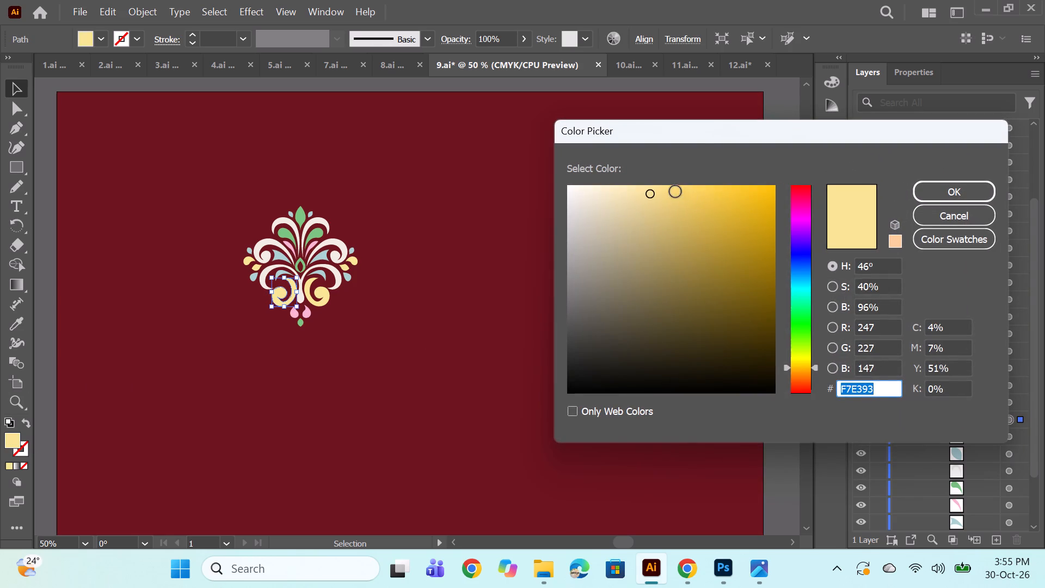
pyautogui.click(675, 192)
pyautogui.click(677, 187)
pyautogui.click(686, 186)
pyautogui.click(685, 186)
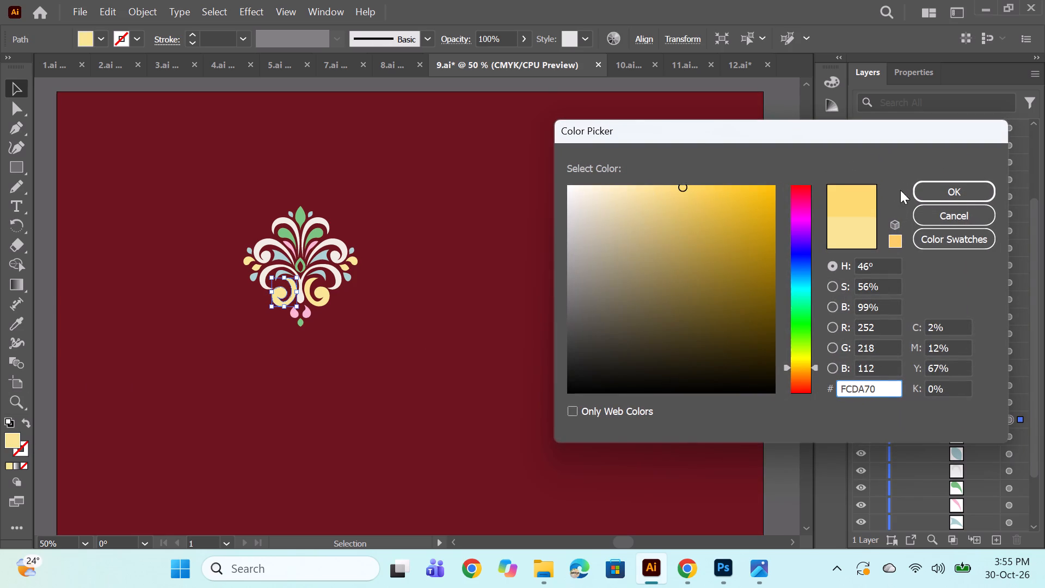
pyautogui.click(956, 195)
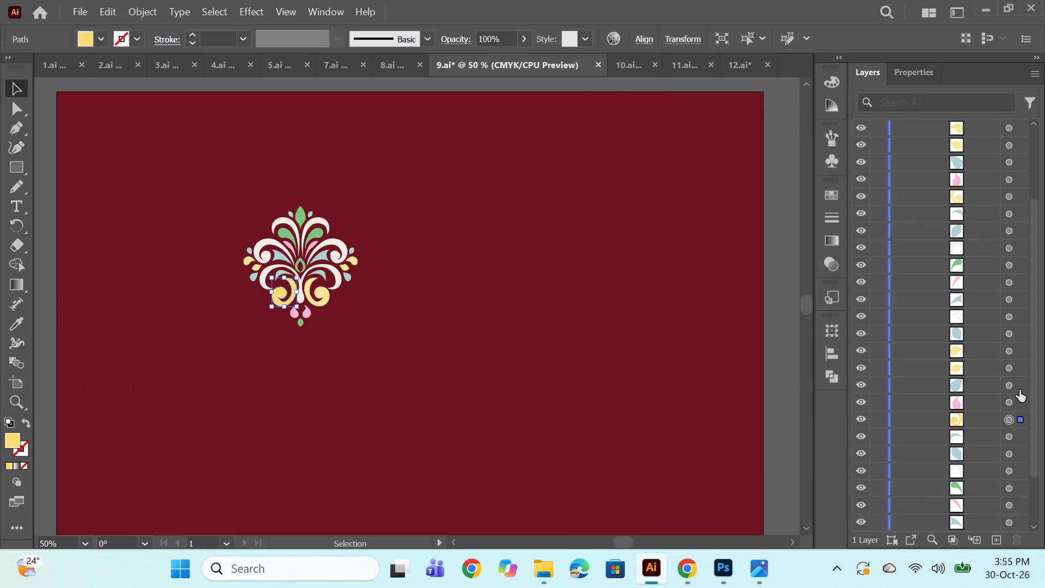
# Apply the lower-left scroll's deeper yellow to the lower-right scroll and the four small yellow side drops with the Eyedropper tool.
pyautogui.click(1010, 365)
pyautogui.keyDown('ctrl'); pyautogui.click(1011, 350); pyautogui.keyUp('ctrl')
pyautogui.keyDown('ctrl'); pyautogui.click(1009, 195); pyautogui.keyUp('ctrl')
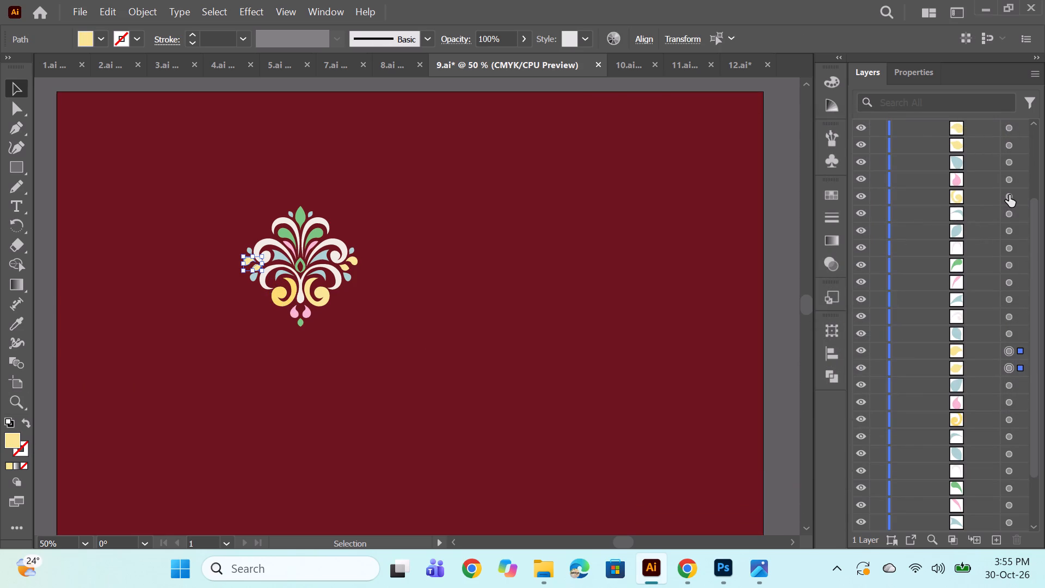
pyautogui.scroll(3, 1001, 216)
pyautogui.keyDown('ctrl'); pyautogui.click(1006, 247); pyautogui.keyUp('ctrl')
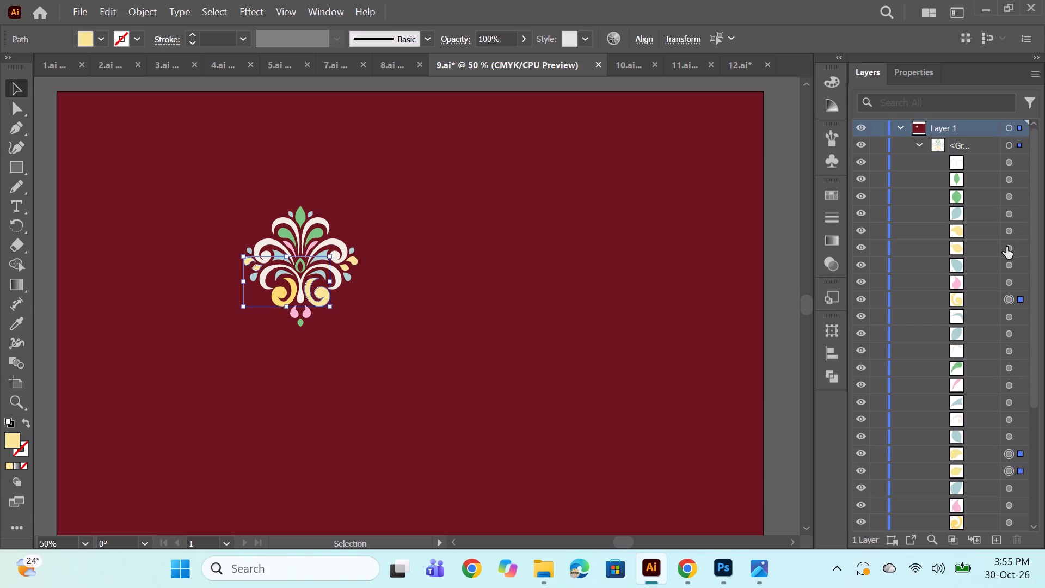
pyautogui.keyDown('ctrl'); pyautogui.click(1007, 230); pyautogui.keyUp('ctrl')
pyautogui.click(9, 326)
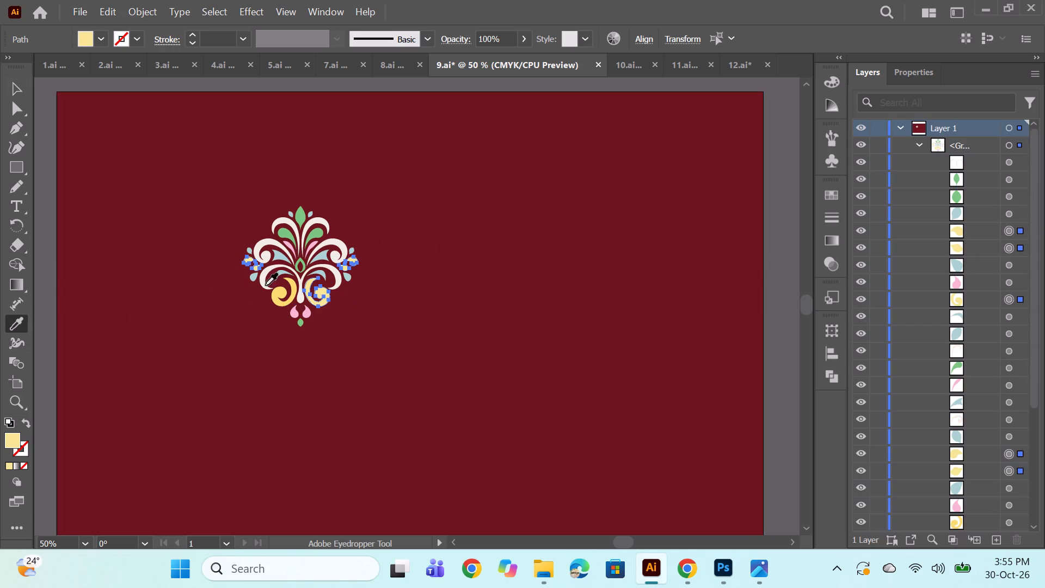
pyautogui.click(274, 298)
pyautogui.keyDown('ctrl'); pyautogui.click(463, 324); pyautogui.keyUp('ctrl')
# Make a new pattern from the whole recoloured motif group.
pyautogui.keyDown('alt'); pyautogui.scroll(-2, 560, 278); pyautogui.keyUp('alt')
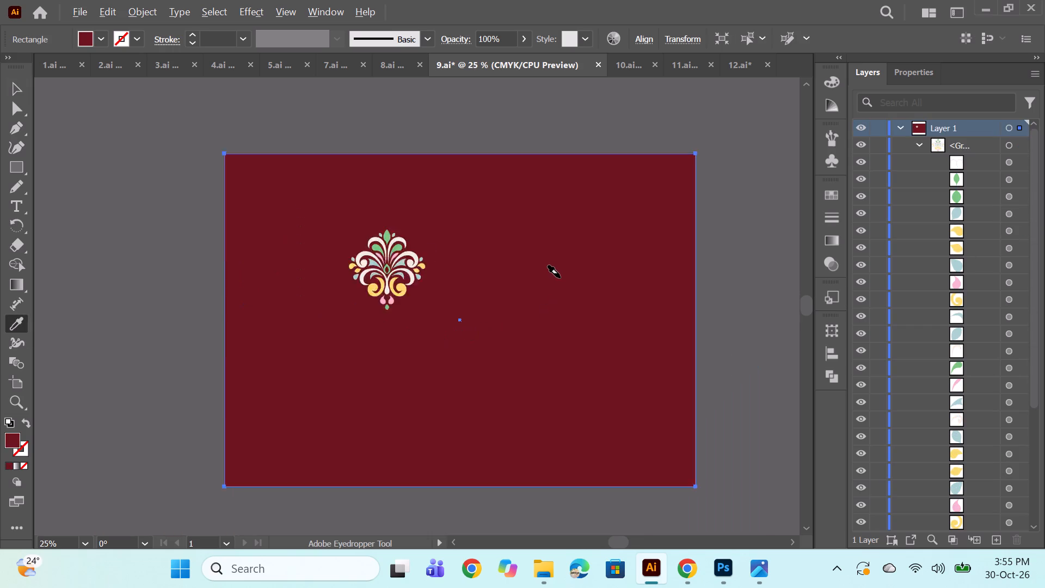
pyautogui.scroll(-11, 903, 330)
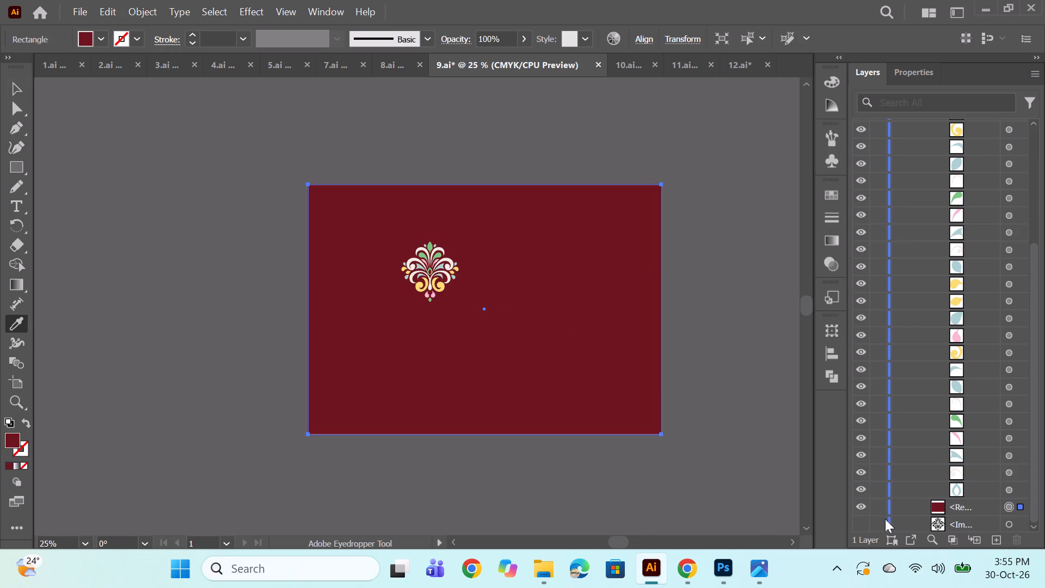
pyautogui.scroll(11, 1007, 450)
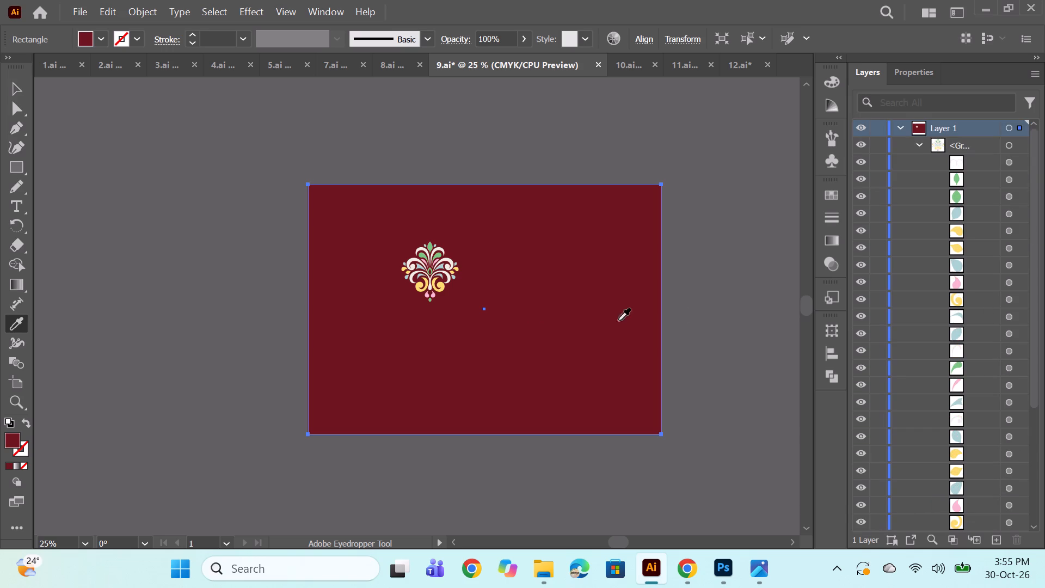
pyautogui.click(920, 146)
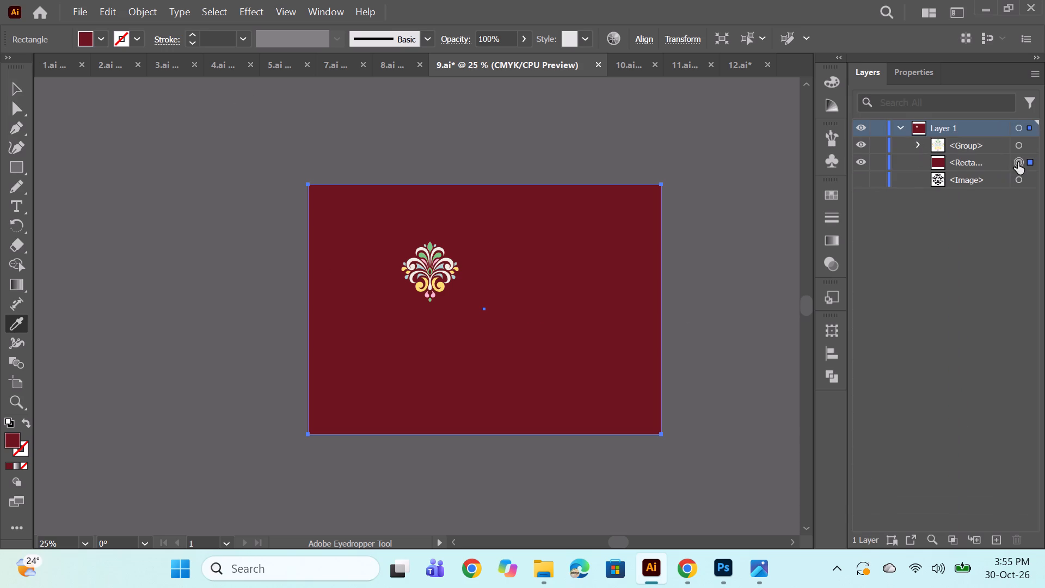
pyautogui.click(1017, 144)
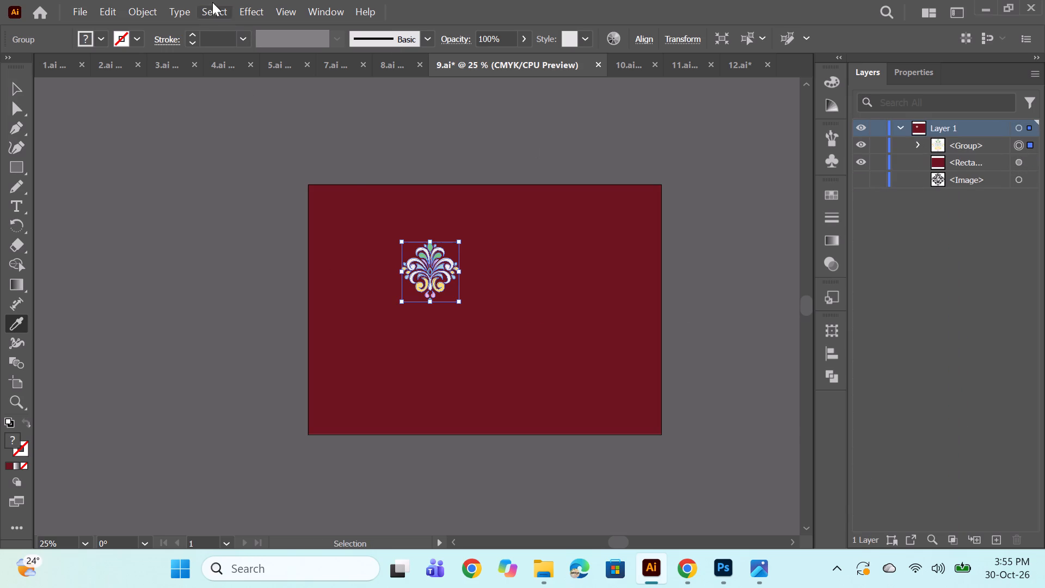
pyautogui.click(130, 9)
pyautogui.click(180, 487)
pyautogui.click(416, 495)
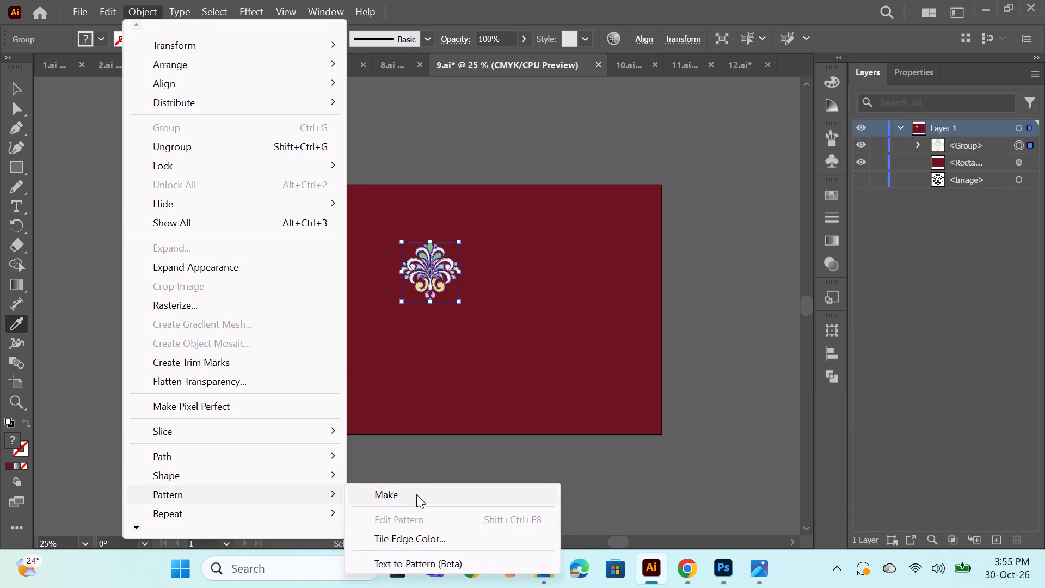
pyautogui.click(678, 309)
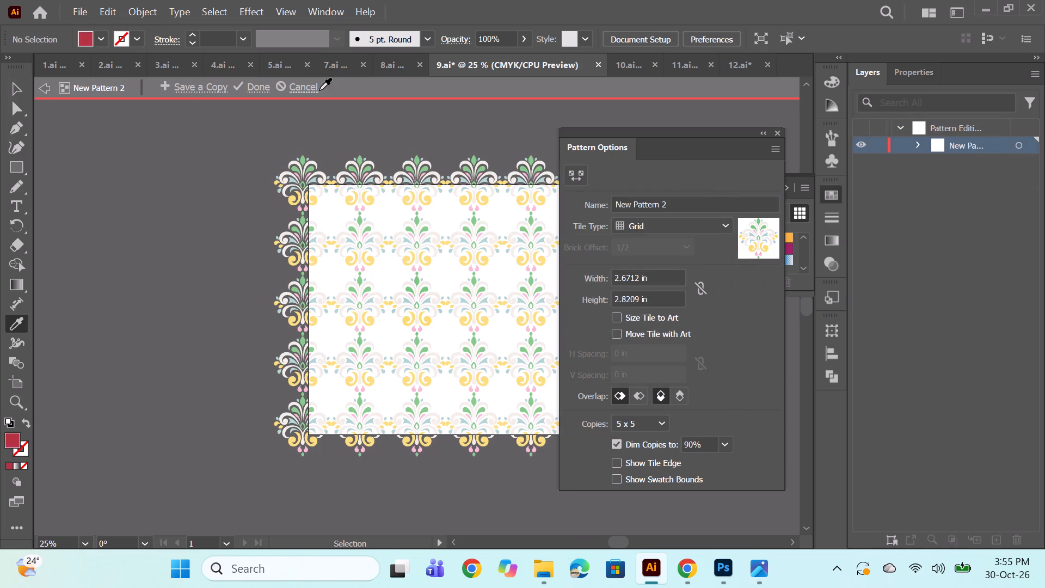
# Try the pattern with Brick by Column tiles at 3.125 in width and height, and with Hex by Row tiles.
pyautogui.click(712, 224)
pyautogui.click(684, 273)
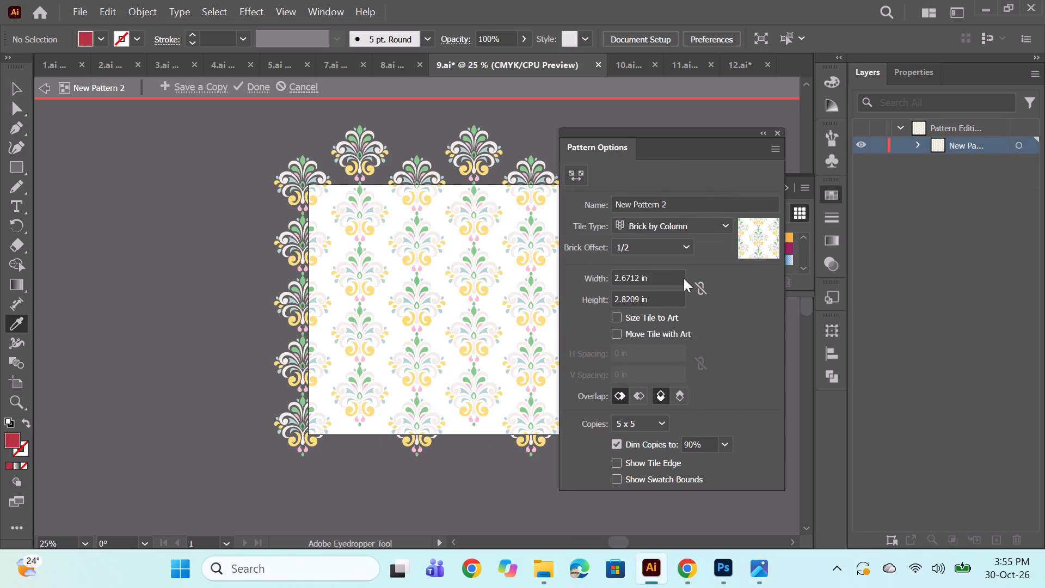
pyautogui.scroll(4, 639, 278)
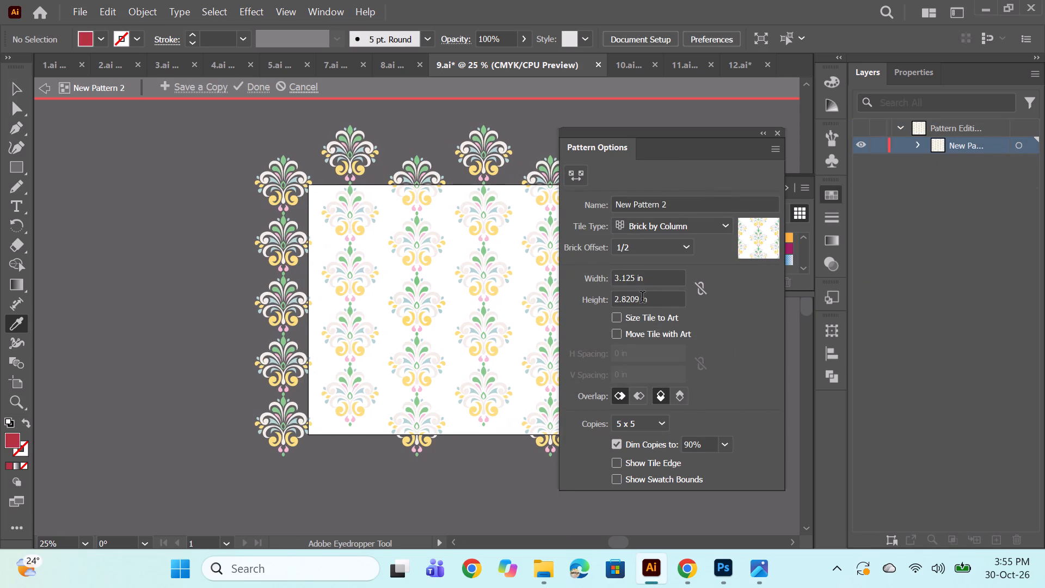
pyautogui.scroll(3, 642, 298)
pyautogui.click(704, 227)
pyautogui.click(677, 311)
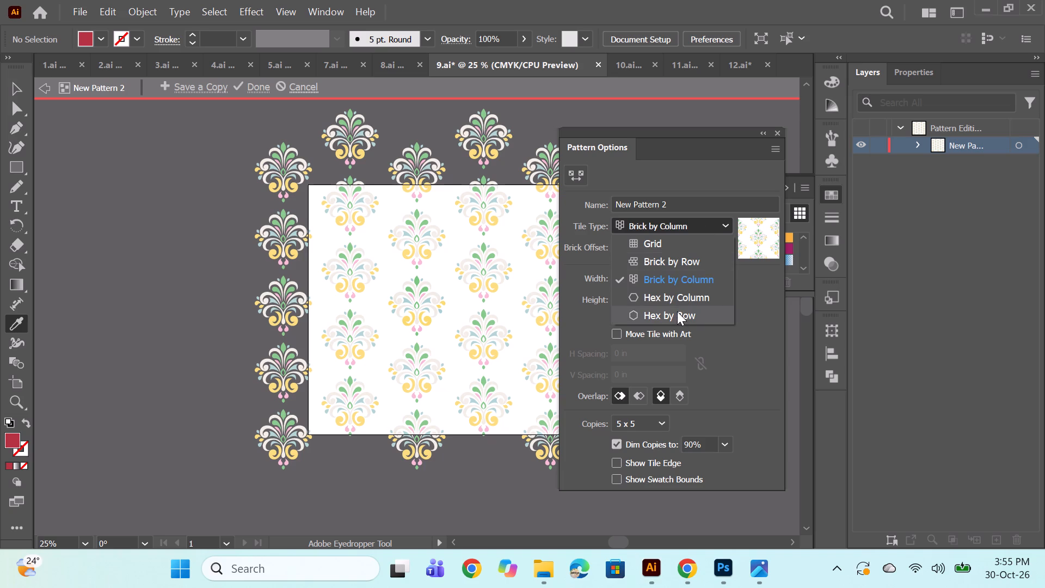
# Set the pattern's tile type to Hex by Column with width and height of 3.625 in, and finish pattern editing.
pyautogui.click(708, 227)
pyautogui.click(693, 293)
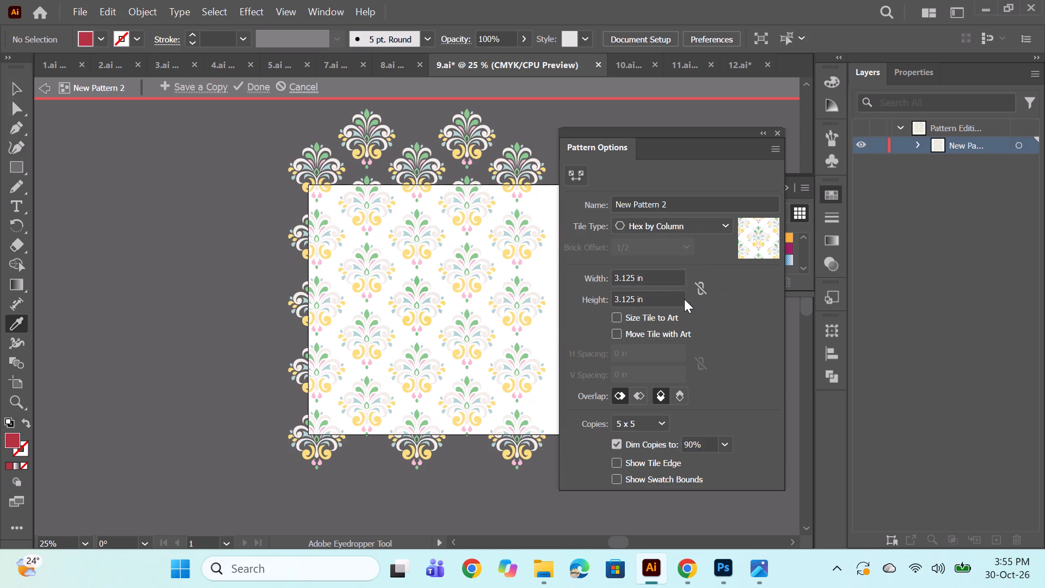
pyautogui.scroll(4, 641, 279)
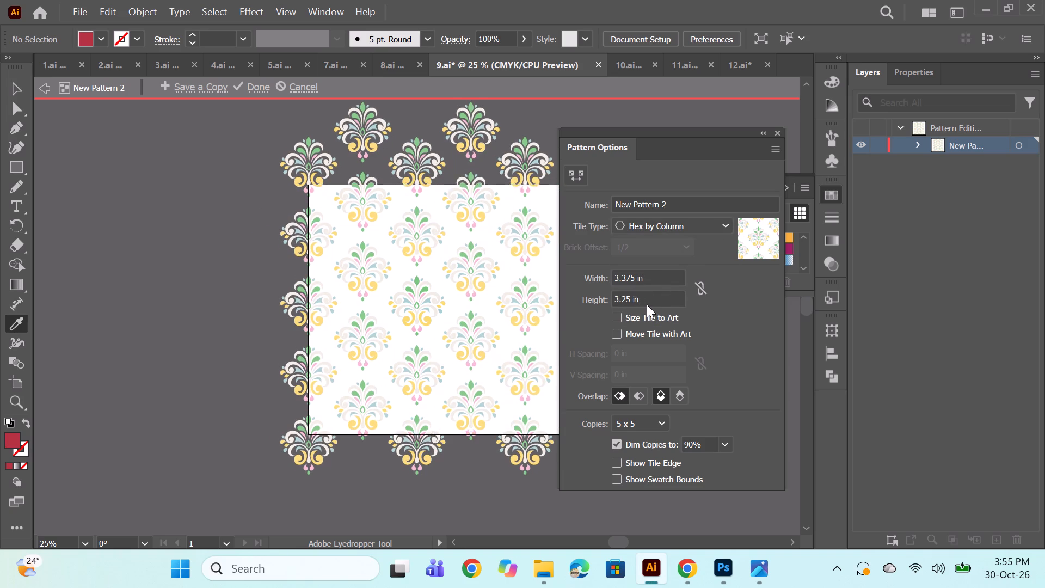
pyautogui.scroll(3, 650, 277)
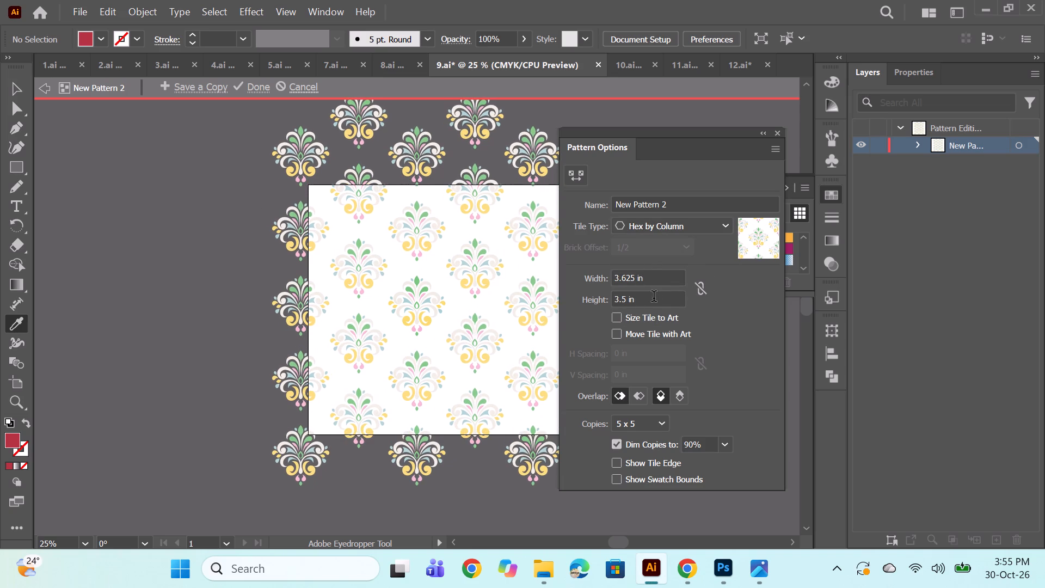
pyautogui.scroll(1, 654, 298)
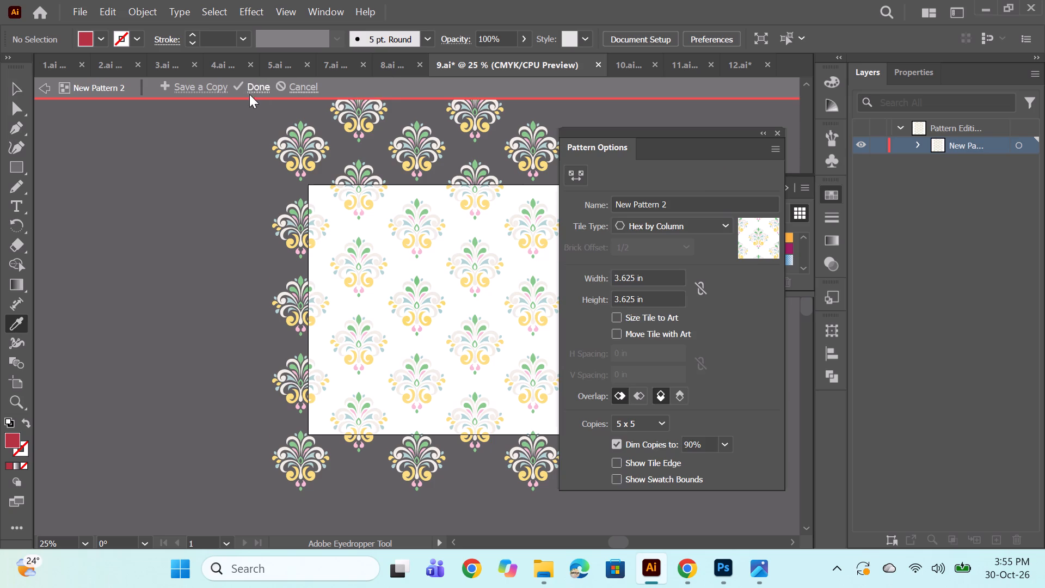
pyautogui.click(249, 94)
pyautogui.click(785, 189)
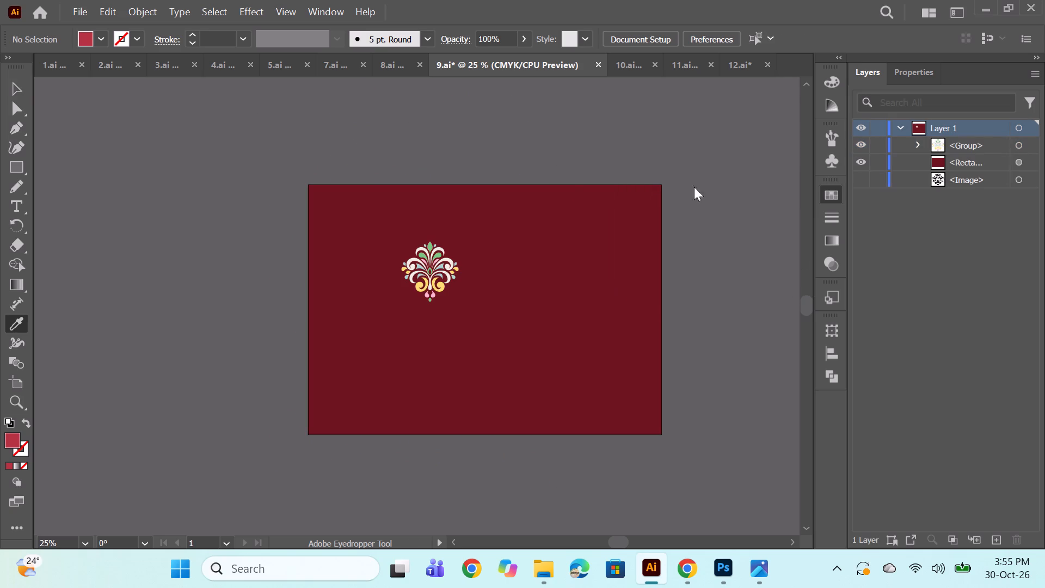
# Draw a rectangle covering the whole dark red background and fill it with the new damask pattern swatch.
pyautogui.click(19, 166)
pyautogui.moveTo(309, 185); pyautogui.dragTo(384, 230)
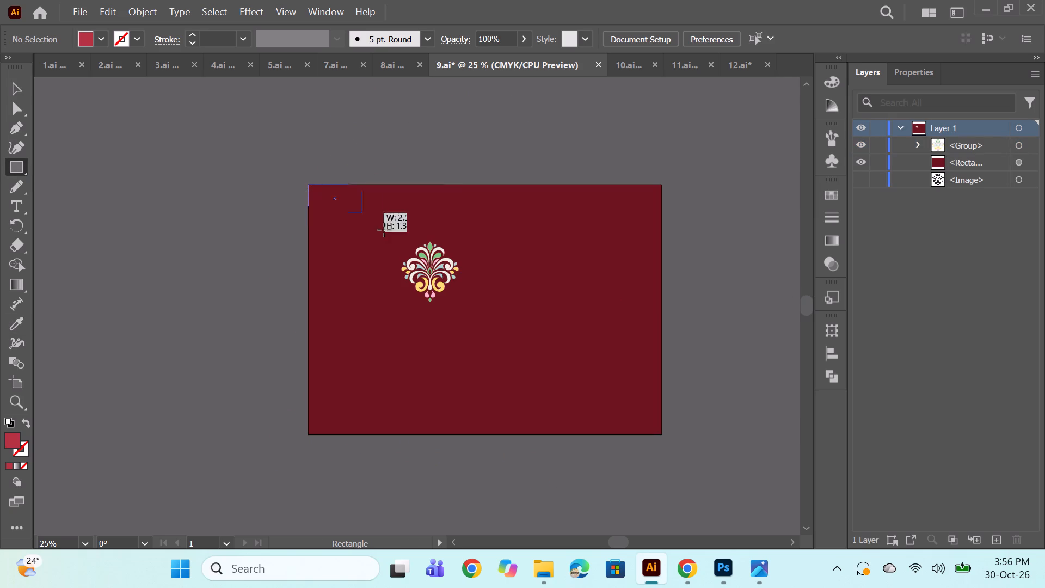
pyautogui.moveTo(384, 230); pyautogui.dragTo(661, 434)
pyautogui.click(828, 194)
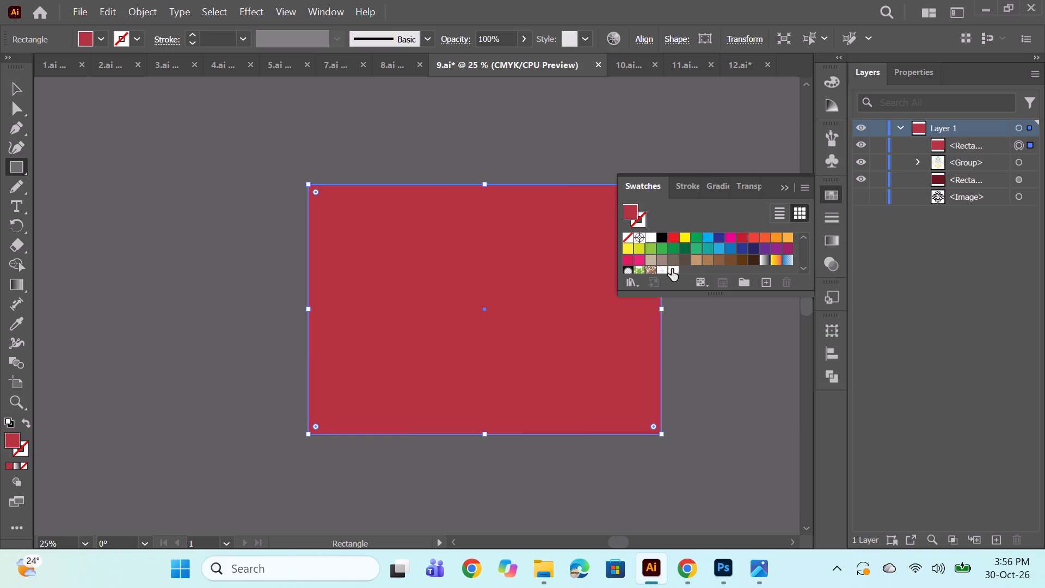
pyautogui.click(674, 271)
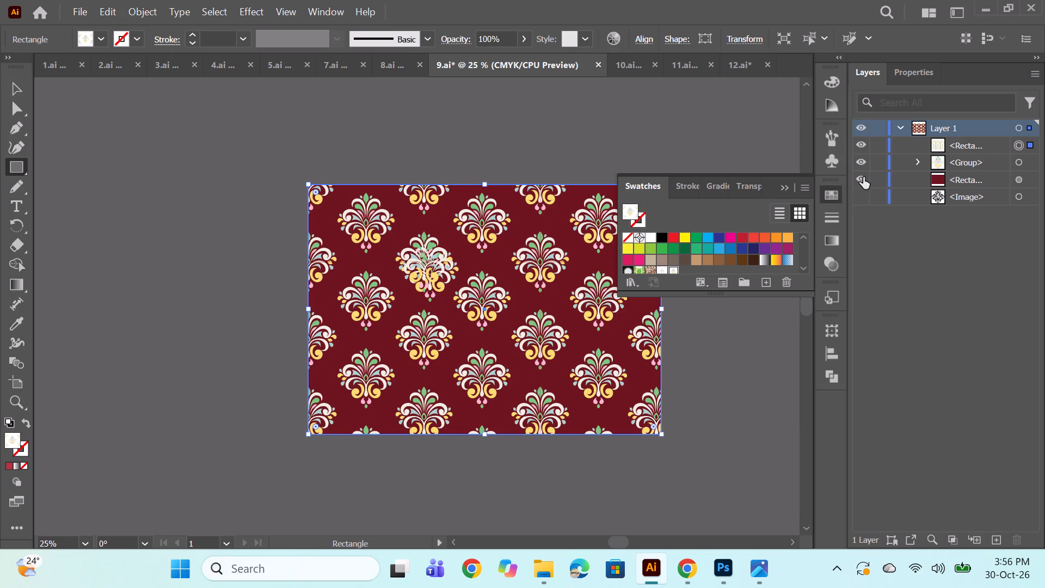
# Hide the original motif group beneath the pattern rectangle and clear the selection.
pyautogui.click(858, 166)
pyautogui.click(783, 187)
pyautogui.keyDown('ctrl'); pyautogui.click(738, 161); pyautogui.keyUp('ctrl')
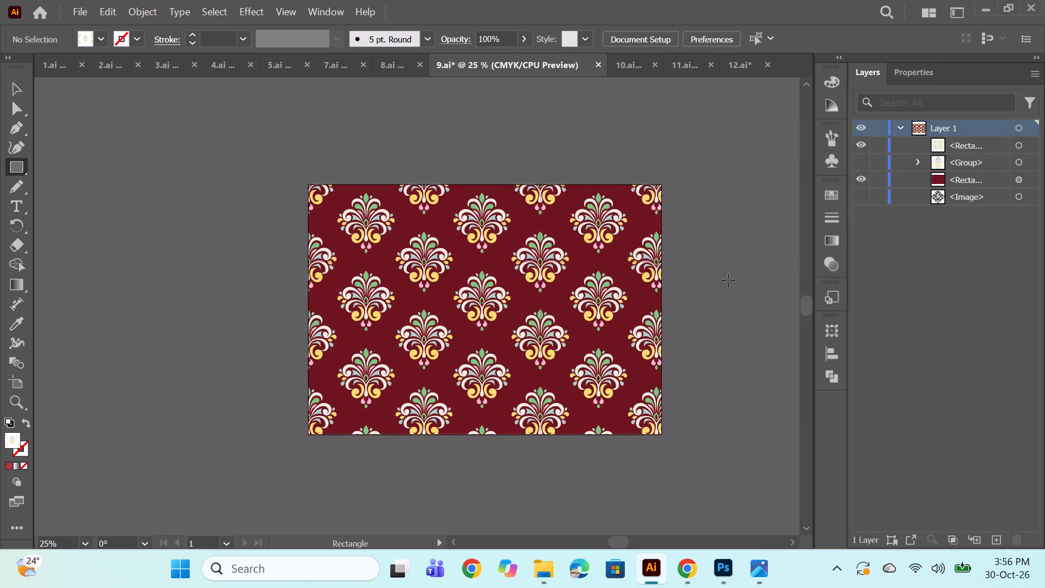
# Save the finished 9.ai pattern file.
pyautogui.press('space')
pyautogui.press('space')
pyautogui.press('space')
pyautogui.press('space')
pyautogui.press('space')
pyautogui.press('space')
pyautogui.press('space')
pyautogui.moveTo(727, 281); pyautogui.dragTo(662, 286)
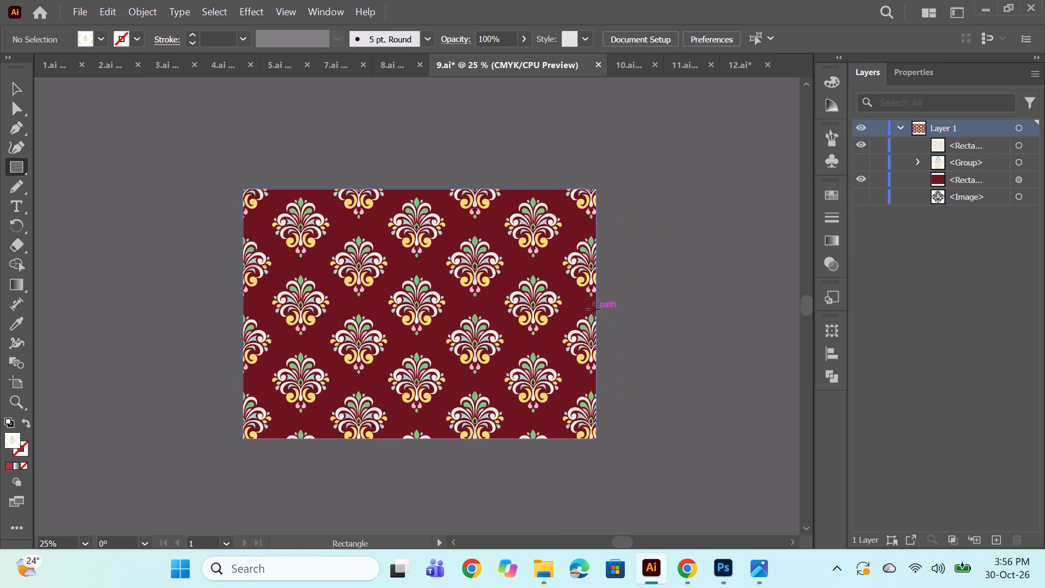
pyautogui.hotkey('ctrl', 's')
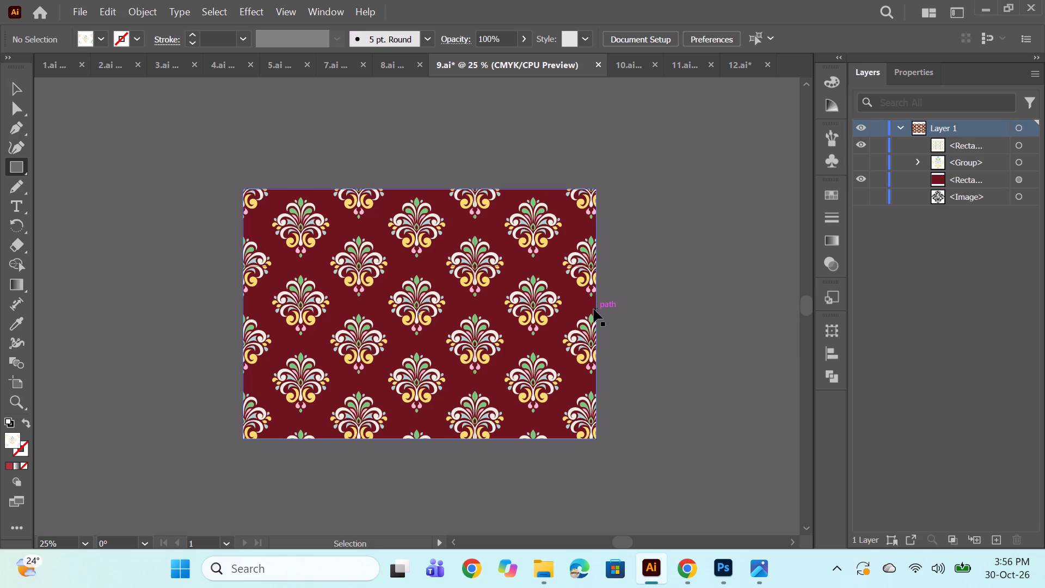
pyautogui.hotkey('ctrl', 's')
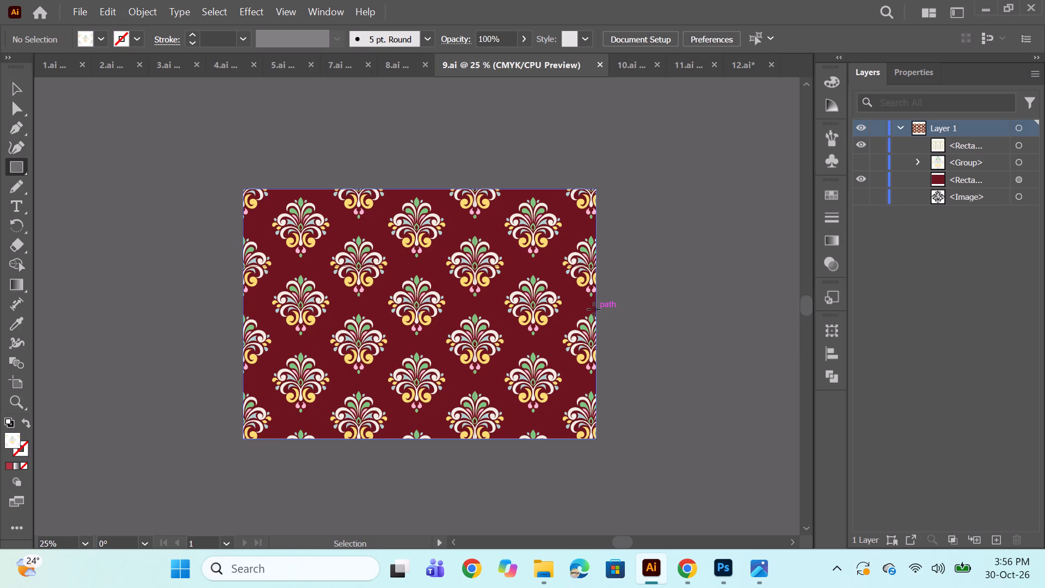
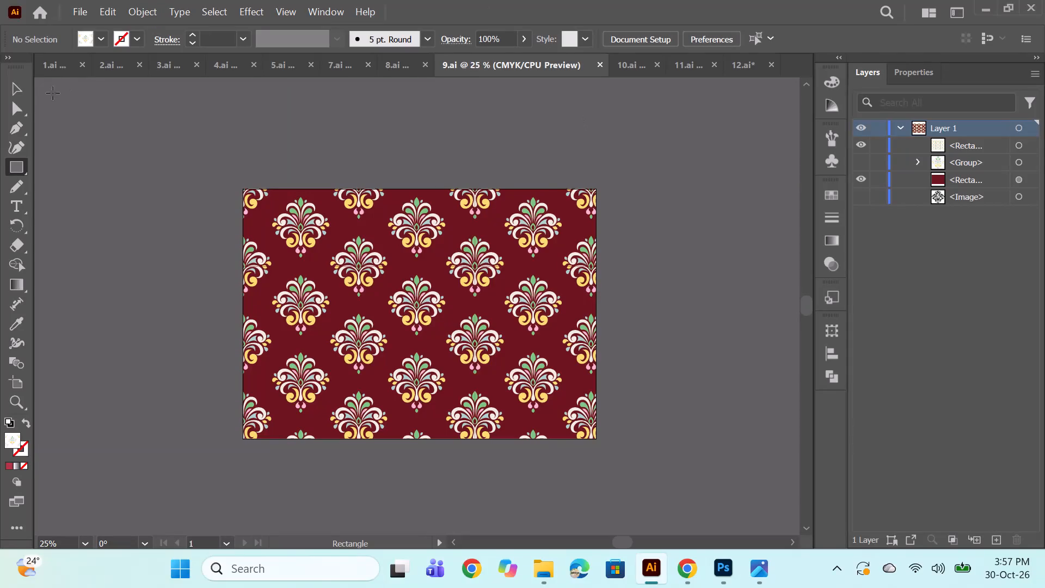
# Review the repeat-pattern artwork in the open documents one by one, from 1.ai through 9.ai.
pyautogui.click(53, 72)
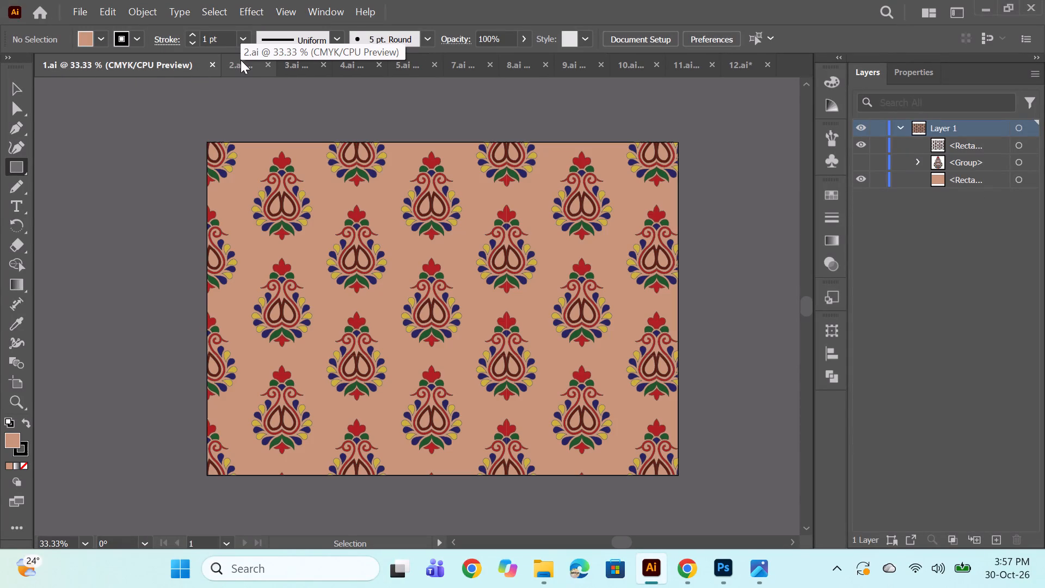
pyautogui.click(242, 61)
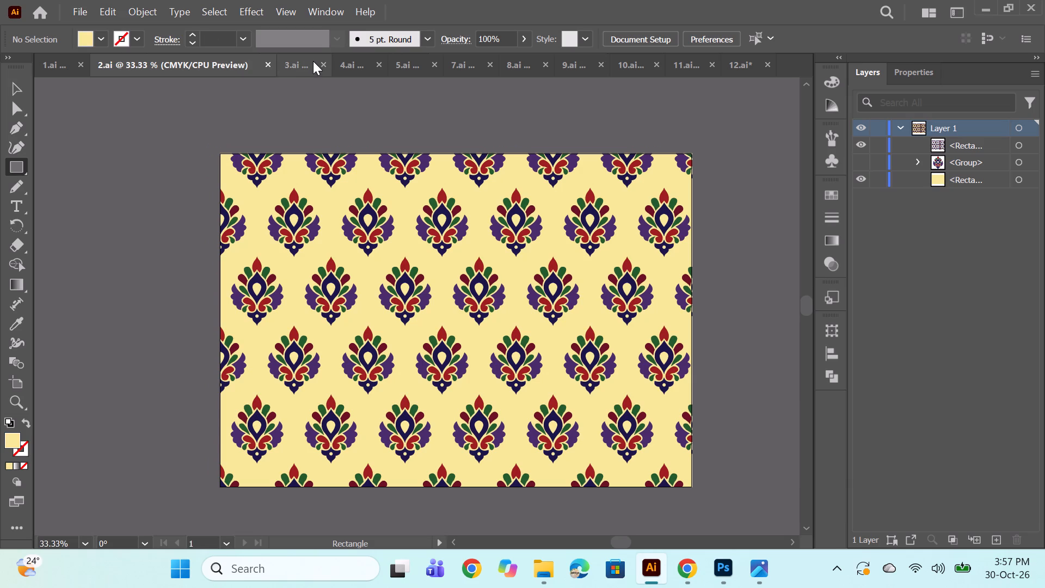
pyautogui.click(309, 59)
pyautogui.click(352, 65)
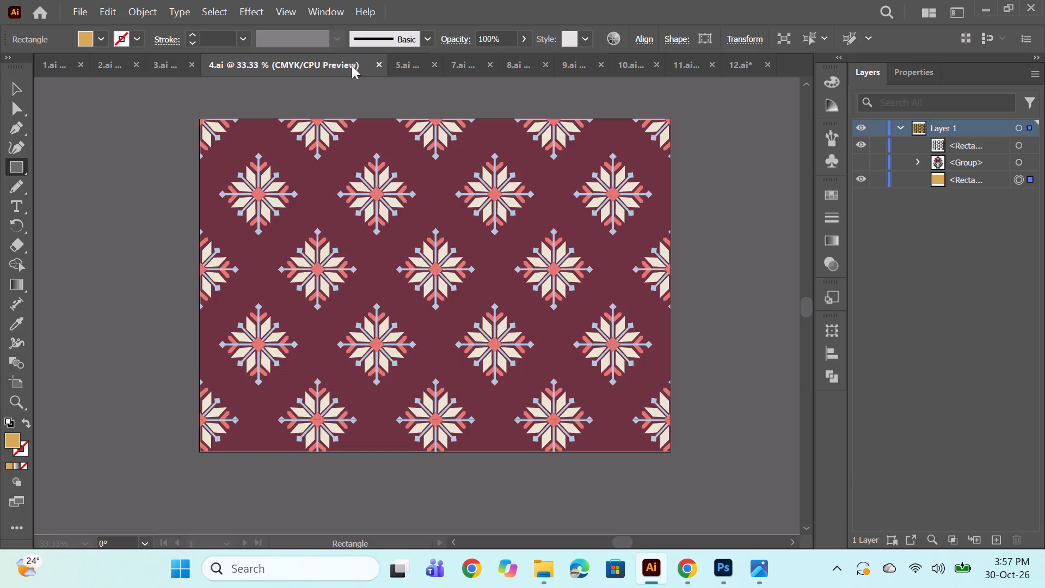
pyautogui.click(401, 60)
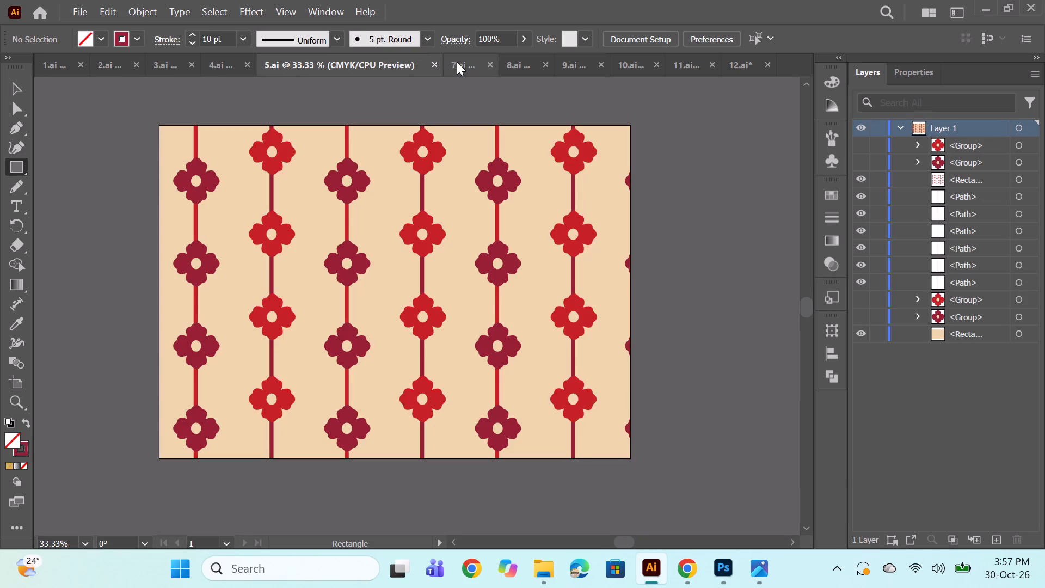
pyautogui.click(457, 62)
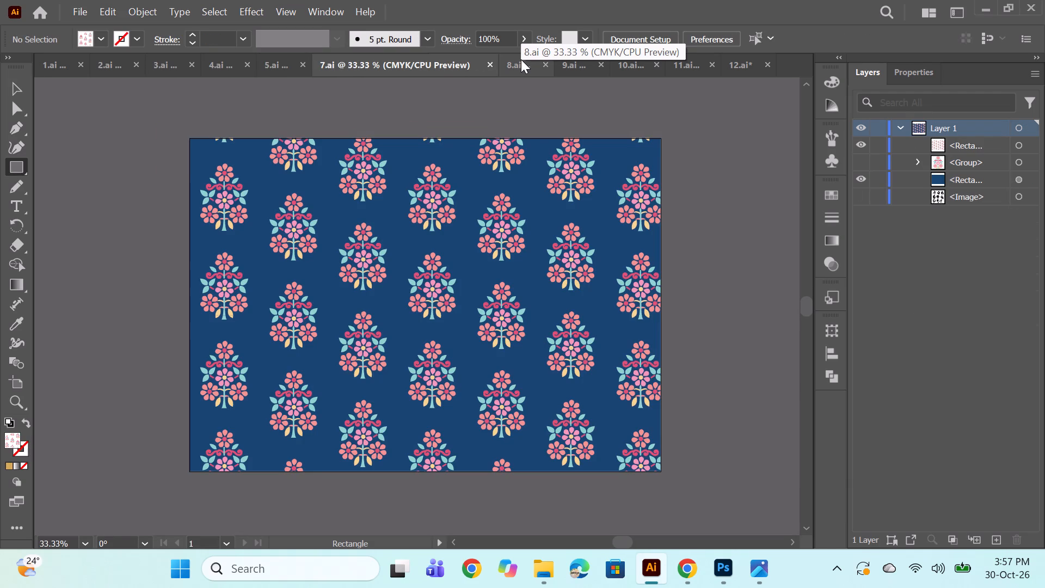
pyautogui.click(521, 59)
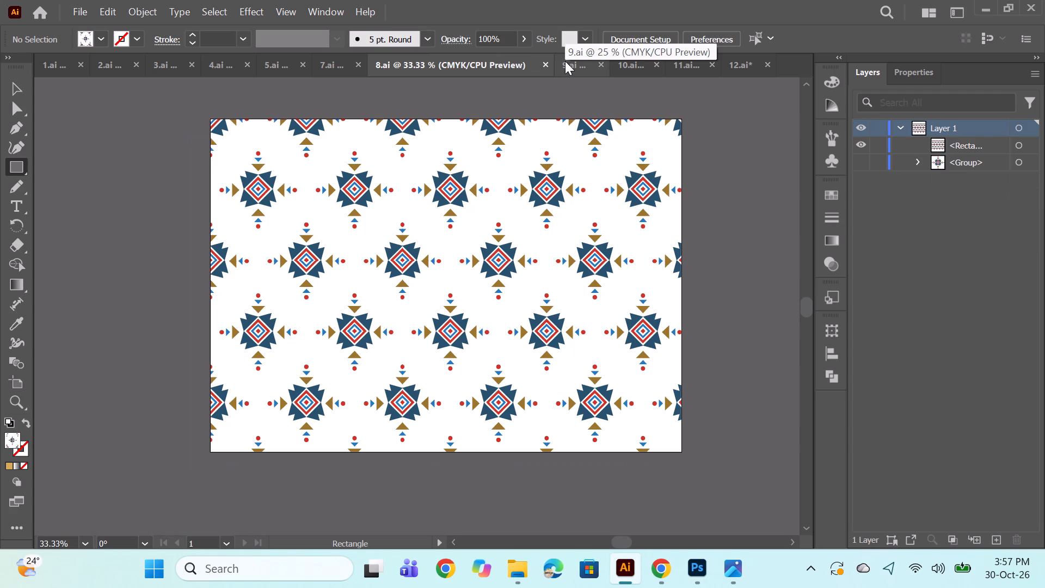
pyautogui.click(565, 61)
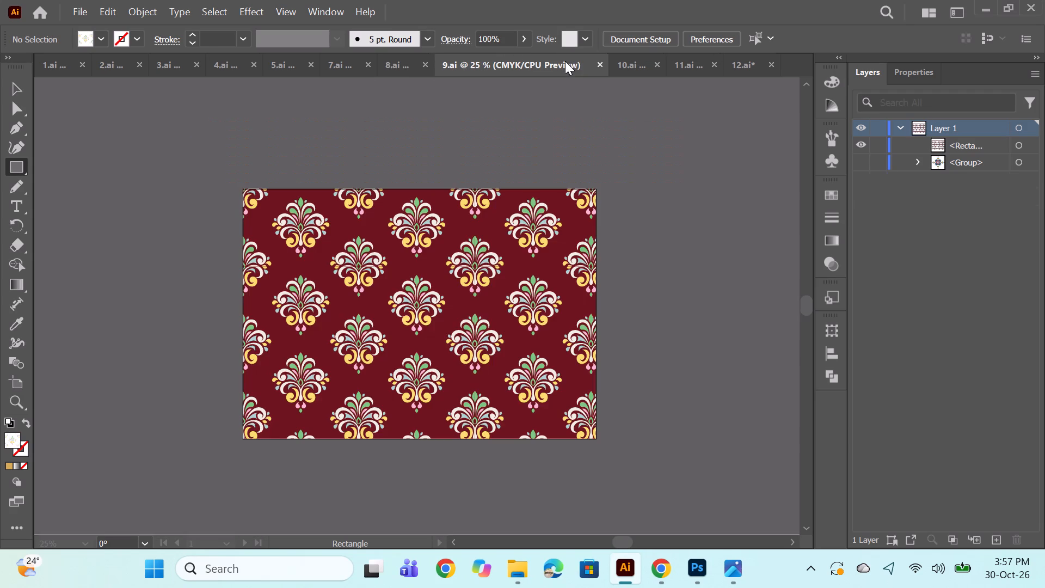
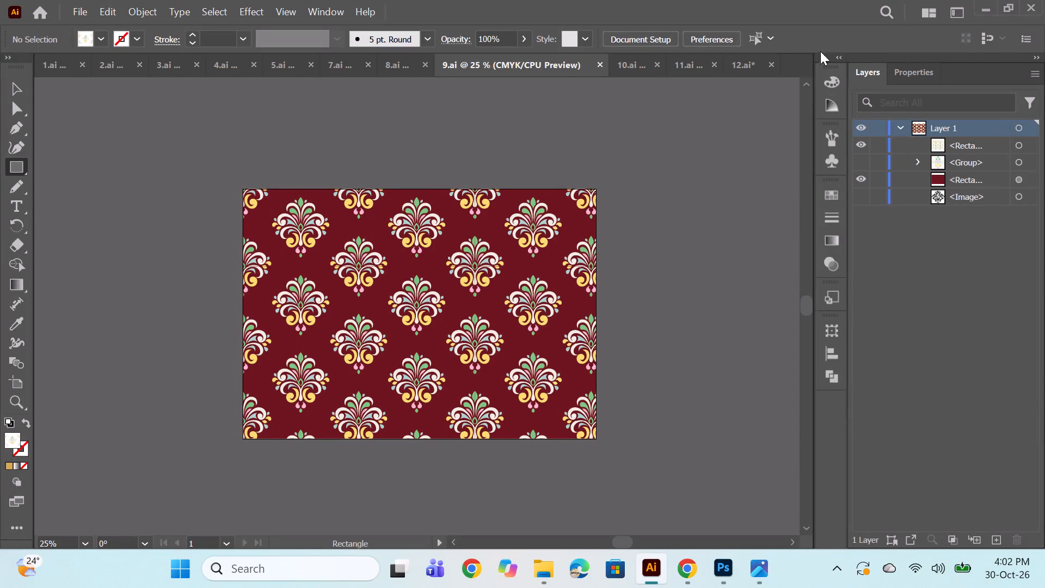
# Switch to the 10.ai document and make the hidden green motif group visible.
pyautogui.click(645, 64)
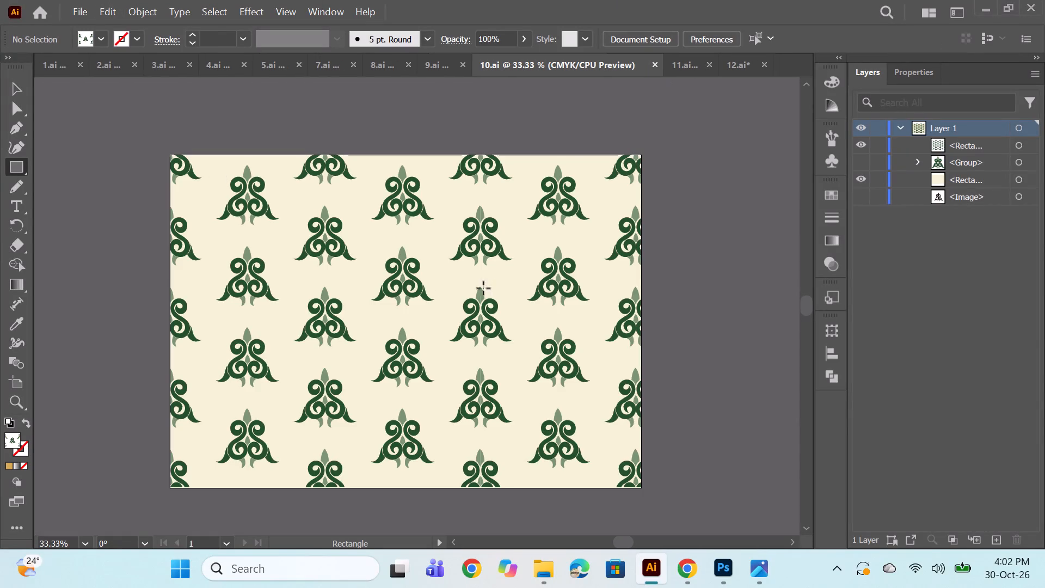
pyautogui.click(857, 163)
pyautogui.click(864, 164)
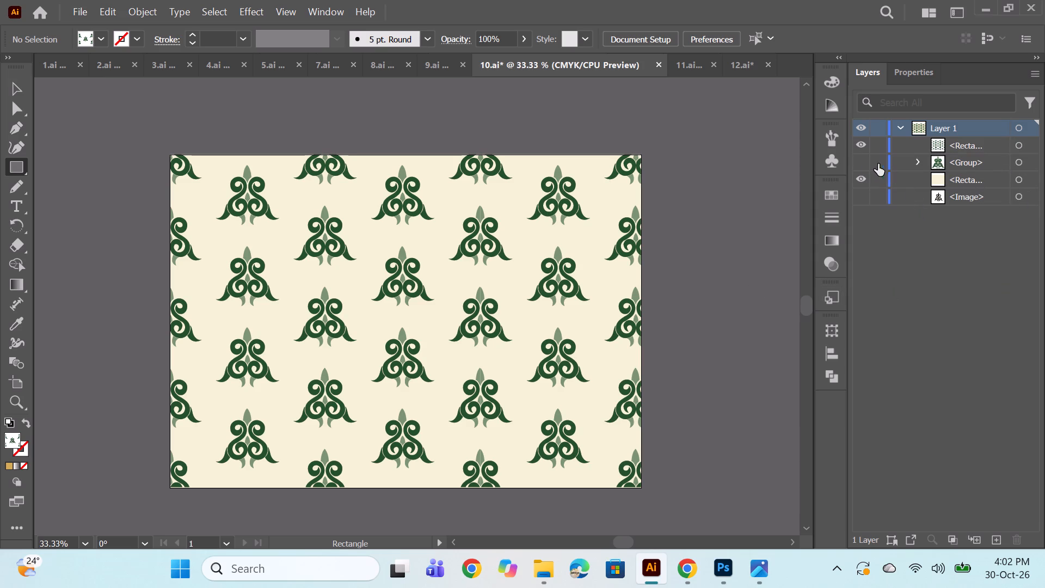
pyautogui.click(863, 163)
# Delete the pattern-filled rectangle above the motif group in 10.ai.
pyautogui.click(1020, 148)
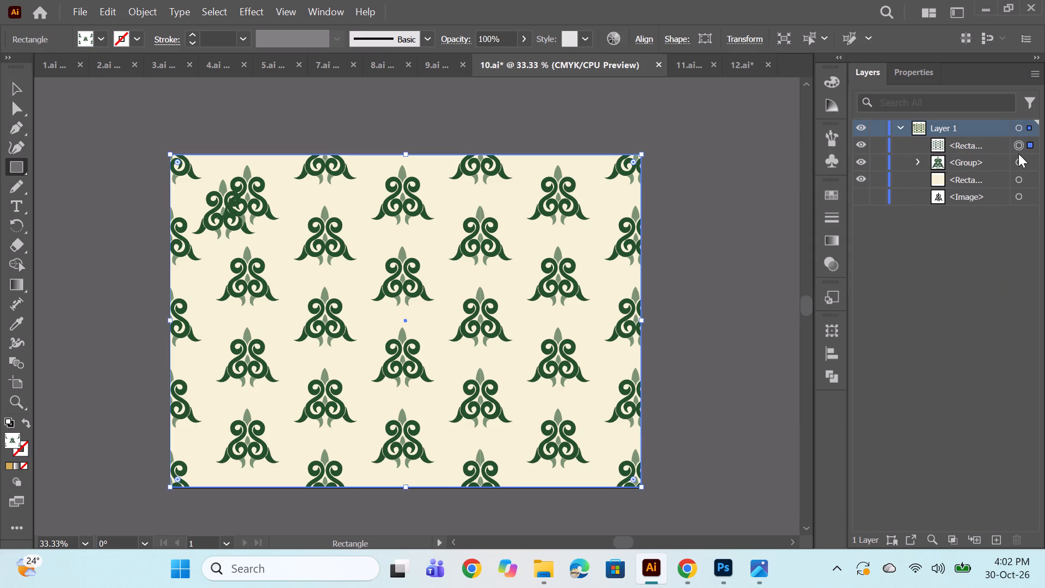
pyautogui.press('BackSpace')
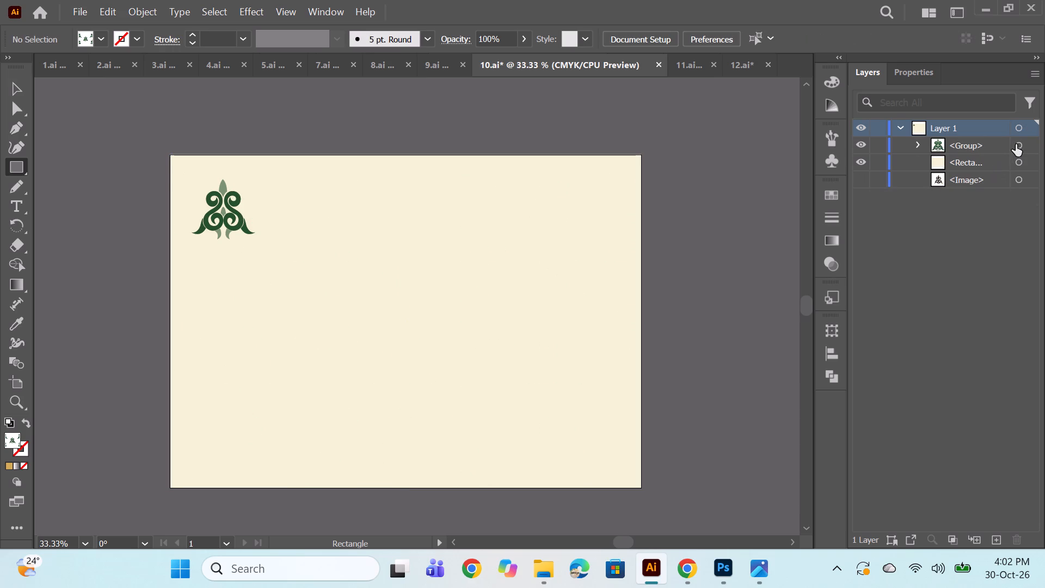
# Expand the motif group and fill its outer left tail shape with mauve pink BC64A1.
pyautogui.click(1016, 144)
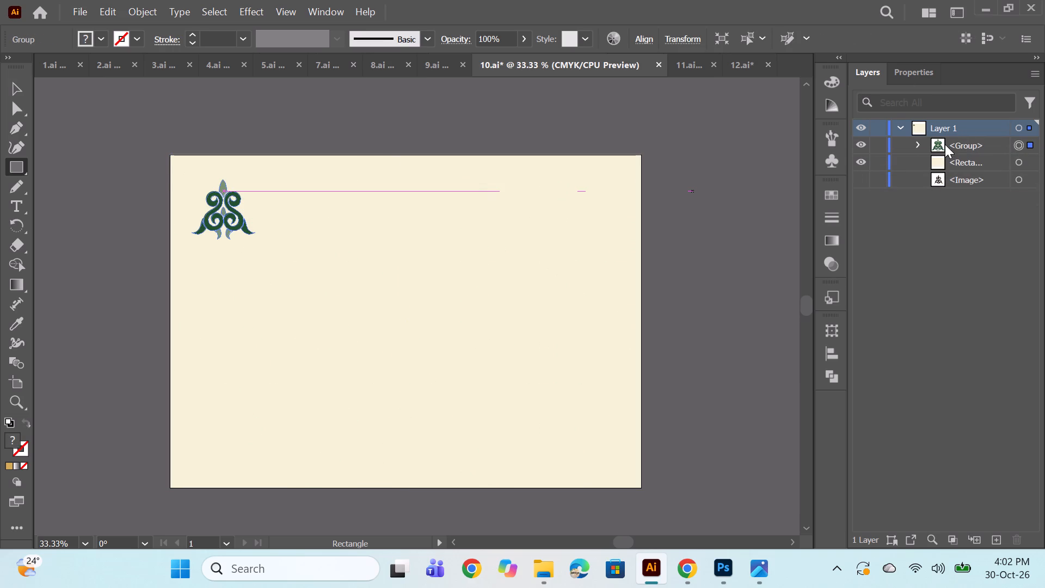
pyautogui.click(917, 142)
pyautogui.scroll(-3, 992, 259)
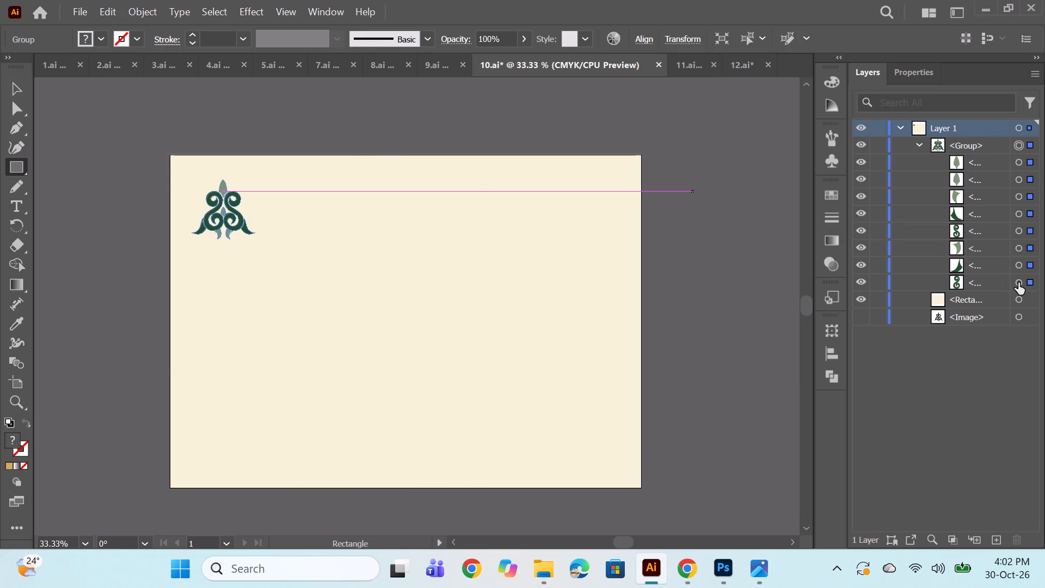
pyautogui.click(1018, 283)
pyautogui.keyDown('alt'); pyautogui.scroll(1, 390, 272); pyautogui.keyUp('alt')
pyautogui.press('space')
pyautogui.press('space')
pyautogui.press('space')
pyautogui.press('space')
pyautogui.press('space')
pyautogui.press('space')
pyautogui.press('space')
pyautogui.press('space')
pyautogui.press('space')
pyautogui.press('space')
pyautogui.press('space')
pyautogui.press('space')
pyautogui.press('space')
pyautogui.press('space')
pyautogui.press('space')
pyautogui.press('space')
pyautogui.press('space')
pyautogui.press('space')
pyautogui.moveTo(285, 238); pyautogui.dragTo(444, 311)
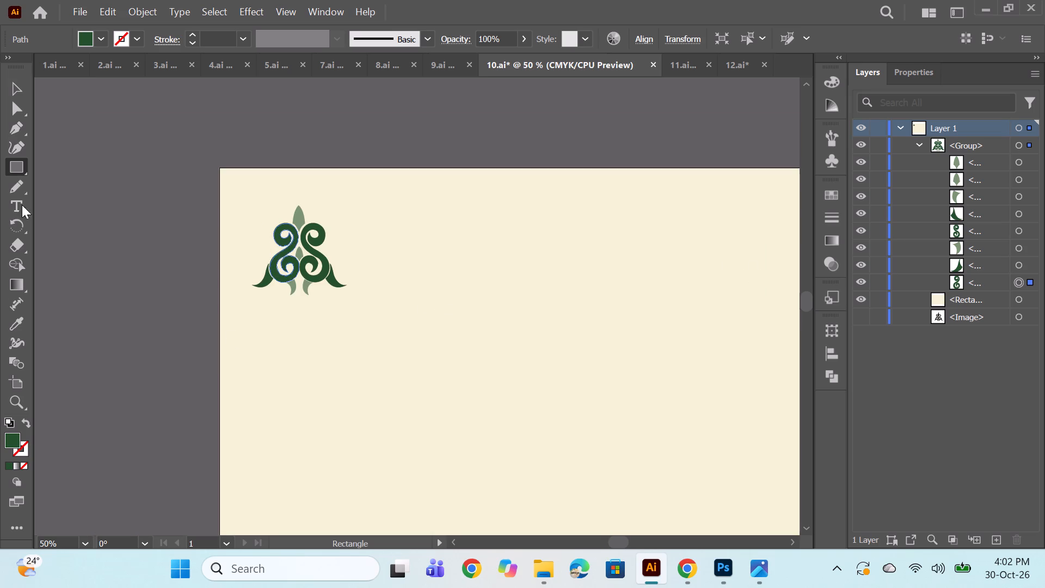
pyautogui.click(1026, 266)
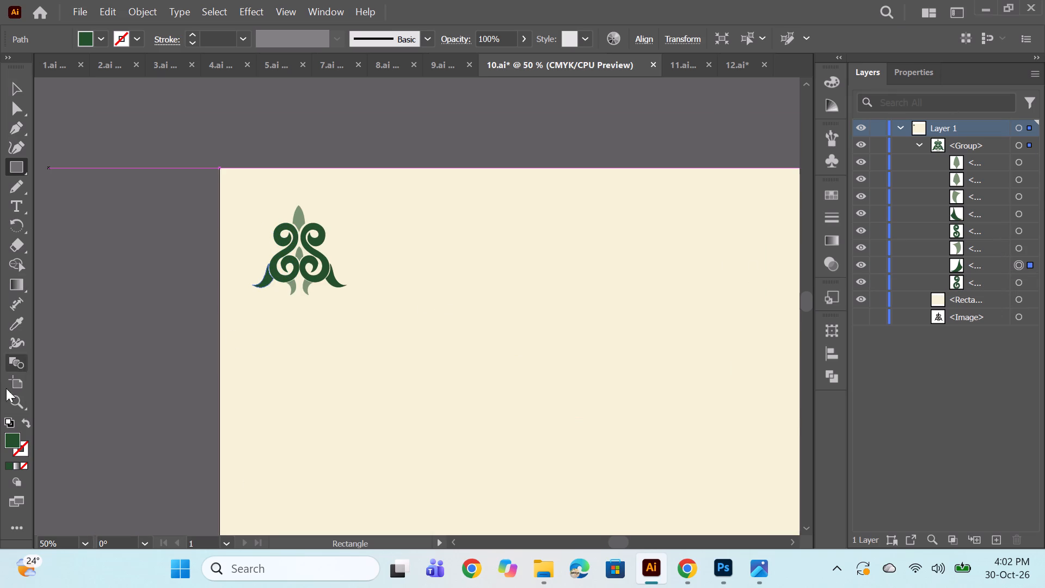
pyautogui.doubleClick(14, 440)
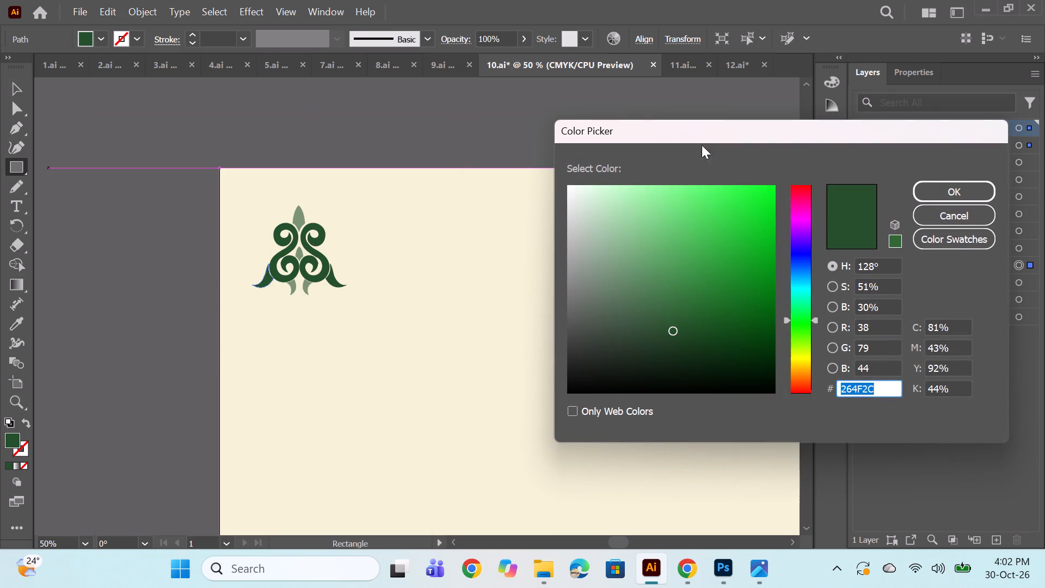
pyautogui.click(803, 216)
pyautogui.click(803, 204)
pyautogui.click(805, 220)
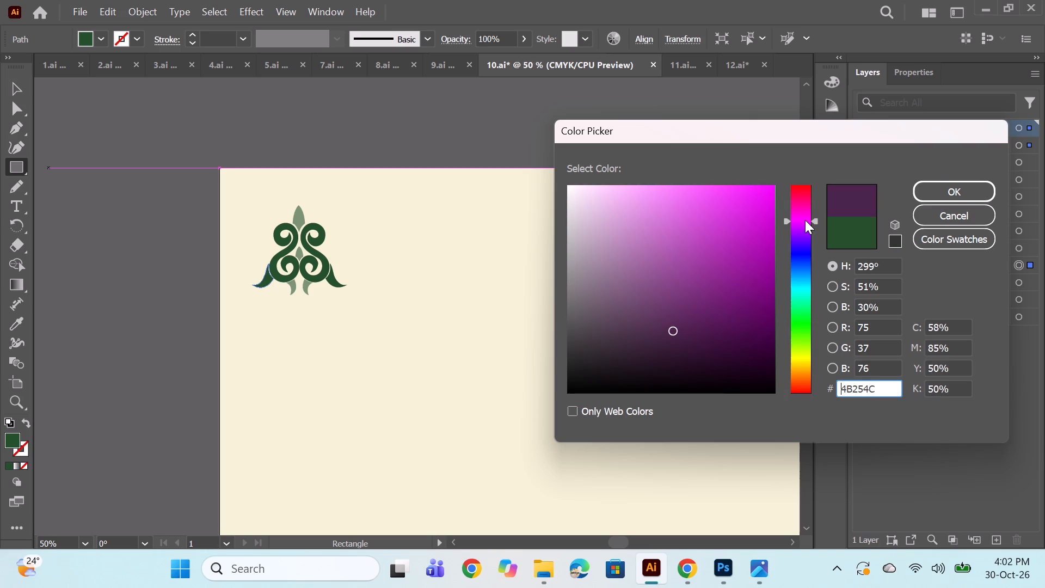
pyautogui.click(802, 218)
pyautogui.click(802, 213)
pyautogui.click(673, 236)
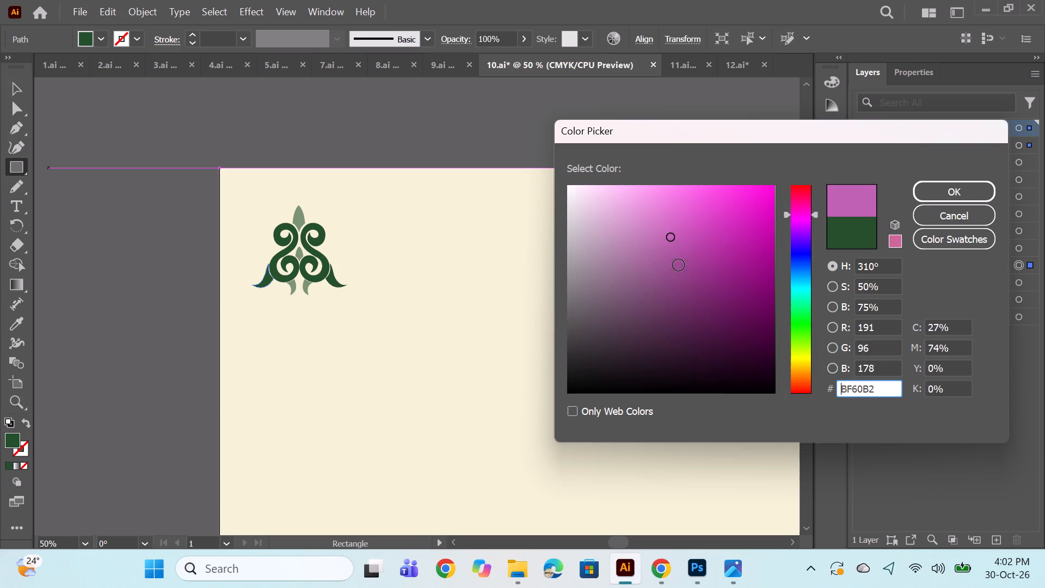
pyautogui.click(673, 269)
pyautogui.click(672, 305)
pyautogui.click(666, 295)
pyautogui.click(672, 290)
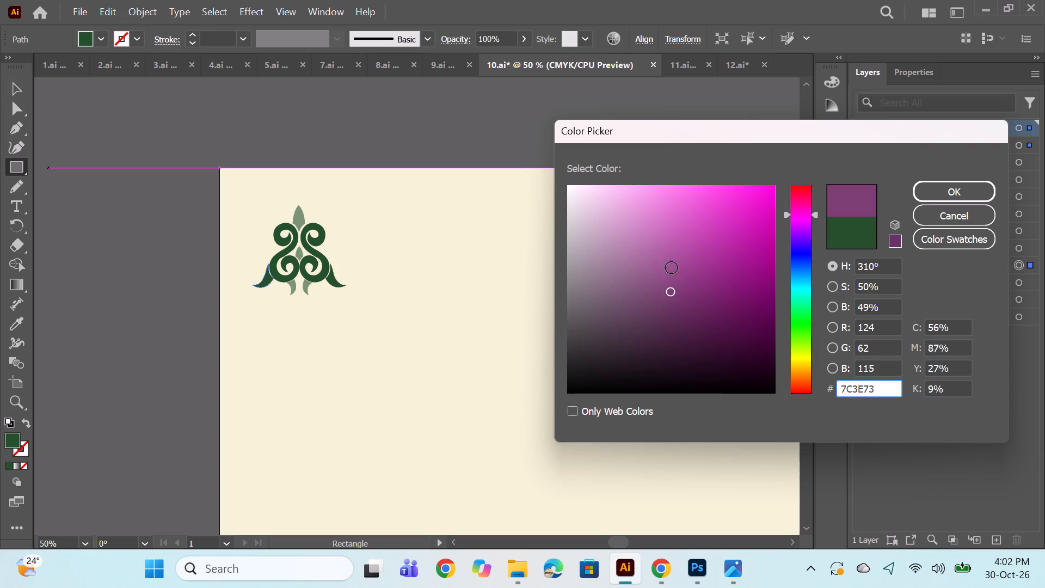
pyautogui.click(652, 189)
pyautogui.click(667, 188)
pyautogui.click(693, 190)
pyautogui.click(698, 198)
pyautogui.click(684, 203)
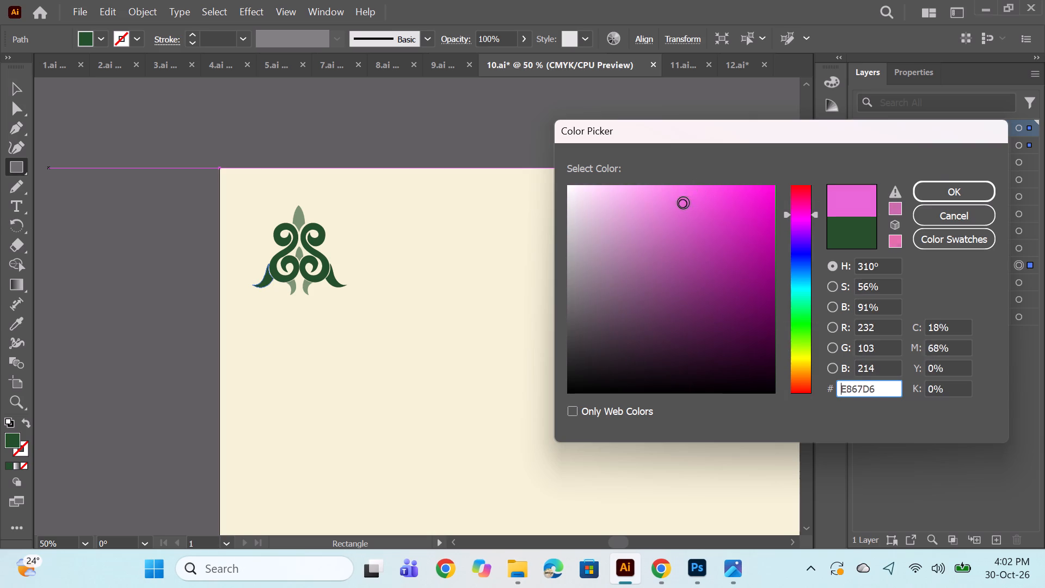
pyautogui.click(806, 207)
pyautogui.click(702, 204)
pyautogui.click(697, 220)
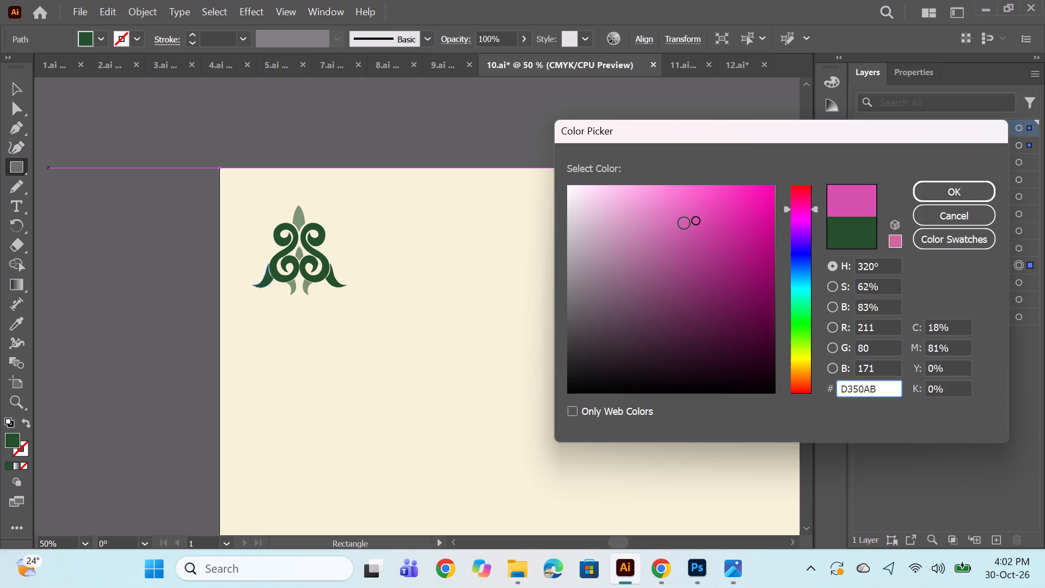
pyautogui.click(684, 223)
pyautogui.click(694, 238)
pyautogui.click(677, 241)
pyautogui.click(665, 239)
pyautogui.click(956, 193)
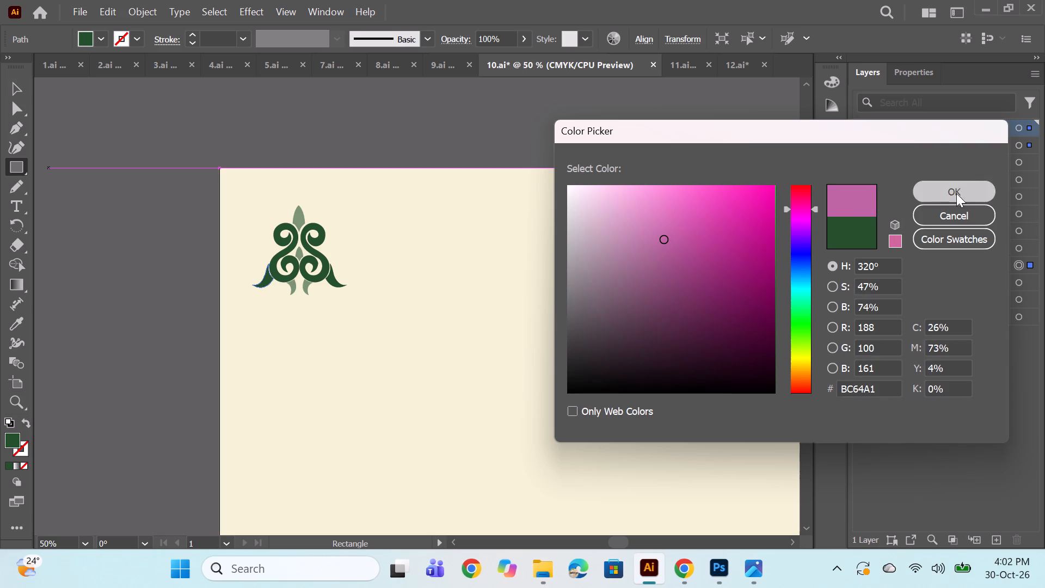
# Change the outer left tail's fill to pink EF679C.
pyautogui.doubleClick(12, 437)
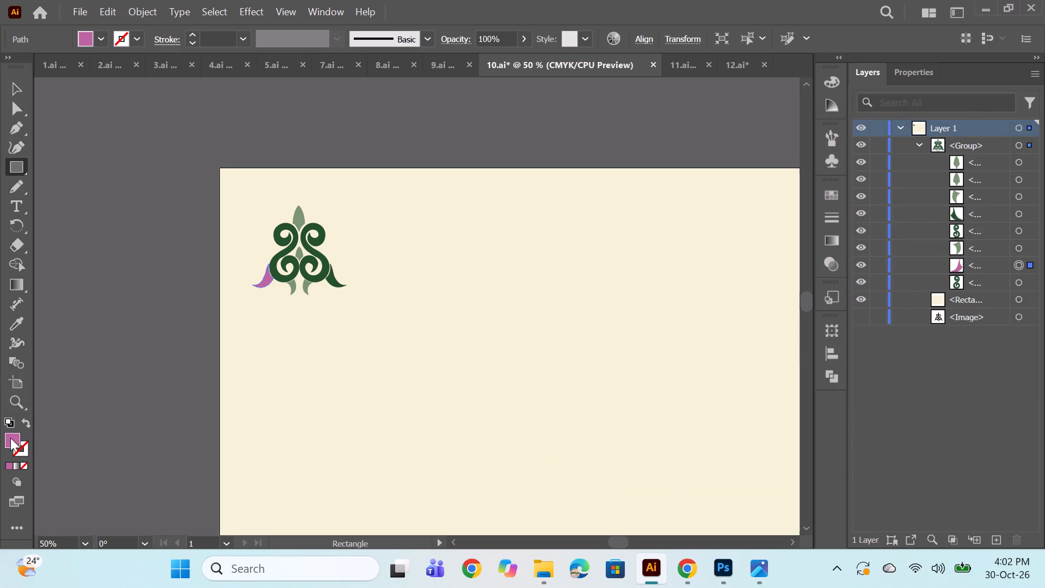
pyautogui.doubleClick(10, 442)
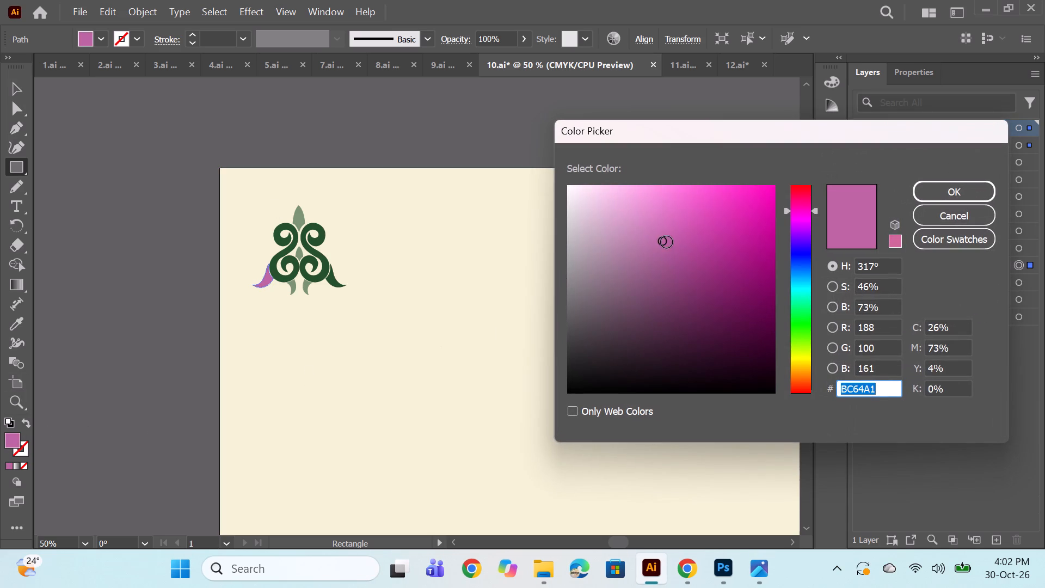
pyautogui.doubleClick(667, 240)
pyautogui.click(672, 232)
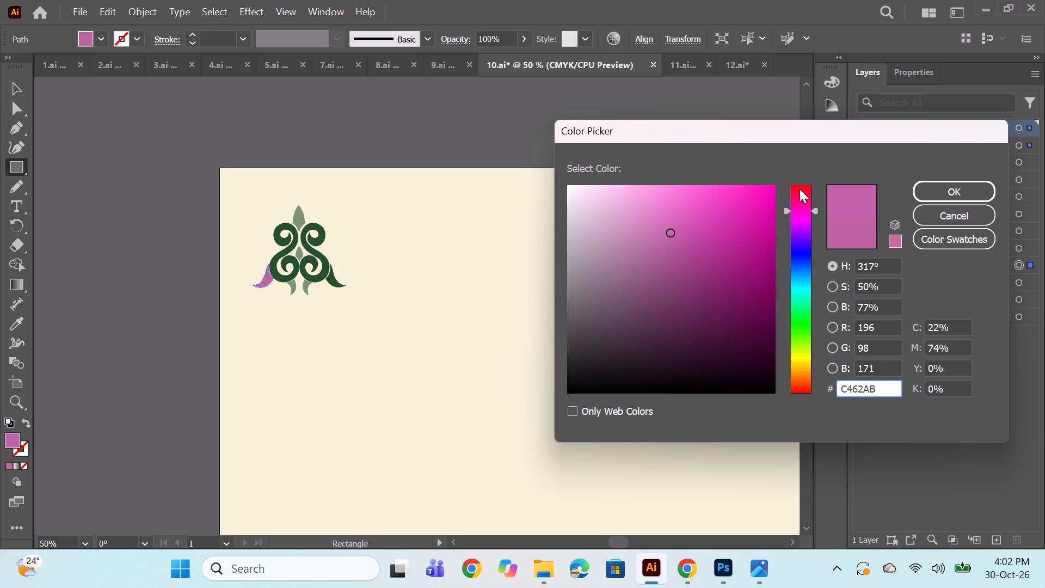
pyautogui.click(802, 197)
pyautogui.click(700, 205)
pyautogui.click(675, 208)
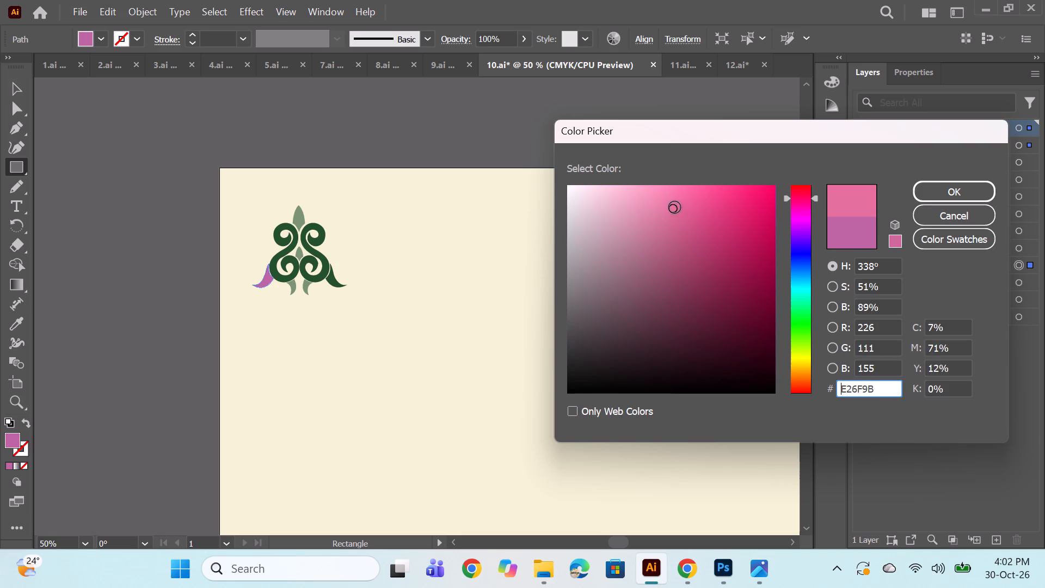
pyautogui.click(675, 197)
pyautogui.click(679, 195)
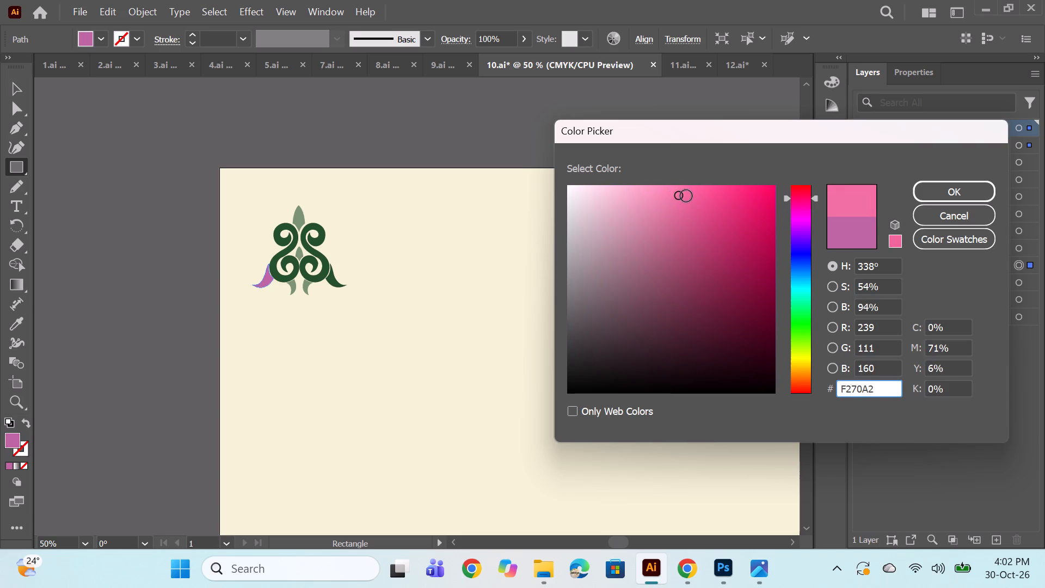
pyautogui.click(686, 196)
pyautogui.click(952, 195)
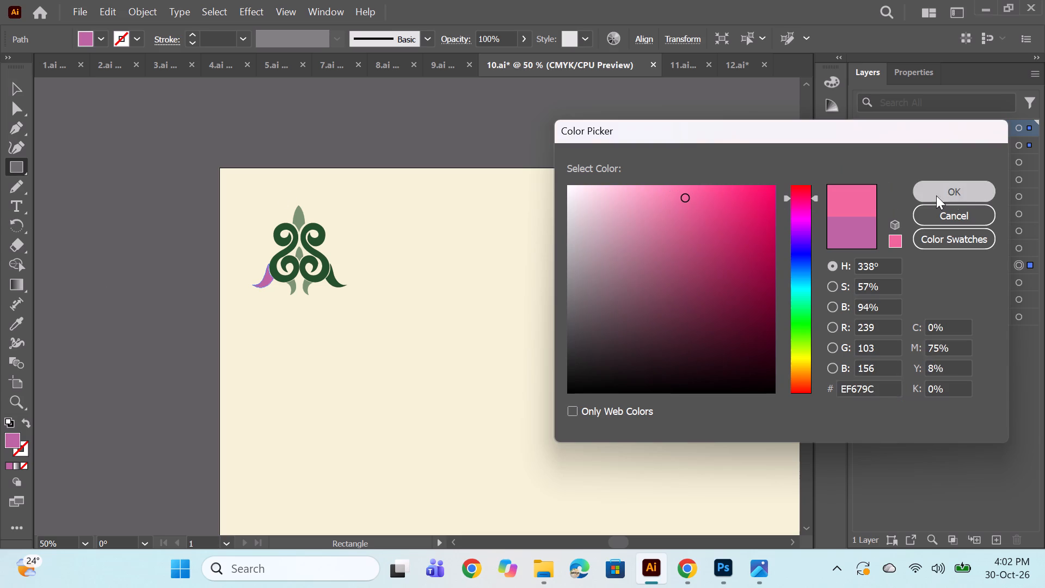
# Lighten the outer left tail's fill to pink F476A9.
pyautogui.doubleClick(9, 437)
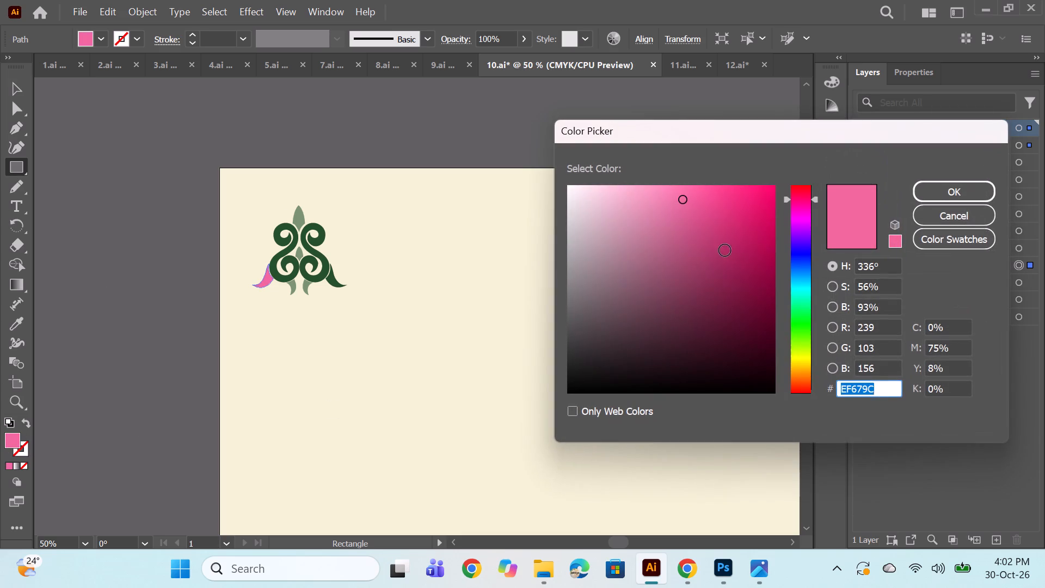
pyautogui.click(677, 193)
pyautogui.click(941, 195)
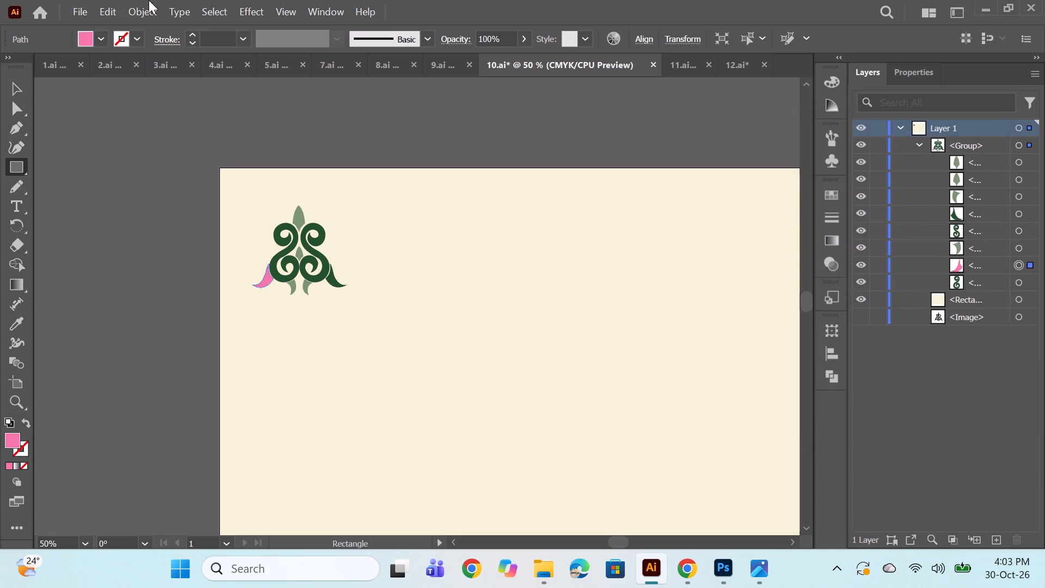
# Shift the outer left tail's fill to a more saturated rose pink with hue 344°.
pyautogui.doubleClick(12, 440)
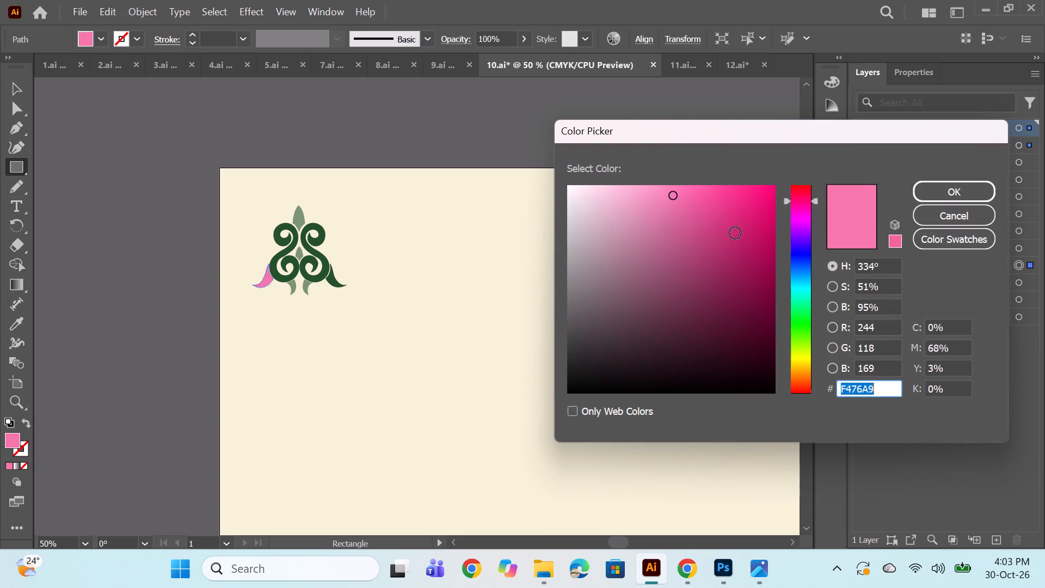
pyautogui.click(800, 194)
pyautogui.click(695, 196)
pyautogui.click(702, 190)
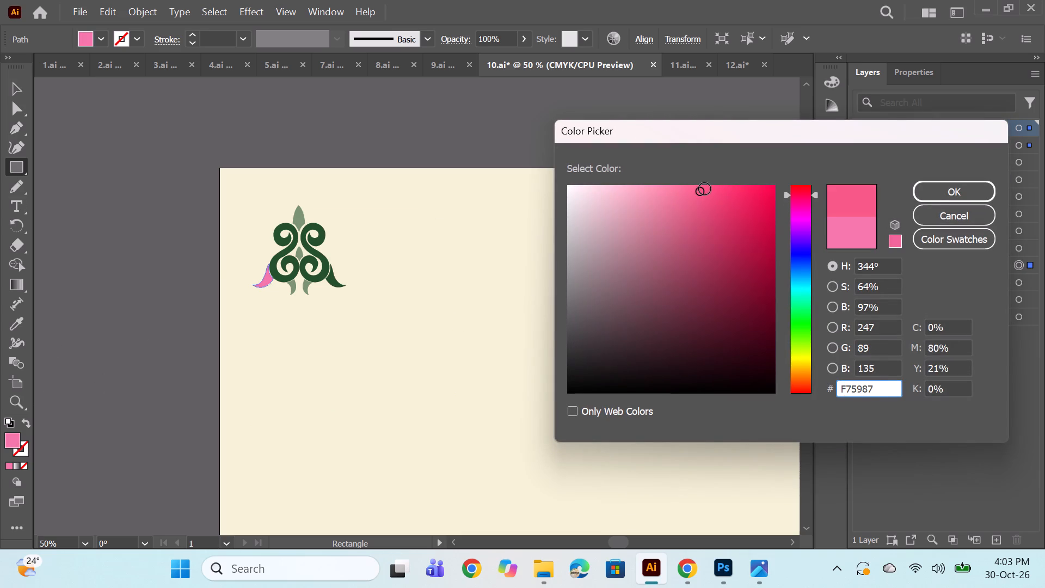
pyautogui.click(705, 189)
pyautogui.click(935, 189)
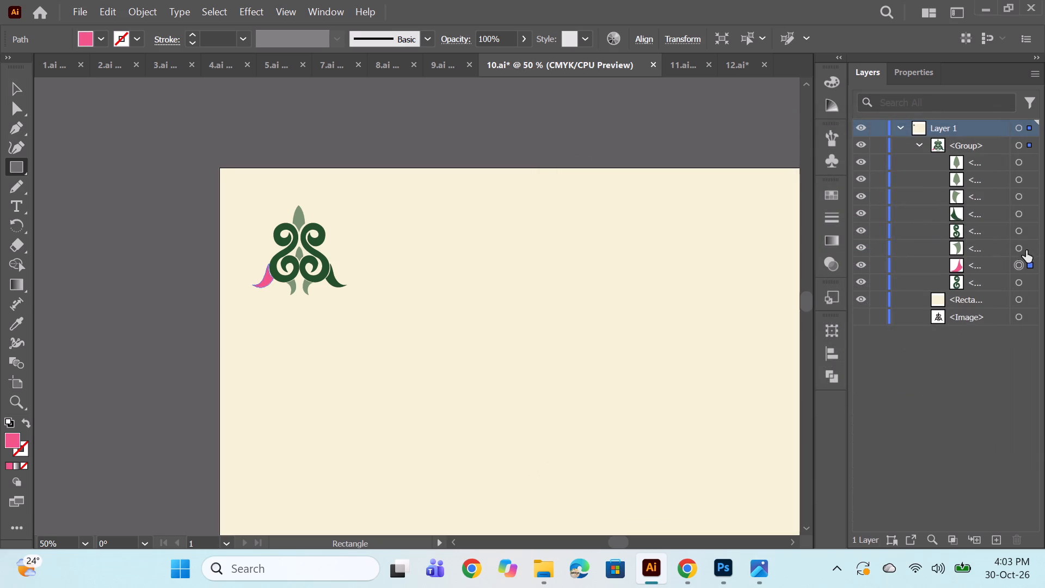
# Fill the small inner left leaf at the motif's base with blue 537DE5.
pyautogui.click(1017, 246)
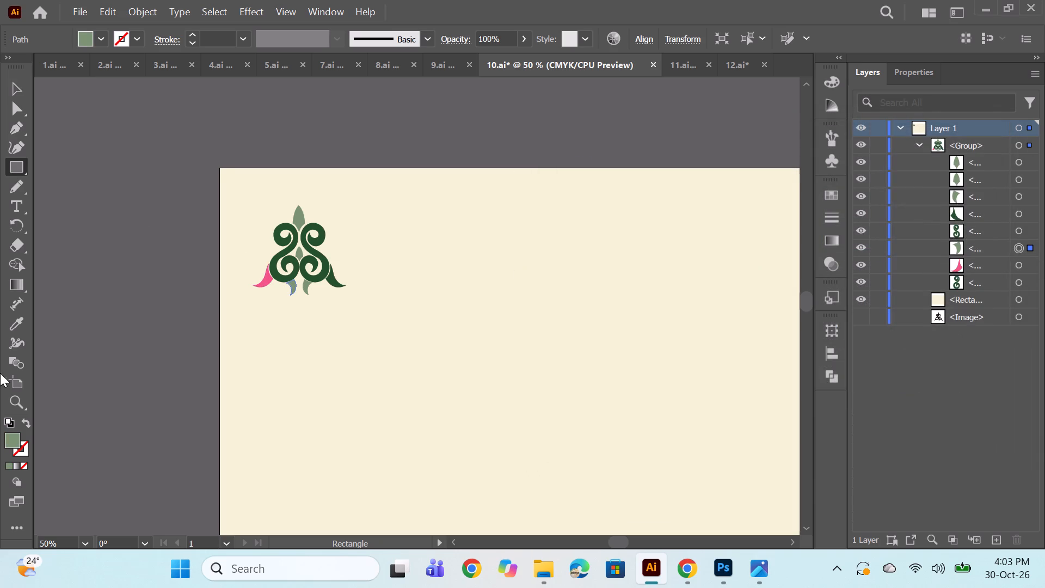
pyautogui.doubleClick(11, 436)
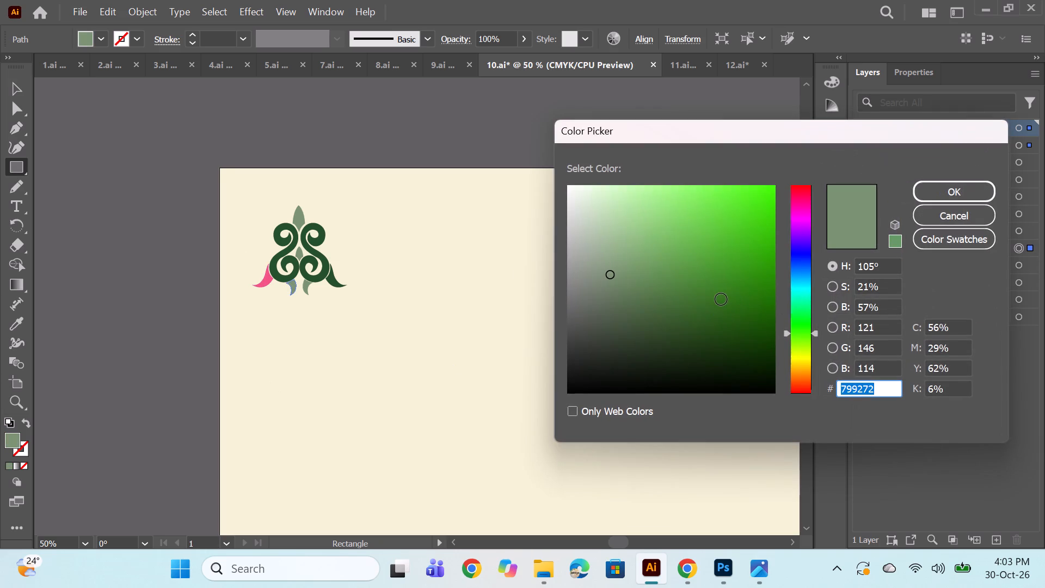
pyautogui.click(806, 285)
pyautogui.click(800, 257)
pyautogui.click(801, 252)
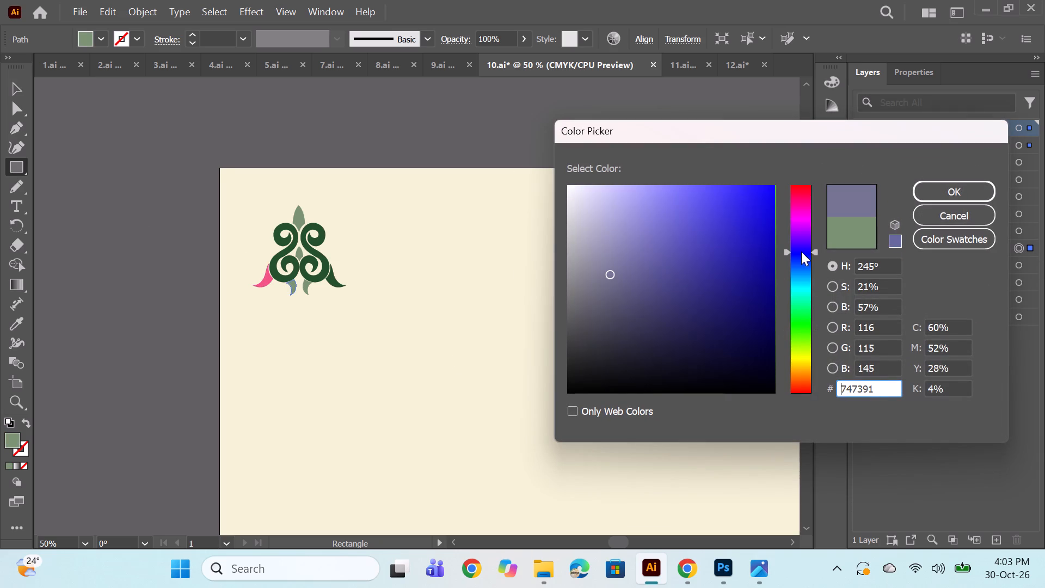
pyautogui.click(800, 257)
pyautogui.click(798, 264)
pyautogui.click(668, 264)
pyautogui.click(666, 245)
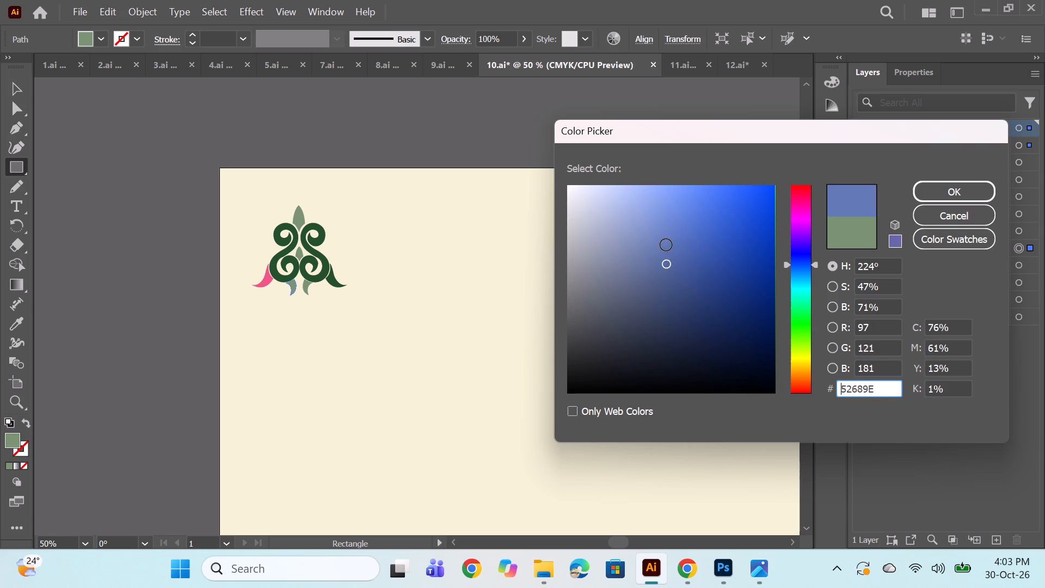
pyautogui.click(682, 234)
pyautogui.click(681, 230)
pyautogui.click(695, 217)
pyautogui.click(685, 214)
pyautogui.click(693, 210)
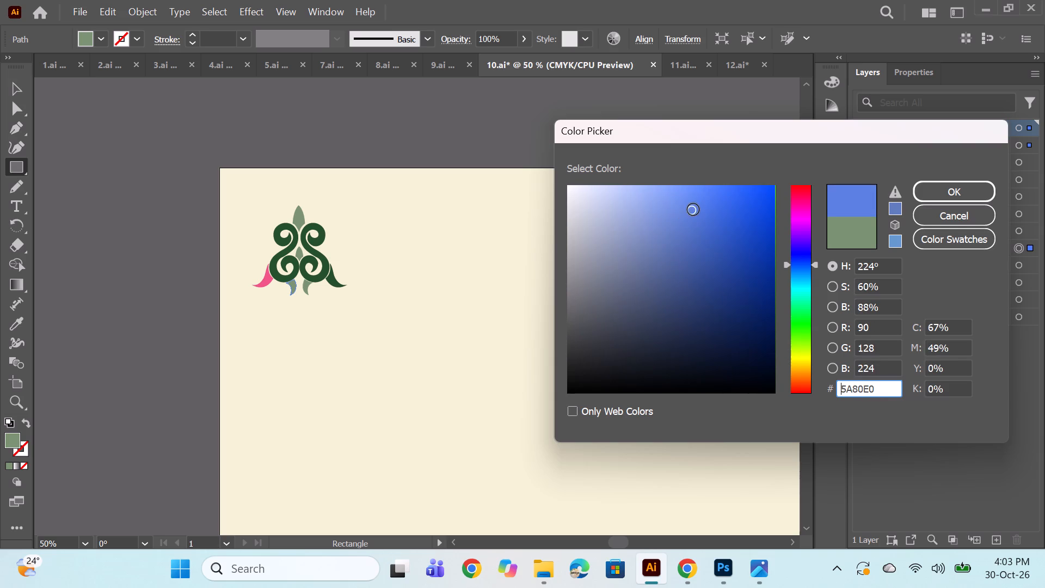
pyautogui.click(693, 204)
pyautogui.click(702, 204)
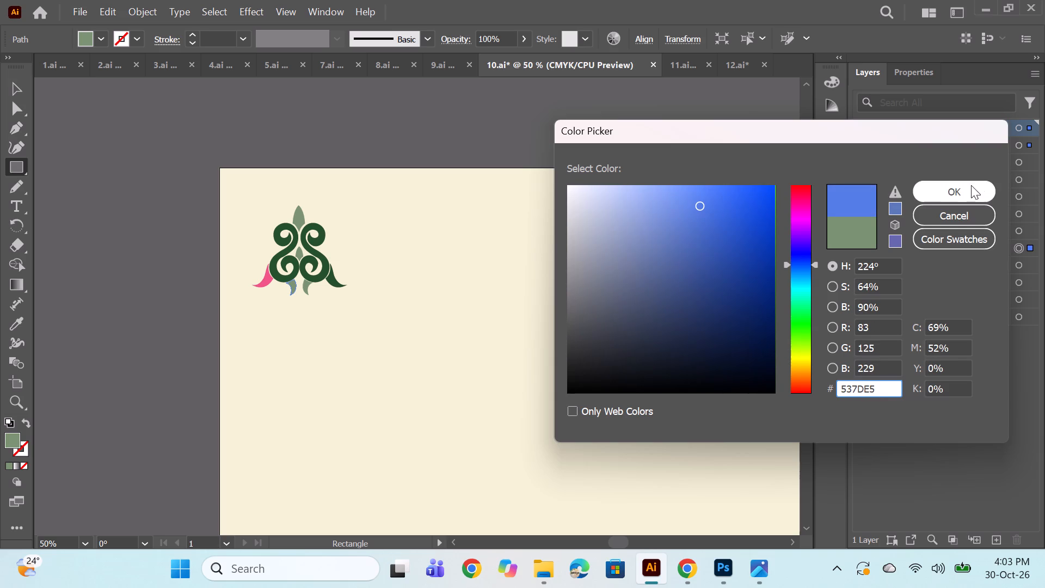
pyautogui.click(966, 188)
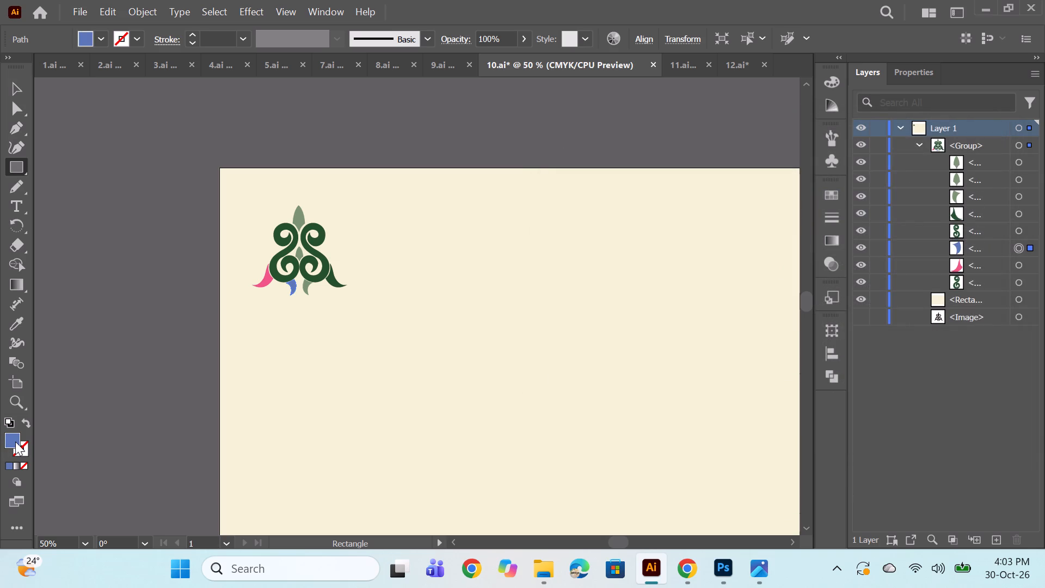
# Deepen the inner left leaf's fill to blue 285EC9.
pyautogui.doubleClick(15, 442)
pyautogui.click(720, 208)
pyautogui.click(723, 201)
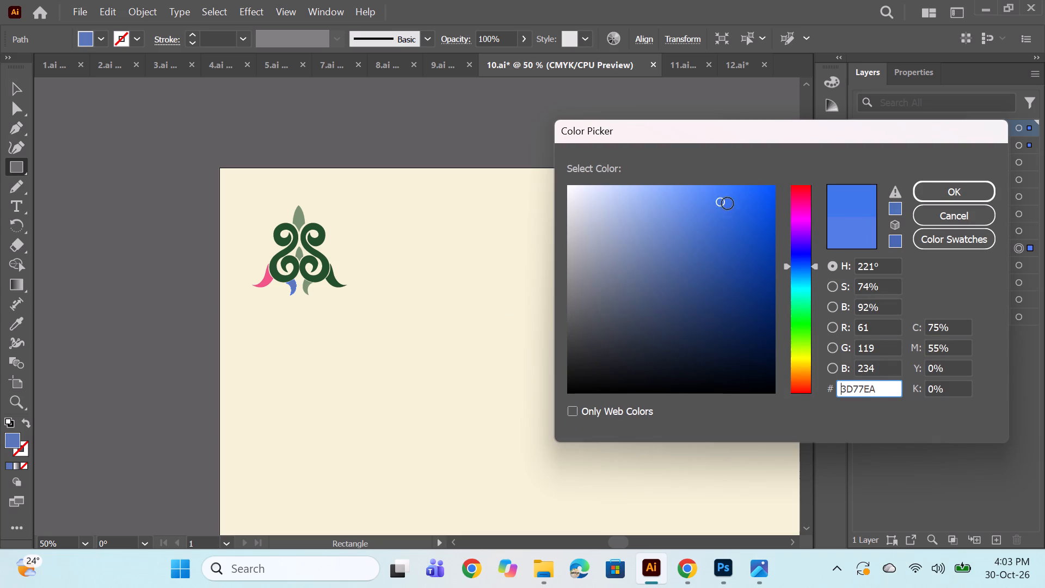
pyautogui.click(726, 221)
pyautogui.click(737, 223)
pyautogui.click(735, 228)
pyautogui.click(974, 198)
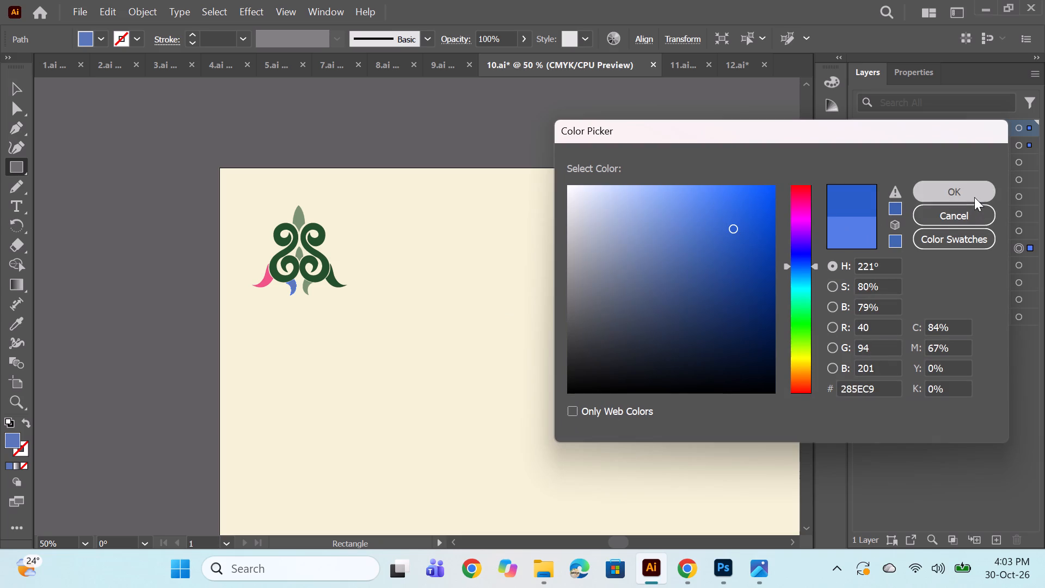
# Match the motif's outer right tail to the left tail's pink and its inner right leaf to the left leaf's blue.
pyautogui.click(1020, 229)
pyautogui.click(1019, 222)
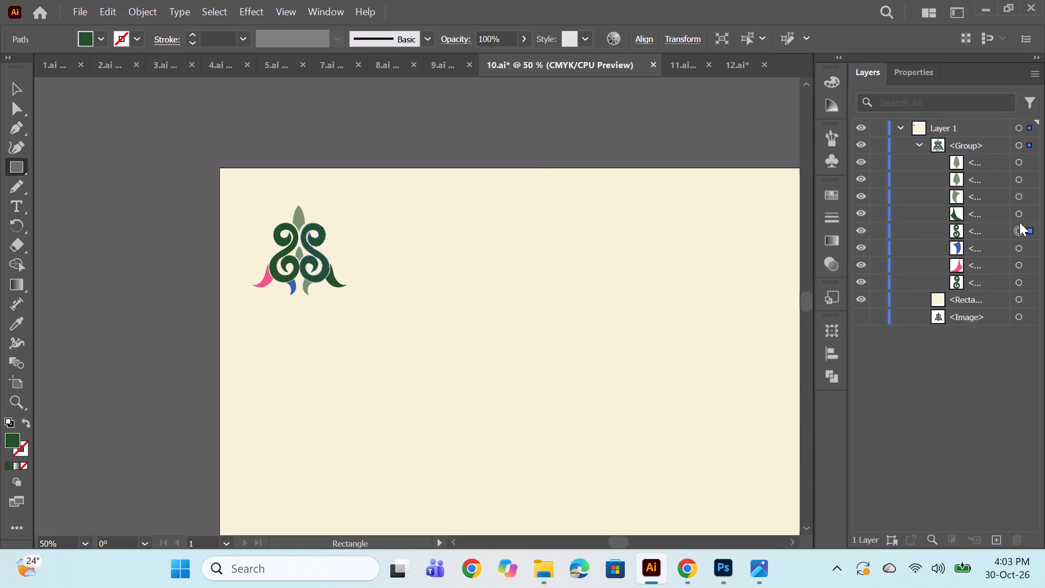
pyautogui.click(1017, 212)
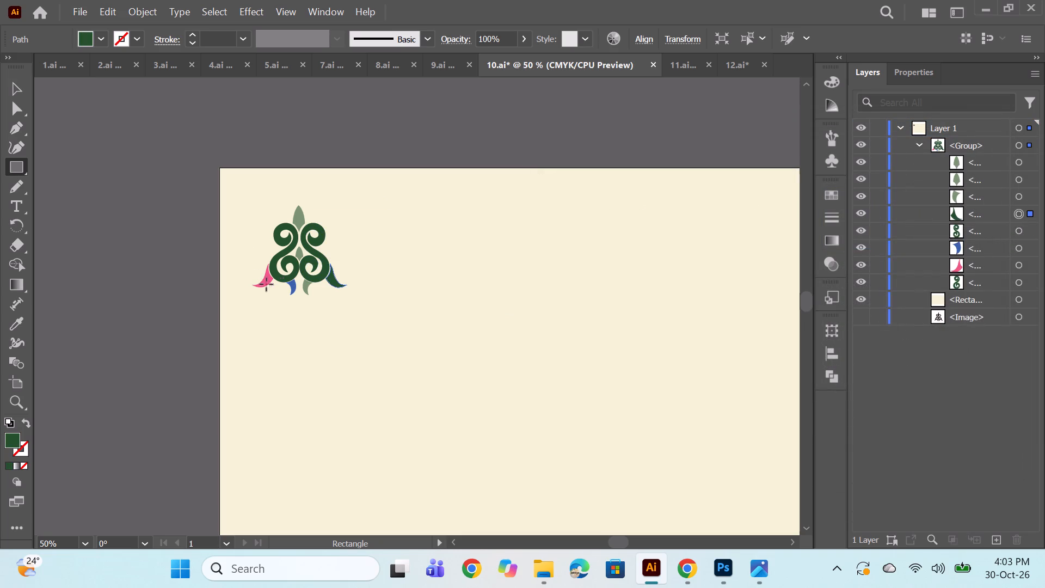
pyautogui.moveTo(12, 316); pyautogui.dragTo(44, 310)
pyautogui.click(265, 284)
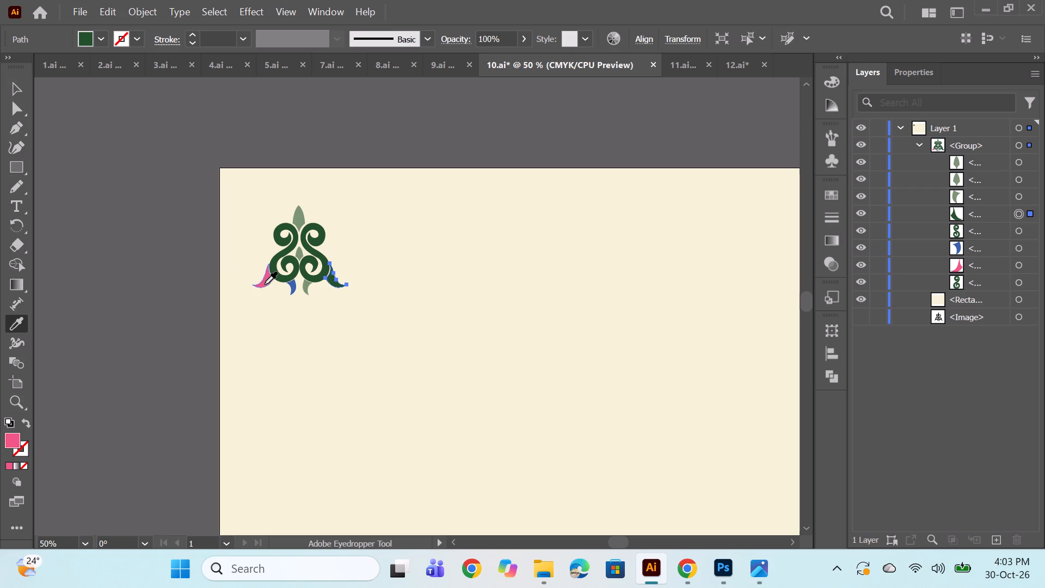
pyautogui.click(1016, 201)
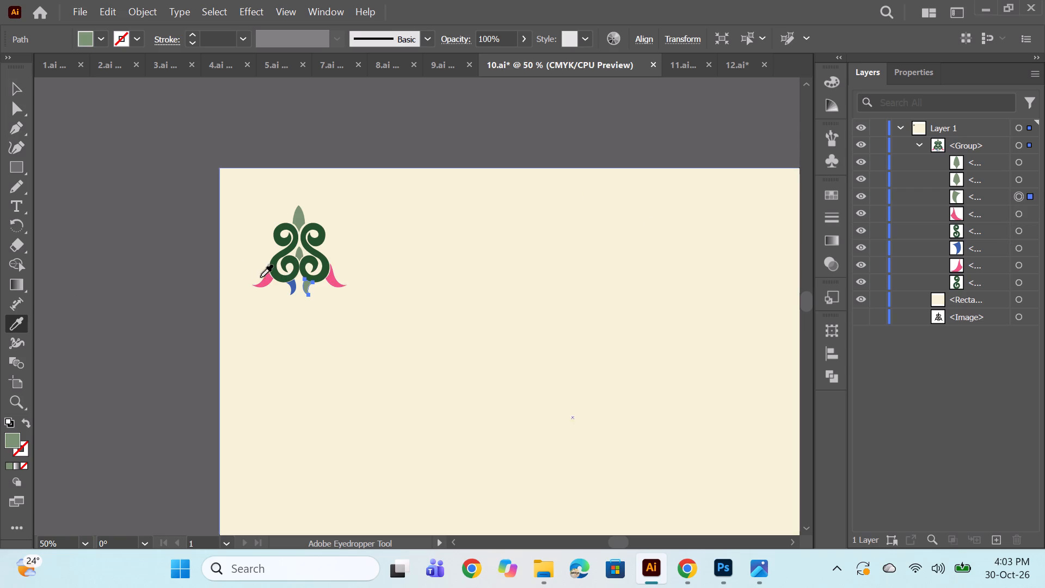
pyautogui.click(291, 284)
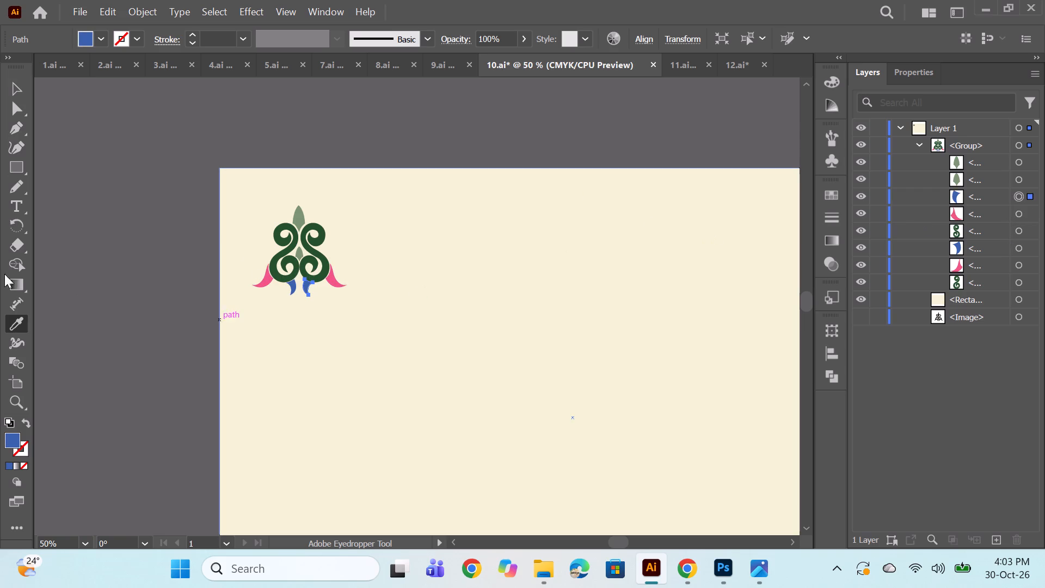
# Recolour the small central bud with the tails' pink and the motif's top leaf with the inner leaves' blue.
pyautogui.click(1016, 178)
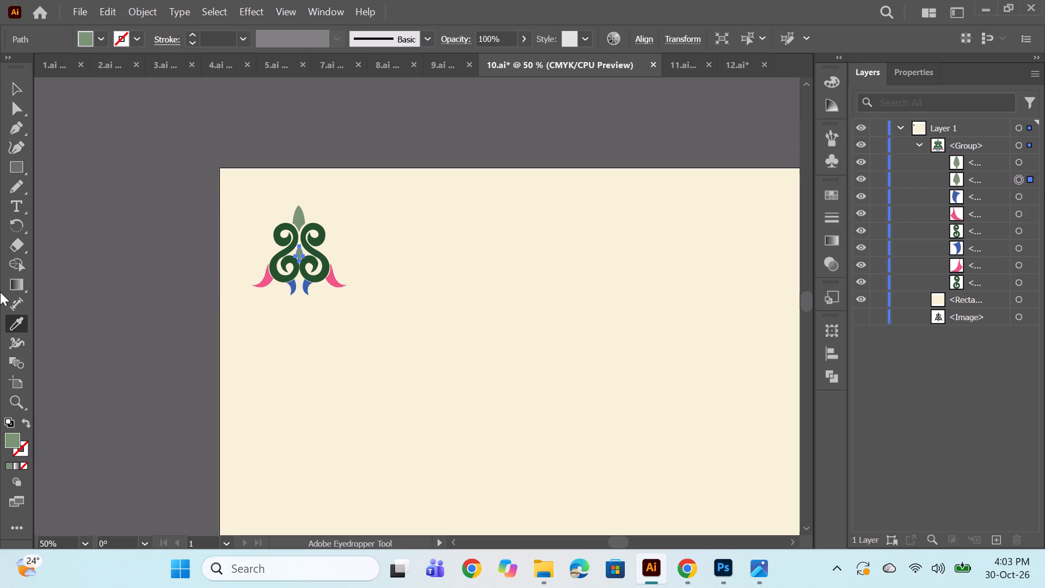
pyautogui.click(336, 284)
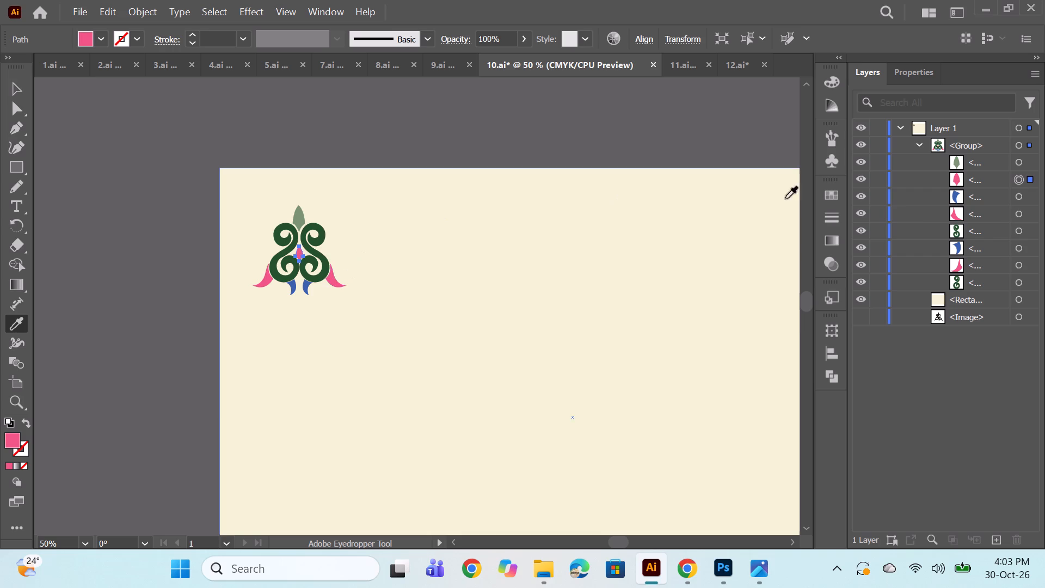
pyautogui.click(1021, 162)
pyautogui.click(308, 285)
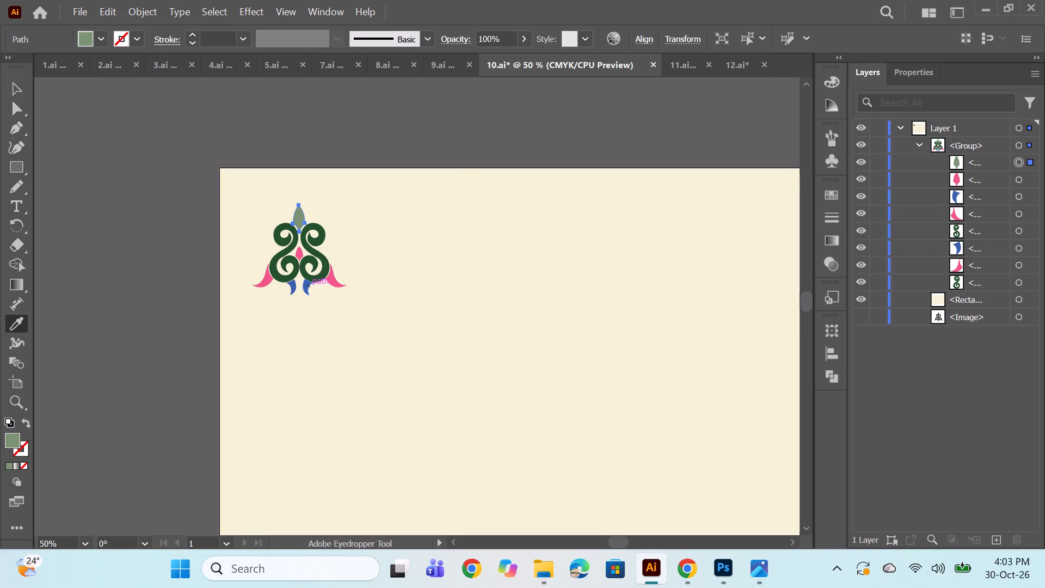
pyautogui.keyDown('ctrl'); pyautogui.click(499, 252); pyautogui.keyUp('ctrl')
# Make a new pattern from the recoloured motif group.
pyautogui.keyDown('alt'); pyautogui.scroll(-1, 497, 220); pyautogui.keyUp('alt')
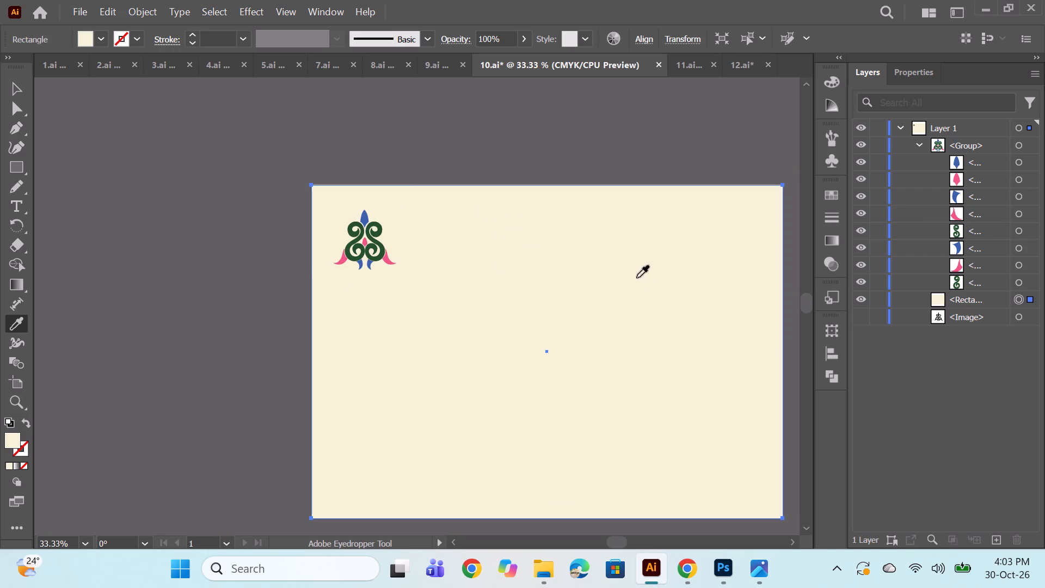
pyautogui.press('space')
pyautogui.press('space')
pyautogui.press('space')
pyautogui.press('space')
pyautogui.press('space')
pyautogui.press('space')
pyautogui.press('space')
pyautogui.press('space')
pyautogui.moveTo(641, 310); pyautogui.dragTo(489, 281)
pyautogui.keyDown('alt'); pyautogui.moveTo(356, 234); pyautogui.dragTo(392, 241); pyautogui.keyUp('alt')
pyautogui.press('space')
pyautogui.press('space')
pyautogui.press('space')
pyautogui.press('space')
pyautogui.press('space')
pyautogui.press('space')
pyautogui.press('space')
pyautogui.press('space')
pyautogui.press('space')
pyautogui.press('space')
pyautogui.press('space')
pyautogui.press('space')
pyautogui.press('space')
pyautogui.press('space')
pyautogui.press('space')
pyautogui.press('space')
pyautogui.press('space')
pyautogui.moveTo(369, 272); pyautogui.dragTo(430, 277)
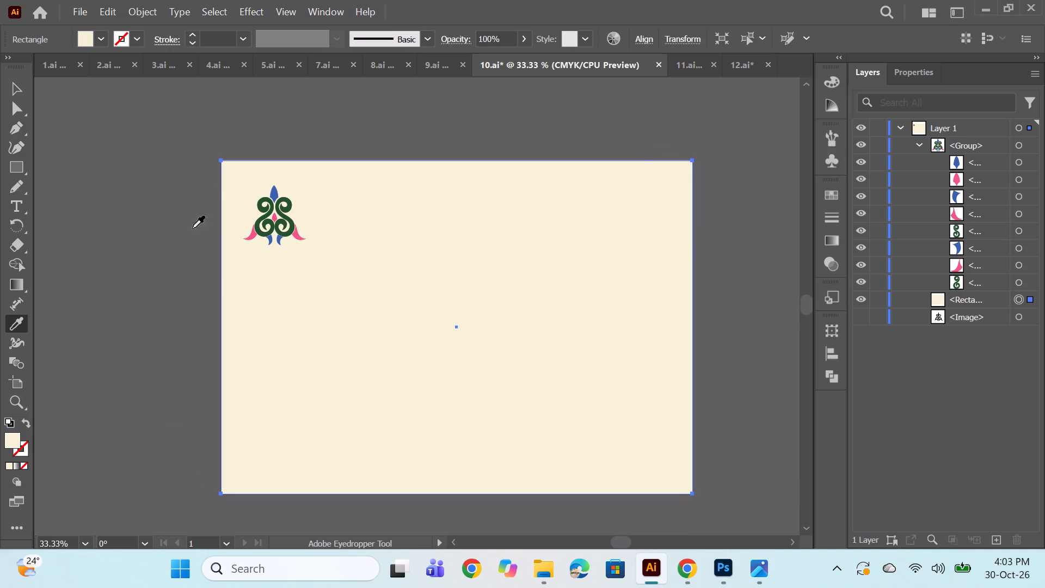
pyautogui.click(1020, 144)
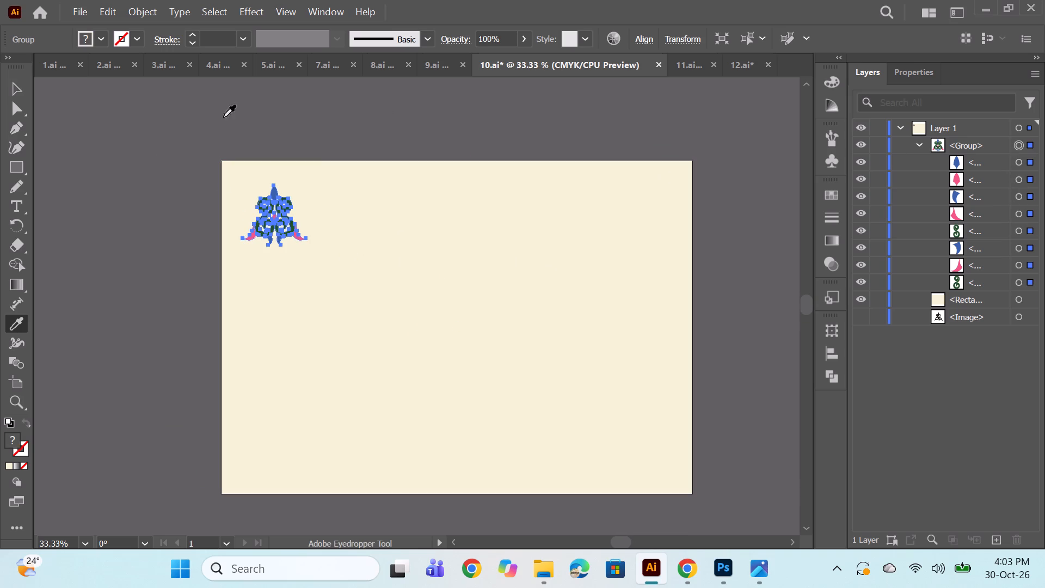
pyautogui.click(156, 14)
pyautogui.click(224, 494)
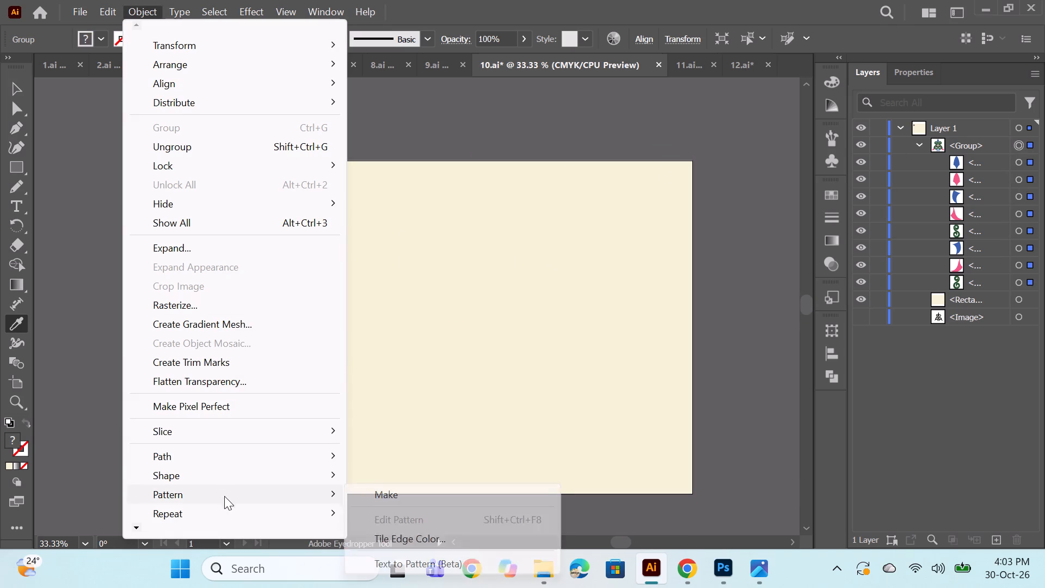
pyautogui.click(375, 497)
pyautogui.click(668, 315)
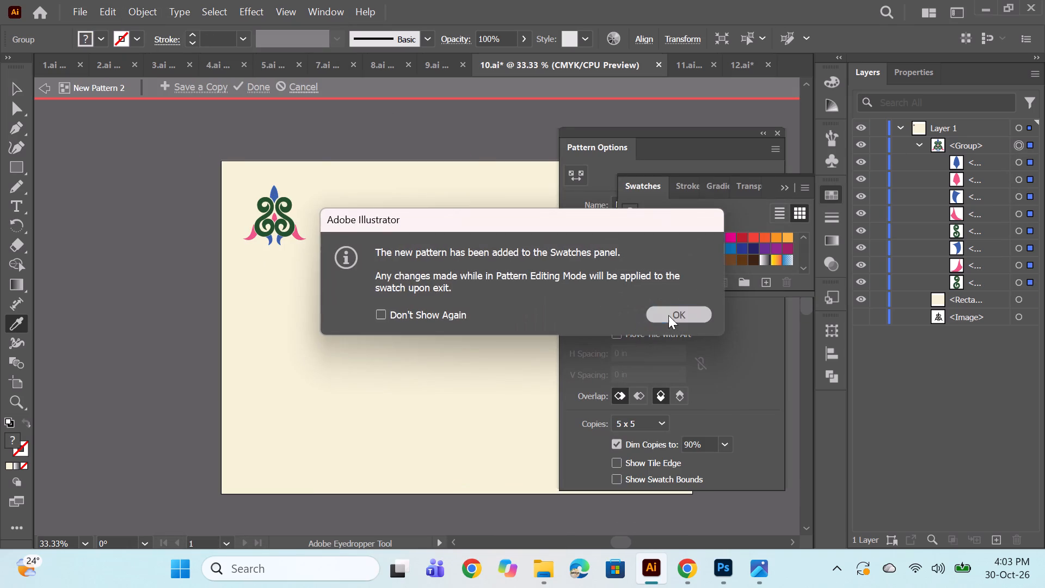
# Set the new pattern's tile type to Brick by Column.
pyautogui.click(718, 226)
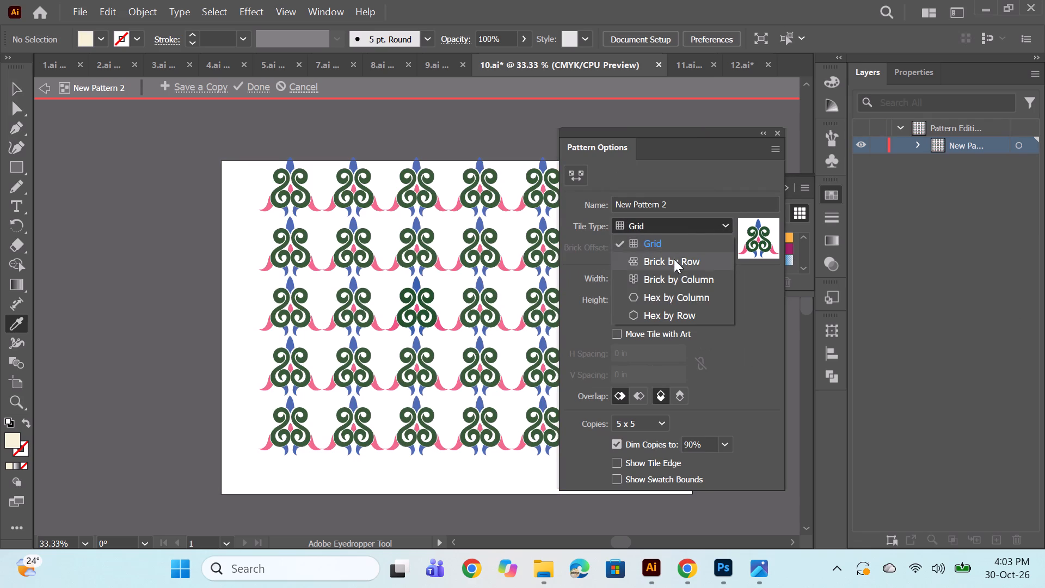
pyautogui.click(674, 259)
pyautogui.click(722, 222)
pyautogui.click(701, 278)
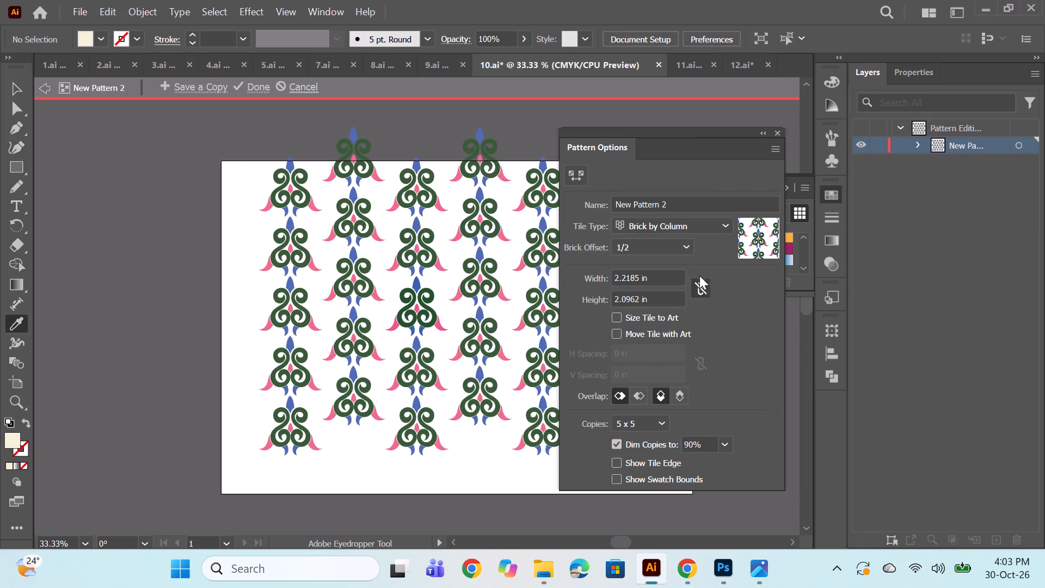
# Enlarge the pattern tile to 2.375 in wide and 2.375 in high, and finish editing the pattern.
pyautogui.scroll(1, 631, 286)
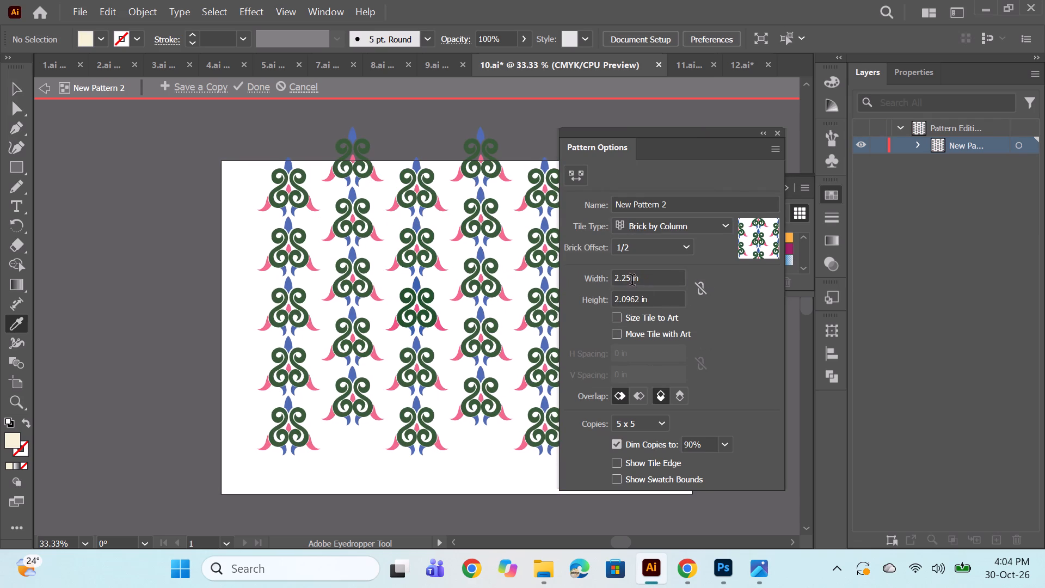
pyautogui.scroll(5, 632, 281)
pyautogui.scroll(-1, 634, 296)
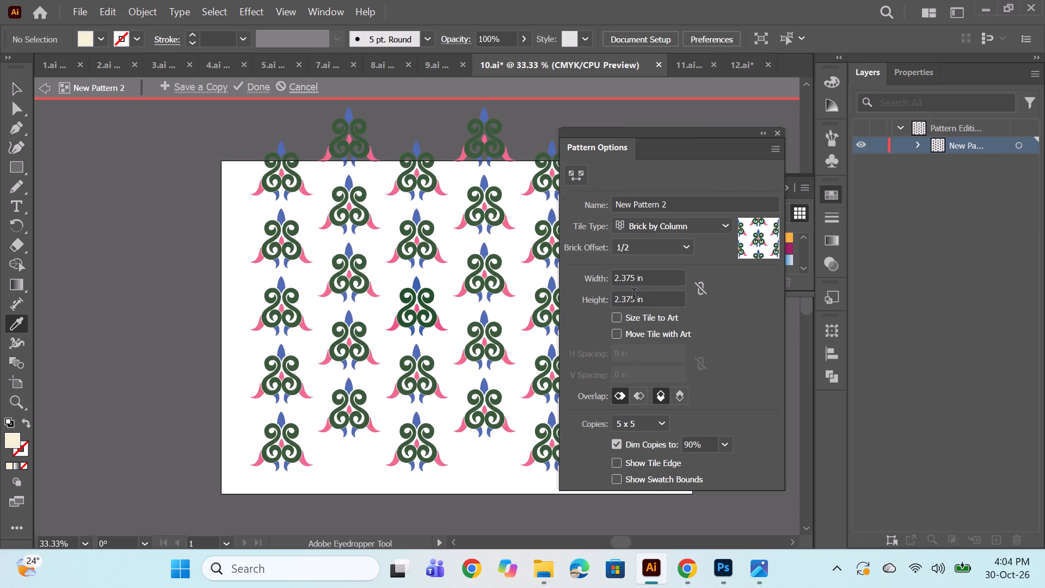
pyautogui.click(762, 133)
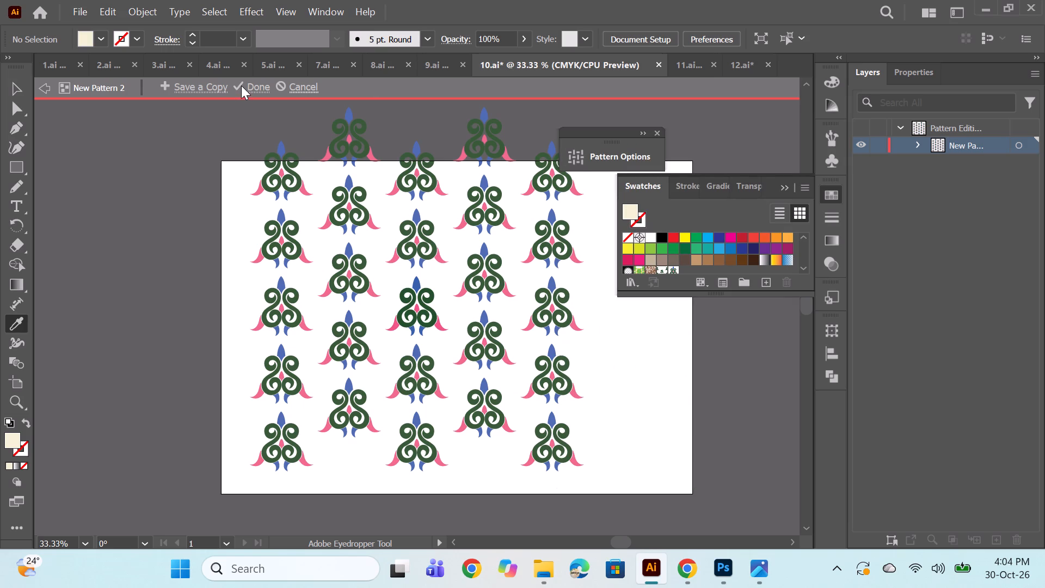
pyautogui.click(241, 85)
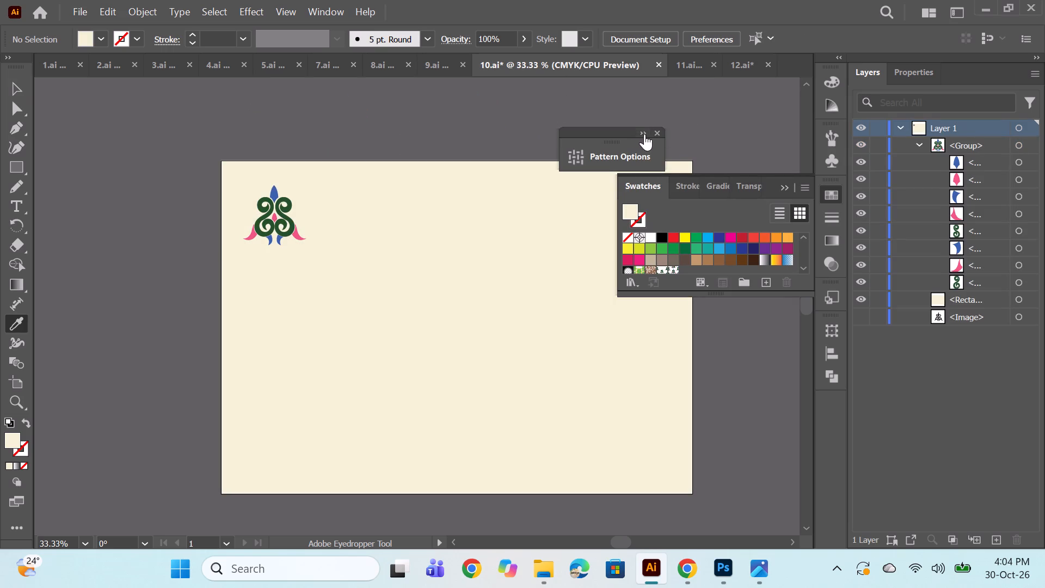
pyautogui.click(644, 134)
pyautogui.click(765, 136)
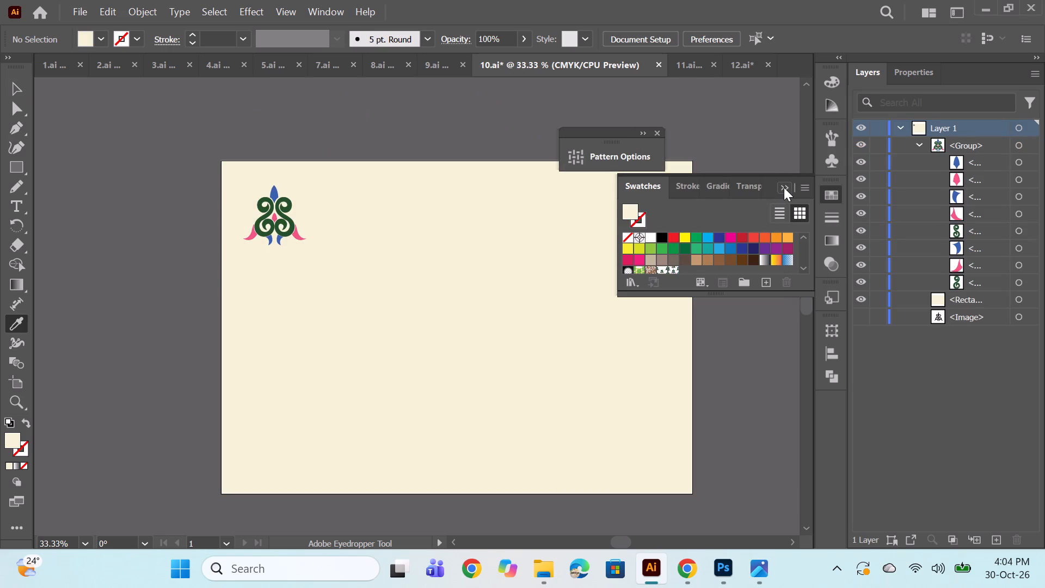
pyautogui.click(784, 187)
pyautogui.click(658, 134)
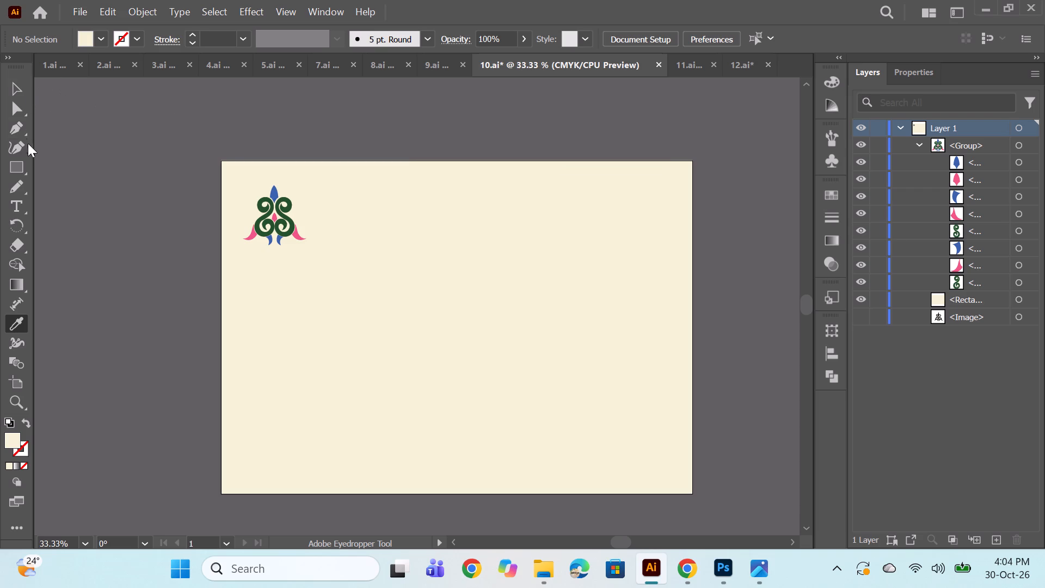
# Draw a rectangle of about 16.4 by 11.7 in covering the whole artboard.
pyautogui.click(17, 157)
pyautogui.click(12, 164)
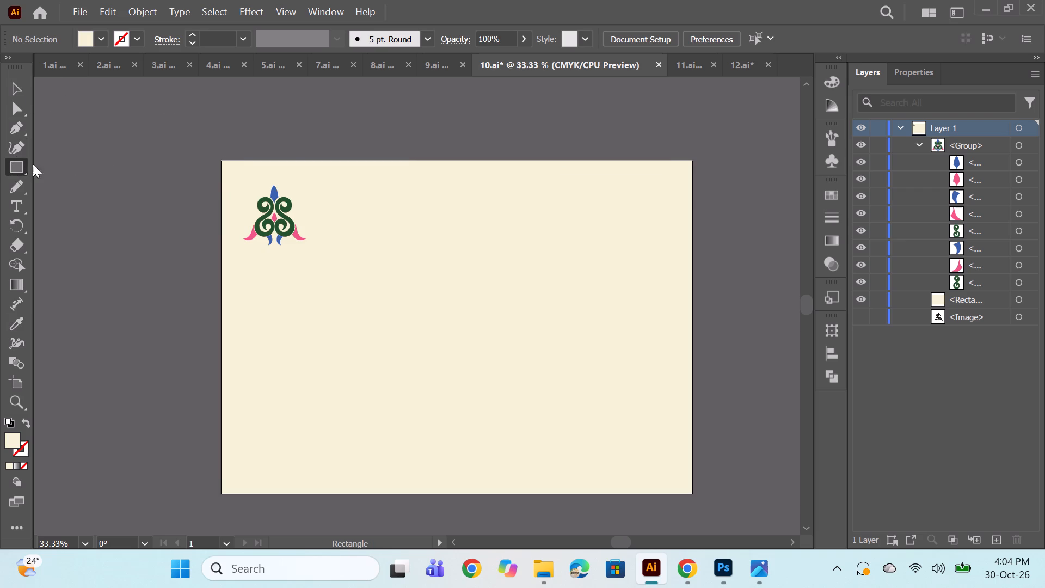
pyautogui.moveTo(220, 161); pyautogui.dragTo(661, 443)
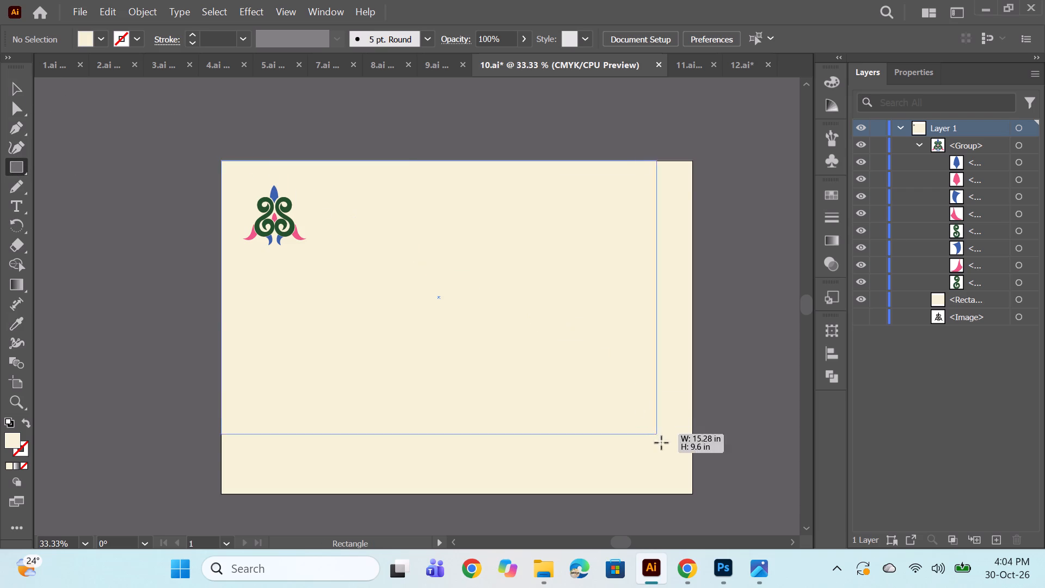
pyautogui.moveTo(661, 443); pyautogui.dragTo(690, 489)
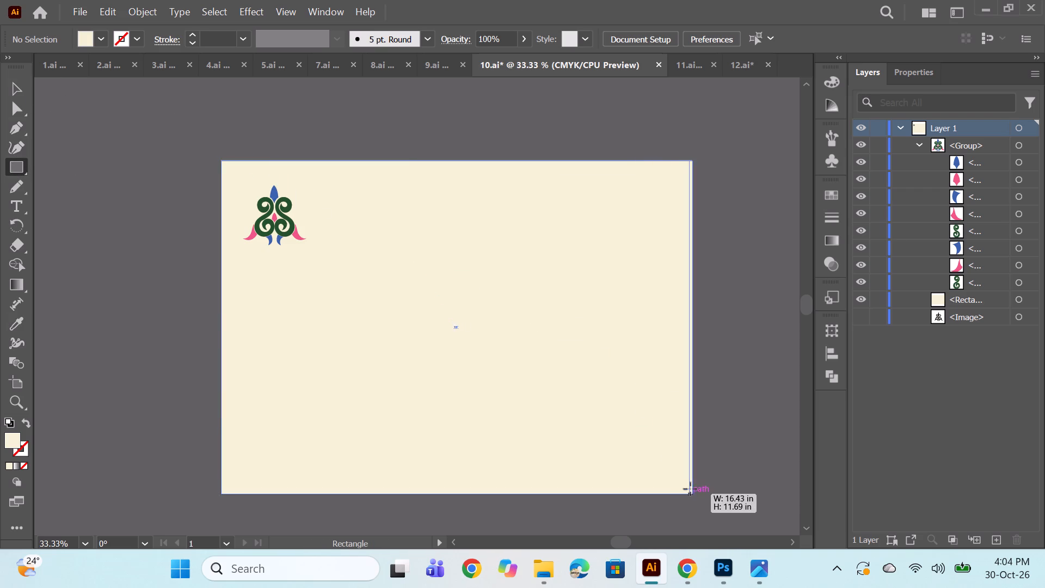
pyautogui.moveTo(690, 489); pyautogui.dragTo(693, 493)
# Fill the new artboard-sized rectangle with the new pink, blue and green motif pattern swatch, and deselect it.
pyautogui.click(838, 200)
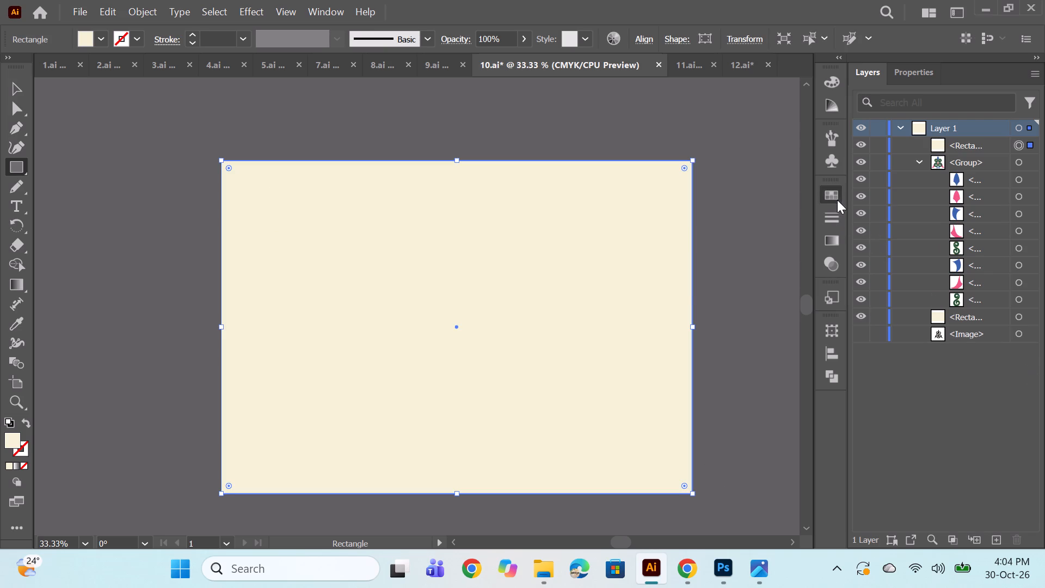
pyautogui.click(673, 272)
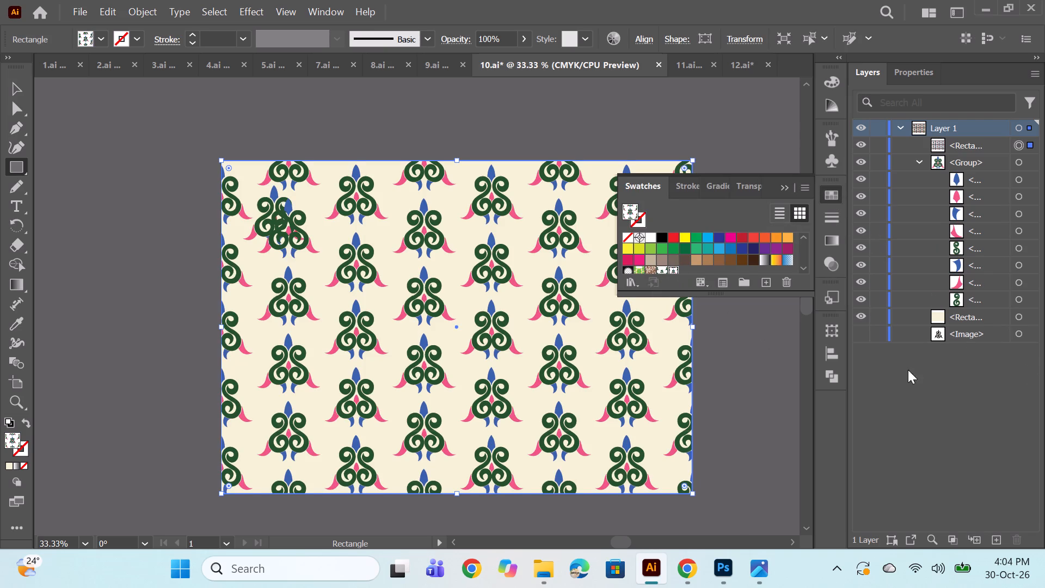
pyautogui.keyDown('ctrl'); pyautogui.click(779, 156); pyautogui.keyUp('ctrl')
pyautogui.click(784, 192)
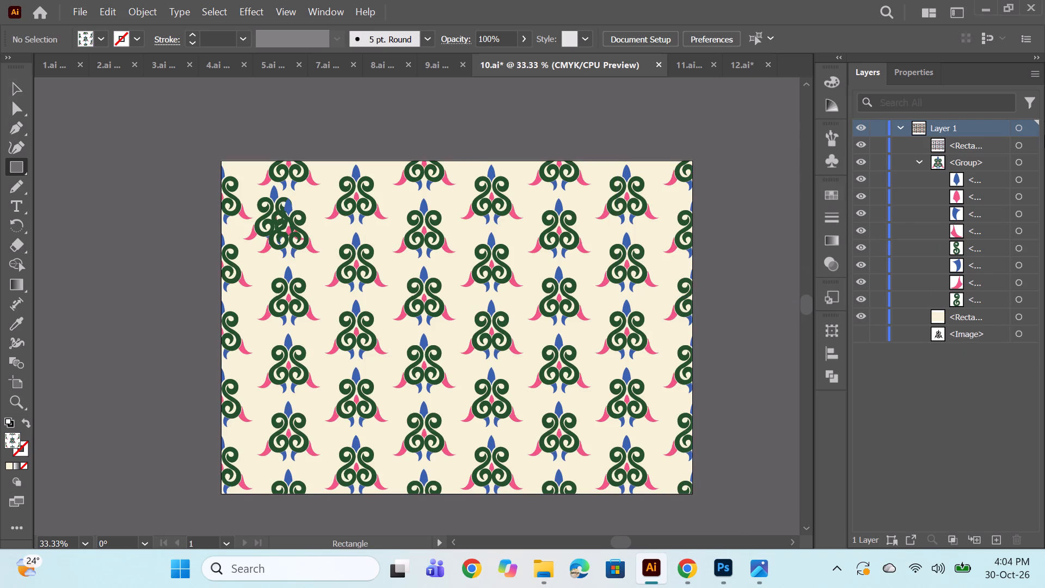
# Change the cream background rectangle's fill to light green A5D39F.
pyautogui.click(920, 161)
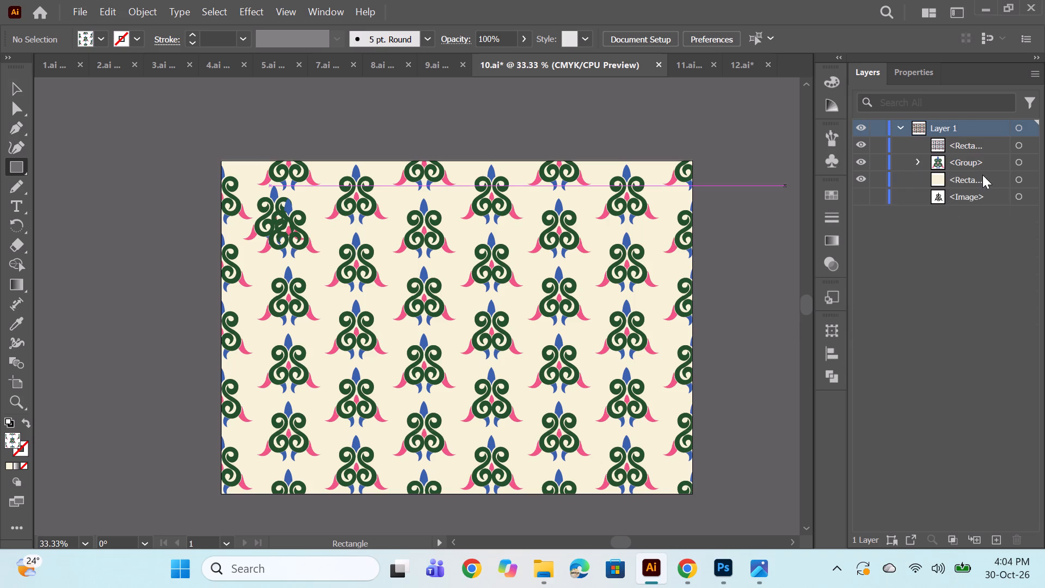
pyautogui.doubleClick(1017, 180)
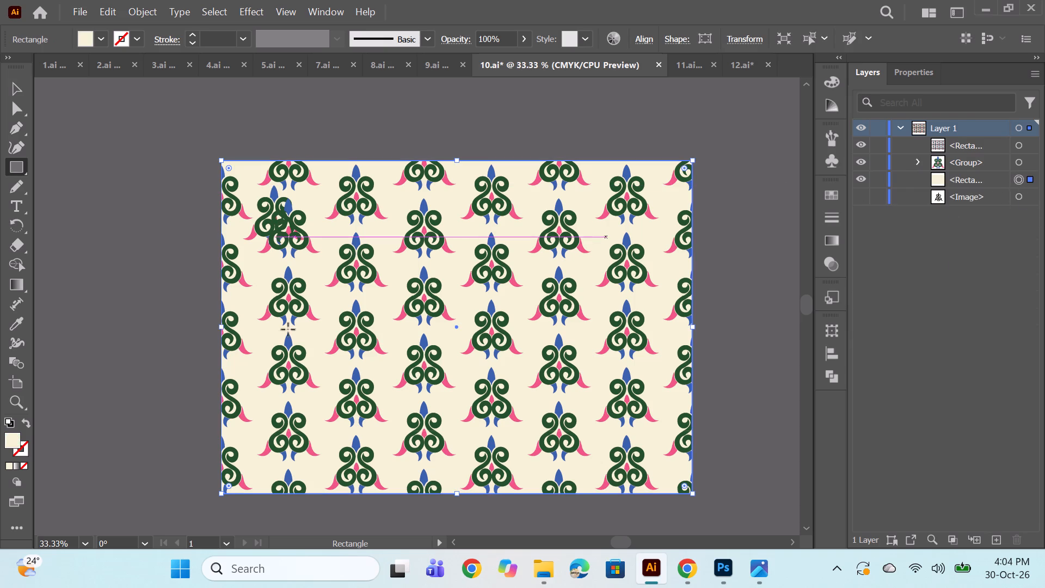
pyautogui.doubleClick(11, 440)
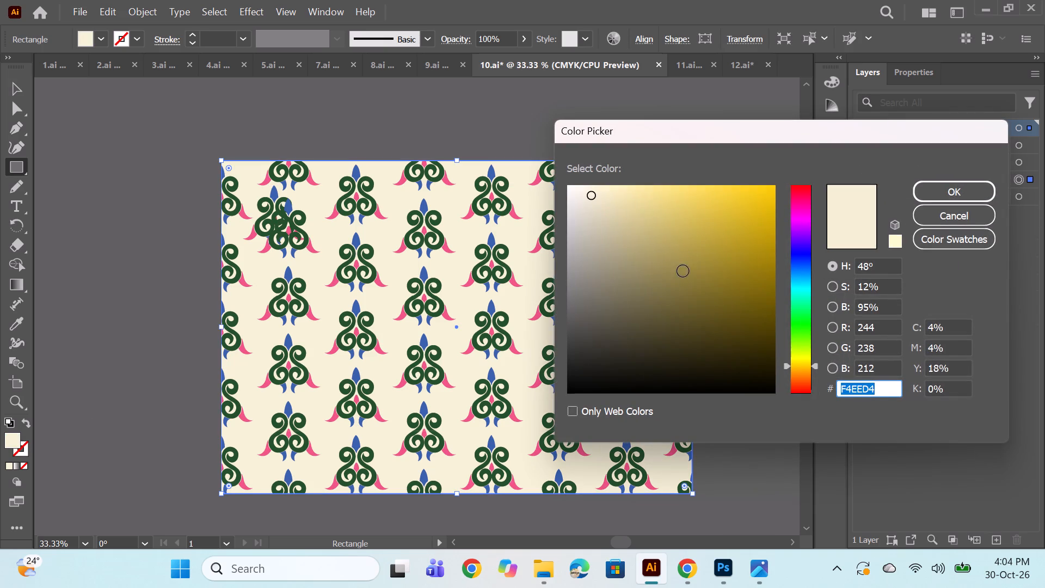
pyautogui.click(676, 257)
pyautogui.click(798, 338)
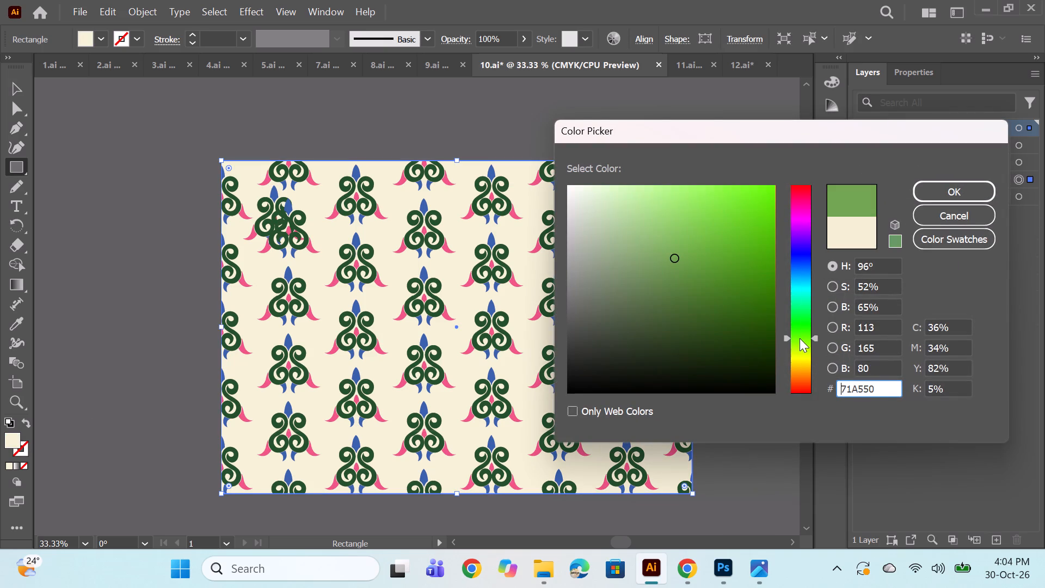
pyautogui.click(798, 347)
pyautogui.click(804, 328)
pyautogui.moveTo(596, 202); pyautogui.dragTo(601, 202)
pyautogui.click(624, 191)
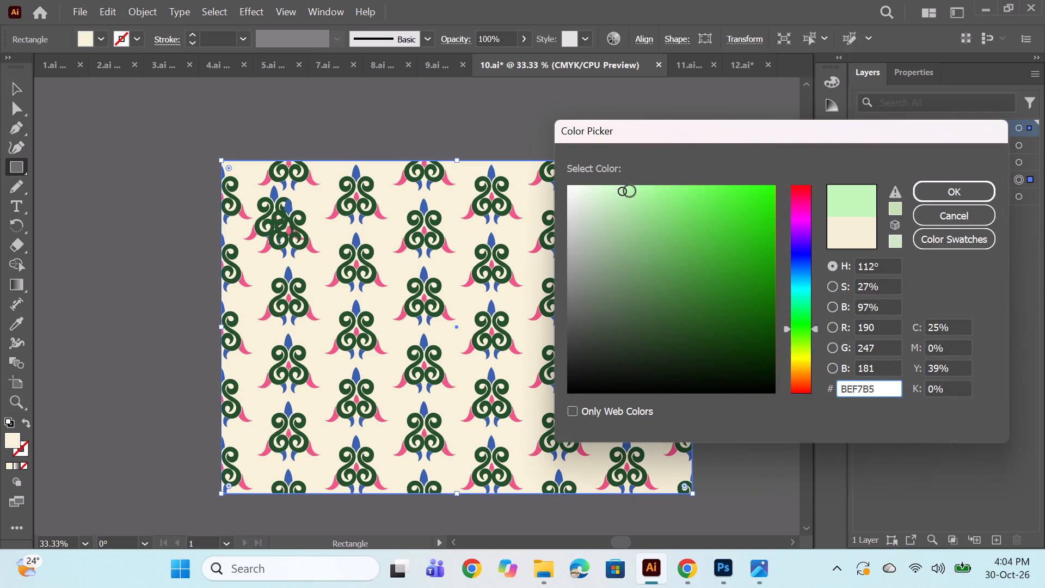
pyautogui.click(640, 191)
pyautogui.click(627, 188)
pyautogui.click(600, 225)
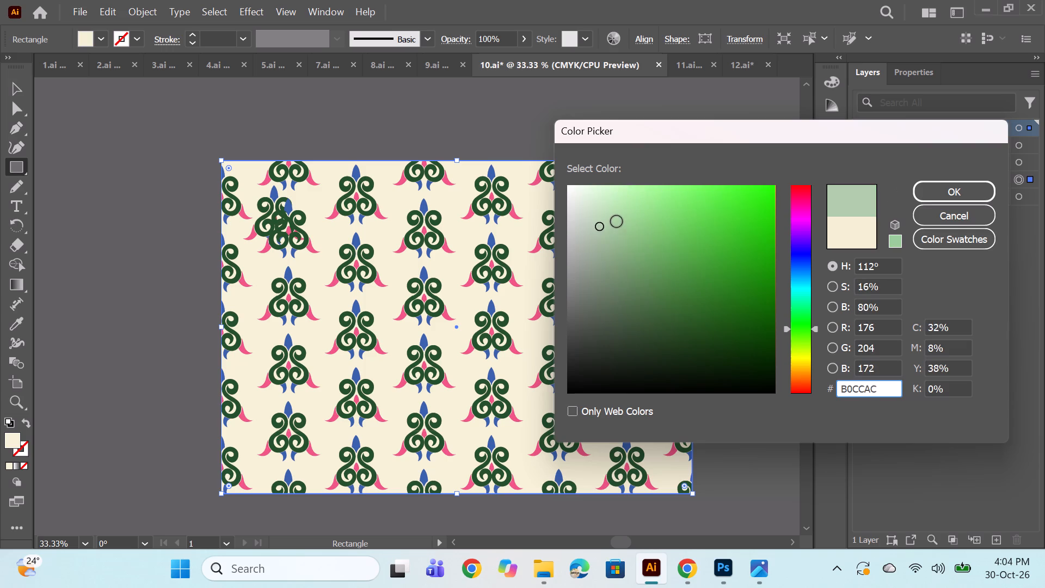
pyautogui.click(618, 218)
pyautogui.click(988, 192)
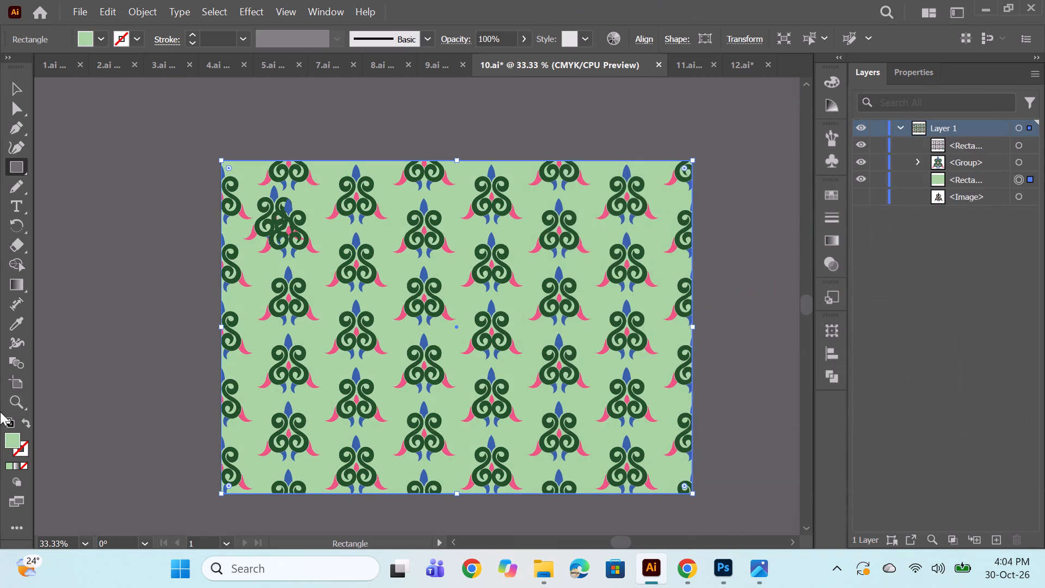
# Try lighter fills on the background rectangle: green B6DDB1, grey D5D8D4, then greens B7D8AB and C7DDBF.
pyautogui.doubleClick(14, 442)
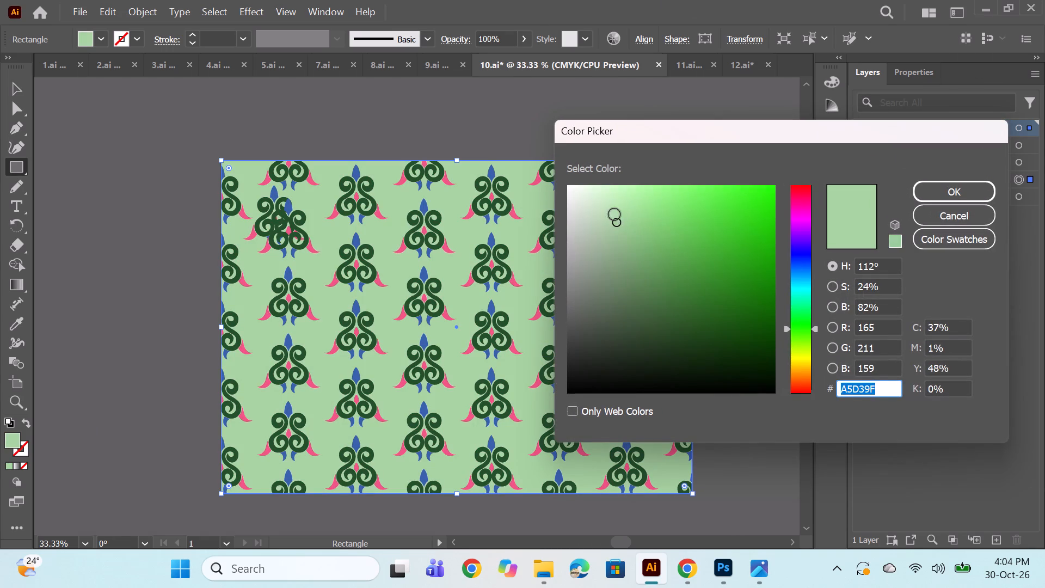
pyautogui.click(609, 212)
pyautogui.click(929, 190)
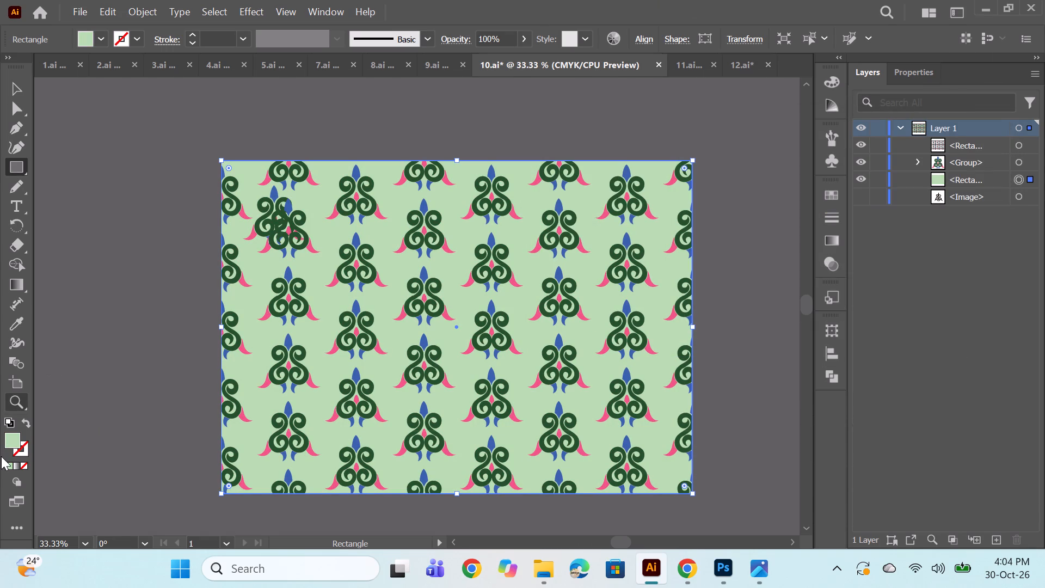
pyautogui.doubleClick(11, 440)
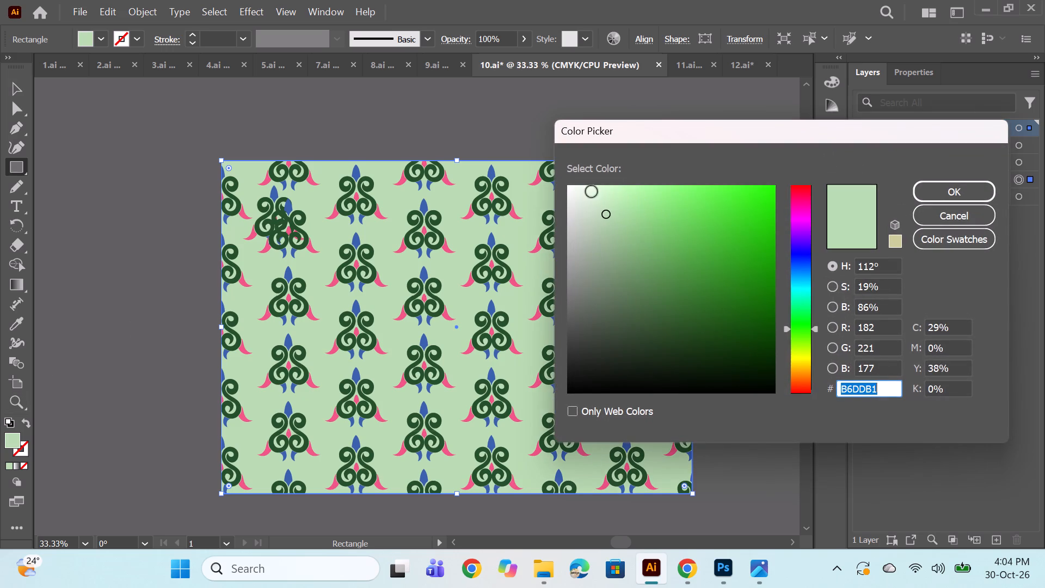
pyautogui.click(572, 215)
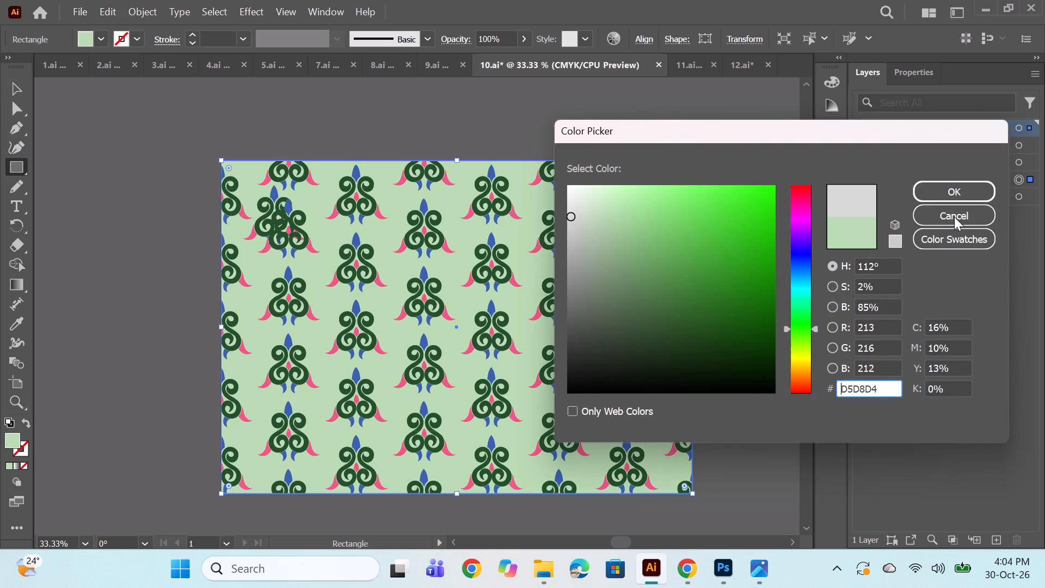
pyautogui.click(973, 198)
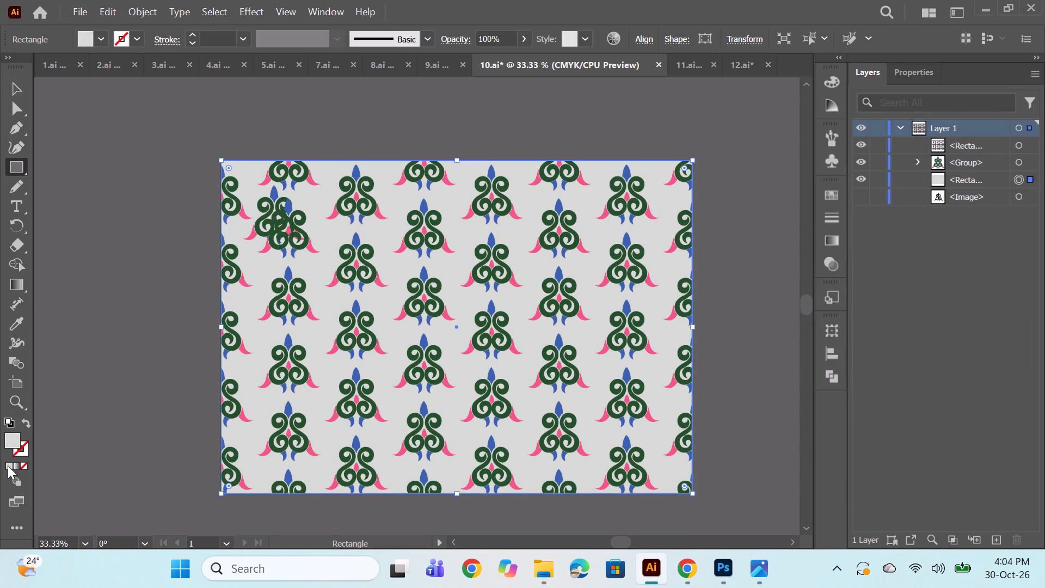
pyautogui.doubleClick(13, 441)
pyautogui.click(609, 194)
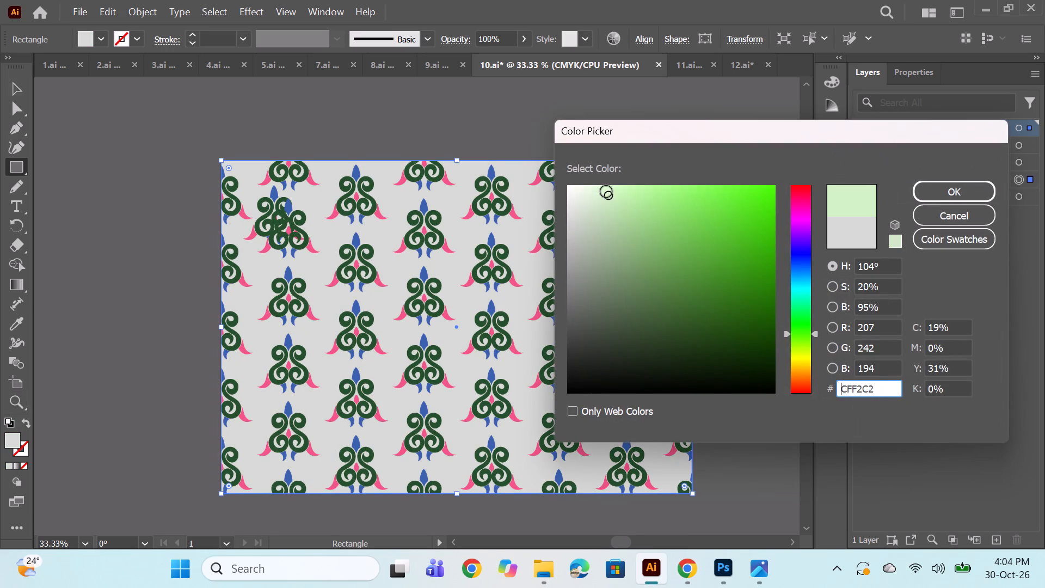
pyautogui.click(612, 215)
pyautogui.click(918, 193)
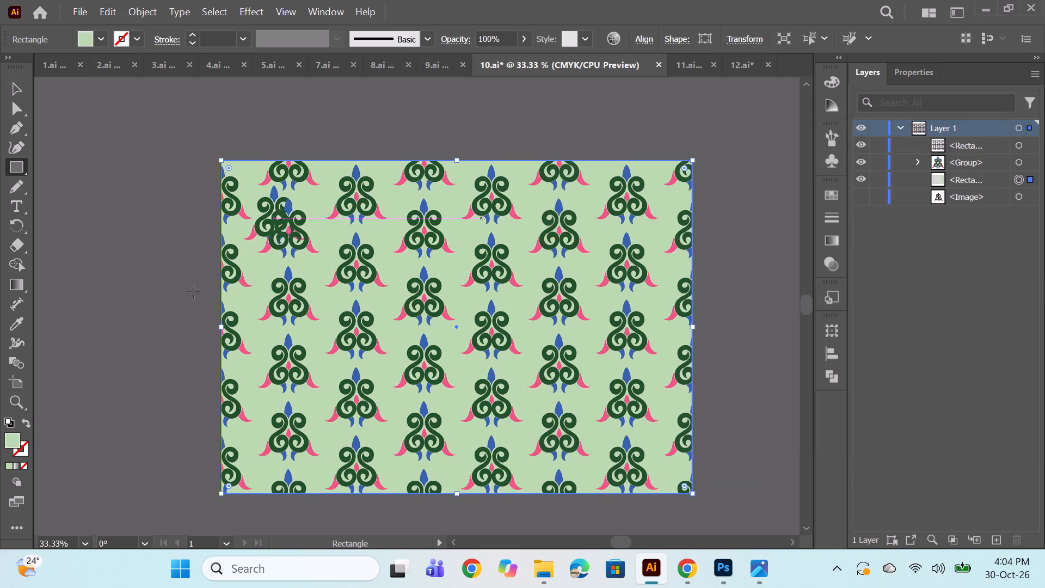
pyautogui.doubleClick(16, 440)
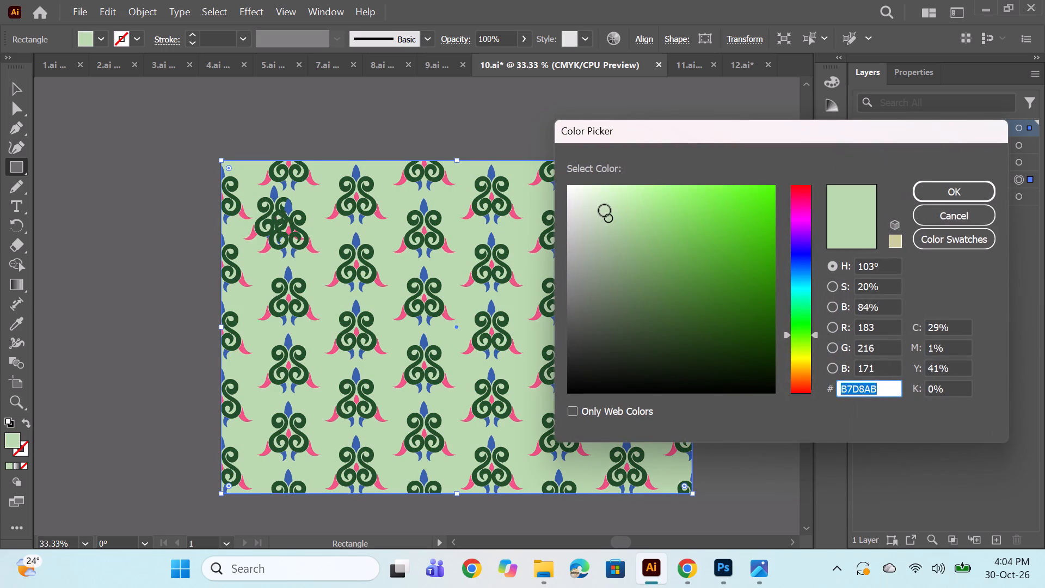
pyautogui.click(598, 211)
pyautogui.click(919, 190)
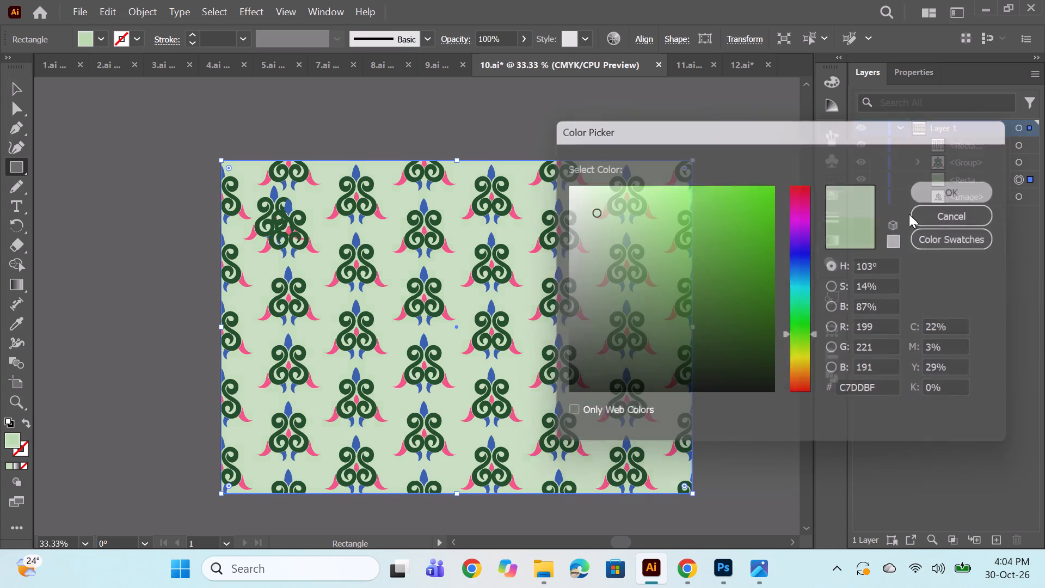
# Set the background rectangle's fill to a very pale greyish green.
pyautogui.doubleClick(9, 443)
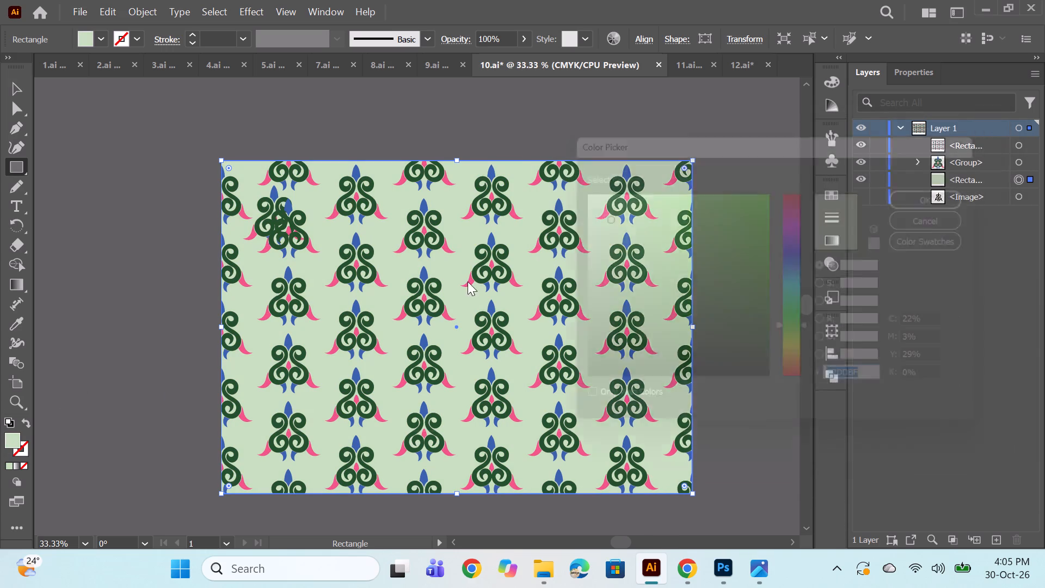
pyautogui.click(583, 205)
pyautogui.click(969, 194)
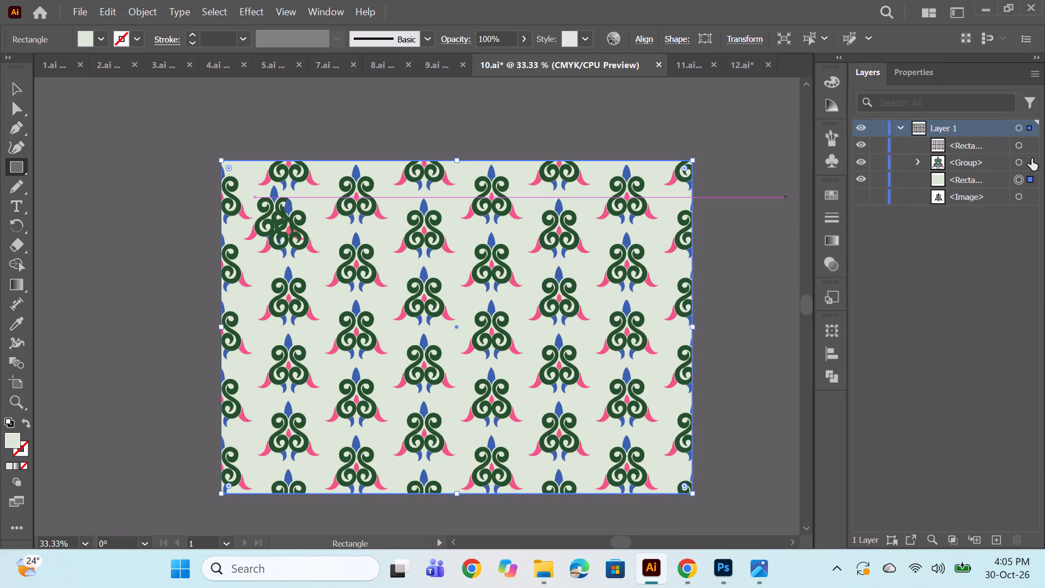
# Hide the loose motif group overlapping the pattern and save 10.ai.
pyautogui.click(862, 158)
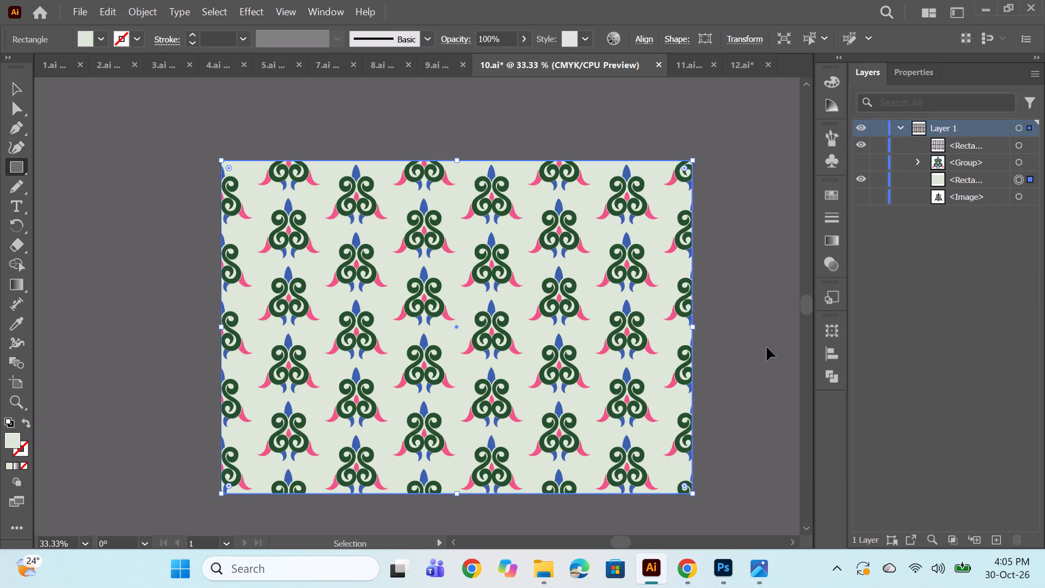
pyautogui.hotkey('ctrl', 's')
pyautogui.hotkey('ctrl', 's')
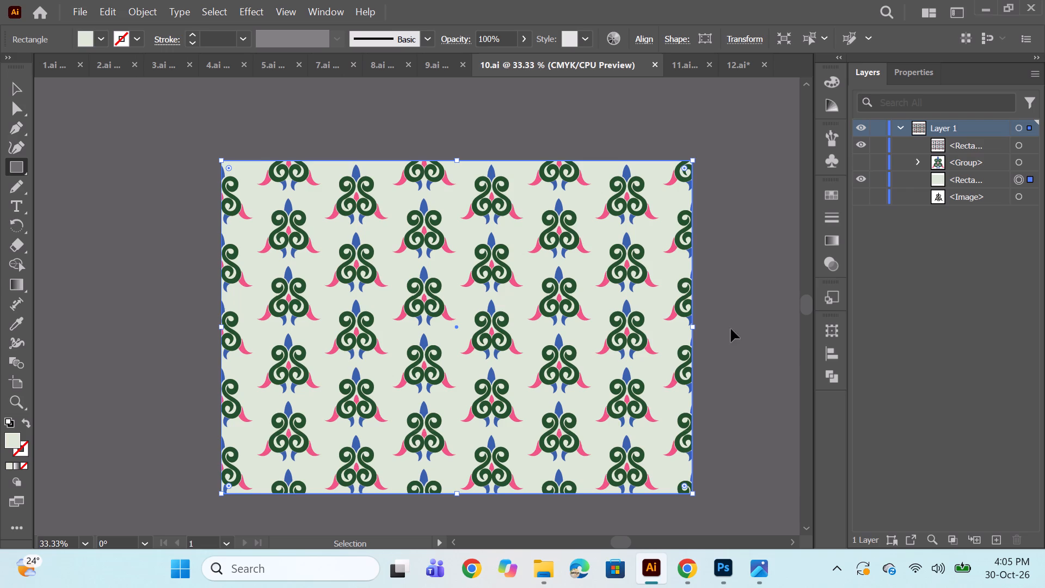
pyautogui.hotkey('ctrl', 's')
pyautogui.hotkey('ctrl', 's')
pyautogui.hotkey('ctrl', 's')
# Switch to 12.ai and show the hidden flower motif group, with its paths expanded in the layer list.
pyautogui.click(677, 61)
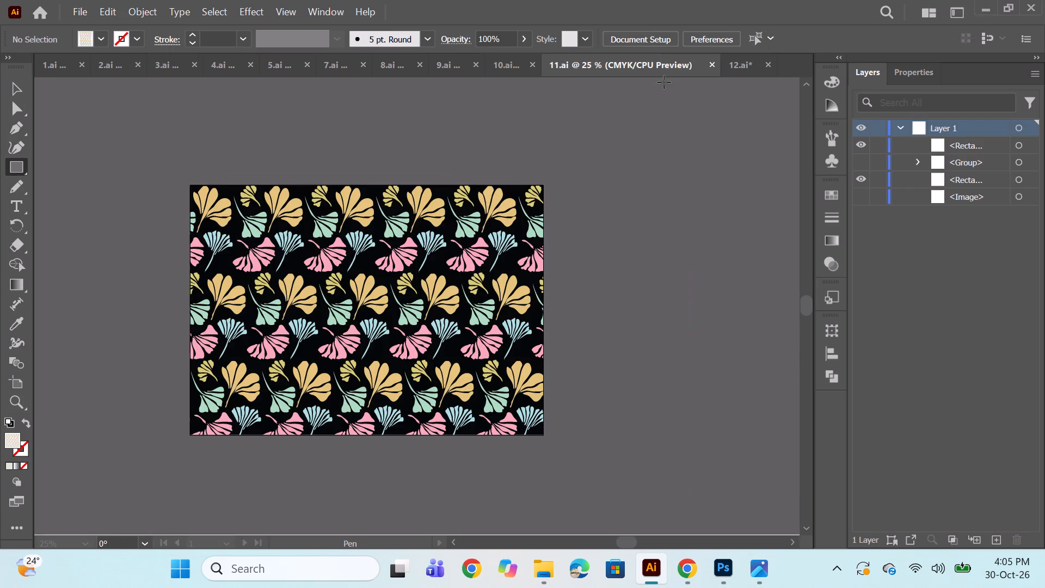
pyautogui.click(731, 63)
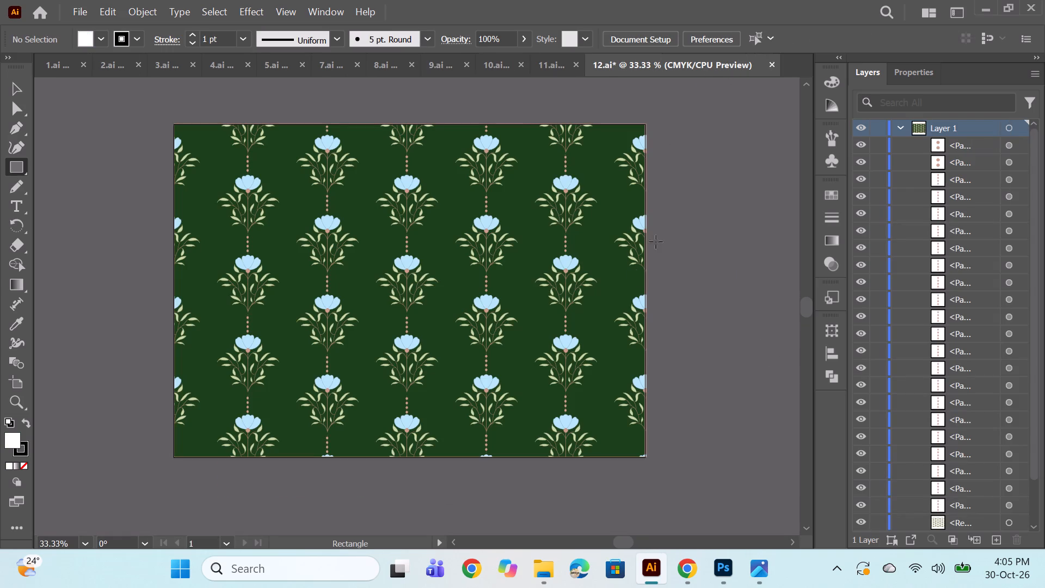
pyautogui.scroll(-3, 943, 325)
pyautogui.scroll(-4, 946, 387)
pyautogui.scroll(-2, 951, 456)
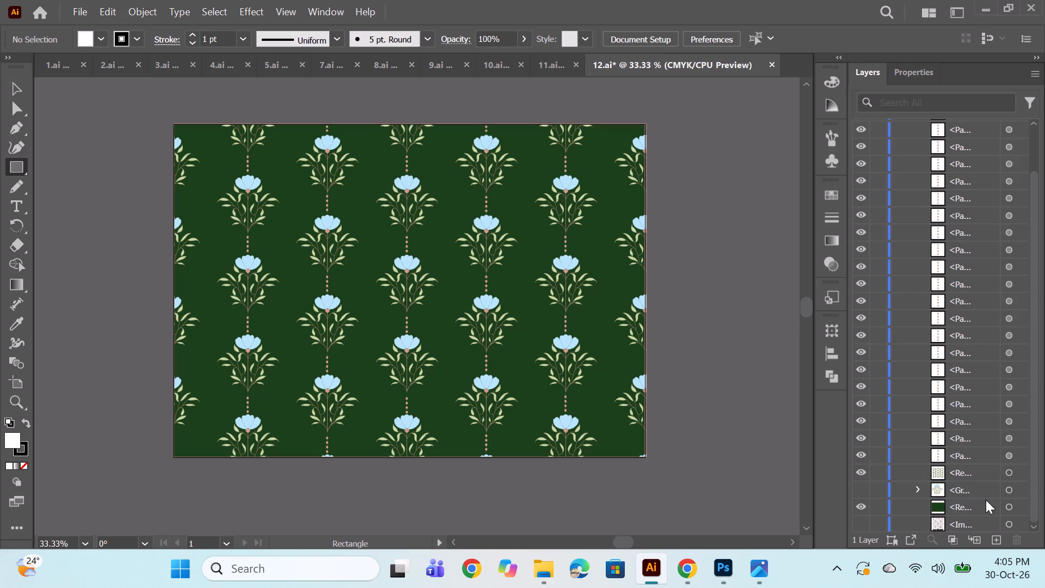
pyautogui.click(916, 488)
pyautogui.scroll(-14, 972, 448)
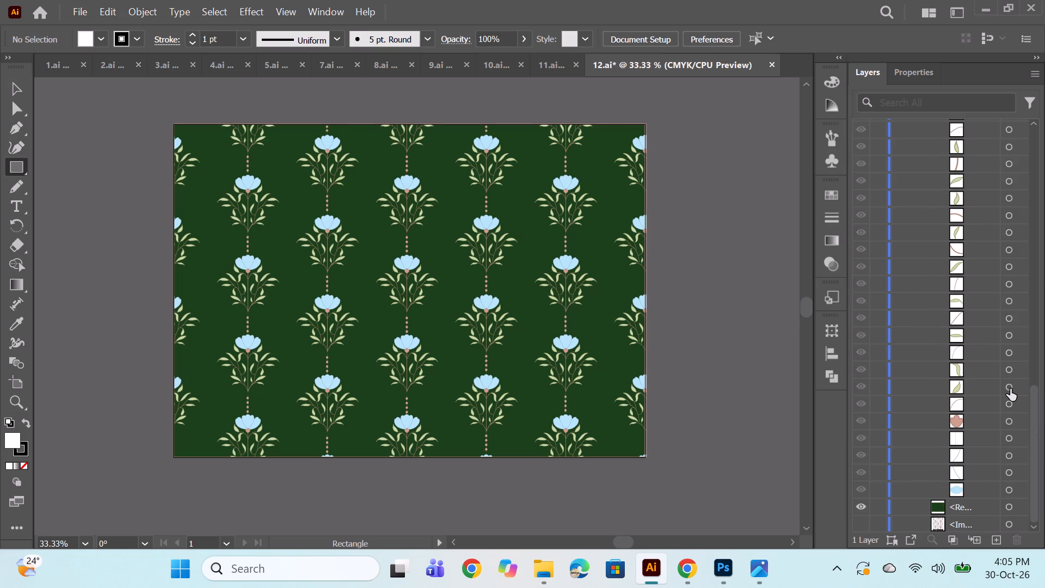
pyautogui.click(1010, 388)
pyautogui.scroll(2, 939, 374)
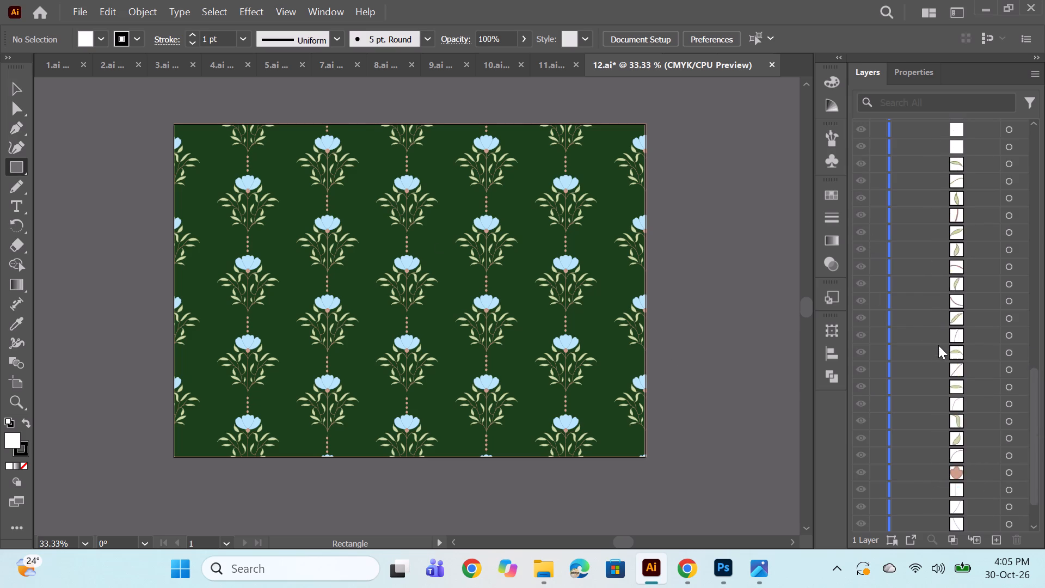
pyautogui.scroll(12, 938, 345)
pyautogui.click(866, 493)
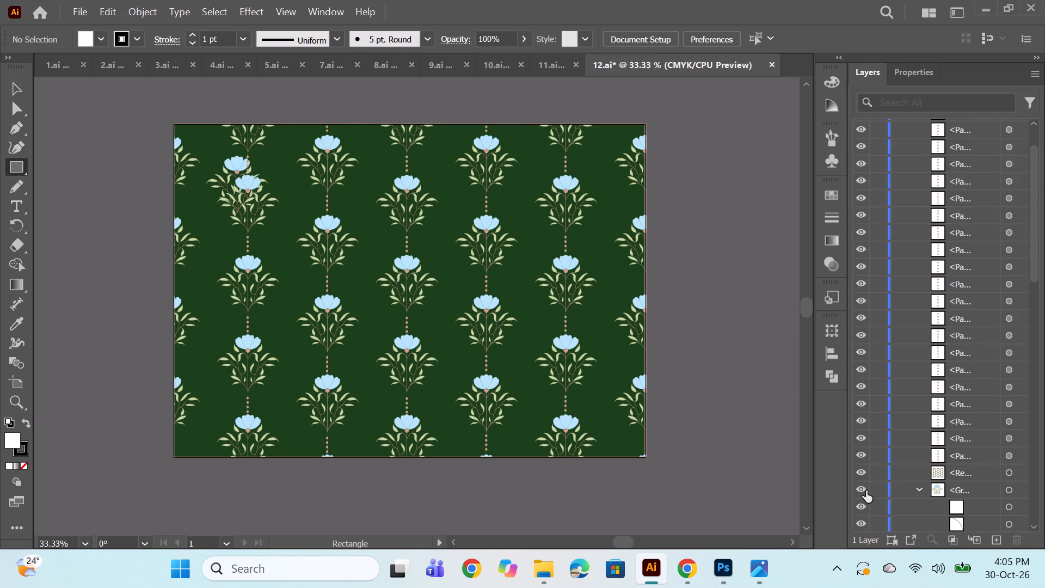
# Hide the rectangle with the flower pattern fill and the dotted-line paths between the flowers.
pyautogui.click(1010, 471)
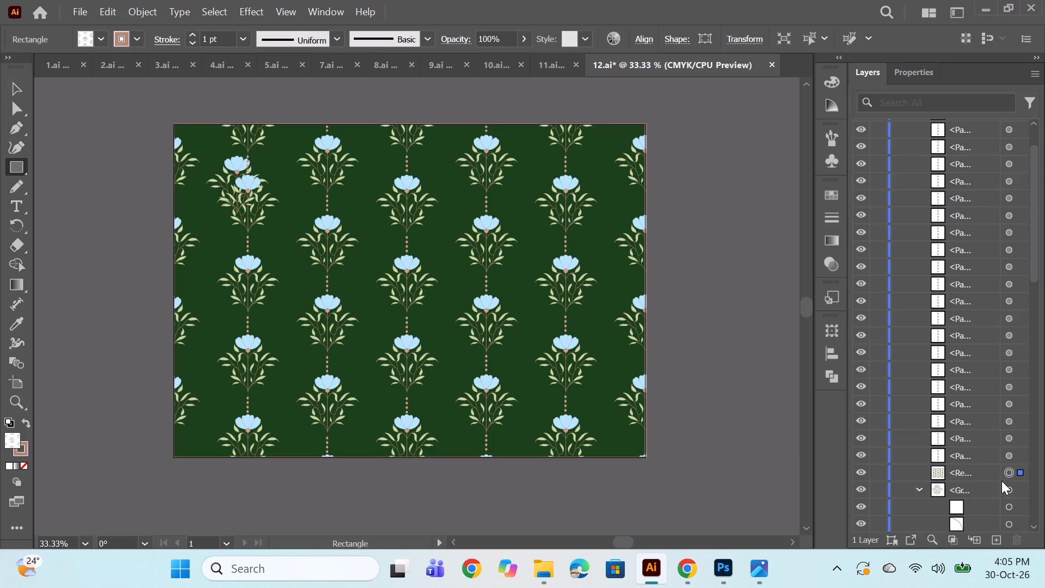
pyautogui.click(855, 470)
pyautogui.click(860, 468)
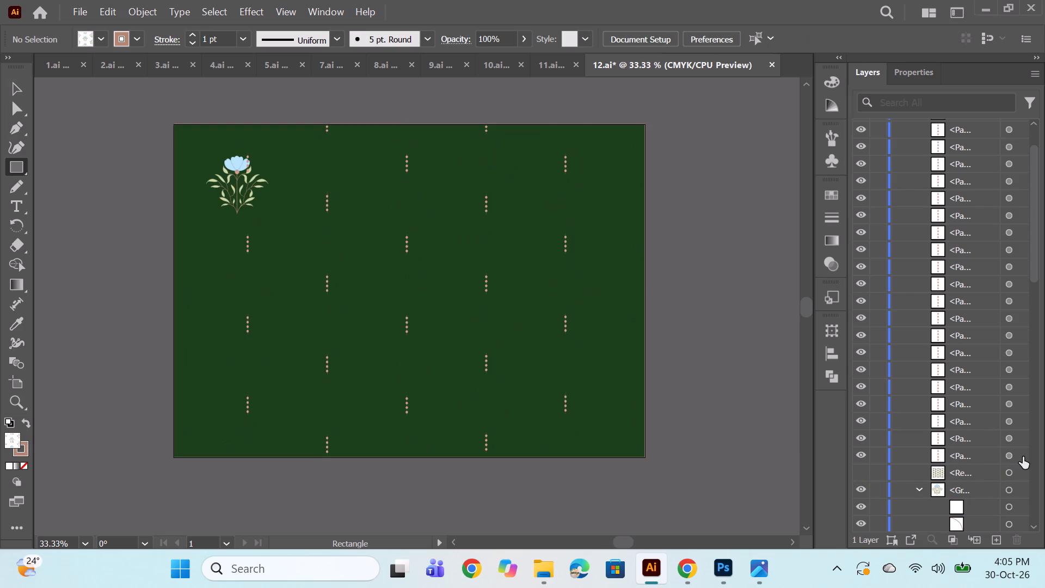
pyautogui.moveTo(858, 450); pyautogui.dragTo(859, 317)
pyautogui.moveTo(859, 317); pyautogui.dragTo(866, 120)
pyautogui.scroll(5, 894, 197)
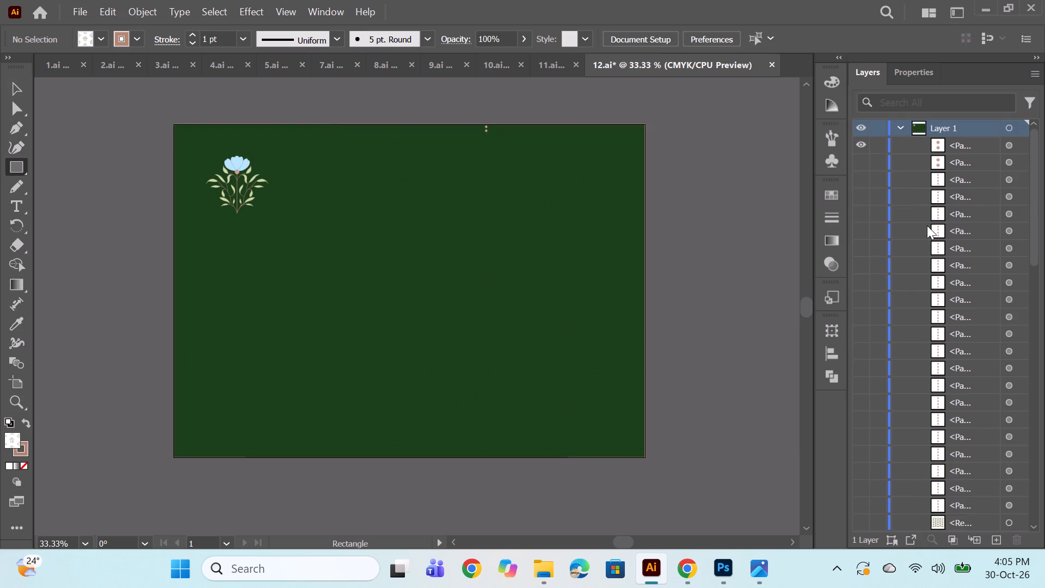
# Examine the flower motif up close, targeting its petal, centre and stem paths individually.
pyautogui.scroll(-12, 928, 231)
pyautogui.scroll(-10, 1007, 443)
pyautogui.keyDown('alt'); pyautogui.scroll(2, 194, 170); pyautogui.keyUp('alt')
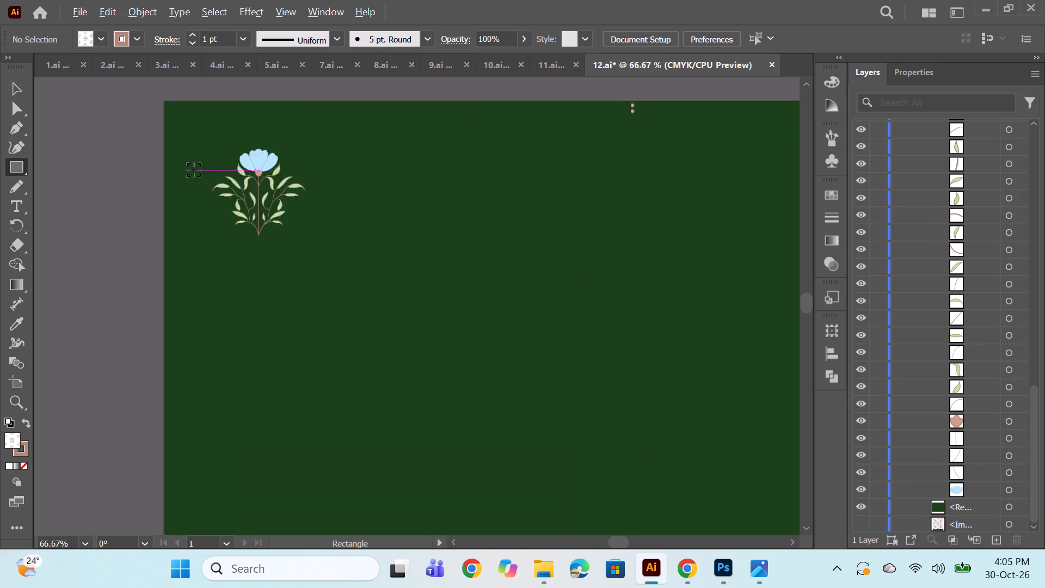
pyautogui.keyDown('alt'); pyautogui.scroll(2, 194, 170); pyautogui.keyUp('alt')
pyautogui.keyDown('alt'); pyautogui.scroll(1, 404, 278); pyautogui.keyUp('alt')
pyautogui.scroll(3, 560, 326)
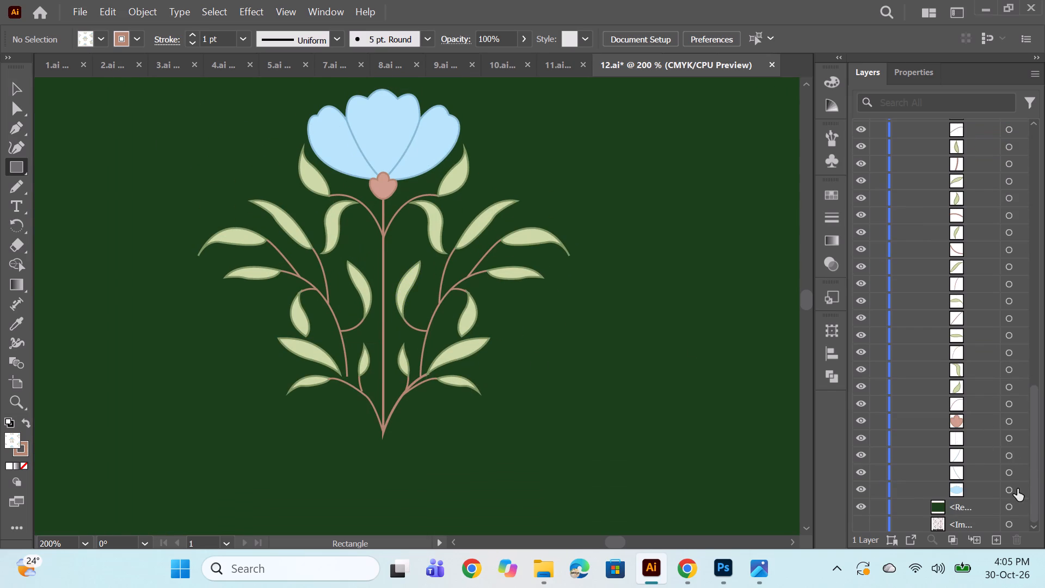
pyautogui.click(1006, 491)
pyautogui.click(1010, 469)
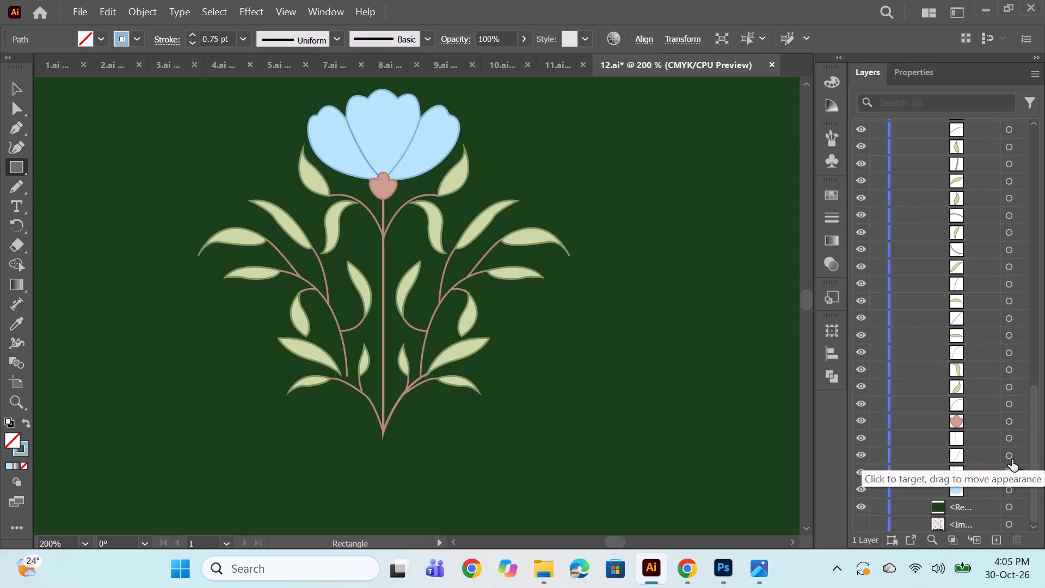
pyautogui.click(1009, 457)
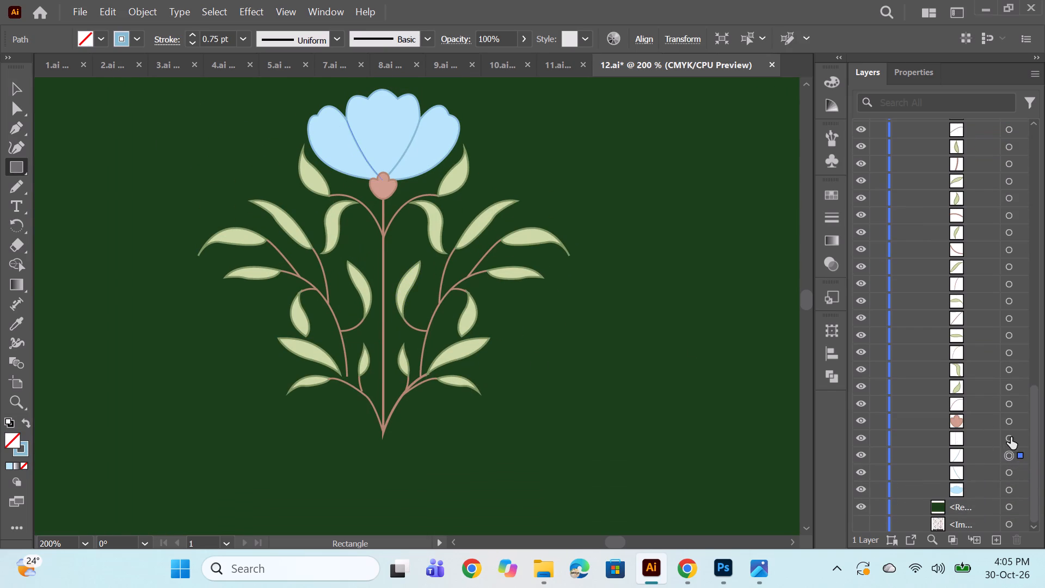
pyautogui.click(1004, 433)
pyautogui.click(1007, 421)
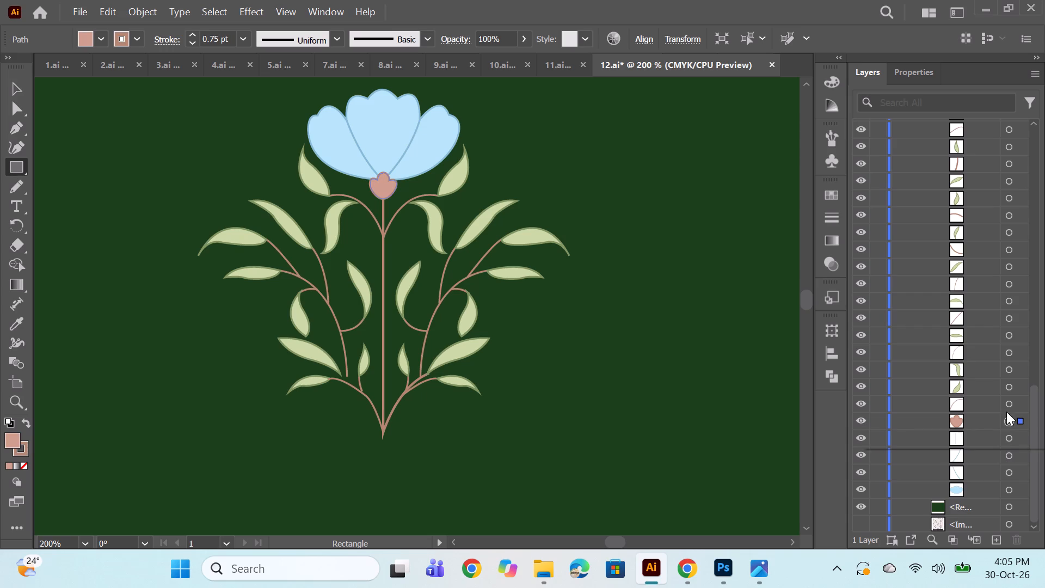
pyautogui.click(1009, 408)
# Change the fill of the leaf just right of the blue bloom to a darker olive green.
pyautogui.click(1009, 384)
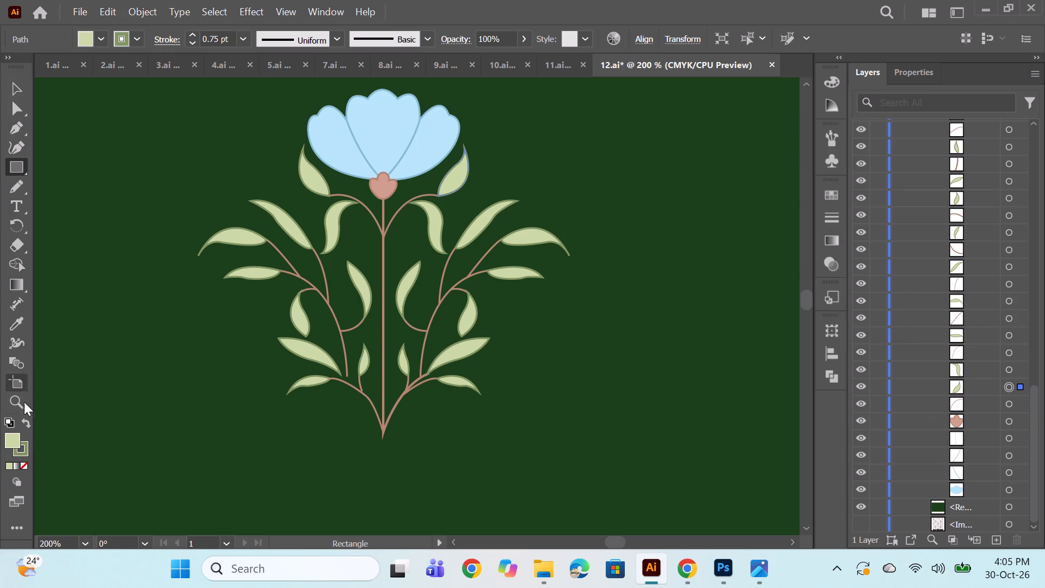
pyautogui.doubleClick(15, 442)
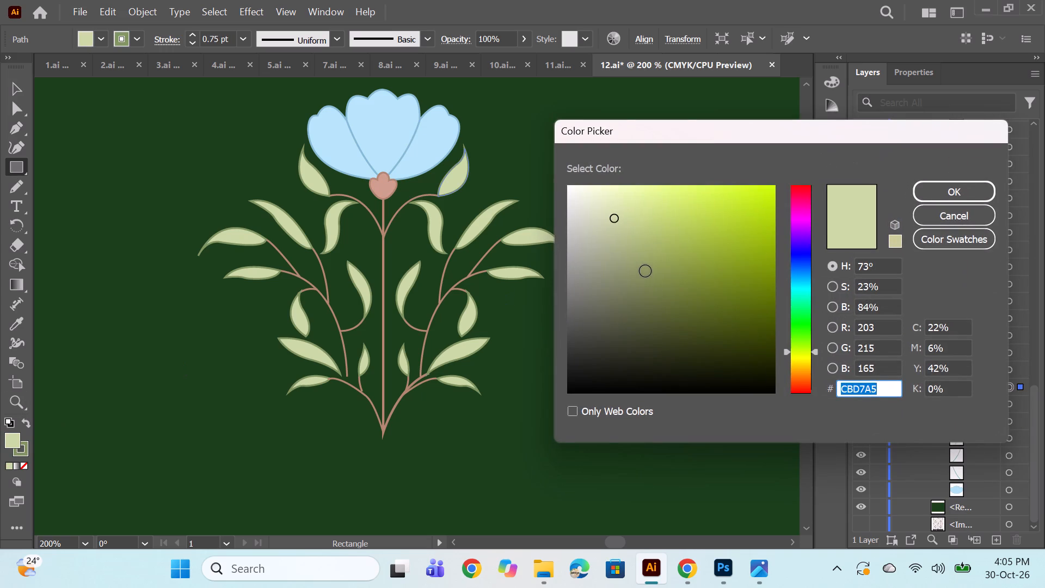
pyautogui.click(653, 271)
pyautogui.click(683, 291)
pyautogui.click(703, 296)
pyautogui.click(694, 289)
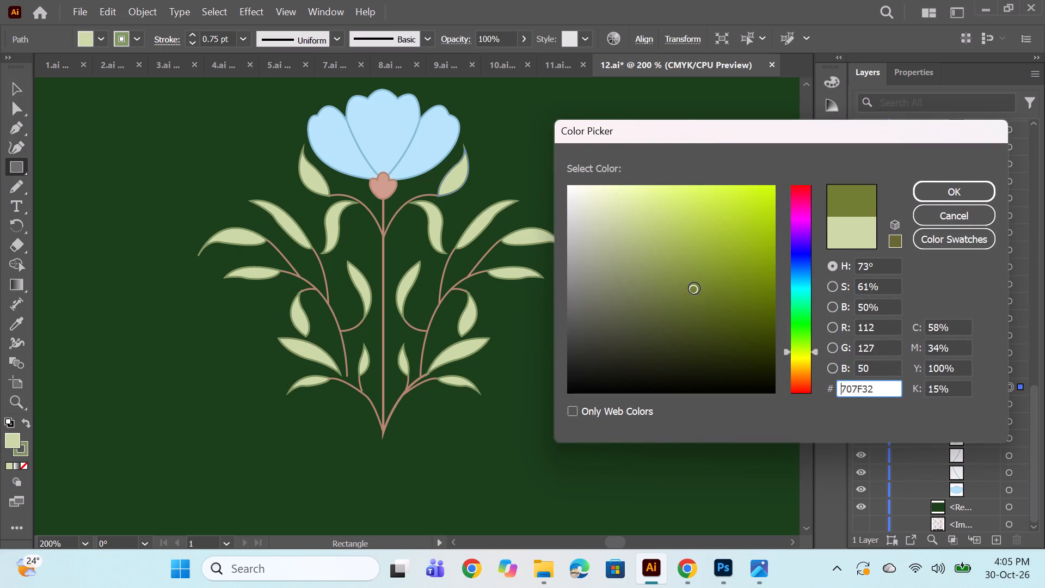
pyautogui.click(679, 281)
pyautogui.click(955, 189)
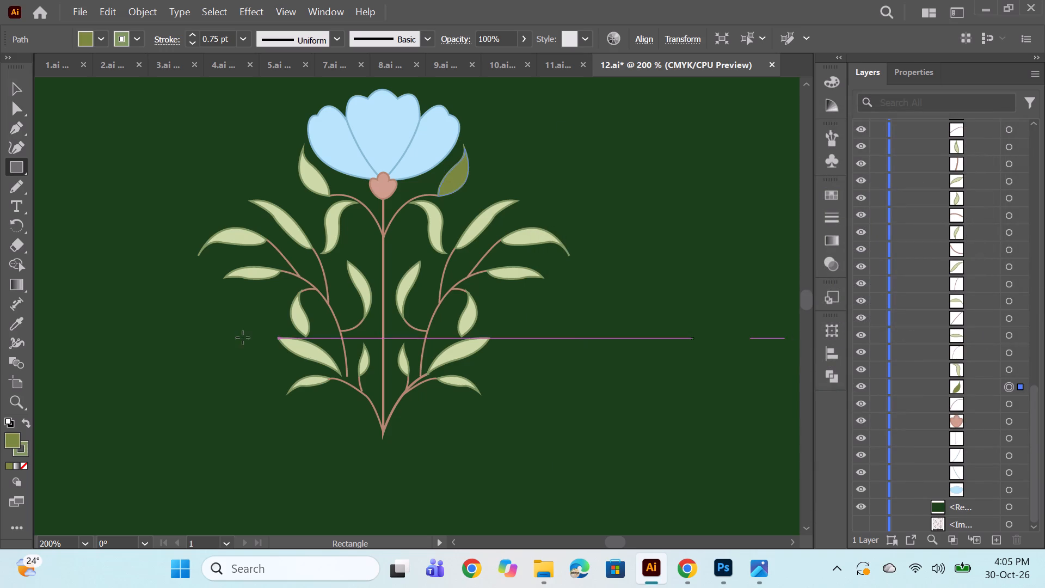
# Adjust the fill of the leaf just right of the blue bloom to olive green #7F8946.
pyautogui.doubleClick(10, 436)
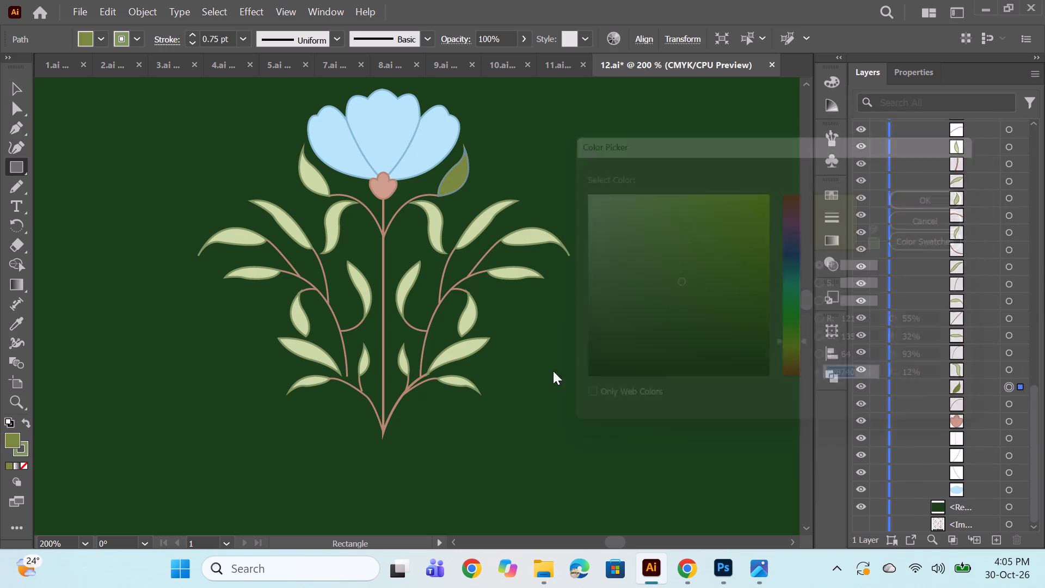
pyautogui.click(669, 279)
pyautogui.click(669, 279)
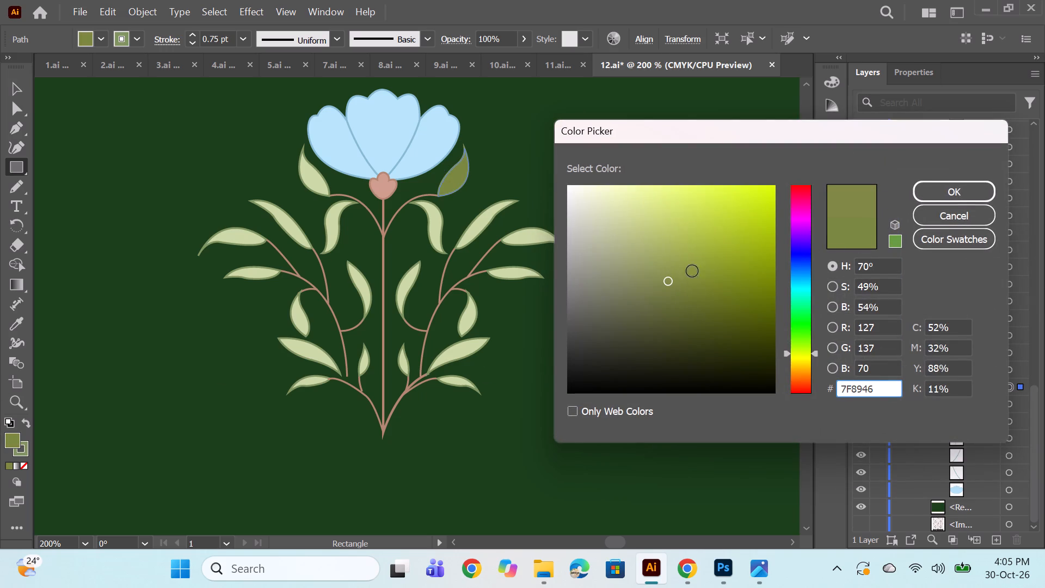
pyautogui.click(965, 187)
# Copy the olive green with the Eyedropper onto the curled leaf below it and the two outermost leaves on the motif's right half.
pyautogui.click(1005, 371)
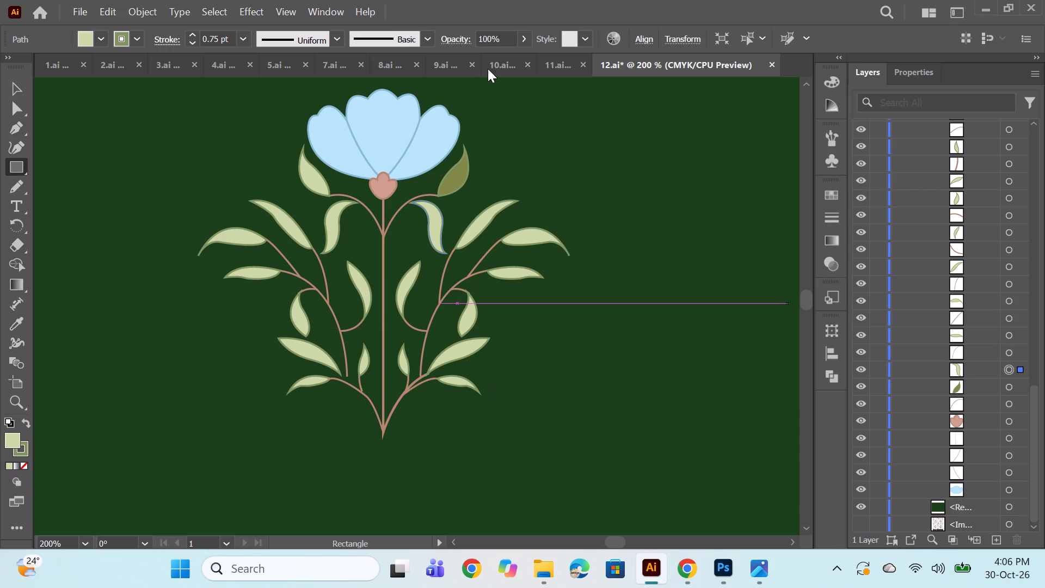
pyautogui.click(21, 326)
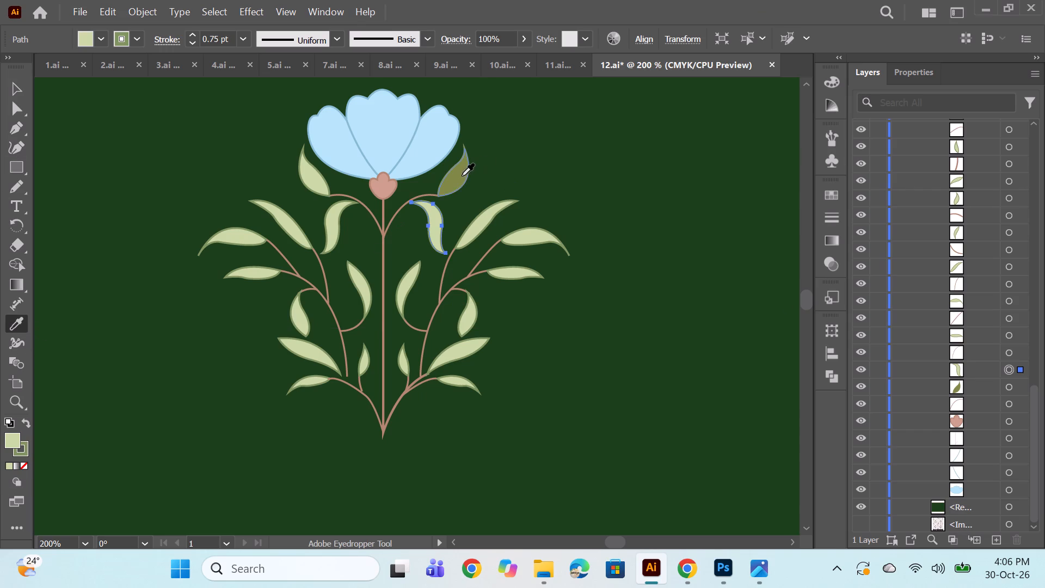
pyautogui.click(462, 176)
pyautogui.click(1010, 334)
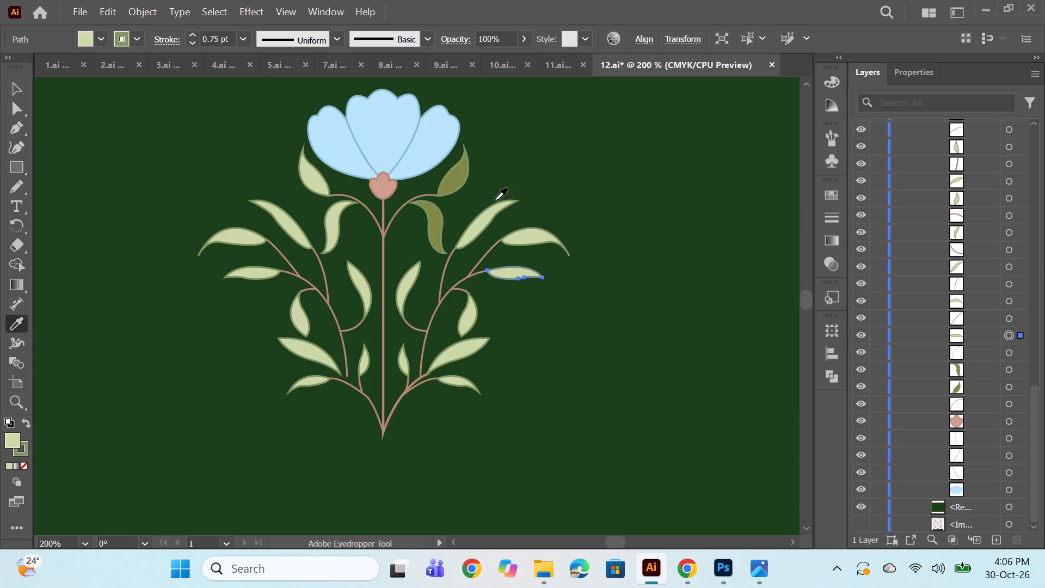
pyautogui.click(460, 178)
pyautogui.click(1007, 301)
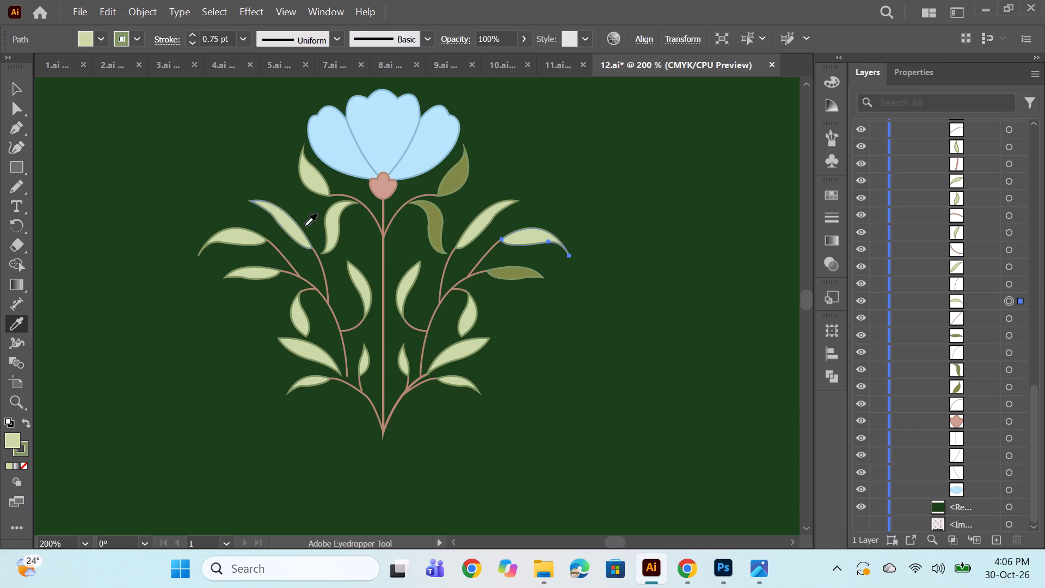
pyautogui.click(497, 274)
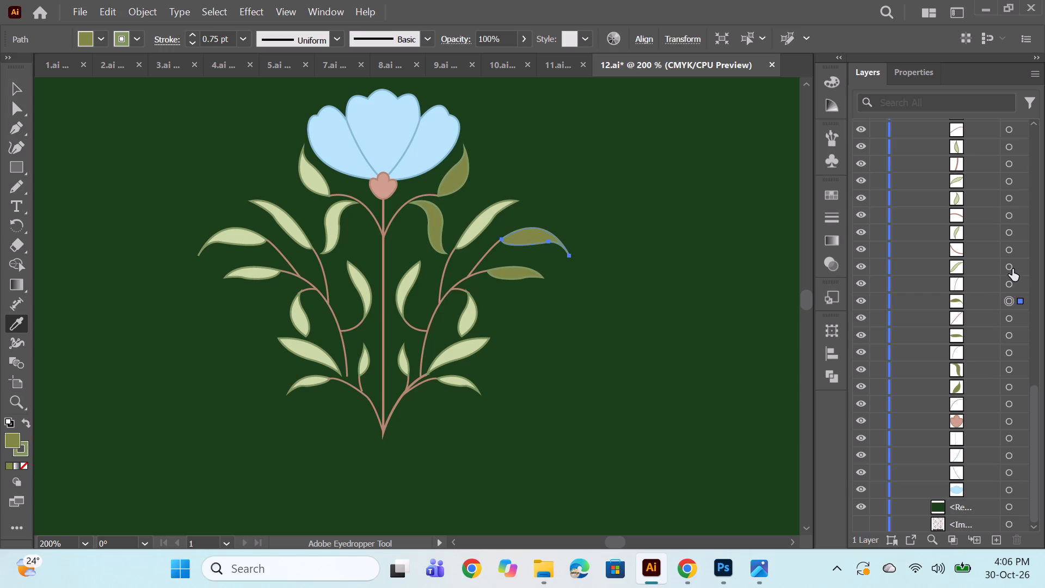
# Change the fill of the long upper leaf on the motif's right half to yellow #D3D057.
pyautogui.click(1012, 269)
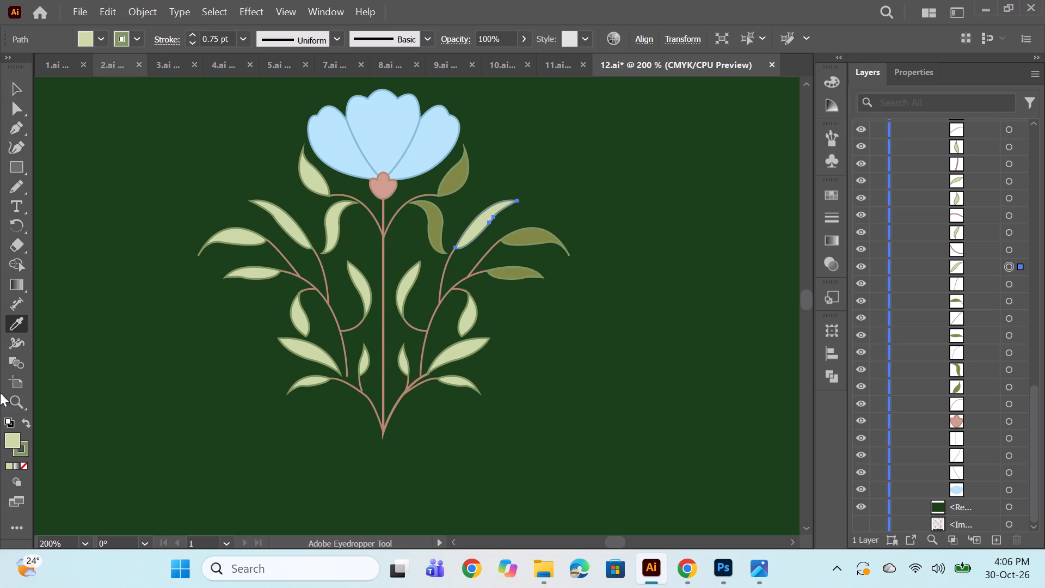
pyautogui.keyDown('alt'); pyautogui.scroll(-2, 459, 207); pyautogui.keyUp('alt')
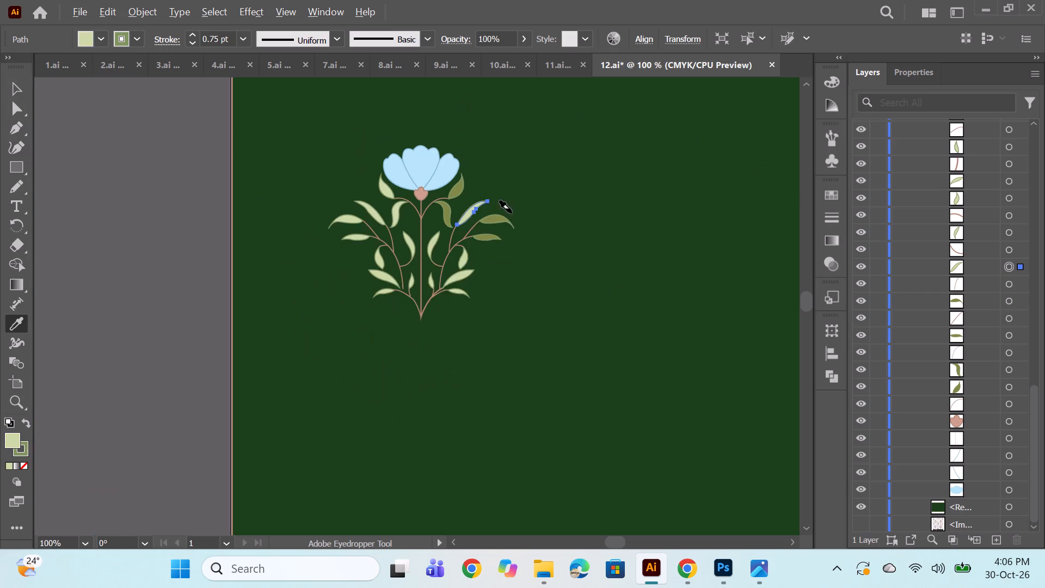
pyautogui.keyDown('alt'); pyautogui.scroll(2, 474, 242); pyautogui.keyUp('alt')
pyautogui.scroll(3, 386, 245)
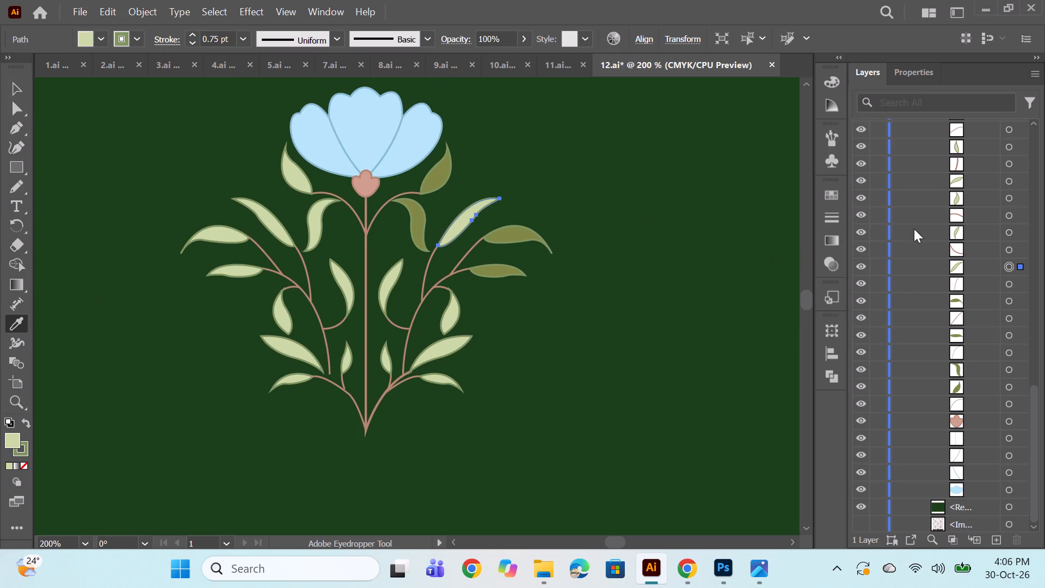
pyautogui.doubleClick(11, 439)
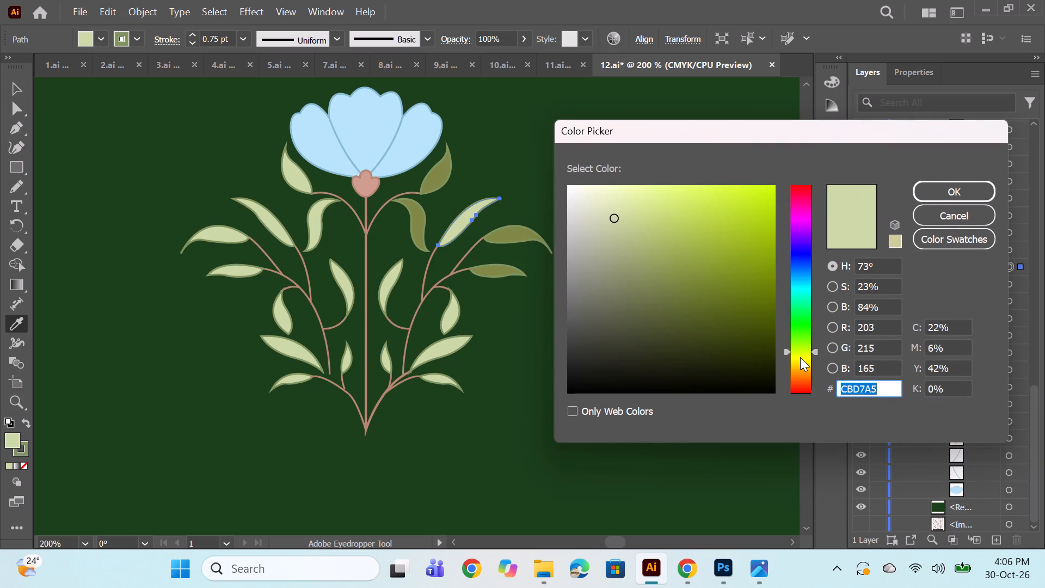
pyautogui.click(800, 359)
pyautogui.click(730, 217)
pyautogui.click(715, 250)
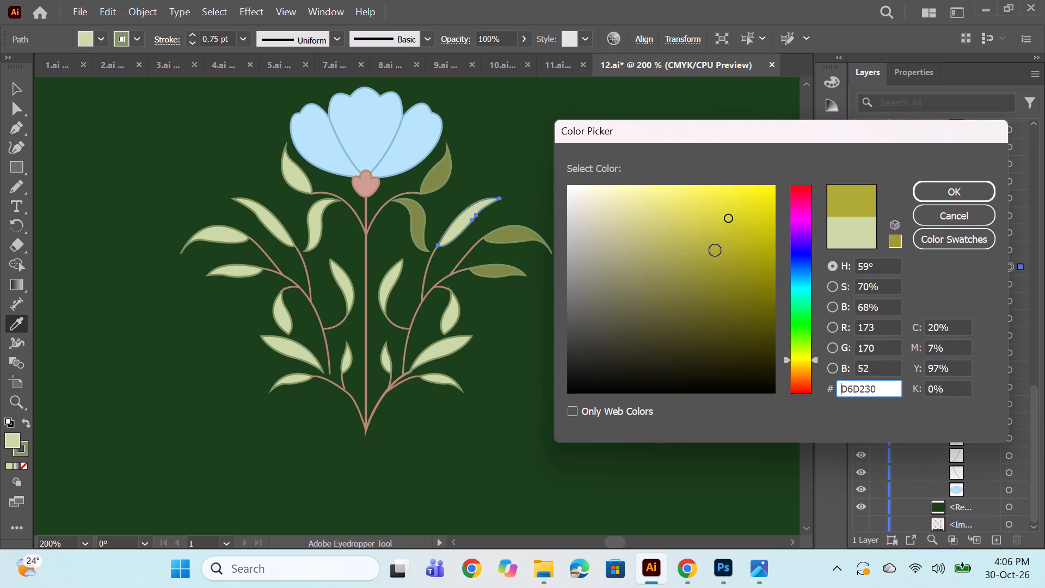
pyautogui.click(705, 226)
pyautogui.click(692, 218)
pyautogui.click(925, 194)
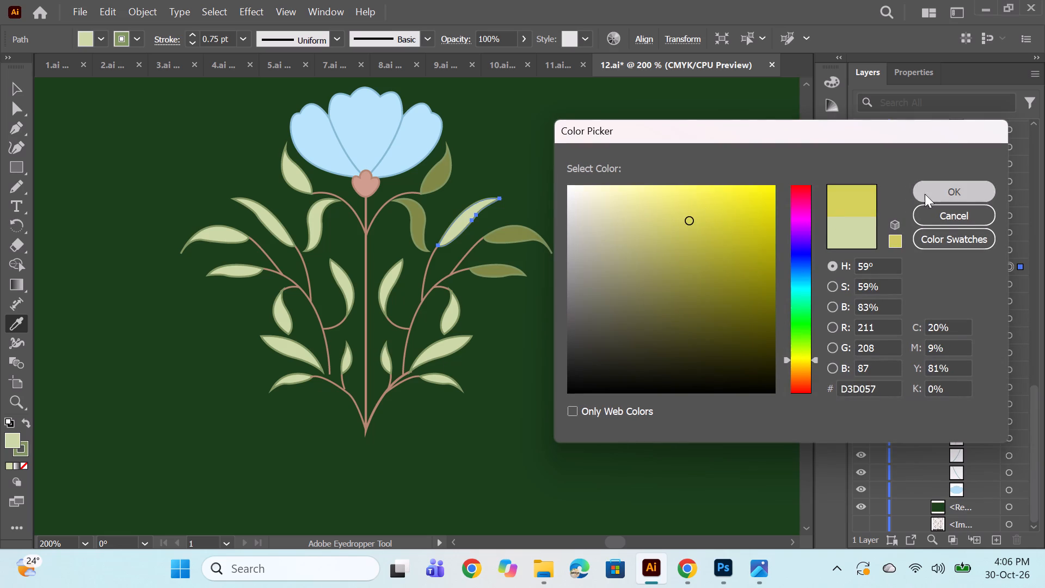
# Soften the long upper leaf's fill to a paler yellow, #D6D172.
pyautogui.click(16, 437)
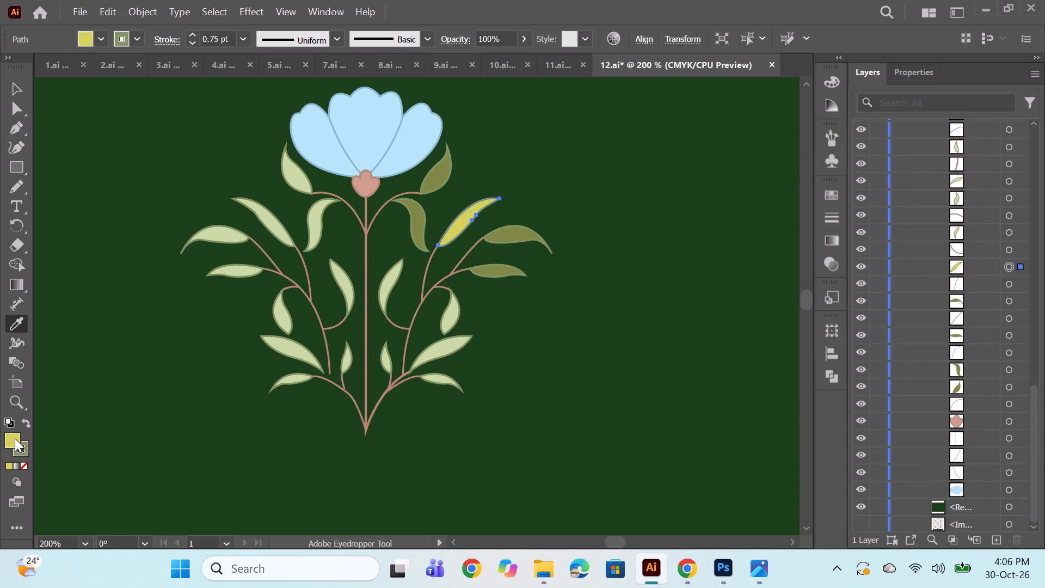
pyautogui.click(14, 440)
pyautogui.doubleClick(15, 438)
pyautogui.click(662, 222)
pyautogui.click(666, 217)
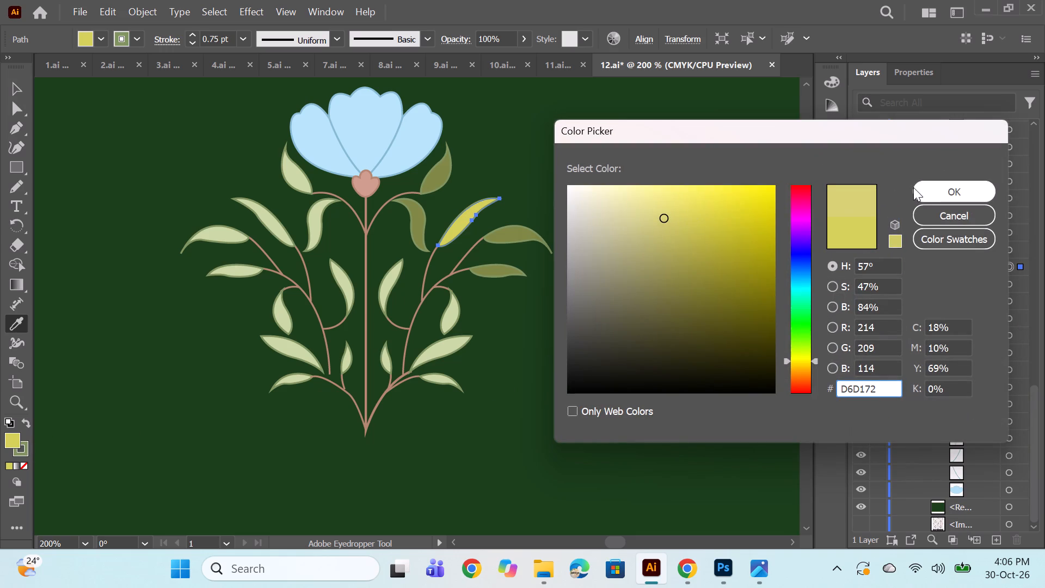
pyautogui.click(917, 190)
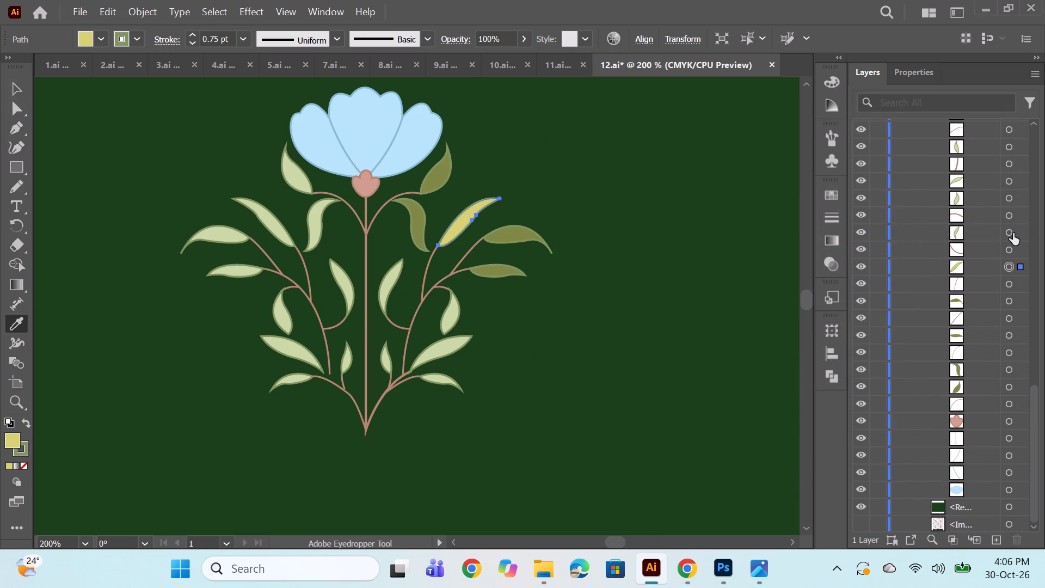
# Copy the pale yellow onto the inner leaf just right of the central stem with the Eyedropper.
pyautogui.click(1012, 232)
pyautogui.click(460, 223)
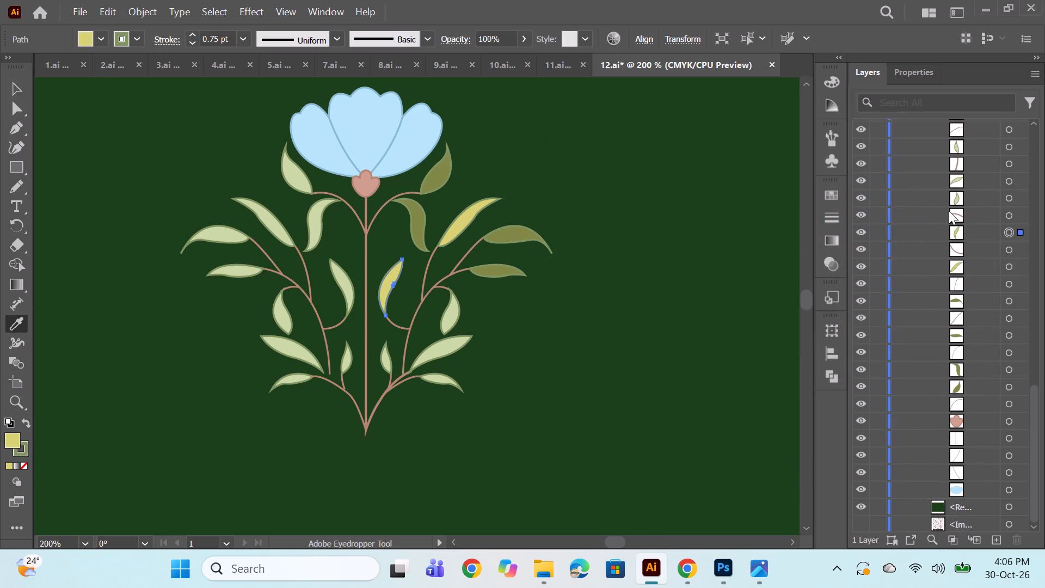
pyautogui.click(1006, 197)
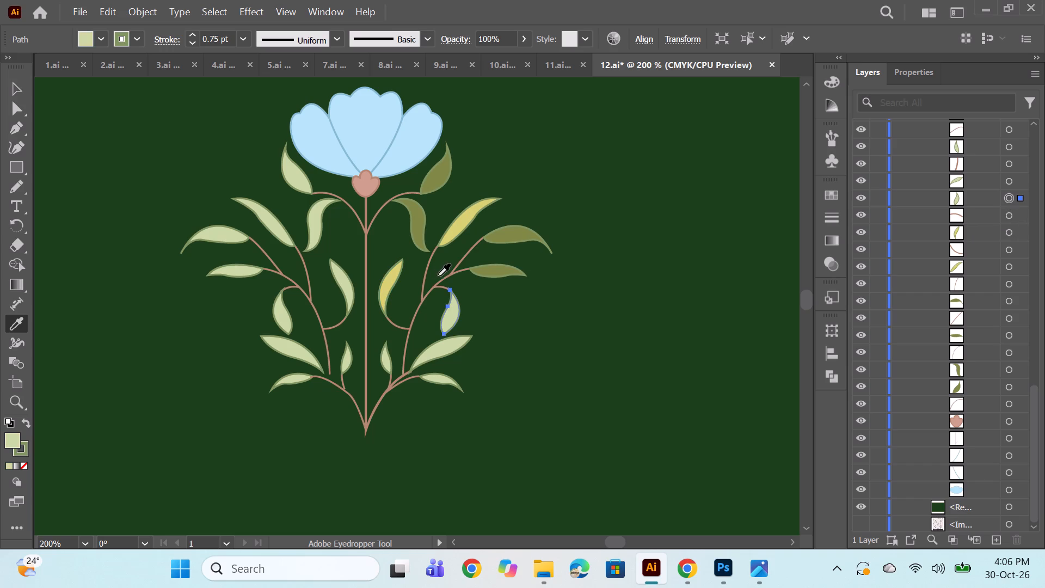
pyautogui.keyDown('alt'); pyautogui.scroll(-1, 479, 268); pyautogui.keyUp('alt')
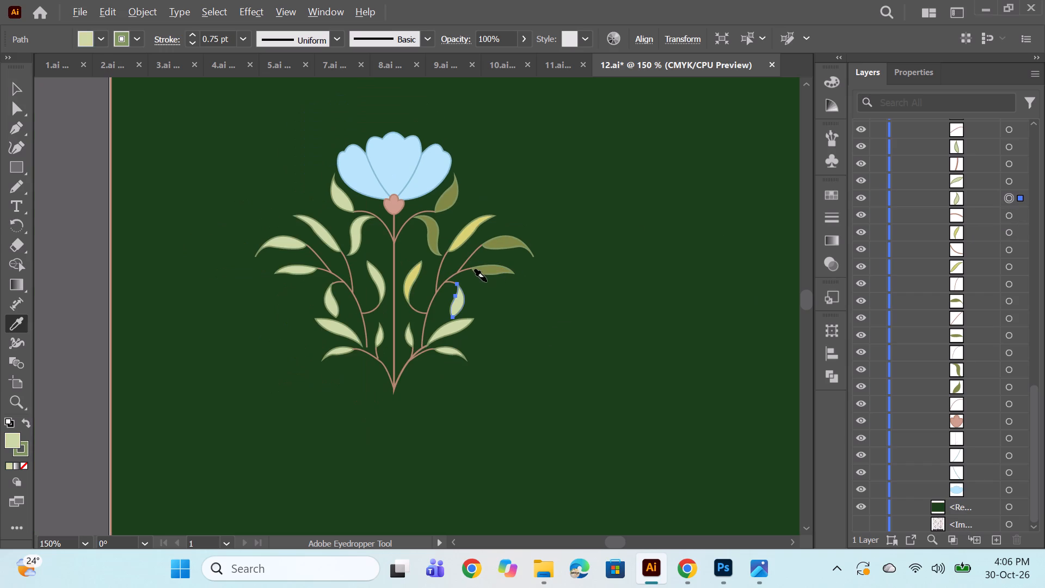
# Brighten the long upper leaf's yellow fill and match the inner leaf right of the central stem to it with the Eyedropper.
pyautogui.click(1013, 267)
pyautogui.keyDown('alt'); pyautogui.scroll(2, 427, 245); pyautogui.keyUp('alt')
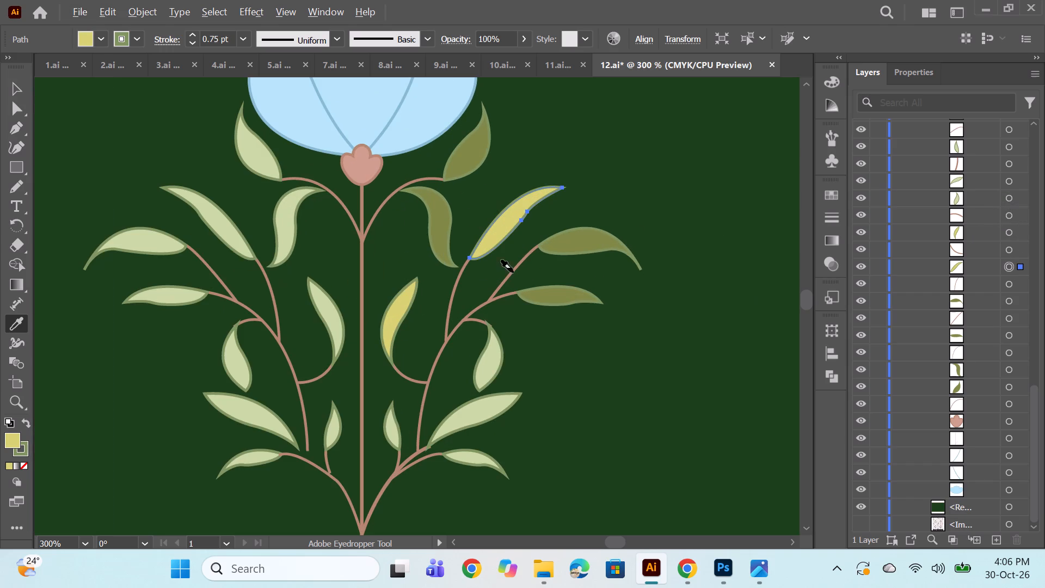
pyautogui.doubleClick(17, 442)
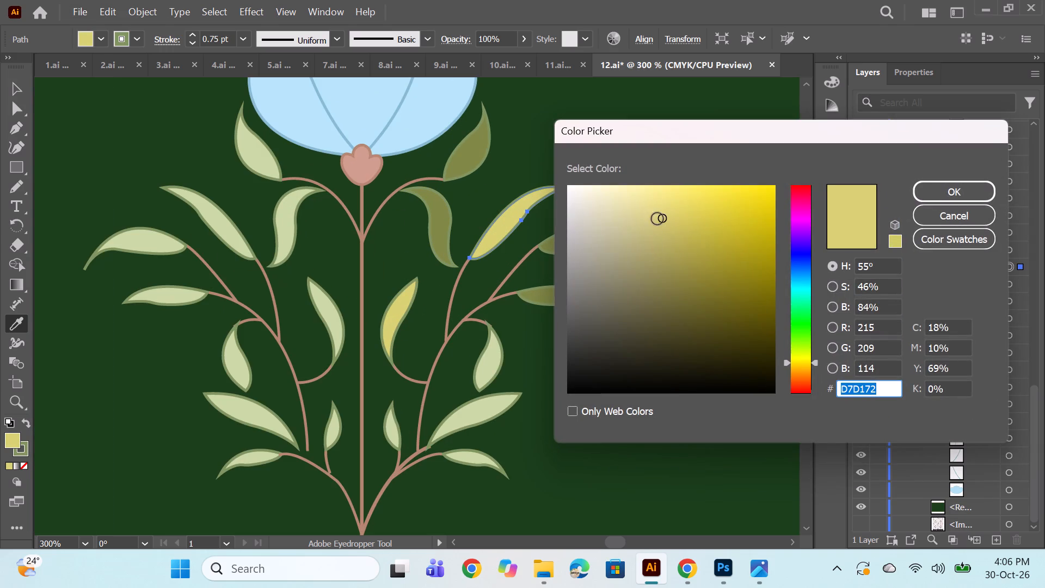
pyautogui.click(675, 209)
pyautogui.click(926, 184)
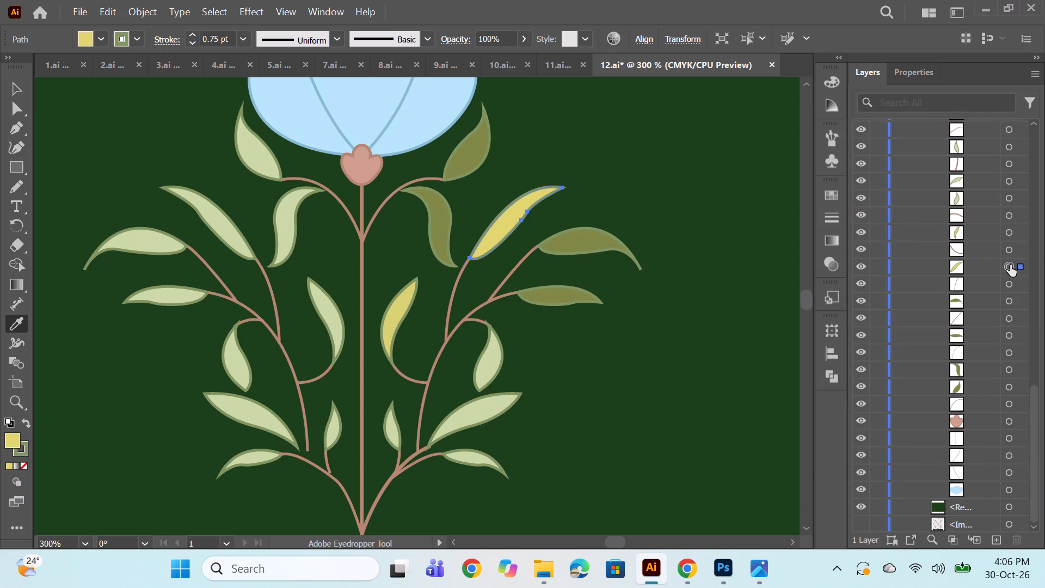
pyautogui.click(1012, 236)
pyautogui.click(497, 222)
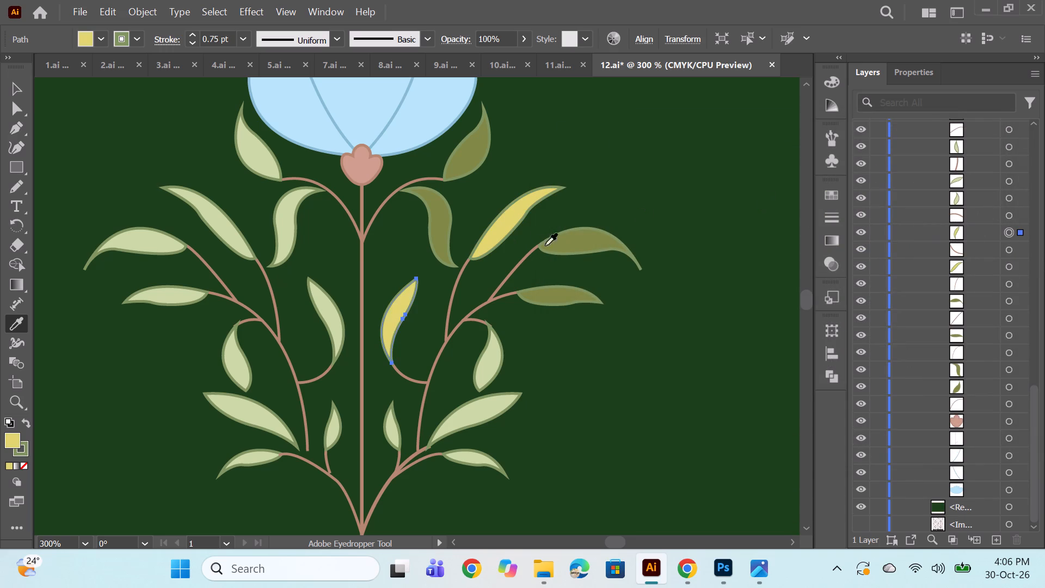
# Target the small hanging leaf on the motif's right half, above the lower long leaf, for recolouring.
pyautogui.keyDown('alt'); pyautogui.scroll(-3, 544, 243); pyautogui.keyUp('alt')
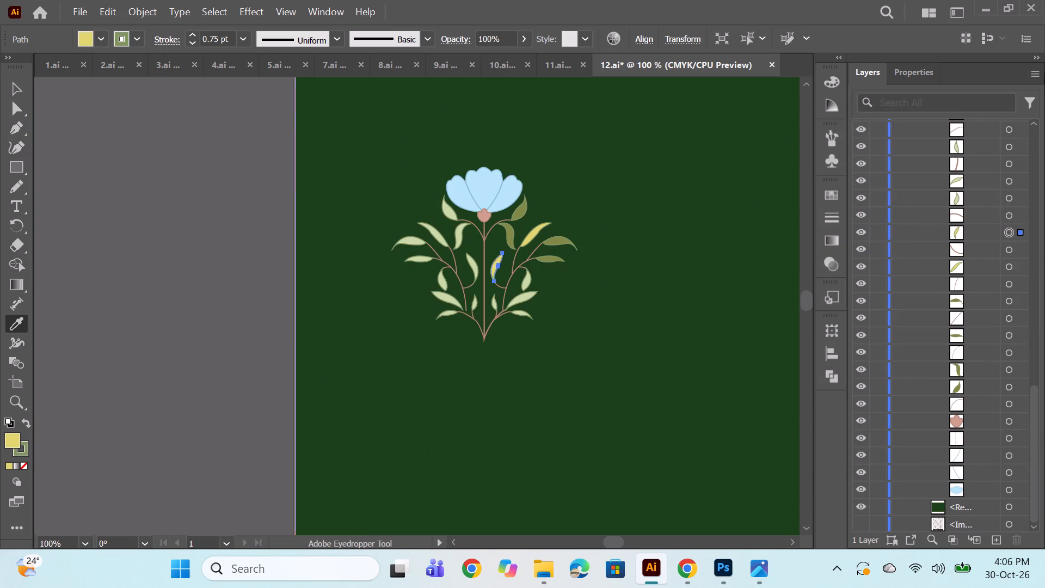
pyautogui.press('space')
pyautogui.press('space')
pyautogui.moveTo(637, 327); pyautogui.dragTo(575, 346)
pyautogui.keyDown('alt'); pyautogui.scroll(1, 510, 264); pyautogui.keyUp('alt')
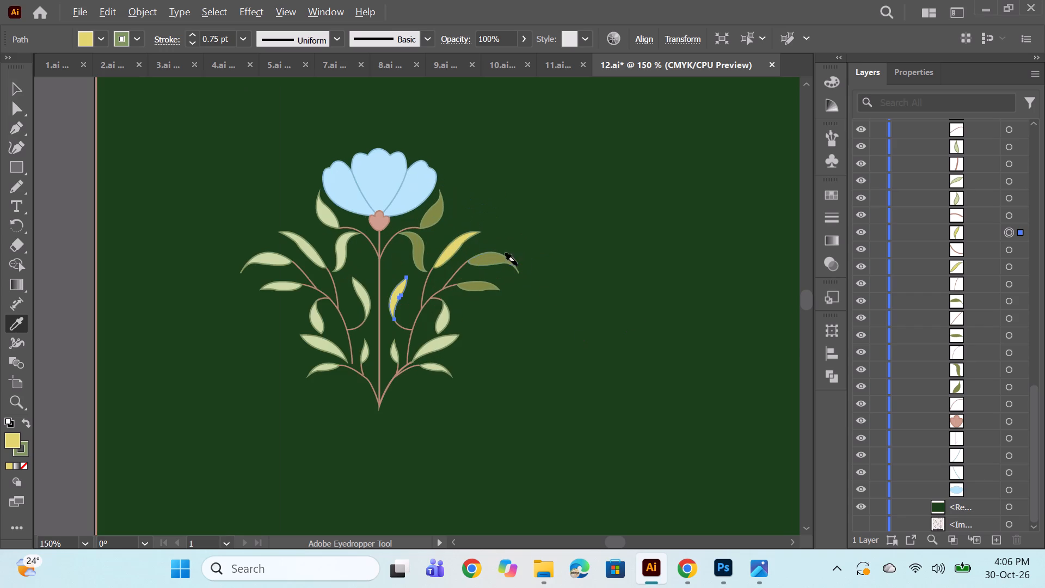
pyautogui.scroll(1, 1011, 226)
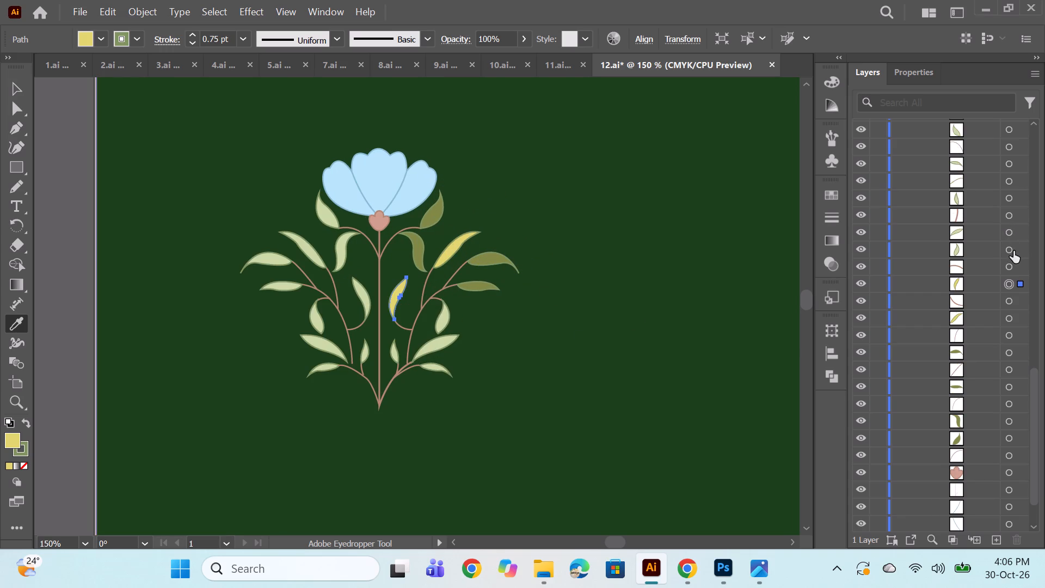
pyautogui.click(1013, 251)
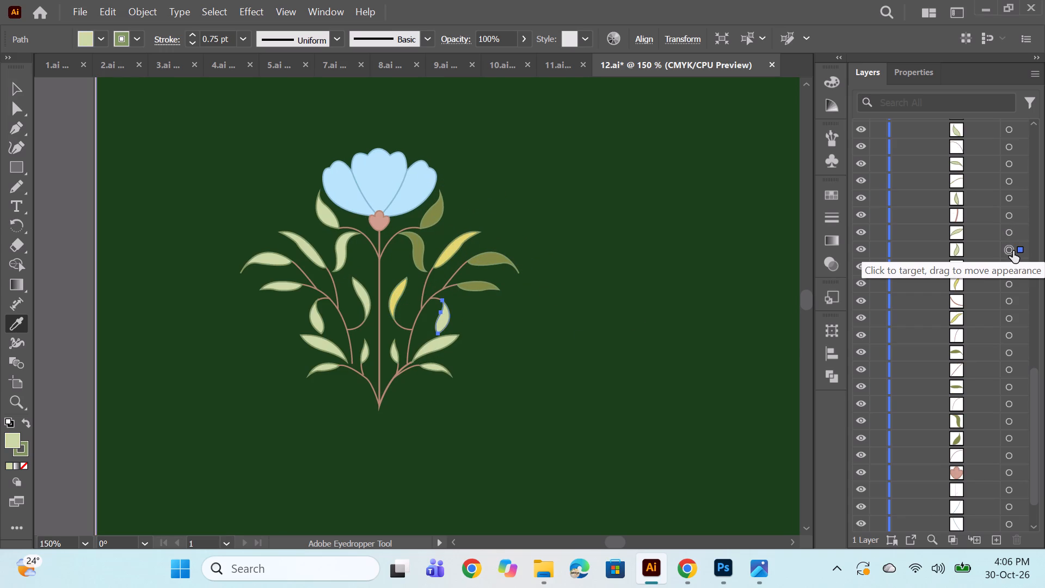
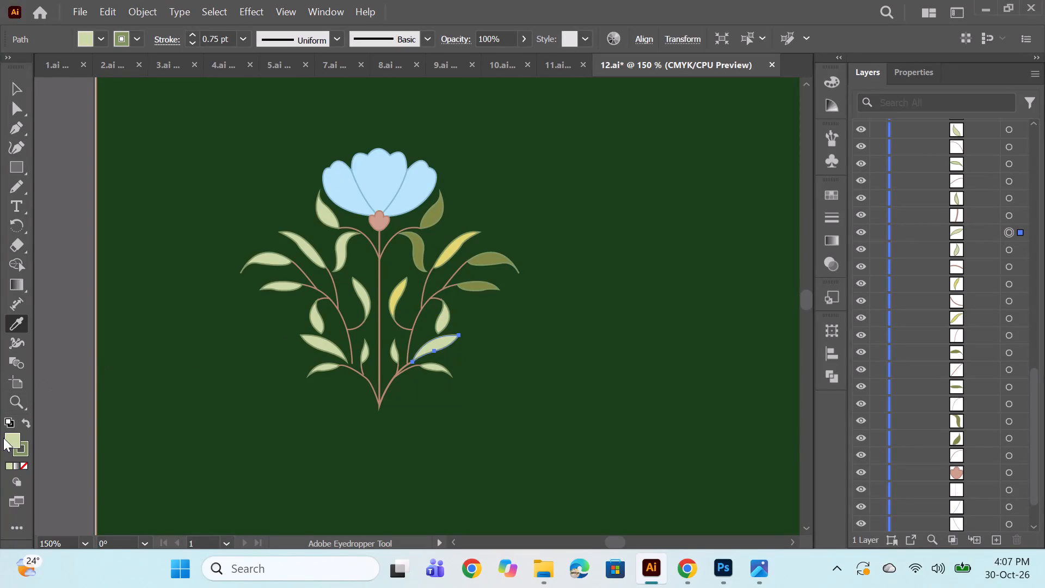
# Copy the yellow fill onto the lower long leaf of the motif's right half with the Eyedropper.
pyautogui.click(9, 437)
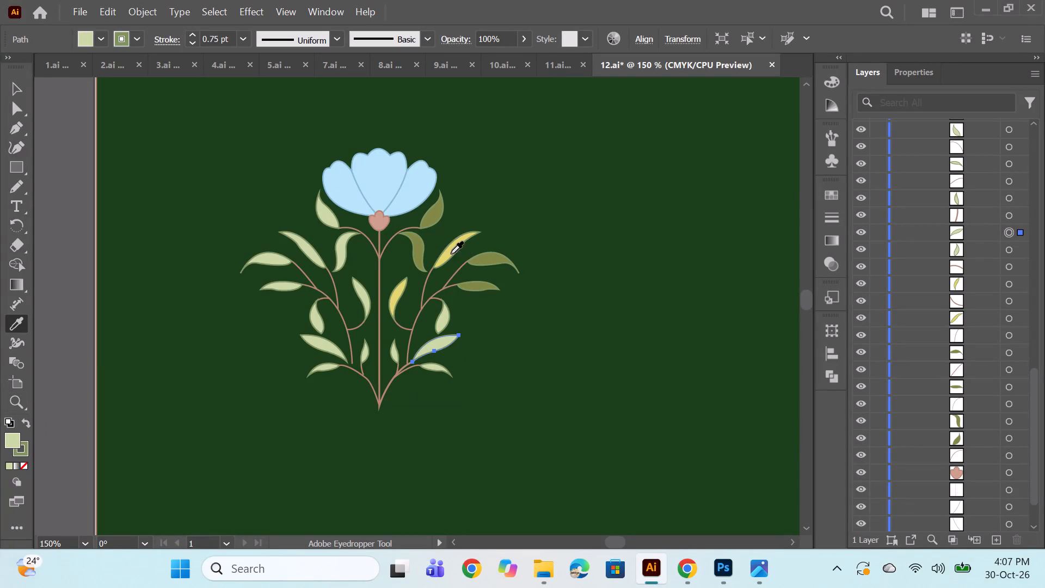
pyautogui.click(451, 254)
pyautogui.scroll(2, 999, 246)
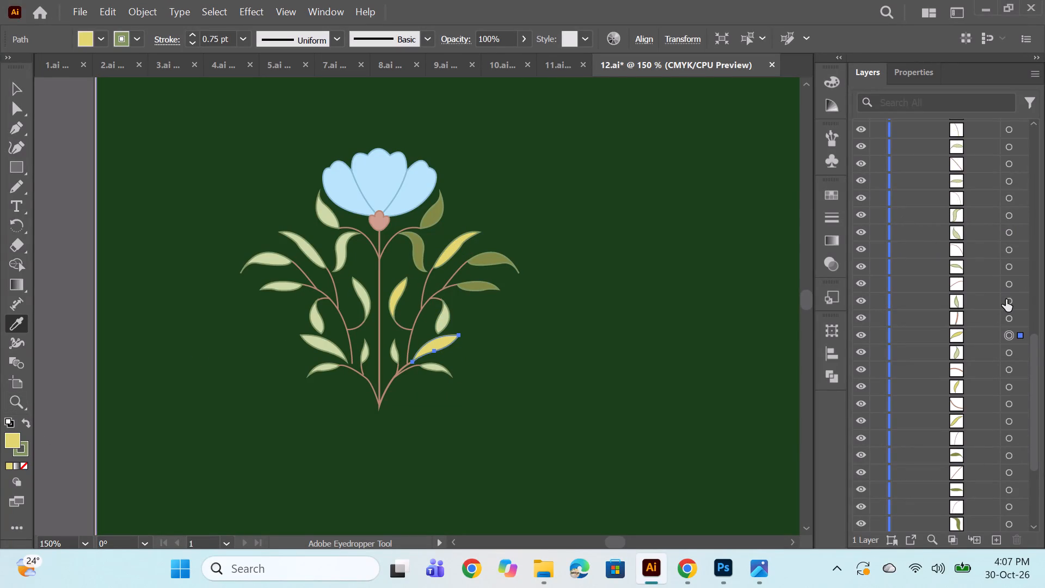
# Copy the olive green onto the left half's two leaves beneath the flower and its two outer horizontal leaves with the Eyedropper.
pyautogui.click(1008, 299)
pyautogui.click(1009, 269)
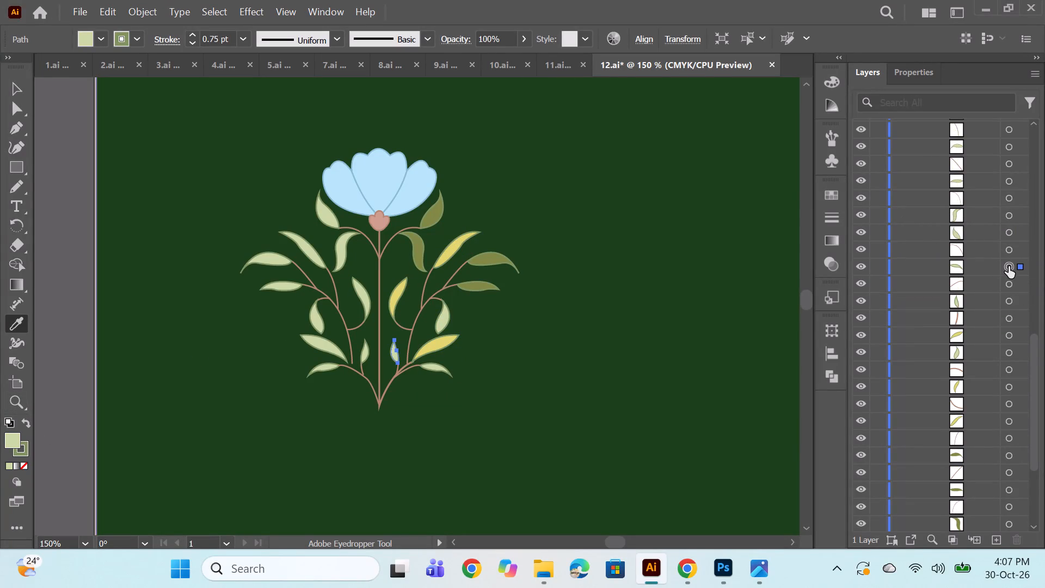
pyautogui.click(1007, 230)
pyautogui.click(428, 220)
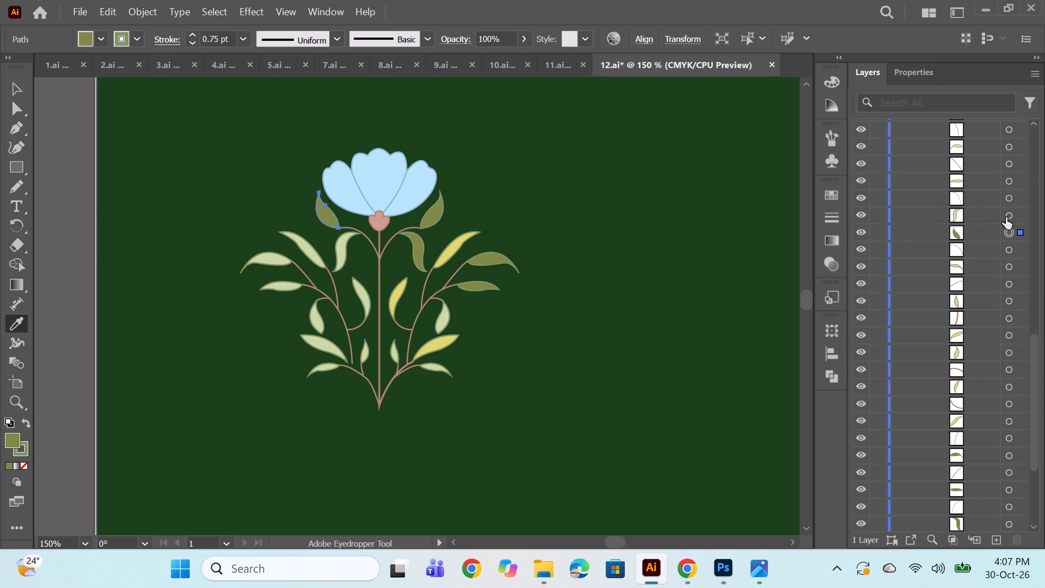
pyautogui.click(1011, 217)
pyautogui.click(439, 213)
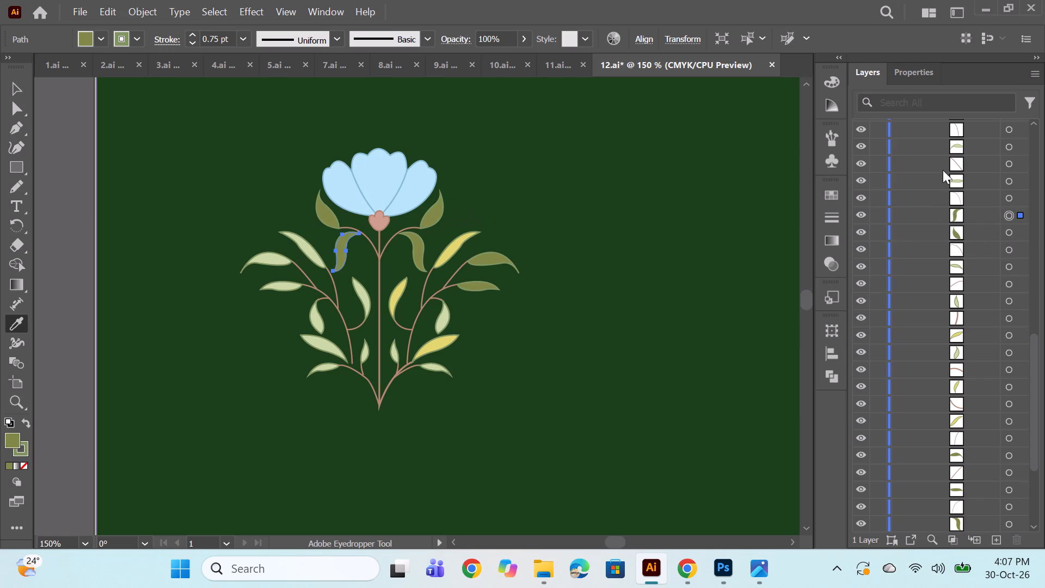
pyautogui.click(1005, 179)
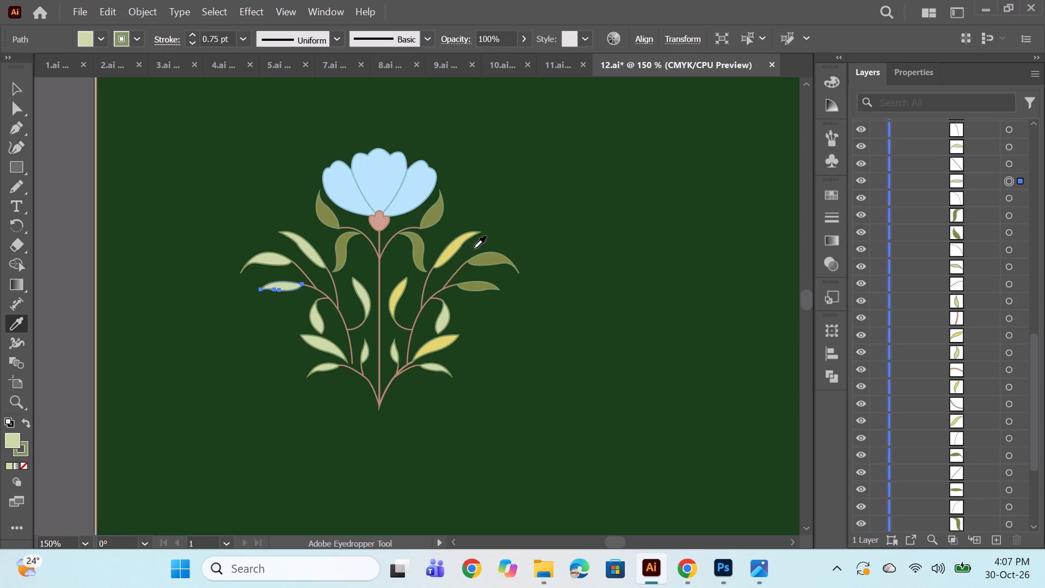
pyautogui.click(475, 287)
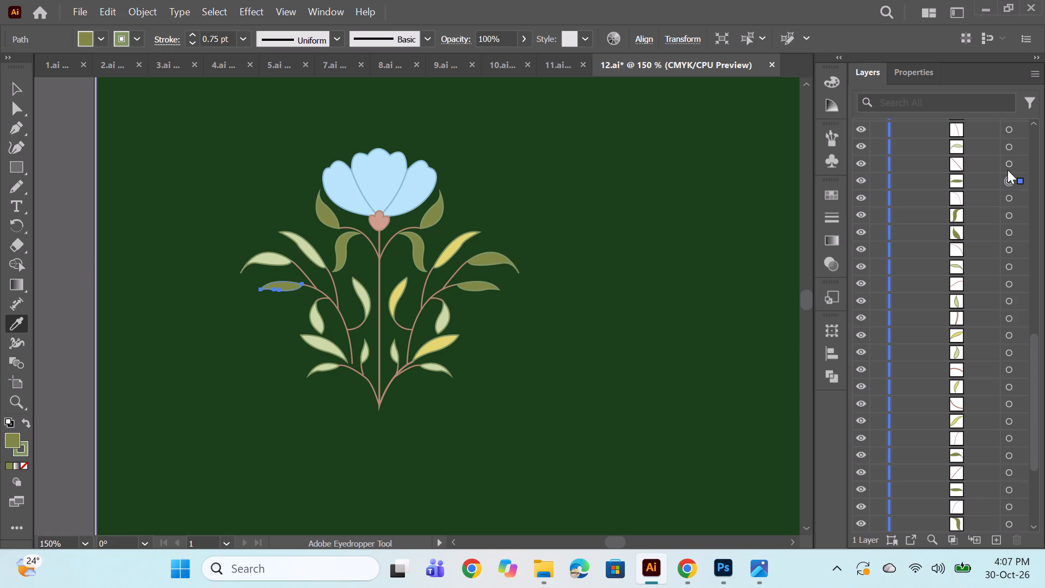
pyautogui.click(1009, 149)
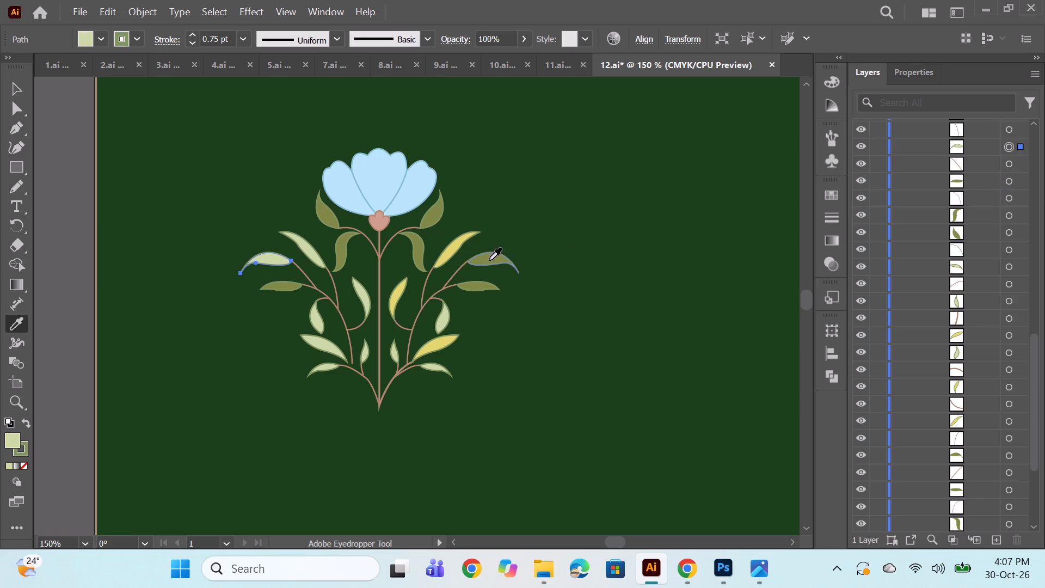
pyautogui.click(488, 260)
# Copy the yellow onto the left half's upper long leaf, inner leaf beside the stem and lower long leaf with the Eyedropper.
pyautogui.scroll(1, 991, 251)
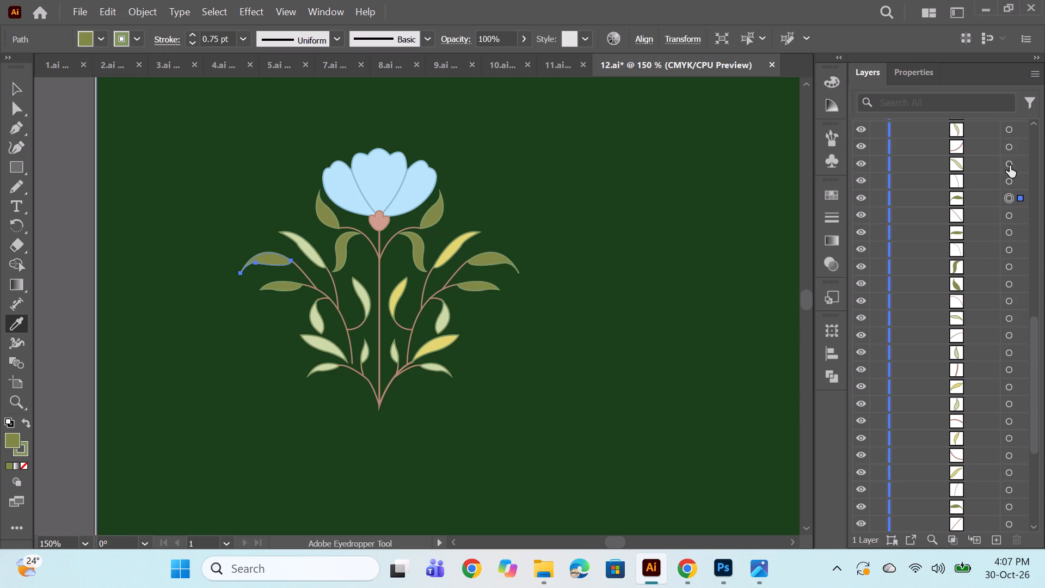
pyautogui.click(1007, 164)
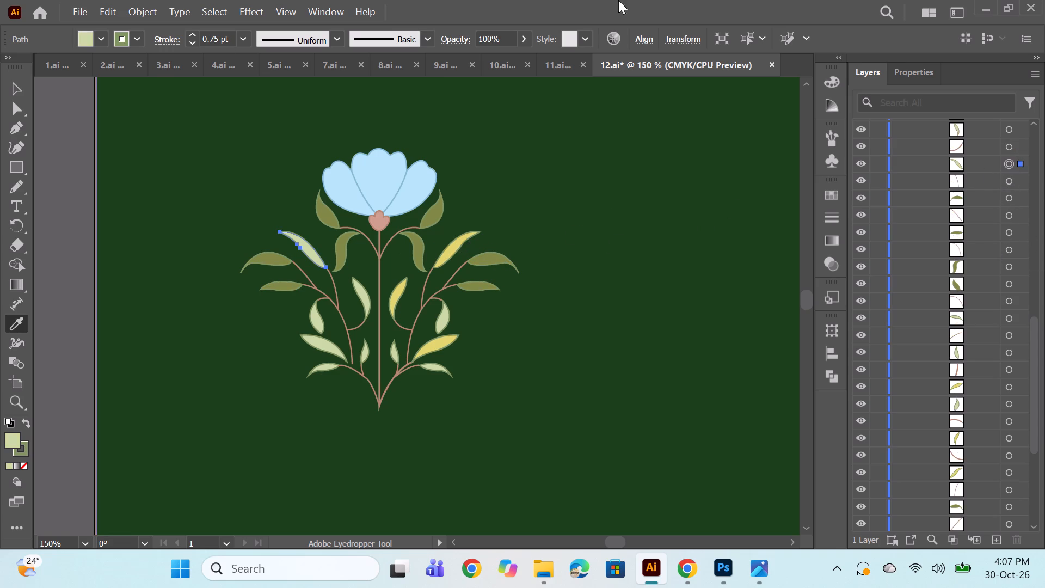
pyautogui.click(448, 253)
pyautogui.scroll(2, 927, 249)
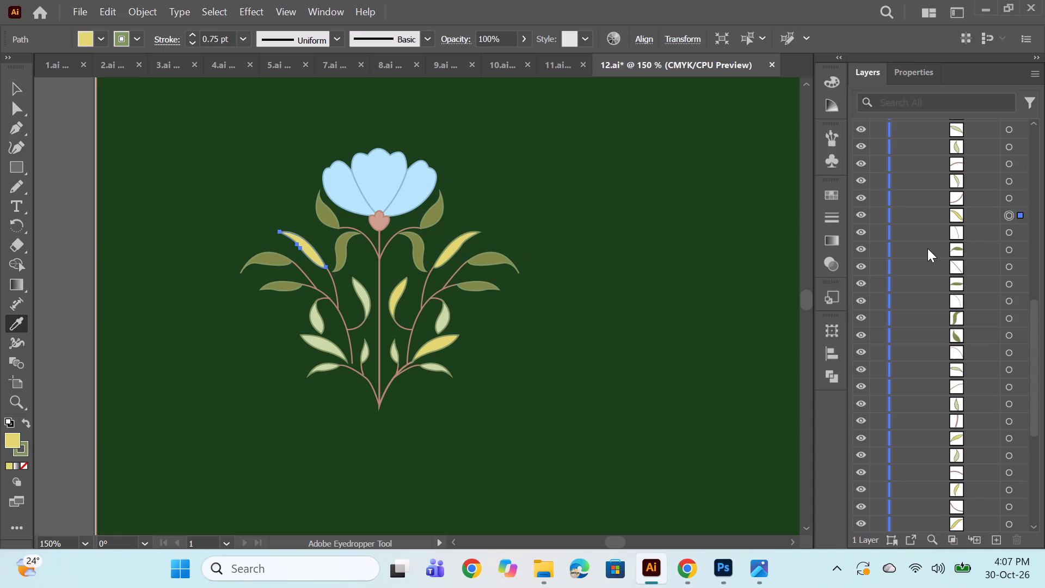
pyautogui.click(1006, 234)
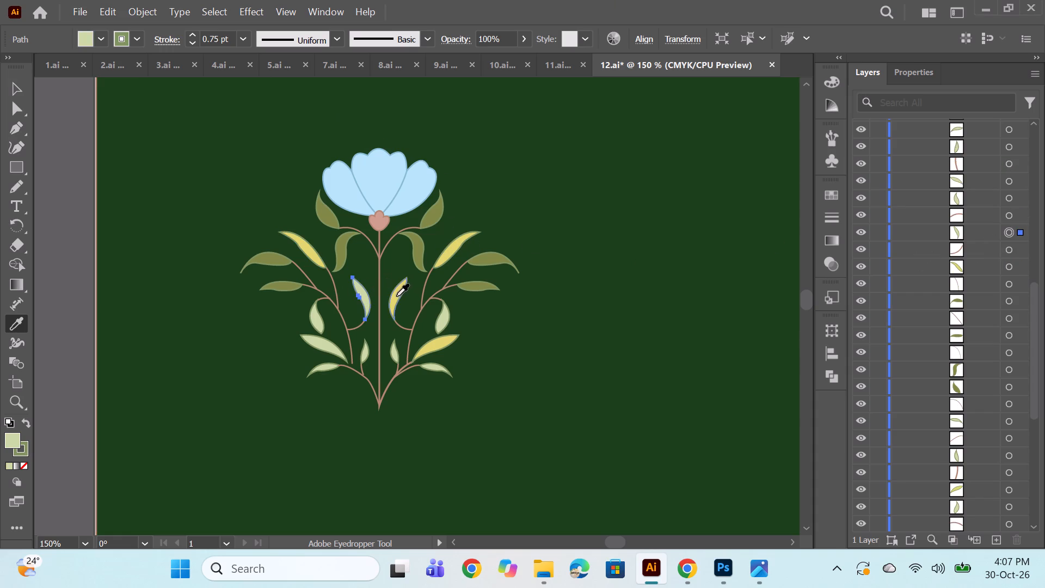
pyautogui.click(394, 296)
pyautogui.scroll(1, 936, 269)
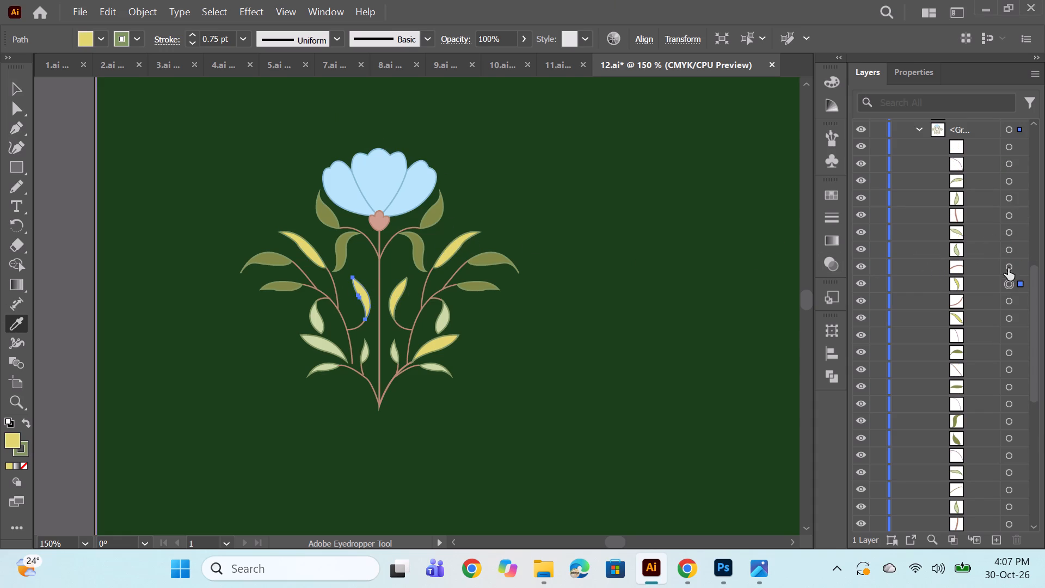
pyautogui.click(1009, 252)
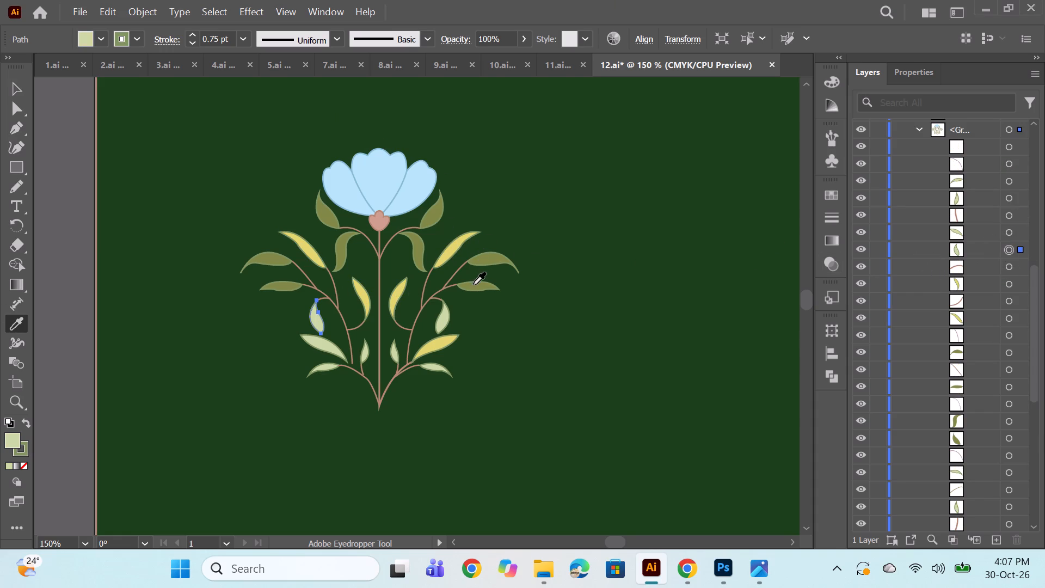
pyautogui.click(1007, 231)
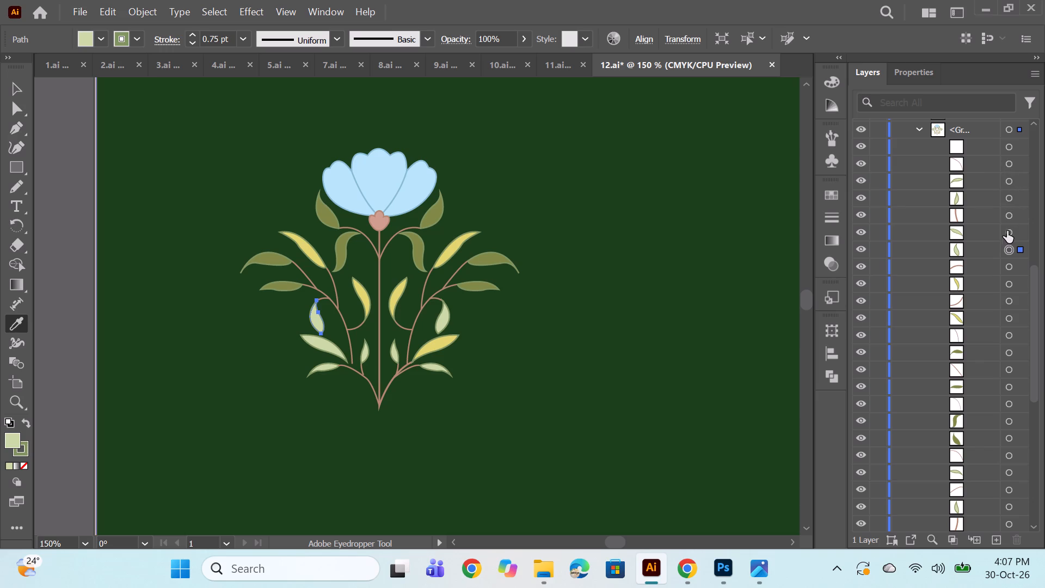
pyautogui.click(437, 345)
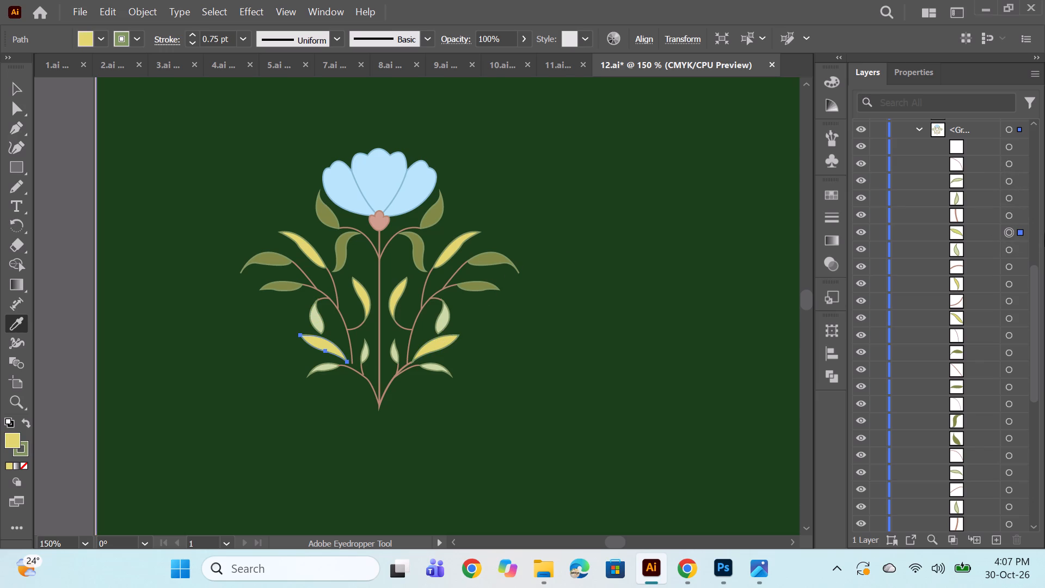
pyautogui.click(1011, 194)
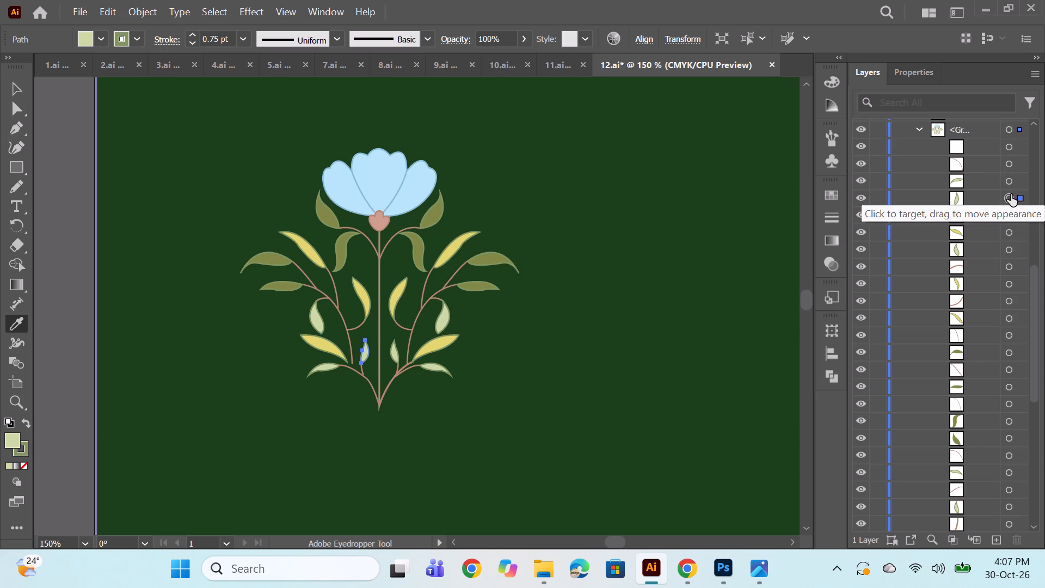
pyautogui.keyDown('alt'); pyautogui.scroll(-2, 707, 255); pyautogui.keyUp('alt')
pyautogui.keyDown('ctrl'); pyautogui.click(379, 264); pyautogui.keyUp('ctrl')
# Collapse the flower group in the layer list, then unhide the old pattern-filled rectangle above it and delete it.
pyautogui.press('space')
pyautogui.press('space')
pyautogui.press('space')
pyautogui.press('space')
pyautogui.press('space')
pyautogui.press('space')
pyautogui.press('space')
pyautogui.press('space')
pyautogui.press('space')
pyautogui.moveTo(691, 334); pyautogui.dragTo(562, 286)
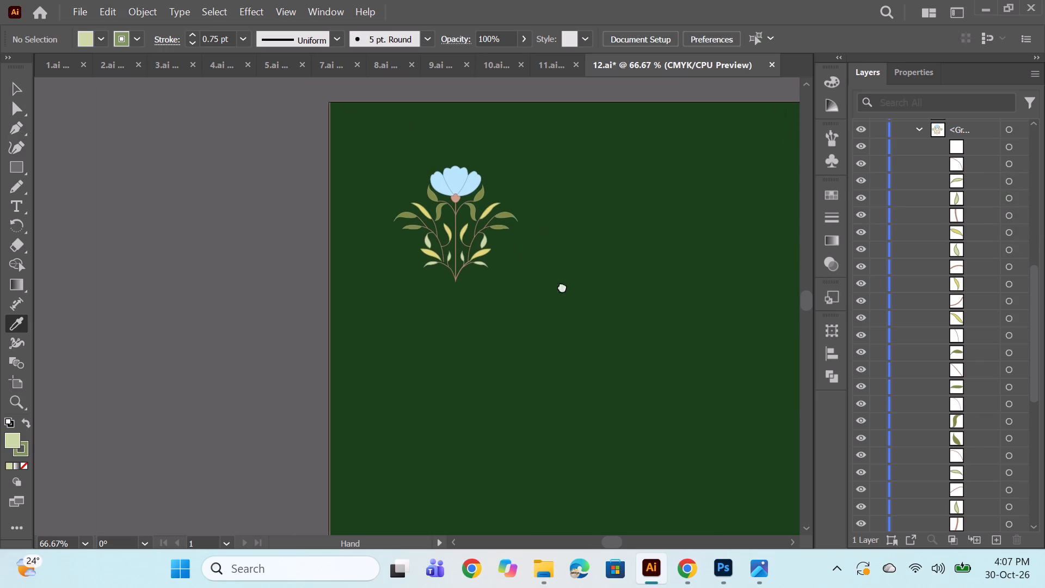
pyautogui.moveTo(562, 286); pyautogui.dragTo(479, 277)
pyautogui.keyDown('alt'); pyautogui.scroll(-1, 628, 260); pyautogui.keyUp('alt')
pyautogui.keyDown('alt'); pyautogui.scroll(-2, 551, 330); pyautogui.keyUp('alt')
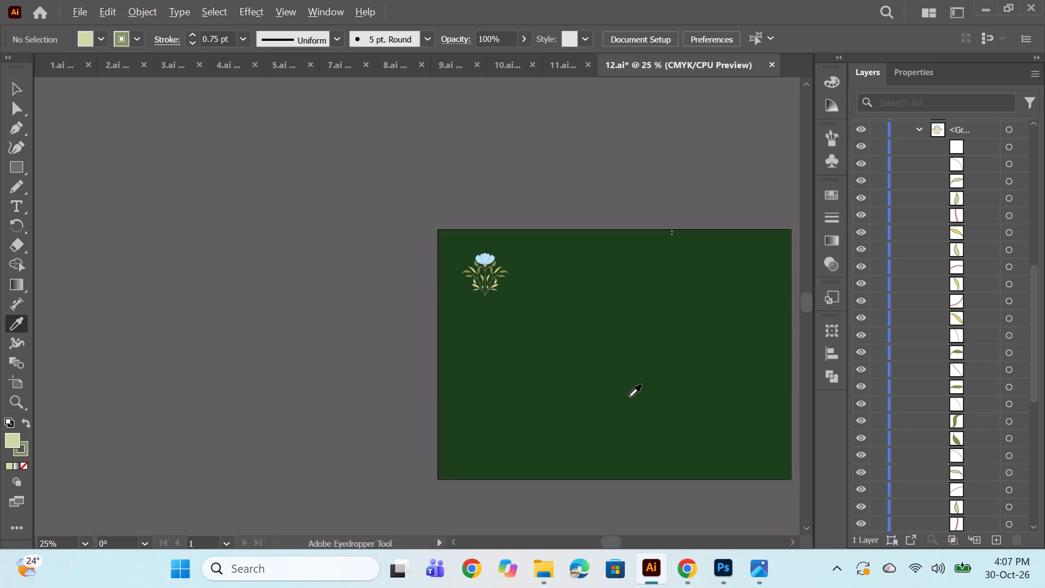
pyautogui.press('space')
pyautogui.moveTo(665, 406); pyautogui.dragTo(603, 381)
pyautogui.scroll(3, 963, 243)
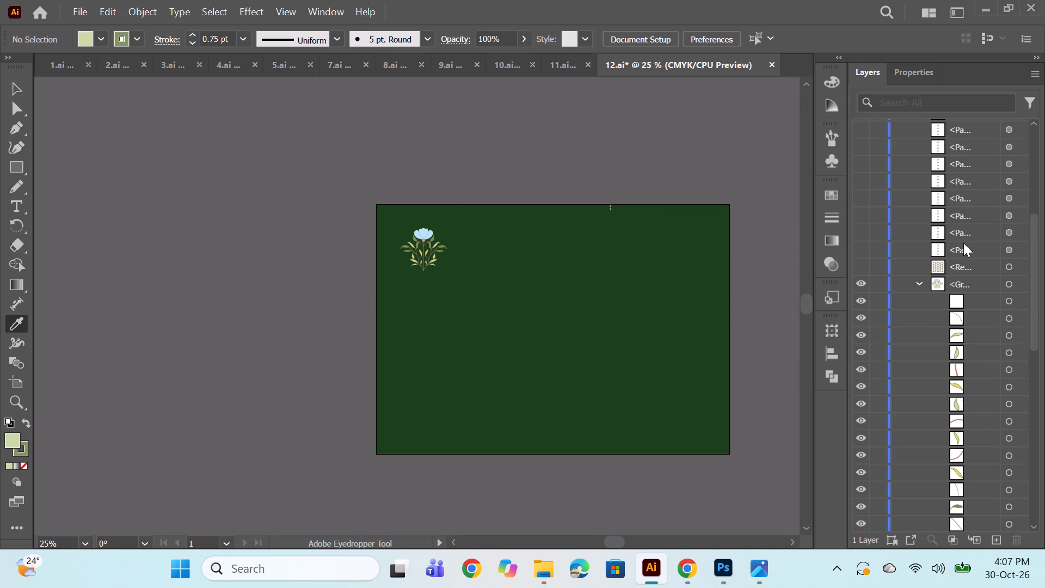
pyautogui.click(919, 284)
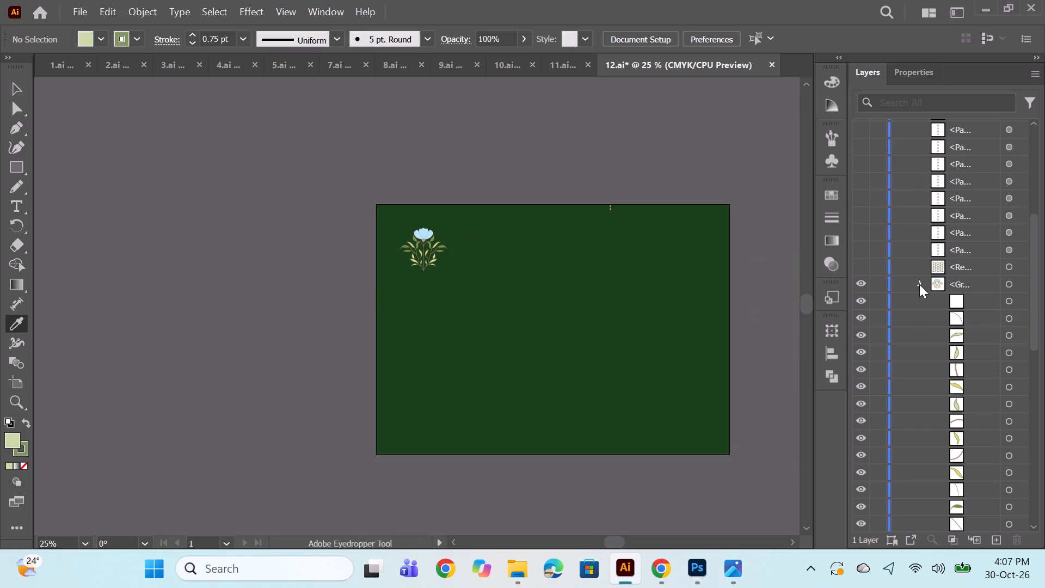
pyautogui.scroll(-3, 984, 419)
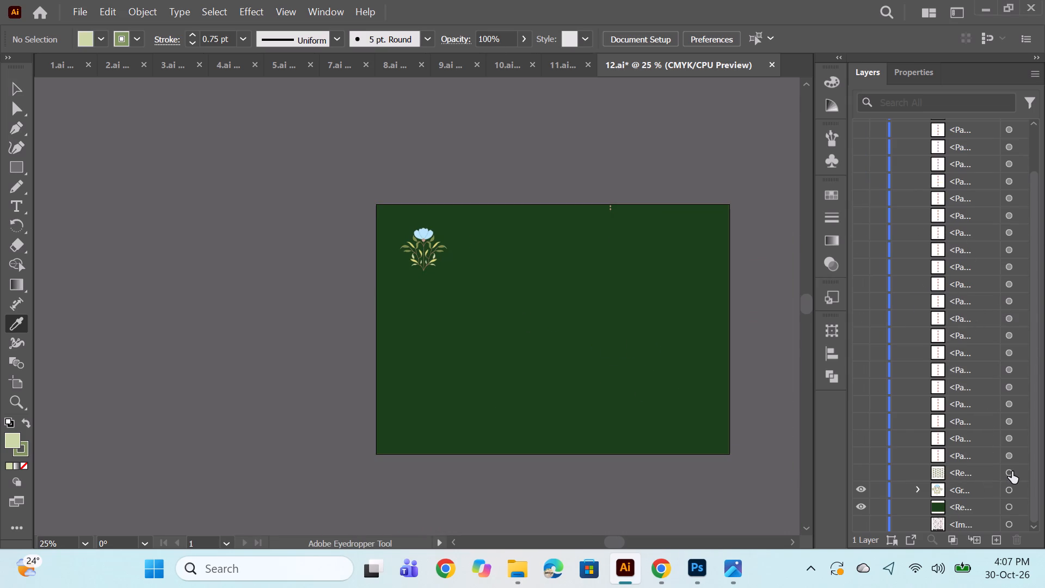
pyautogui.click(1011, 473)
pyautogui.click(864, 473)
pyautogui.click(1007, 471)
pyautogui.press('BackSpace')
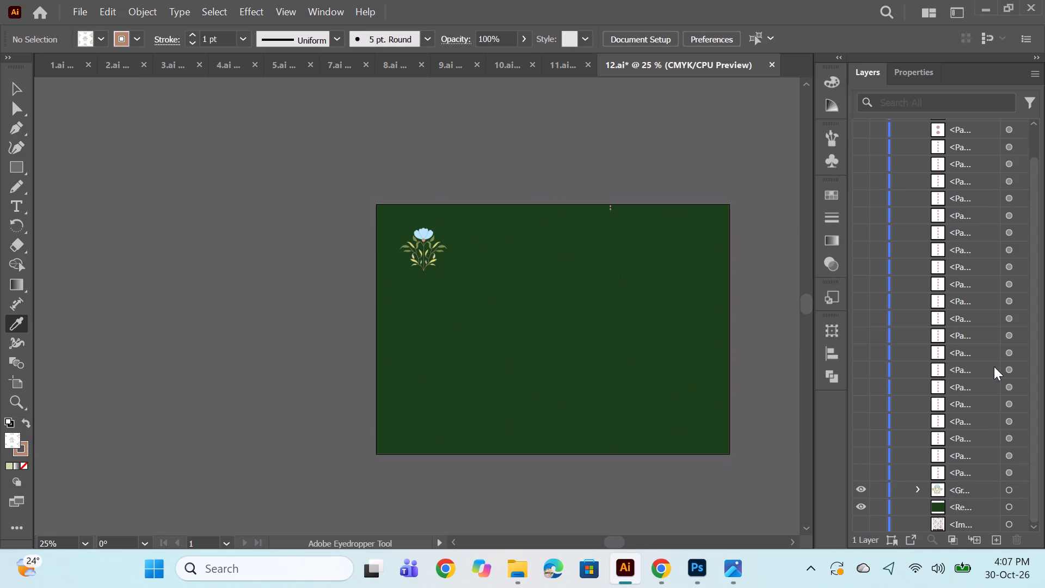
# Make a new pattern from the recoloured flower group, using the Hex by Column tile type.
pyautogui.click(1009, 487)
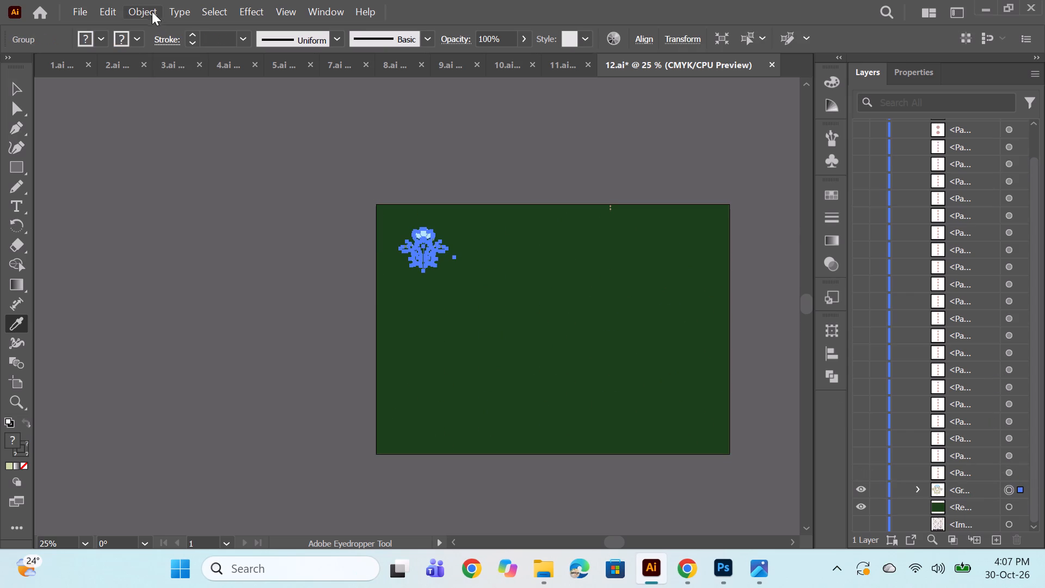
pyautogui.click(145, 5)
pyautogui.click(180, 491)
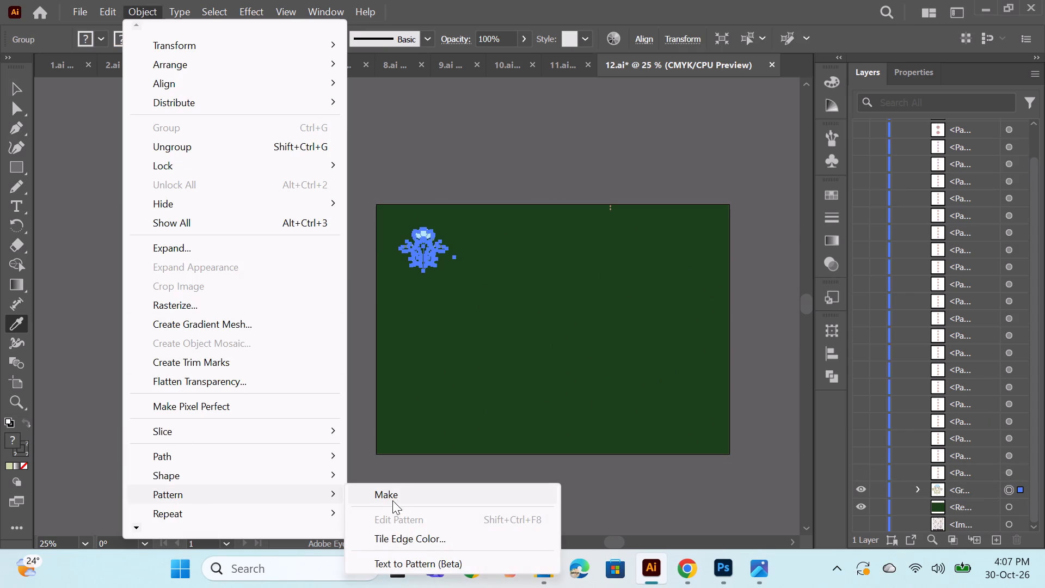
pyautogui.click(394, 497)
pyautogui.click(659, 311)
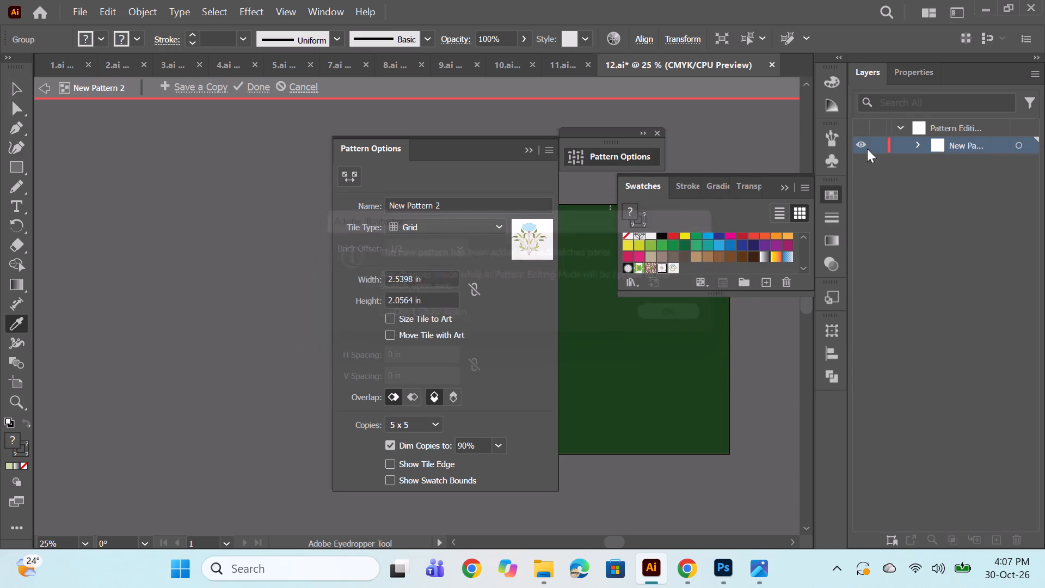
pyautogui.moveTo(478, 148); pyautogui.dragTo(646, 150)
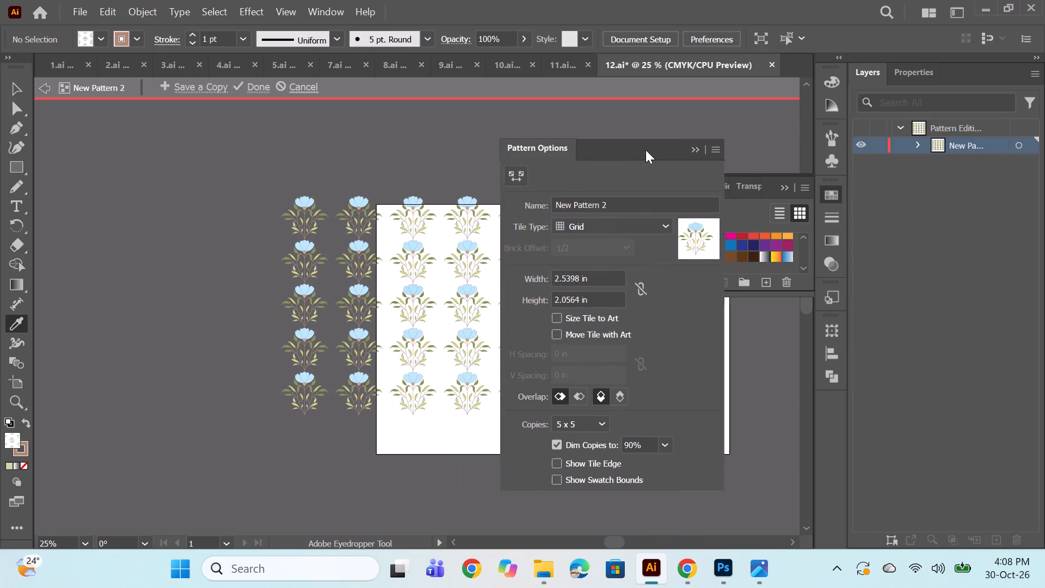
pyautogui.moveTo(646, 150); pyautogui.dragTo(737, 160)
pyautogui.click(741, 232)
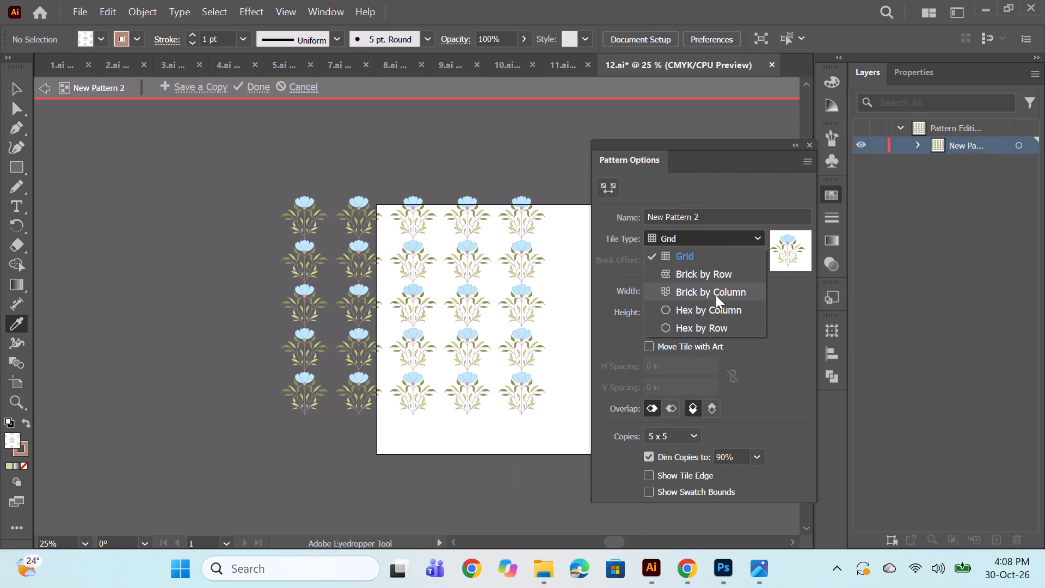
pyautogui.click(717, 290)
pyautogui.click(746, 238)
pyautogui.click(718, 310)
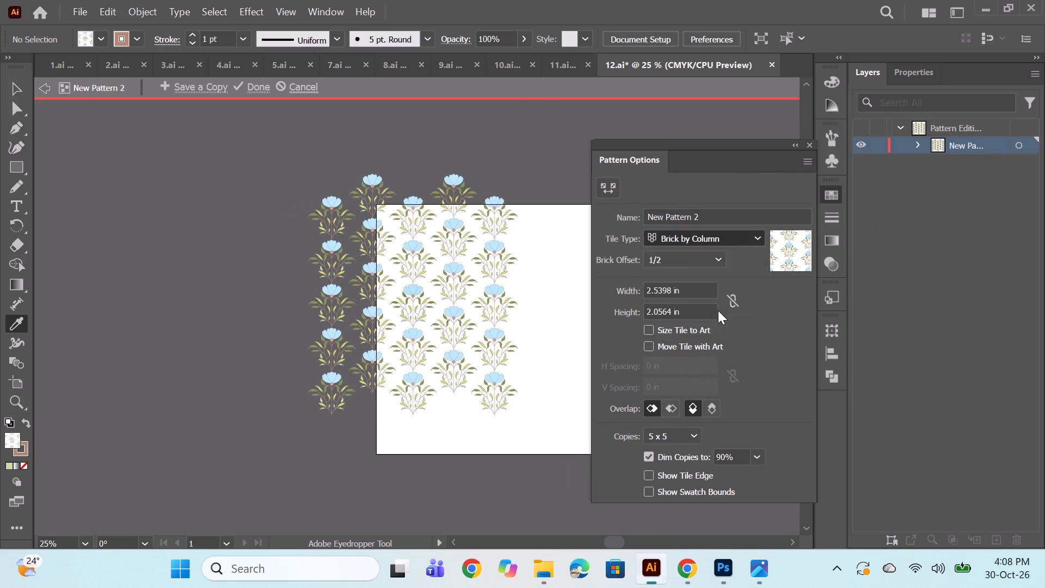
# Set the pattern tile to 3.125 in wide and 3 in high, and finish editing the pattern.
pyautogui.scroll(2, 666, 292)
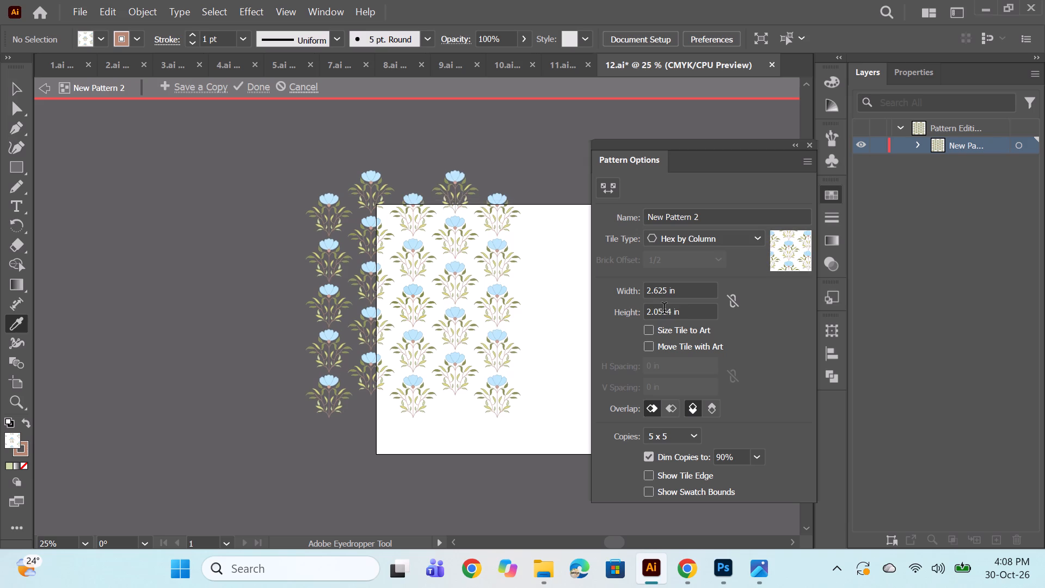
pyautogui.scroll(6, 664, 310)
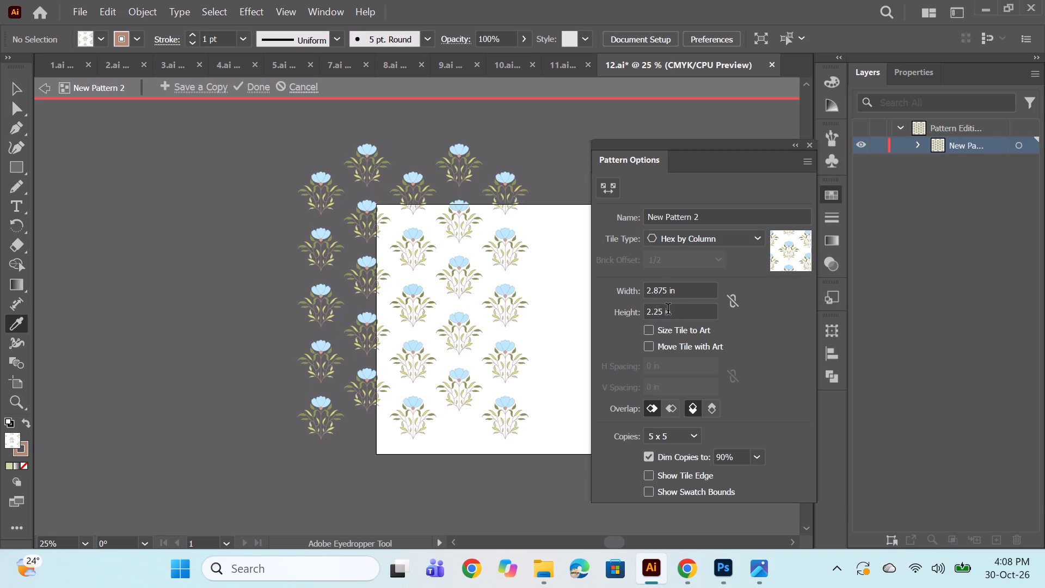
pyautogui.scroll(4, 668, 310)
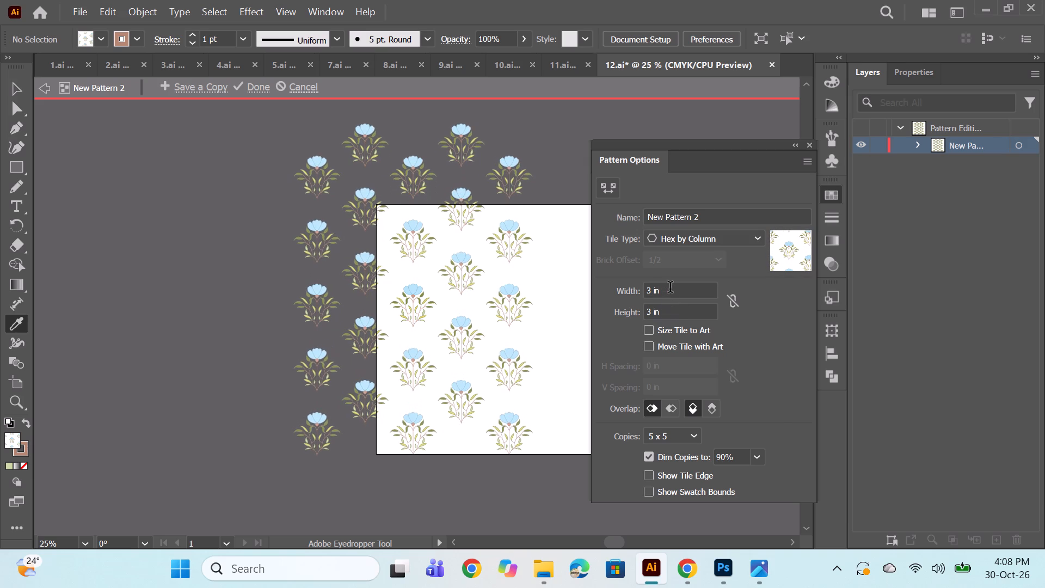
pyautogui.scroll(1, 670, 289)
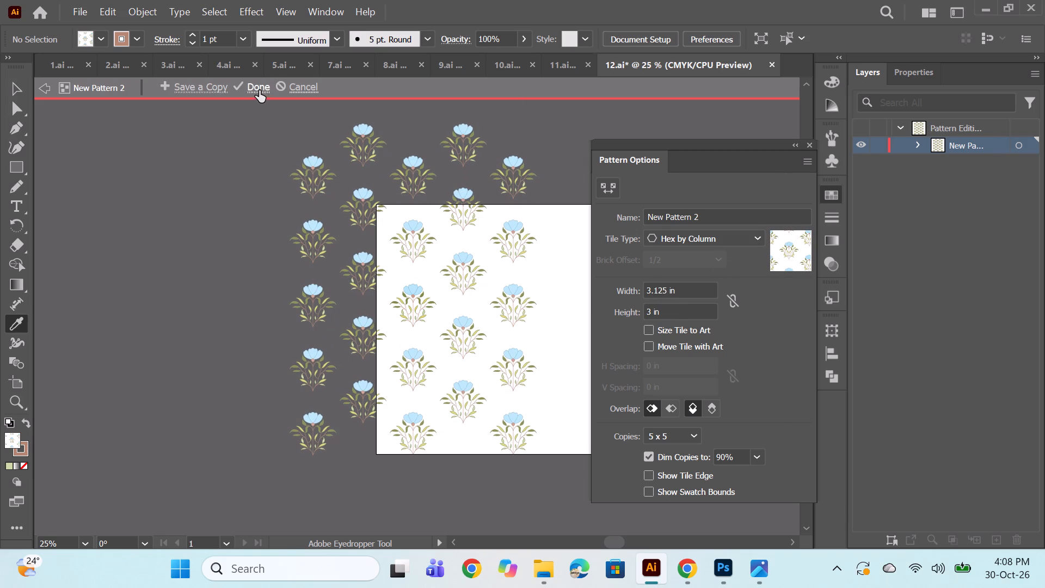
pyautogui.click(259, 90)
# Draw a rectangle covering the whole artboard and fill it with the newly made flower pattern swatch.
pyautogui.moveTo(17, 161); pyautogui.dragTo(19, 166)
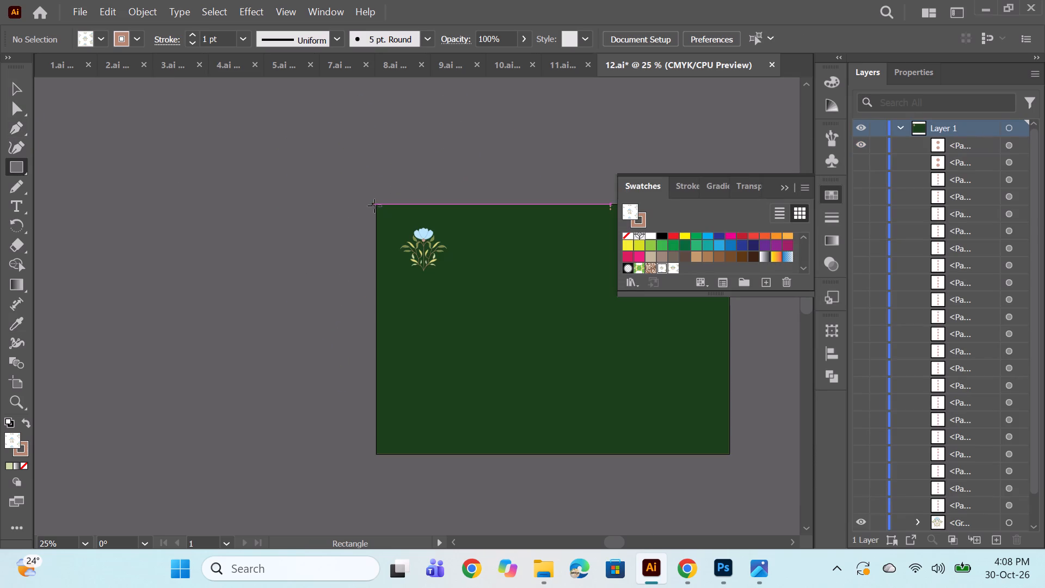
pyautogui.moveTo(377, 205); pyautogui.dragTo(712, 460)
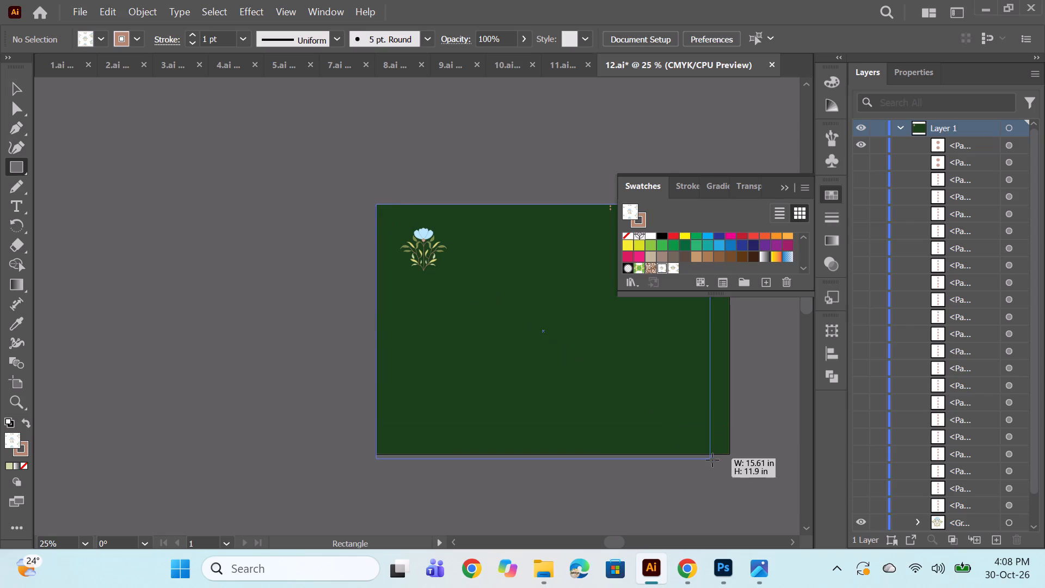
pyautogui.moveTo(712, 460); pyautogui.dragTo(728, 455)
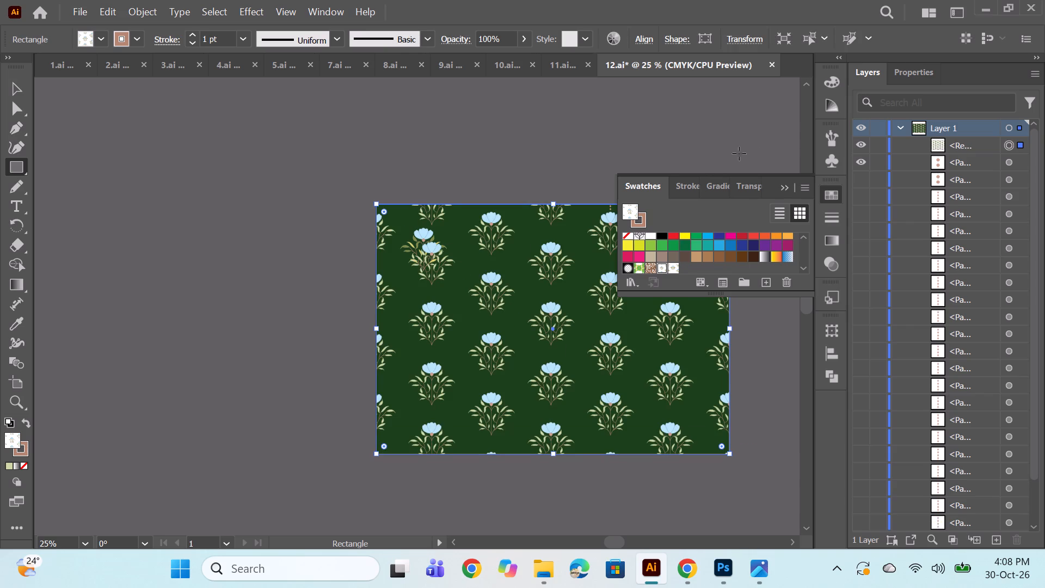
pyautogui.click(828, 196)
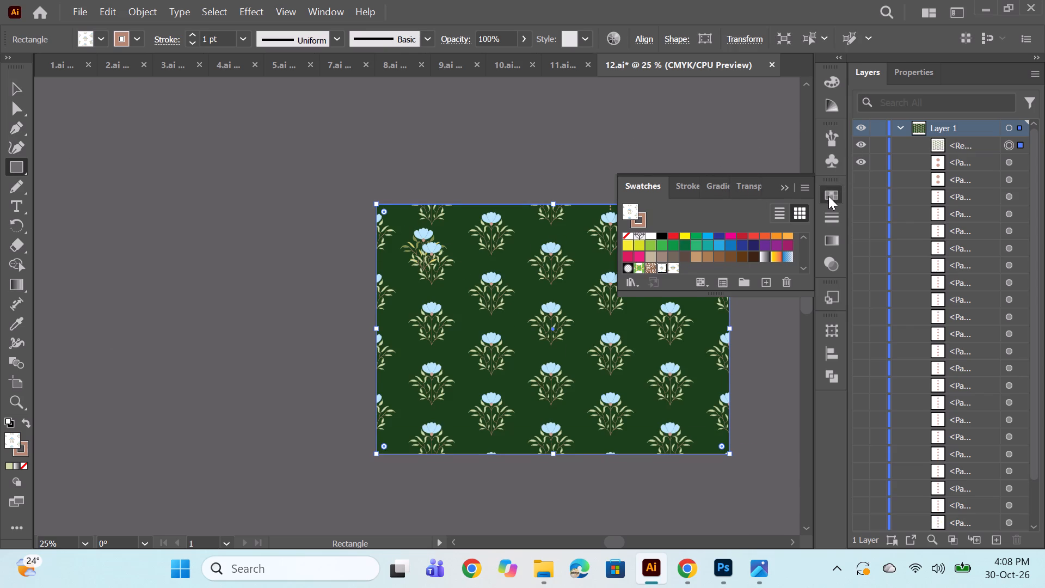
pyautogui.click(829, 200)
pyautogui.click(673, 269)
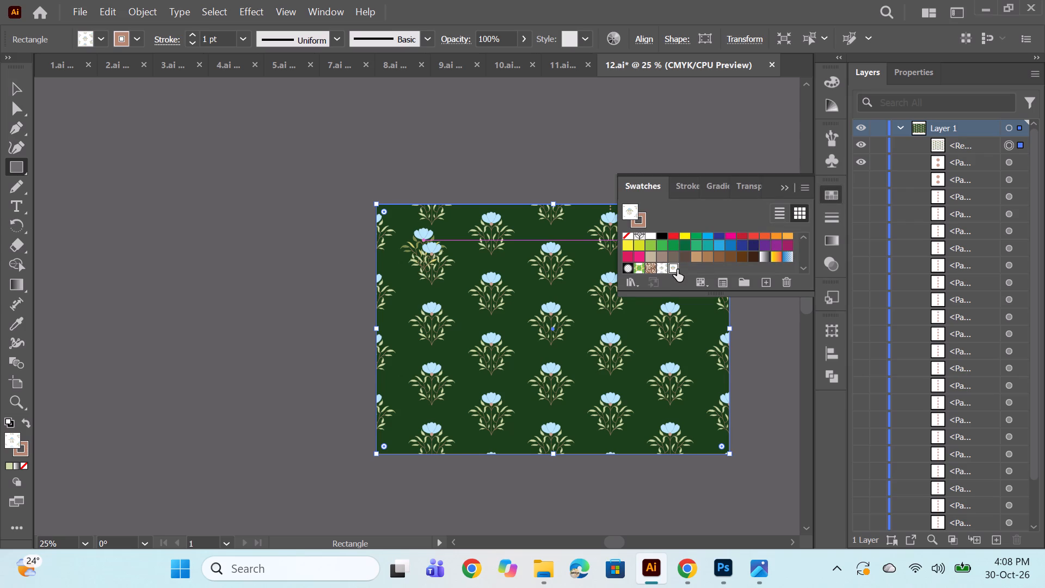
pyautogui.click(786, 187)
pyautogui.keyDown('ctrl'); pyautogui.click(740, 191); pyautogui.keyUp('ctrl')
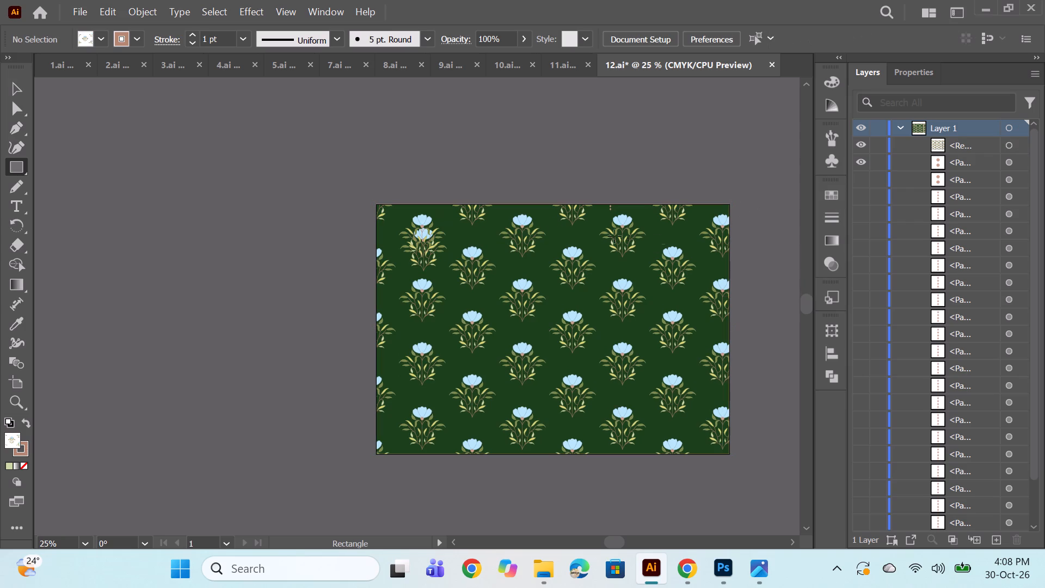
# Examine how the flower pattern repeats across the whole green artboard.
pyautogui.press('space')
pyautogui.press('space')
pyautogui.press('space')
pyautogui.press('space')
pyautogui.press('space')
pyautogui.press('space')
pyautogui.press('space')
pyautogui.press('space')
pyautogui.press('space')
pyautogui.moveTo(733, 281); pyautogui.dragTo(655, 255)
pyautogui.keyDown('alt'); pyautogui.scroll(1, 450, 244); pyautogui.keyUp('alt')
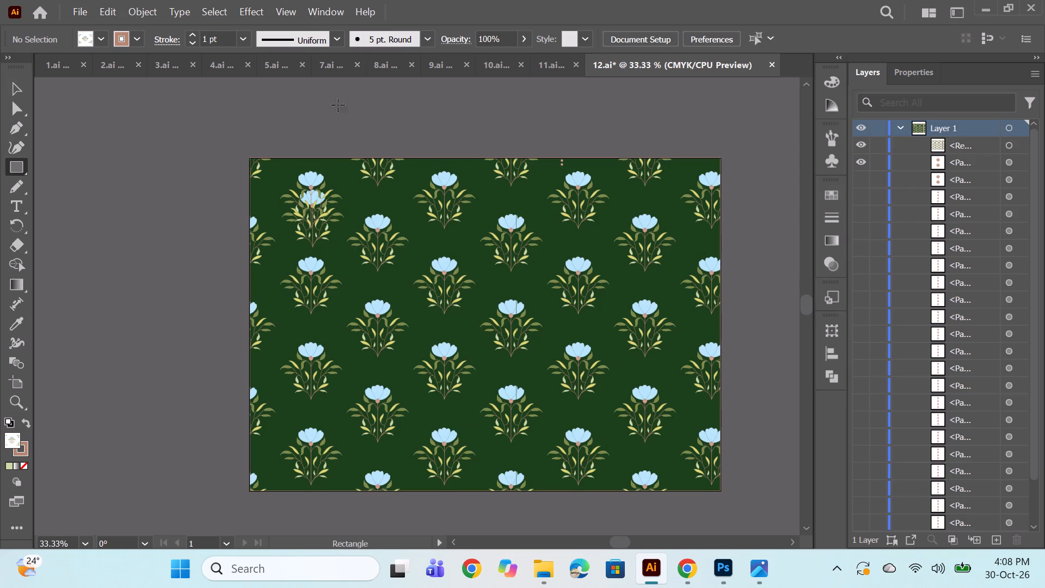
pyautogui.scroll(-1, 471, 305)
pyautogui.scroll(1, 716, 312)
pyautogui.press('space')
pyautogui.press('space')
pyautogui.moveTo(742, 347); pyautogui.dragTo(711, 343)
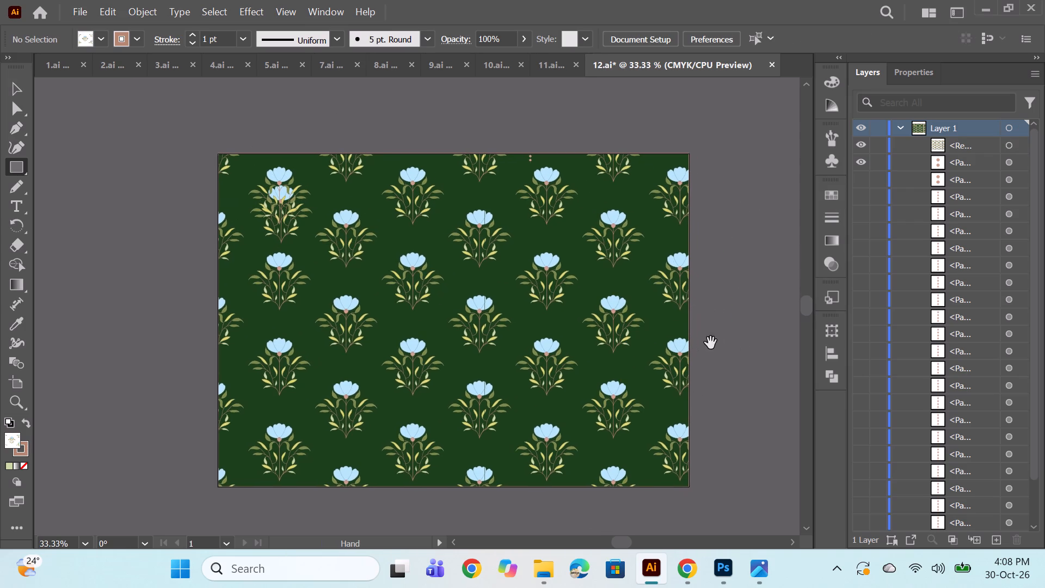
pyautogui.keyDown('alt'); pyautogui.scroll(-1, 676, 317); pyautogui.keyUp('alt')
pyautogui.keyDown('alt'); pyautogui.scroll(1, 700, 332); pyautogui.keyUp('alt')
pyautogui.press('space')
pyautogui.moveTo(746, 353); pyautogui.dragTo(726, 349)
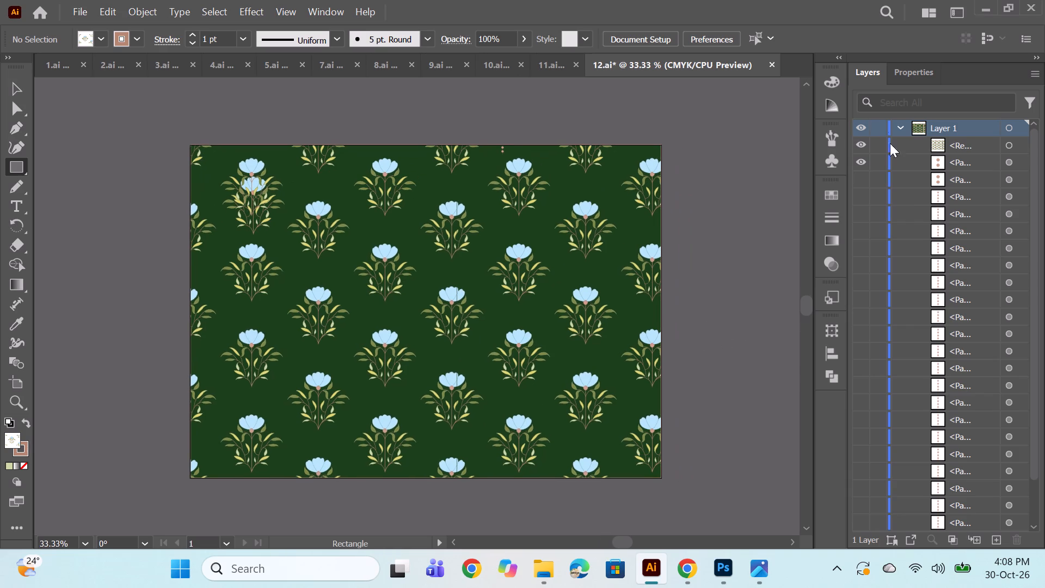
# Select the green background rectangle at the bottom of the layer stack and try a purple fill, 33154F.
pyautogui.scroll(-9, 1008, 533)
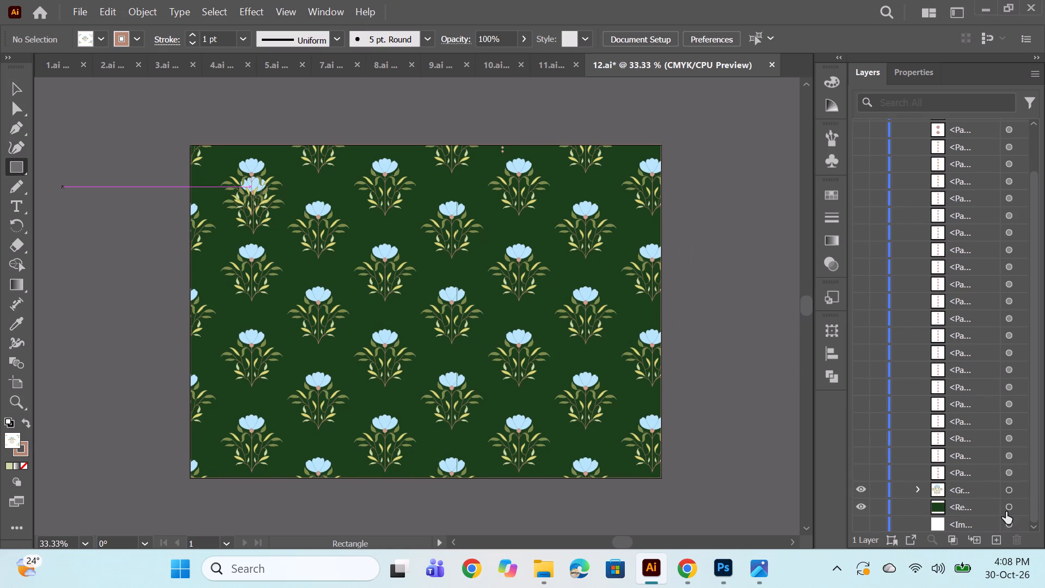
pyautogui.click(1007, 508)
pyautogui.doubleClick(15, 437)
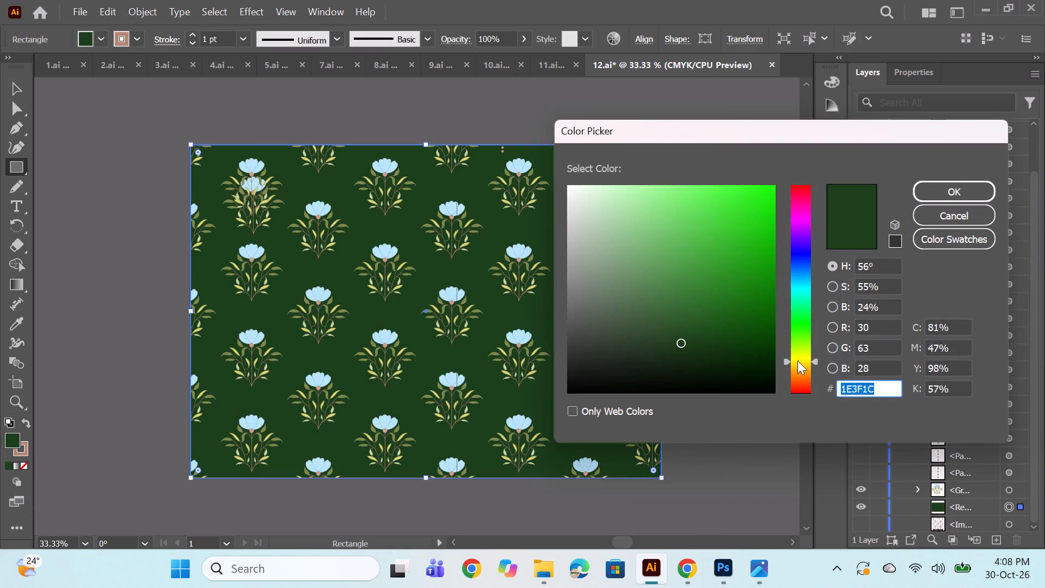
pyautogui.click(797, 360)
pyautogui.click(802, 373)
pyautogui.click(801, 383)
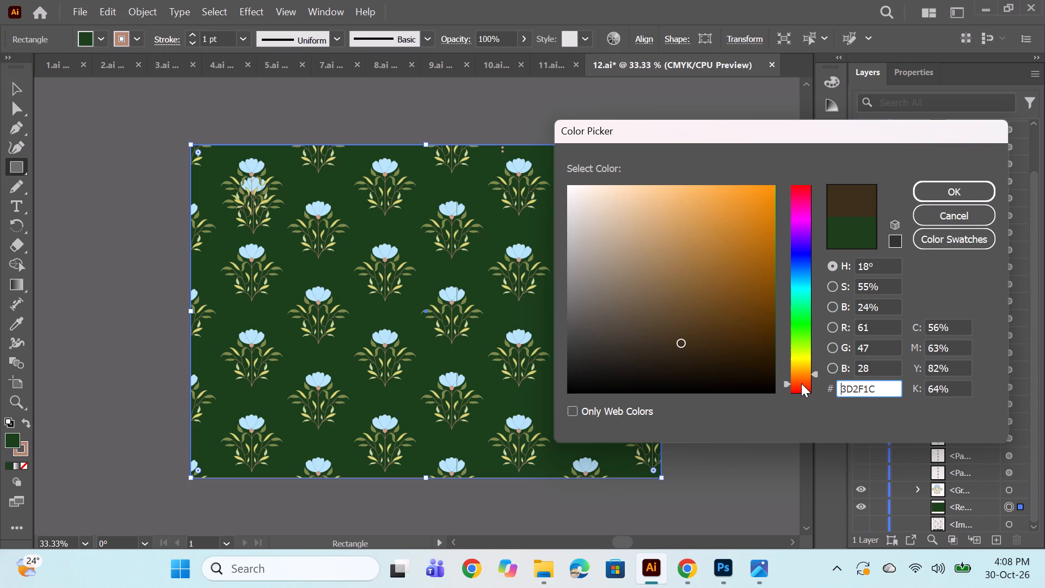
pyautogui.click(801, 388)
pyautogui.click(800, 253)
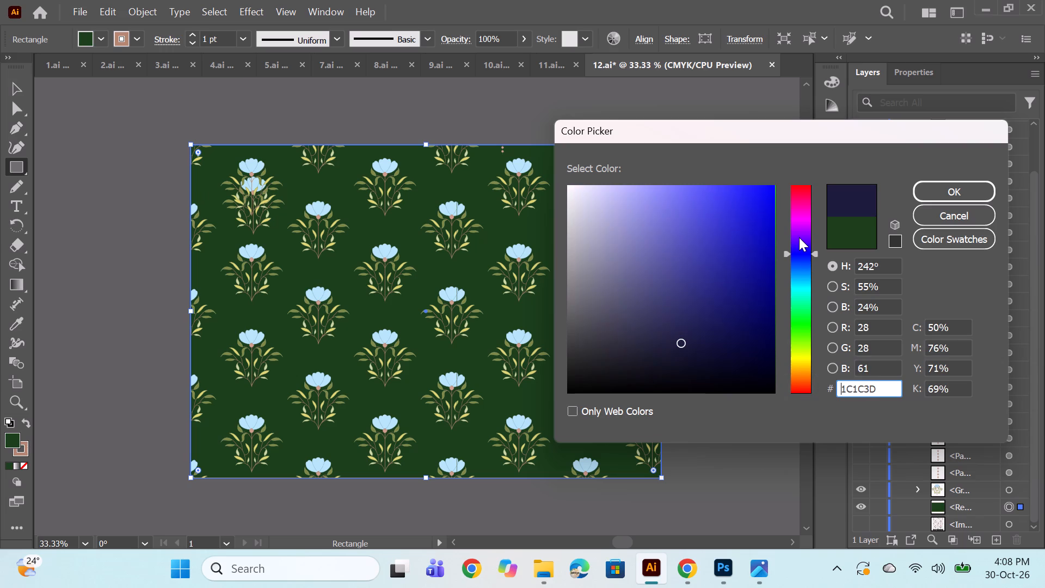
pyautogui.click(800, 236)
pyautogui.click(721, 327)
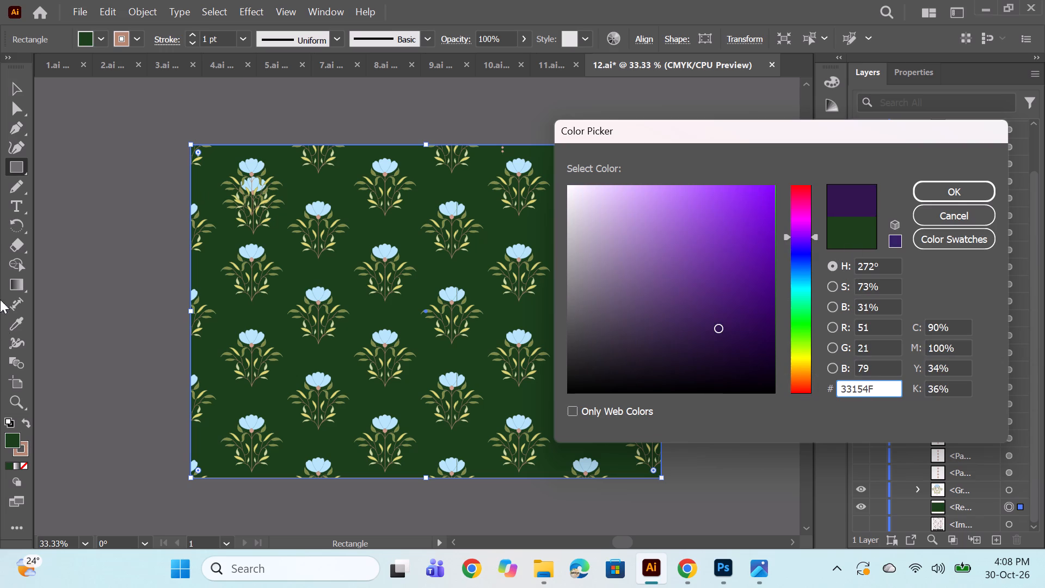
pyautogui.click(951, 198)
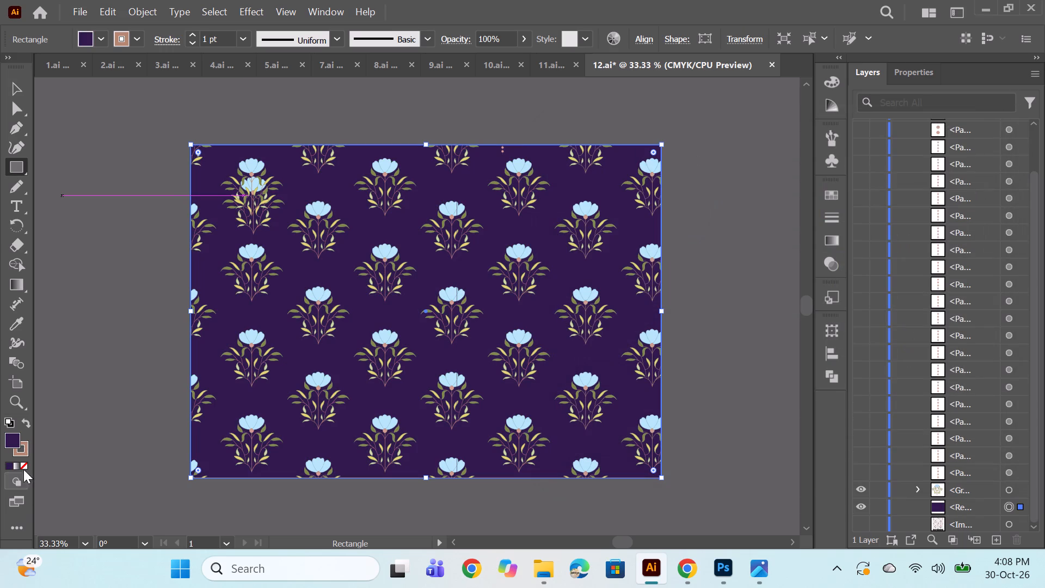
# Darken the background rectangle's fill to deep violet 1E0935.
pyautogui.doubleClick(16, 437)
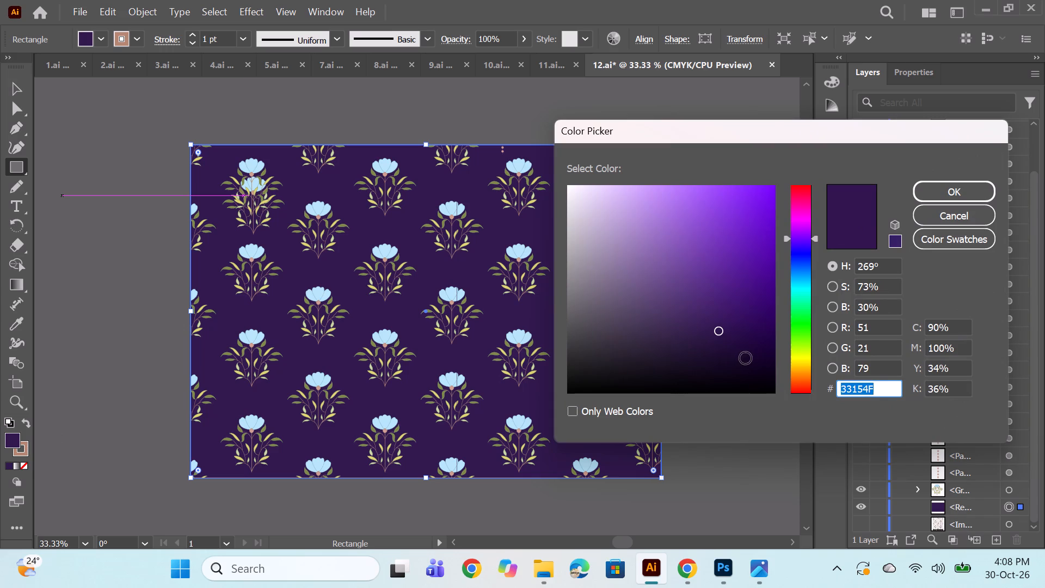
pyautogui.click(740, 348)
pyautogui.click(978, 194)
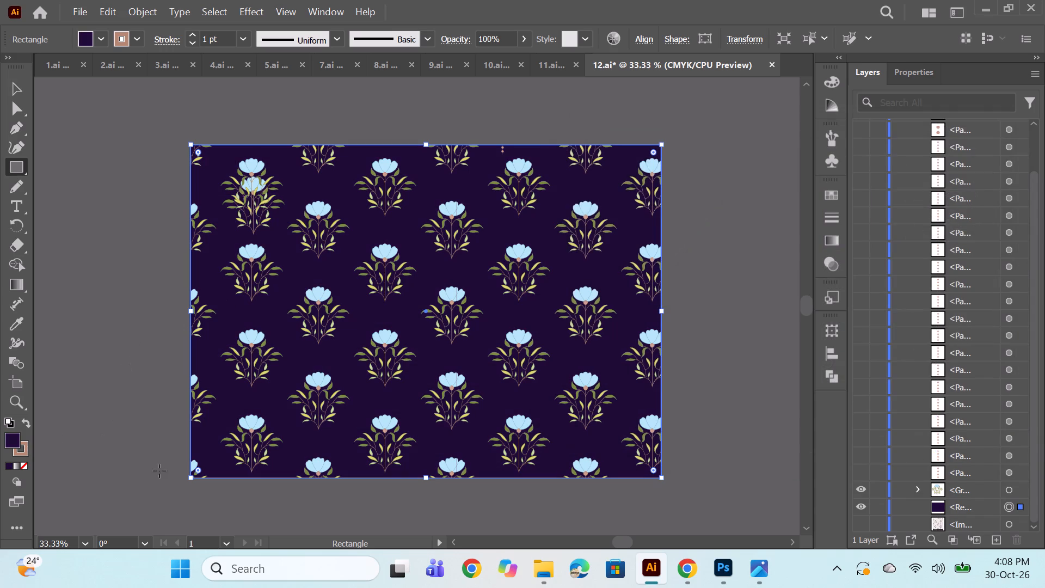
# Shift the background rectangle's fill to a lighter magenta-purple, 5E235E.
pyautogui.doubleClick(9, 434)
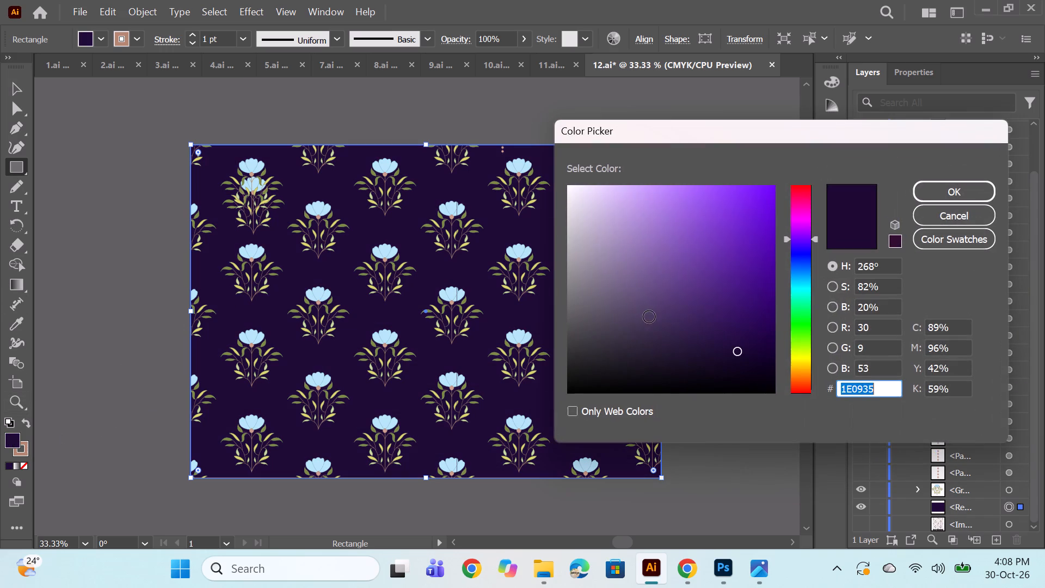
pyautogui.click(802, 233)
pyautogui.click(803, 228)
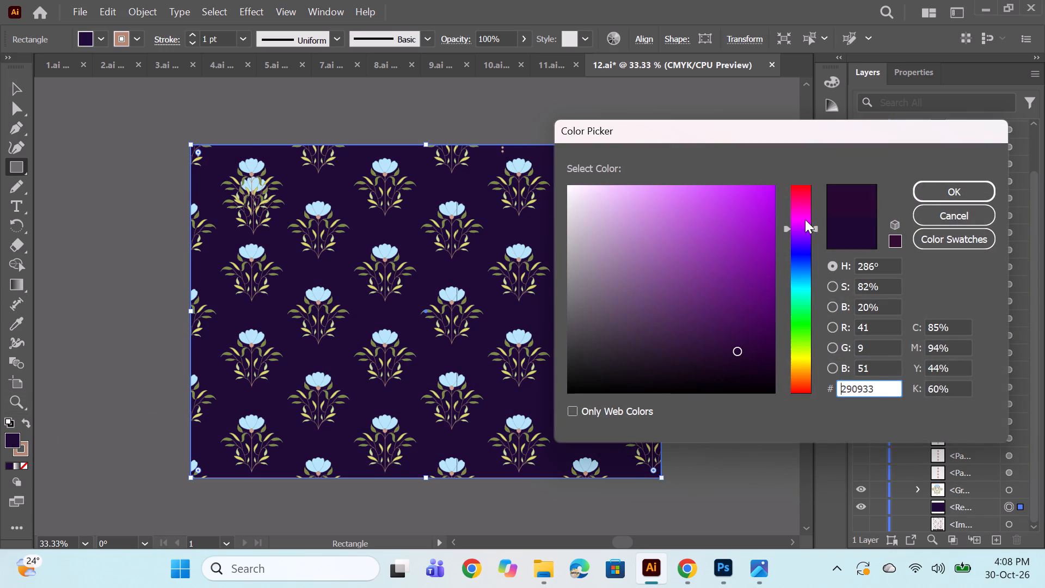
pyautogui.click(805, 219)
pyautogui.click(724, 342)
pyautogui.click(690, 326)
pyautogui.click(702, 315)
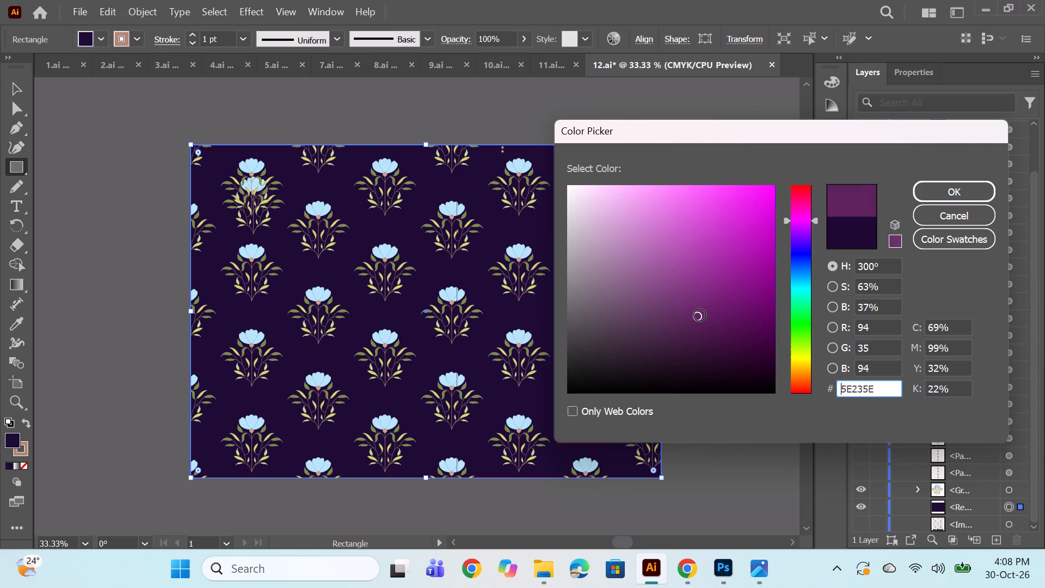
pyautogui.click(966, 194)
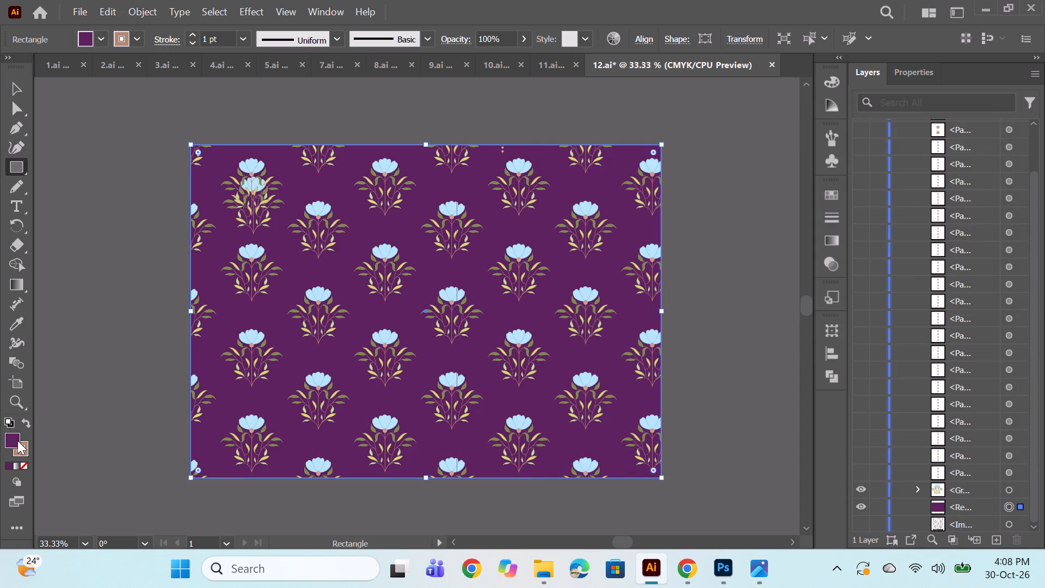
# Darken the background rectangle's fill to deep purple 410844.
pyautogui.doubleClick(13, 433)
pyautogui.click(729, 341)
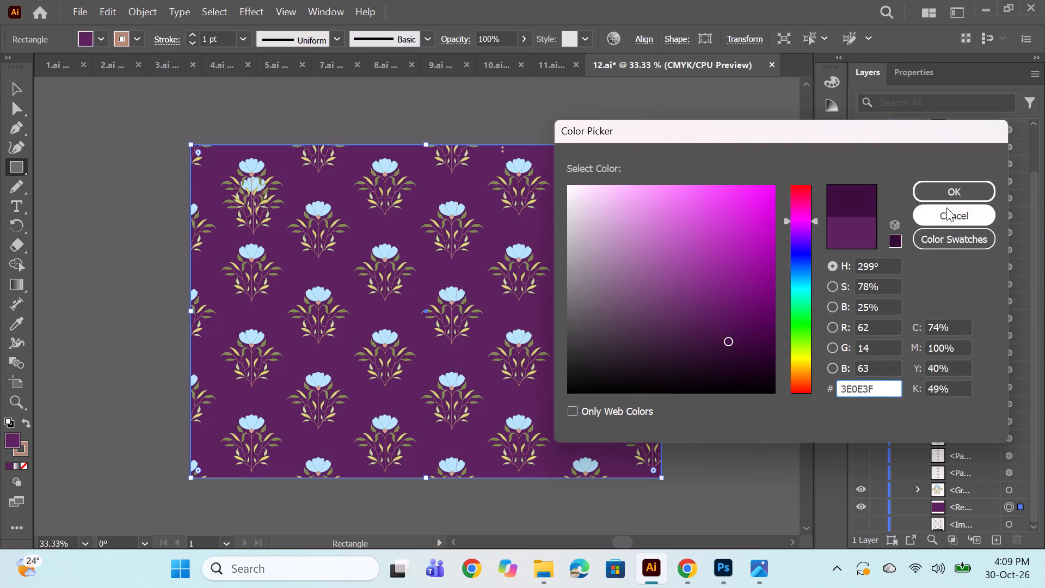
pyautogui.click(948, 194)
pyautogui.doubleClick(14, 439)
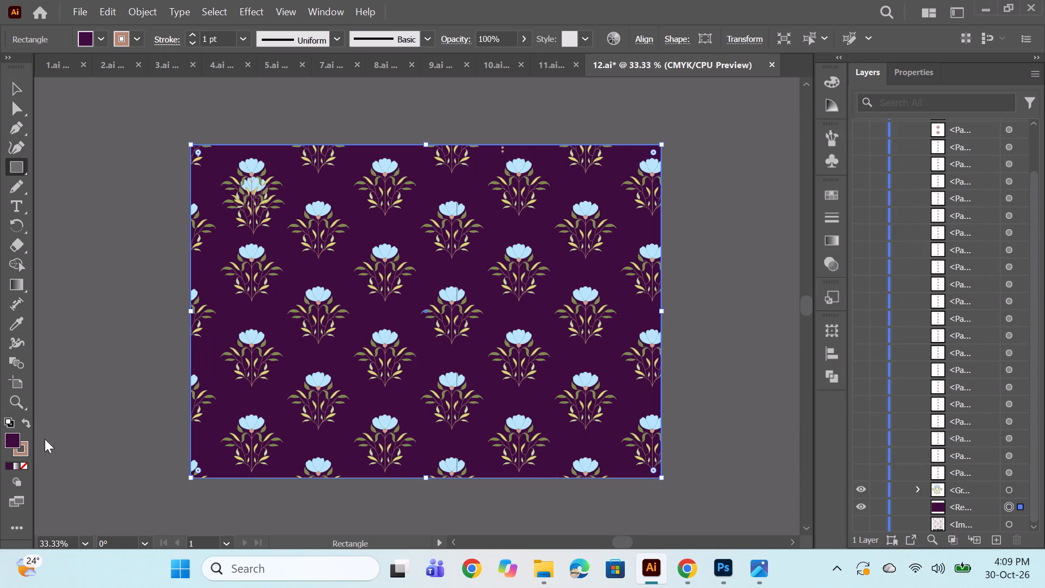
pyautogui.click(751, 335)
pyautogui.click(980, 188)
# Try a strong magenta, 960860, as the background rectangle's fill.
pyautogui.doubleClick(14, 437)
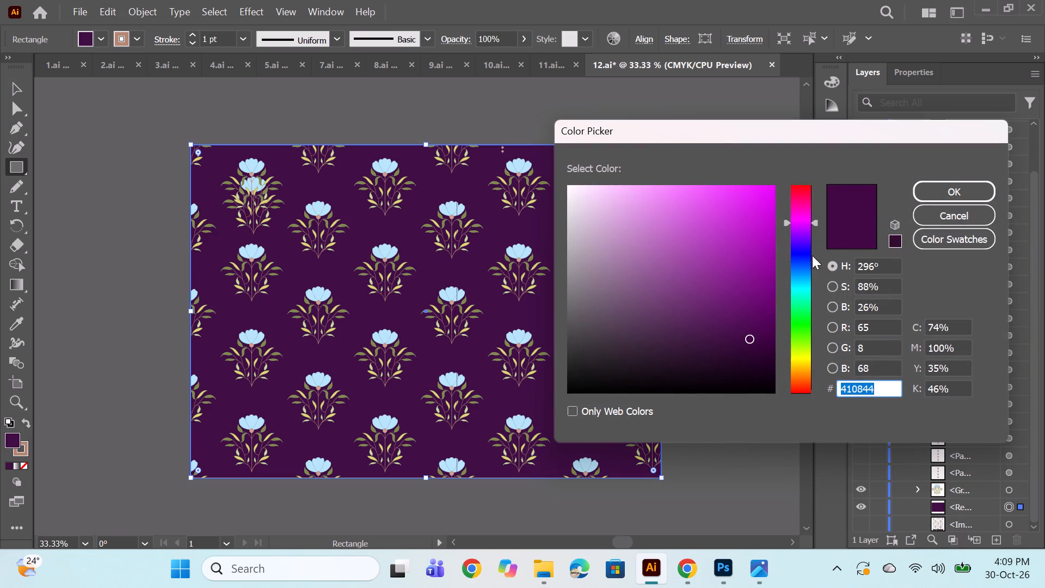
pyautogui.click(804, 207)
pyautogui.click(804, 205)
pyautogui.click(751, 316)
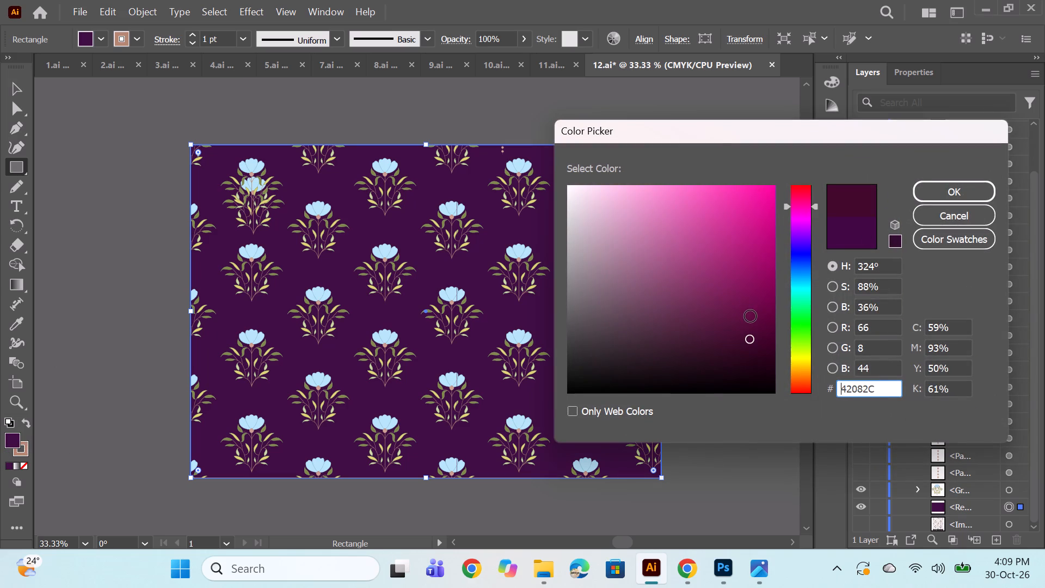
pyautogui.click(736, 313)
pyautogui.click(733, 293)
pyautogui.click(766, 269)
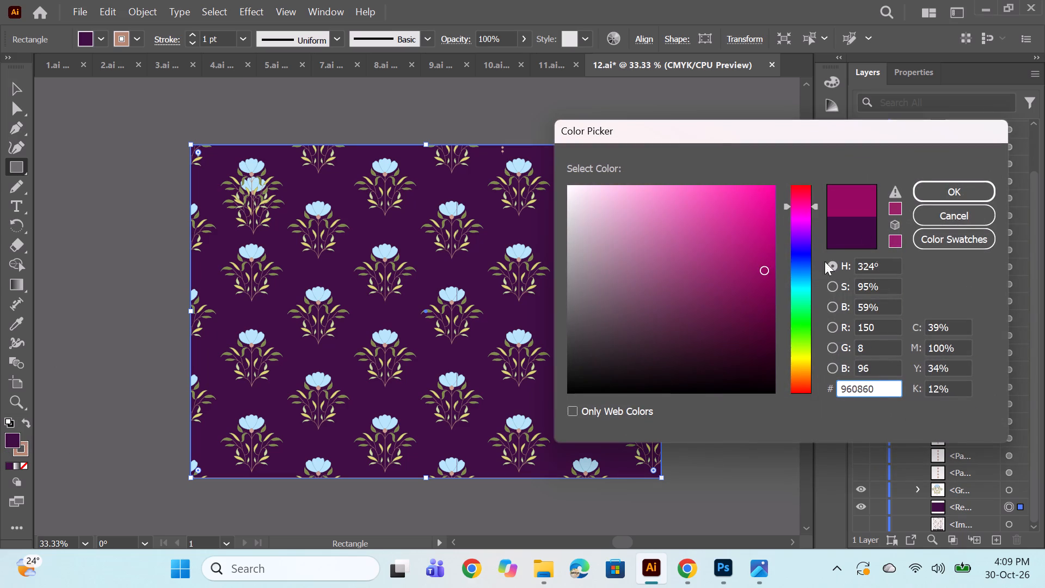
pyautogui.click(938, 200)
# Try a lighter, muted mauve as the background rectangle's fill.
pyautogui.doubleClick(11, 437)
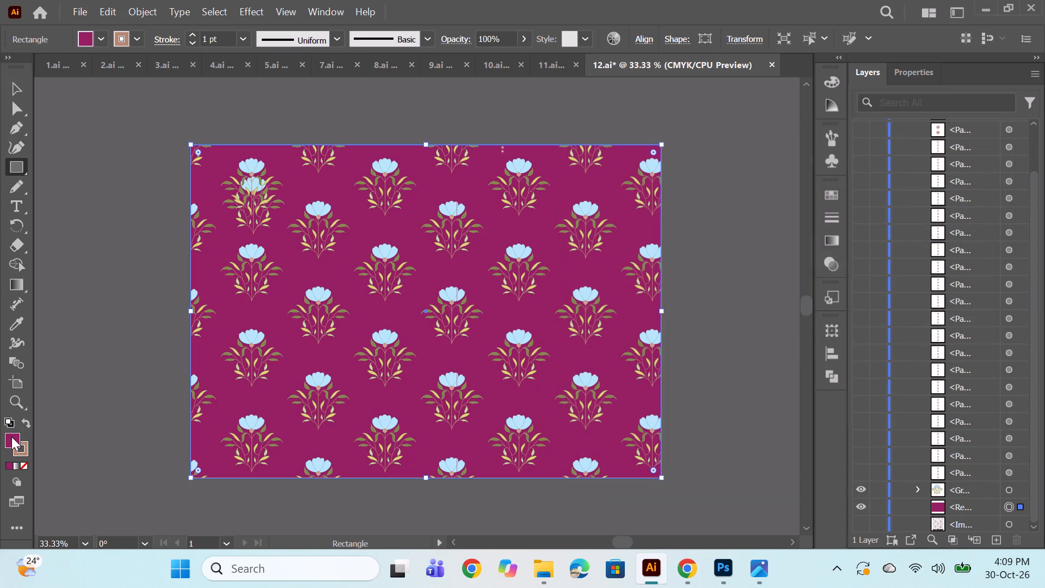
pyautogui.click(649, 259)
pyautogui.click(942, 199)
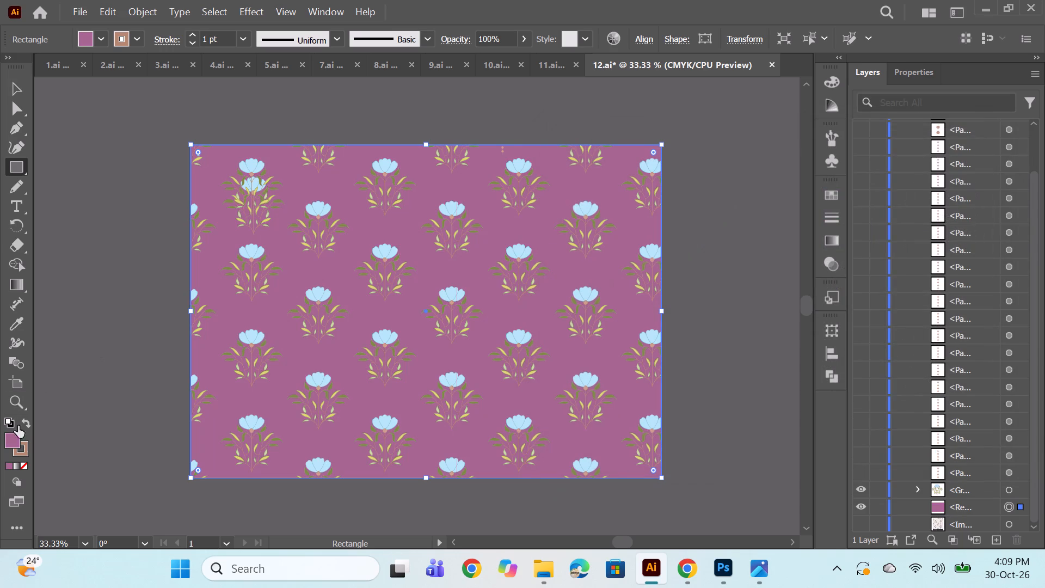
# Set the background rectangle's fill to dark wine purple 4F043D.
pyautogui.doubleClick(16, 438)
pyautogui.click(766, 329)
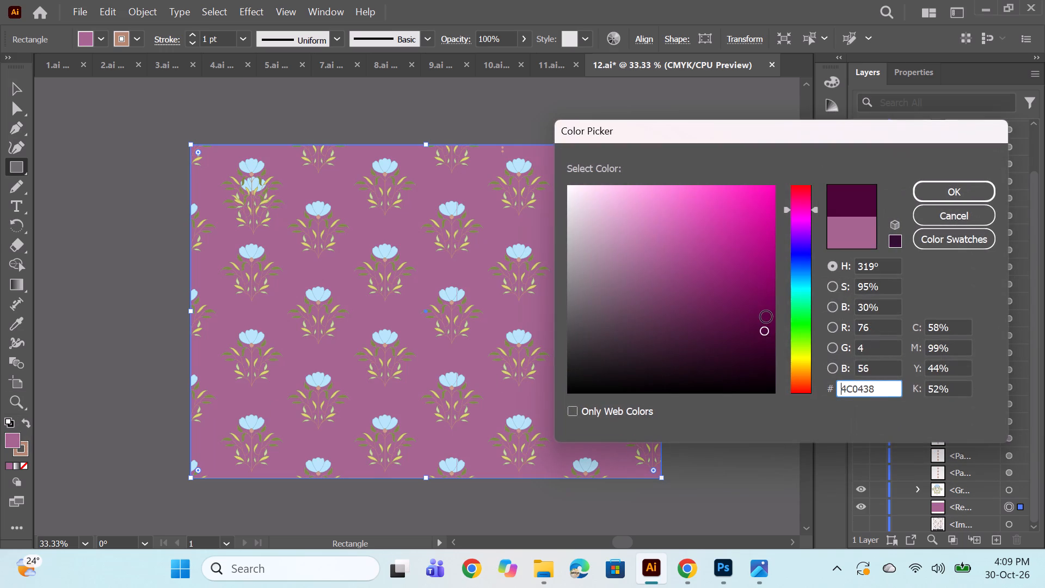
pyautogui.click(766, 316)
pyautogui.click(954, 199)
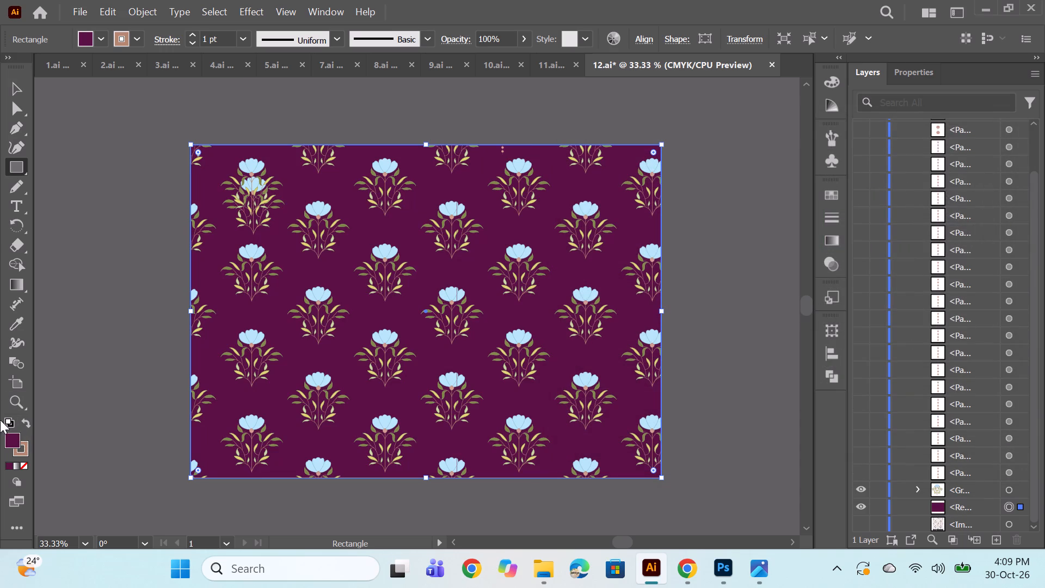
pyautogui.doubleClick(16, 438)
pyautogui.click(765, 328)
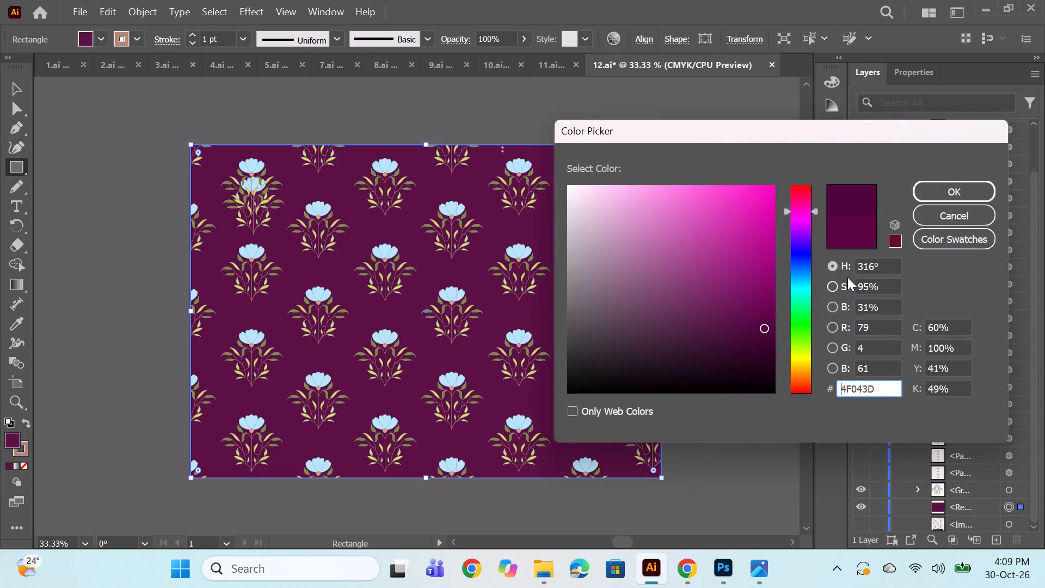
pyautogui.click(954, 192)
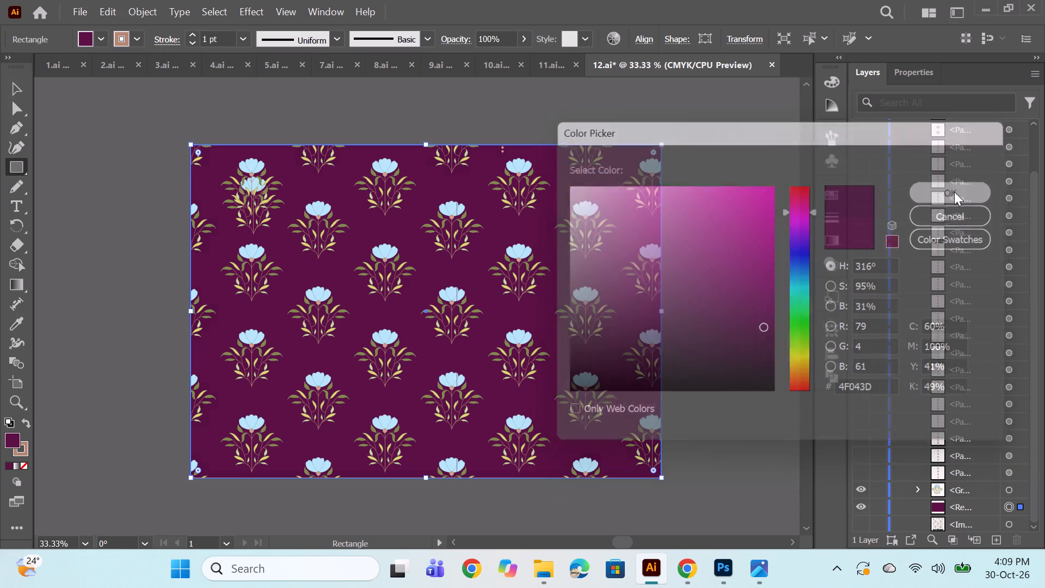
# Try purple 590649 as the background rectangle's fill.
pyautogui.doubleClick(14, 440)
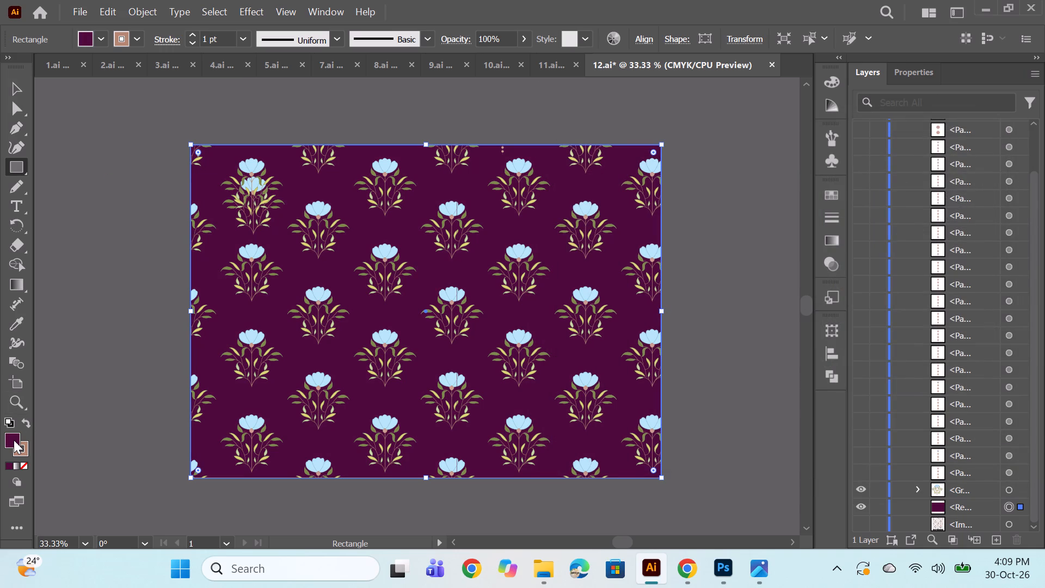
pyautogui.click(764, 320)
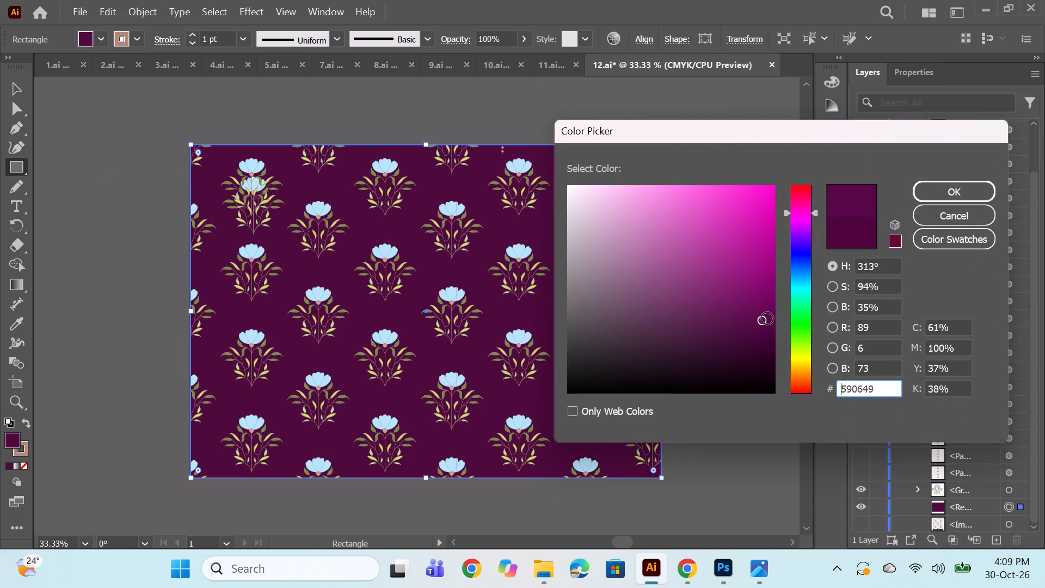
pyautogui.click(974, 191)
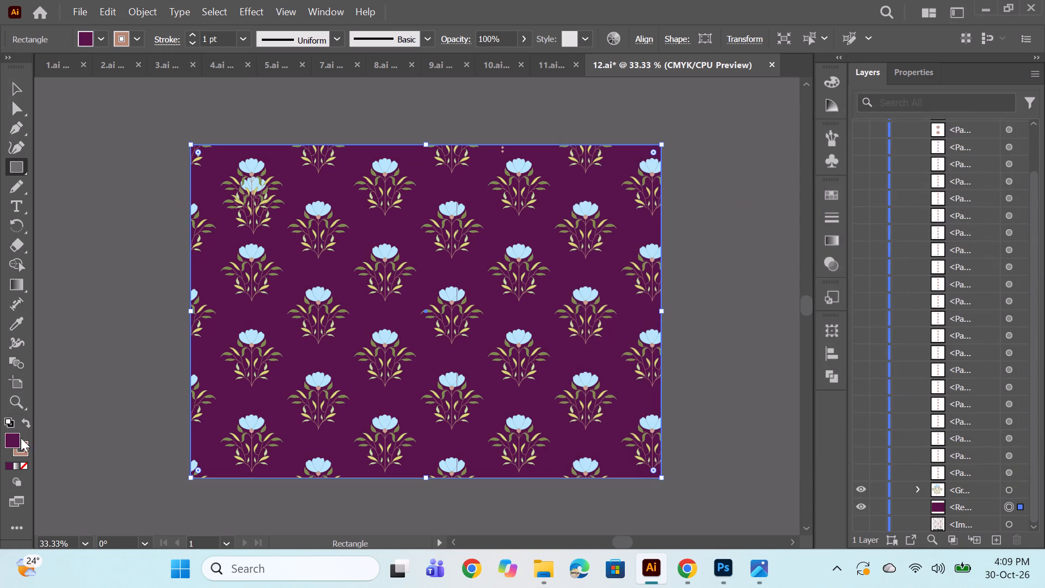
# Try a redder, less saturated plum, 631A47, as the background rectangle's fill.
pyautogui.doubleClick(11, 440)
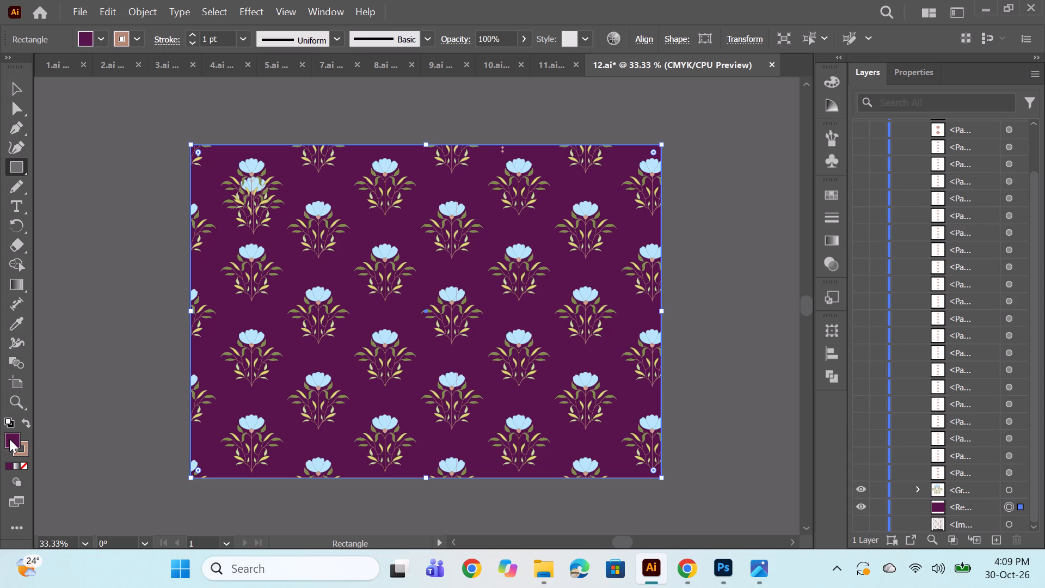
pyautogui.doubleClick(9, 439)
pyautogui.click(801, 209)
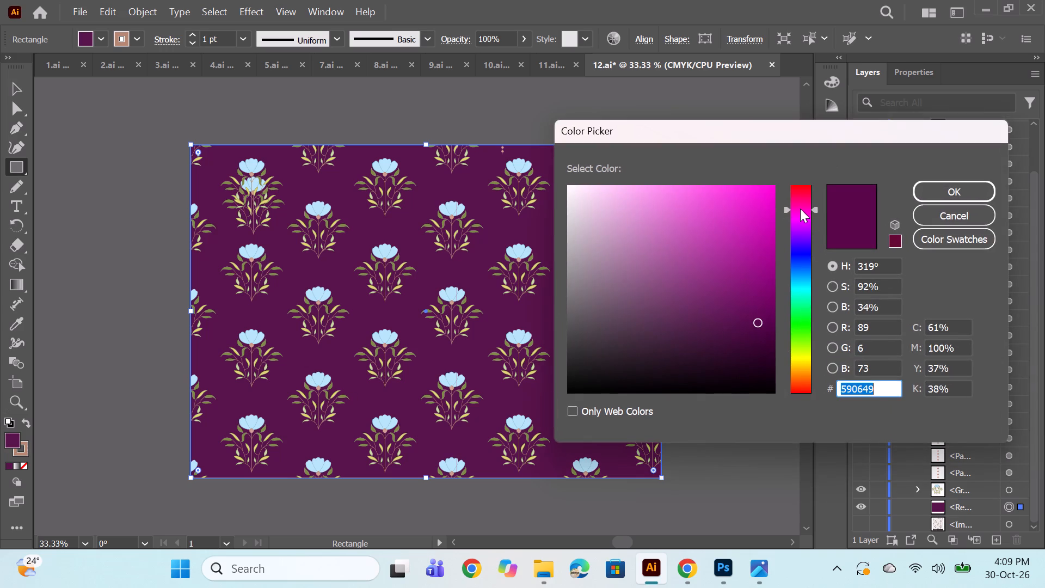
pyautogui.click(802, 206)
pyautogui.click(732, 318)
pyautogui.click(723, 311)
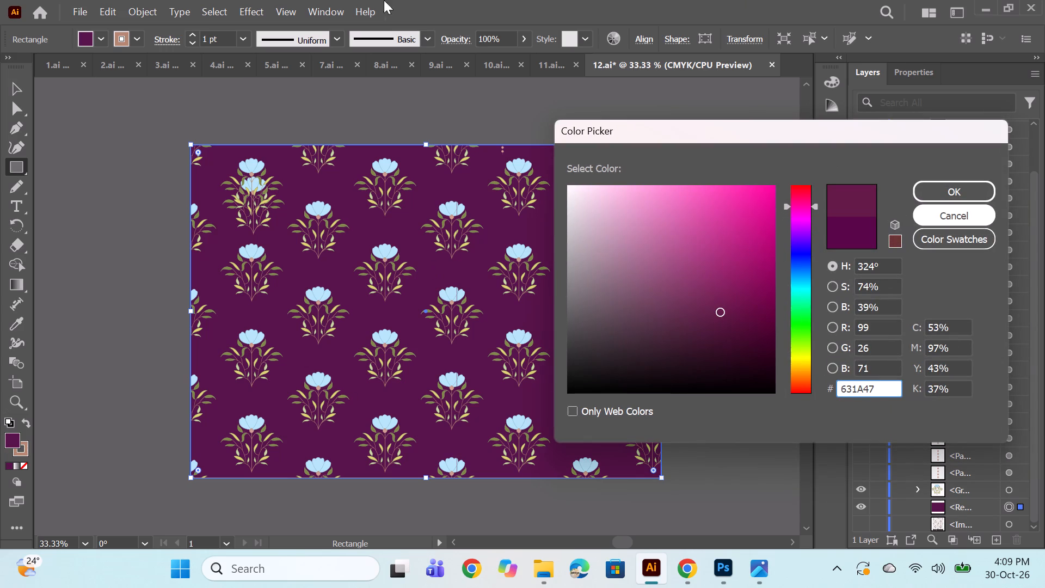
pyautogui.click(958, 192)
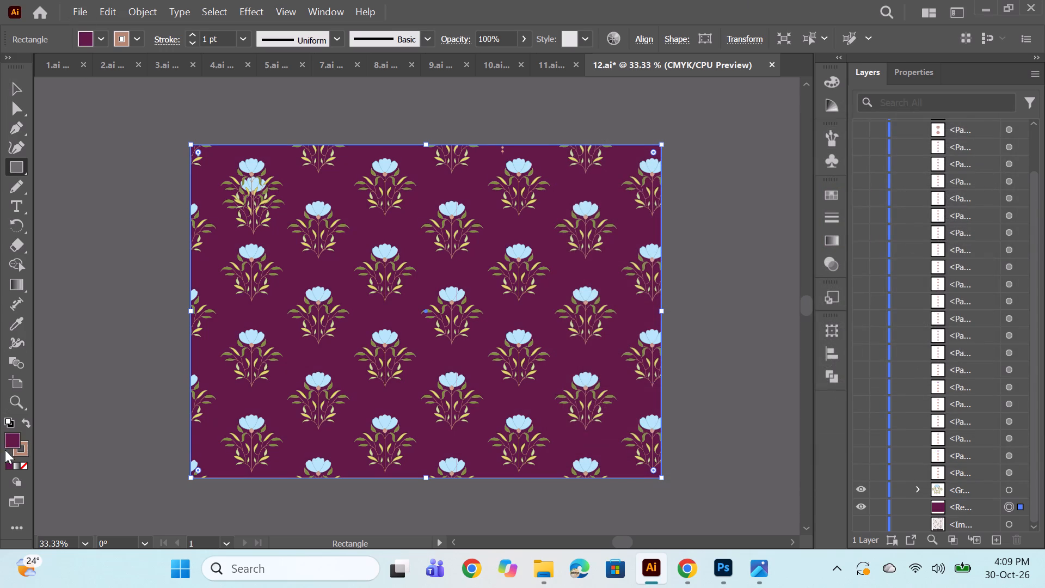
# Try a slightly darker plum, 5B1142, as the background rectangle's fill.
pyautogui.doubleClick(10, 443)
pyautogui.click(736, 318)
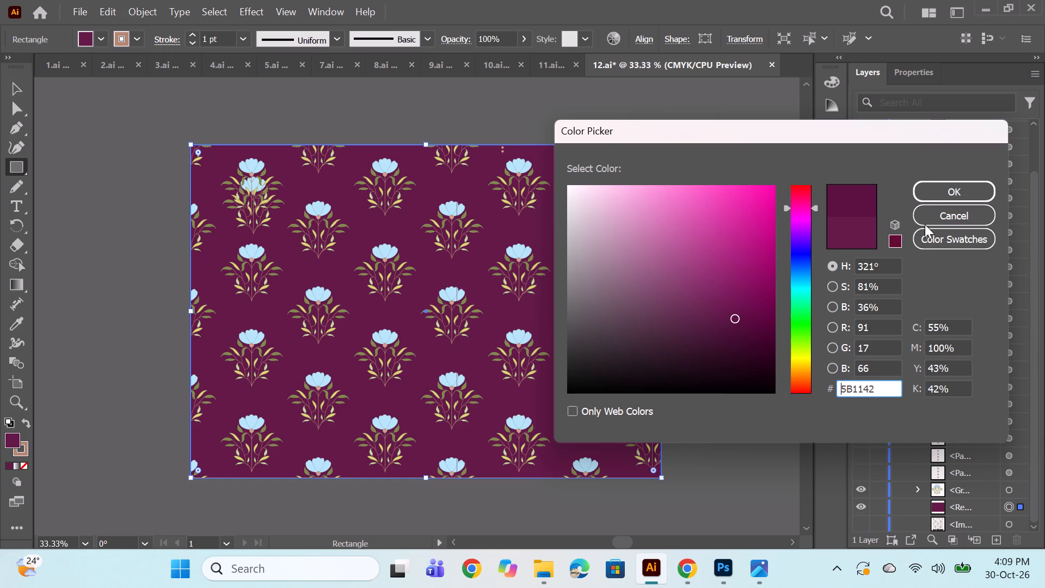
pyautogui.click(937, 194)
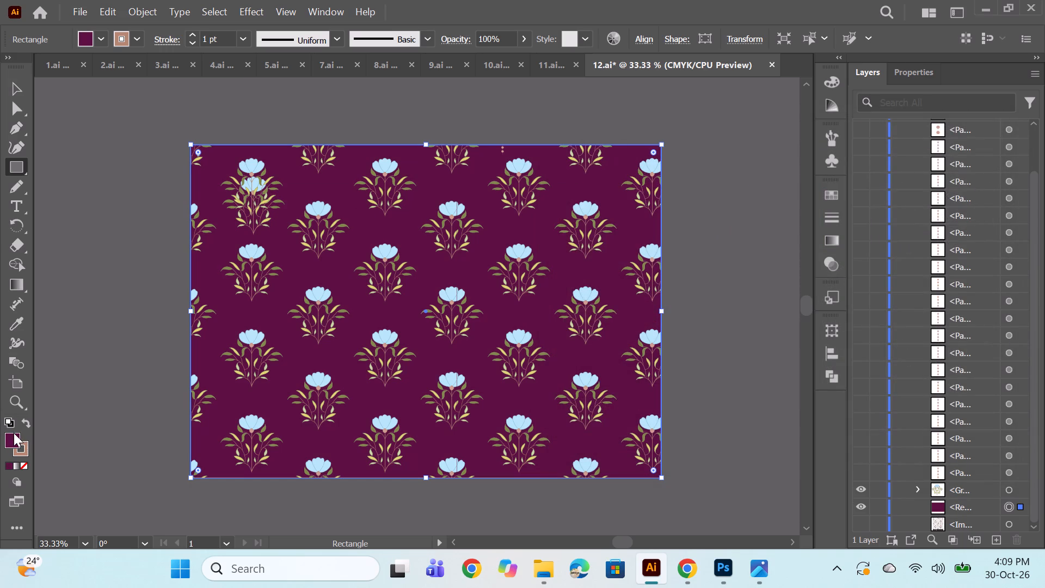
# Set the background rectangle's fill to plum 5B0843 and deselect it.
pyautogui.doubleClick(14, 433)
pyautogui.click(757, 318)
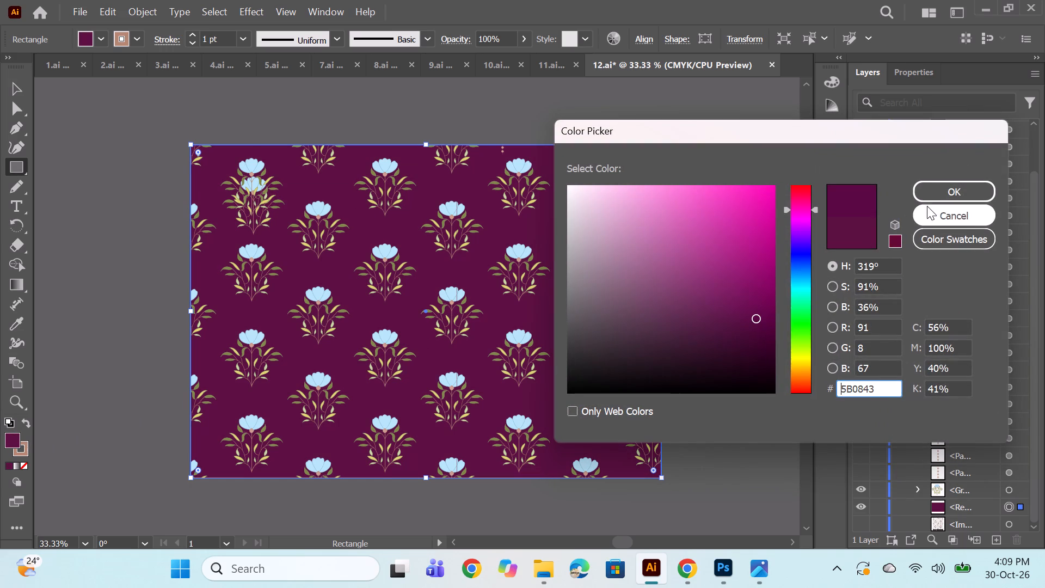
pyautogui.click(932, 197)
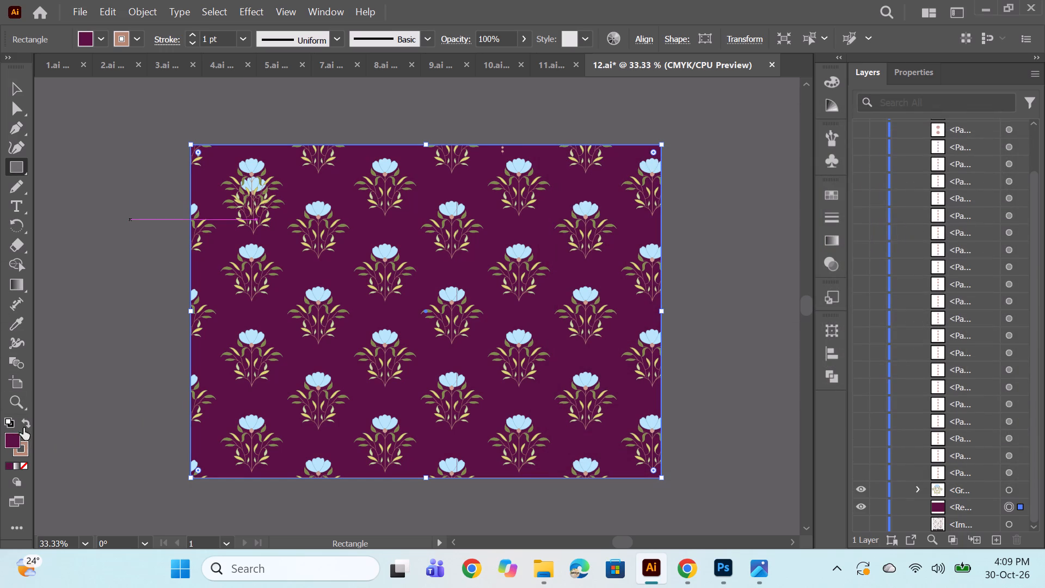
pyautogui.keyDown('ctrl'); pyautogui.click(733, 345); pyautogui.keyUp('ctrl')
# Make all the hidden dotted-line paths in Layer 1 visible.
pyautogui.scroll(-5, 957, 308)
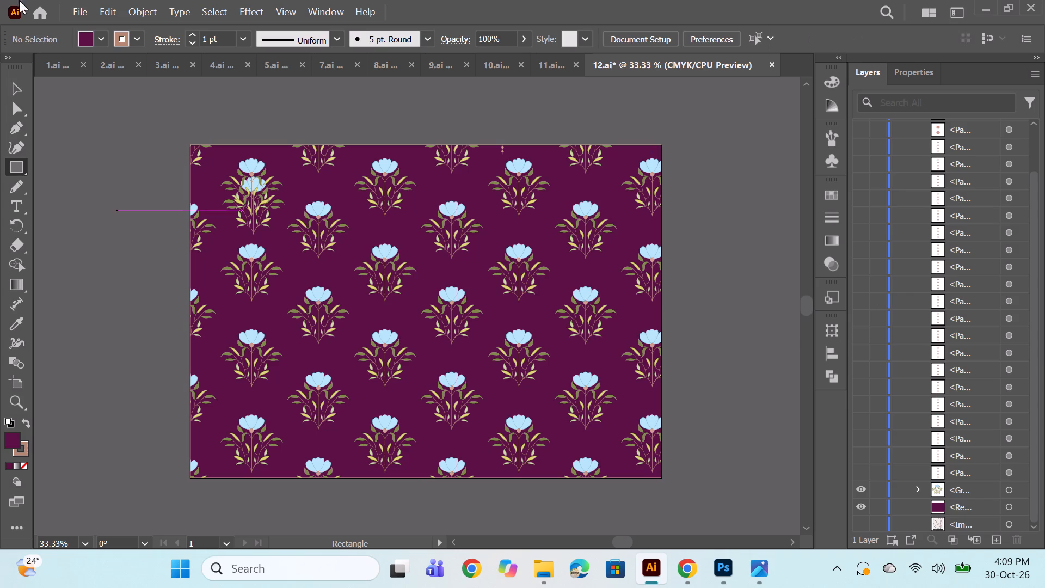
pyautogui.moveTo(862, 471); pyautogui.dragTo(862, 254)
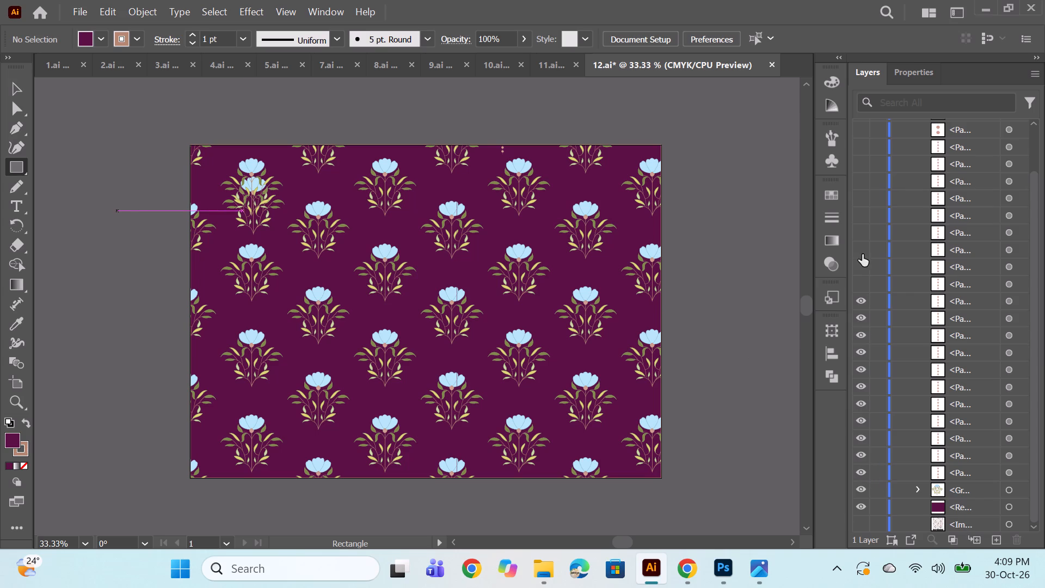
pyautogui.moveTo(862, 254); pyautogui.dragTo(865, 94)
pyautogui.scroll(7, 922, 292)
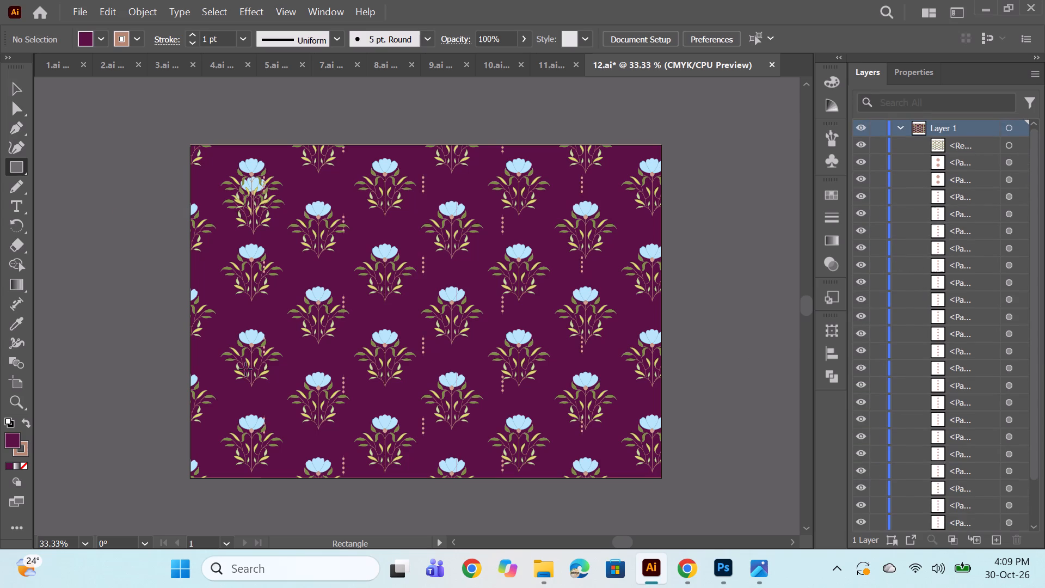
# Hide the original flower motif group that overlaps the pattern near the artboard's upper-left corner.
pyautogui.click(11, 87)
pyautogui.scroll(-12, 1041, 353)
pyautogui.click(864, 487)
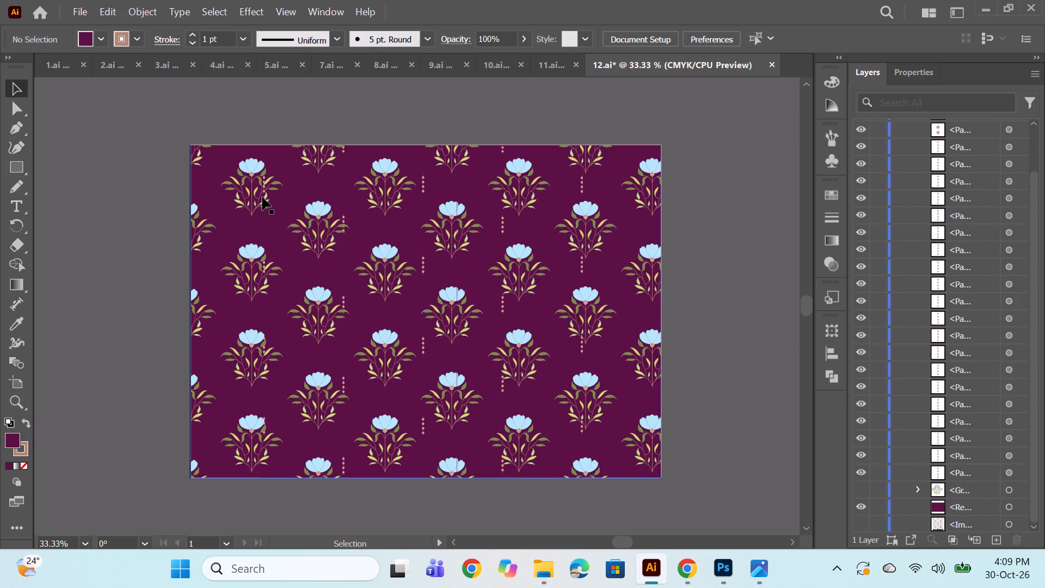
# Move the pattern-filled flower rectangle below all the dotted-line paths in the layer order, directly above the hidden group.
pyautogui.keyDown('alt'); pyautogui.scroll(3, 253, 206); pyautogui.keyUp('alt')
pyautogui.scroll(6, 268, 186)
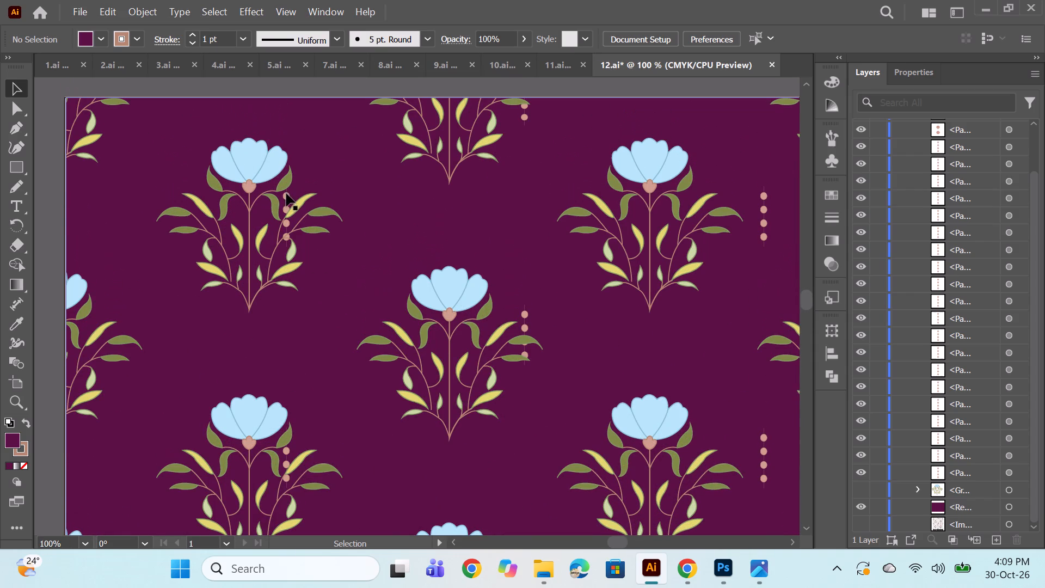
pyautogui.click(286, 196)
pyautogui.click(290, 195)
pyautogui.click(287, 195)
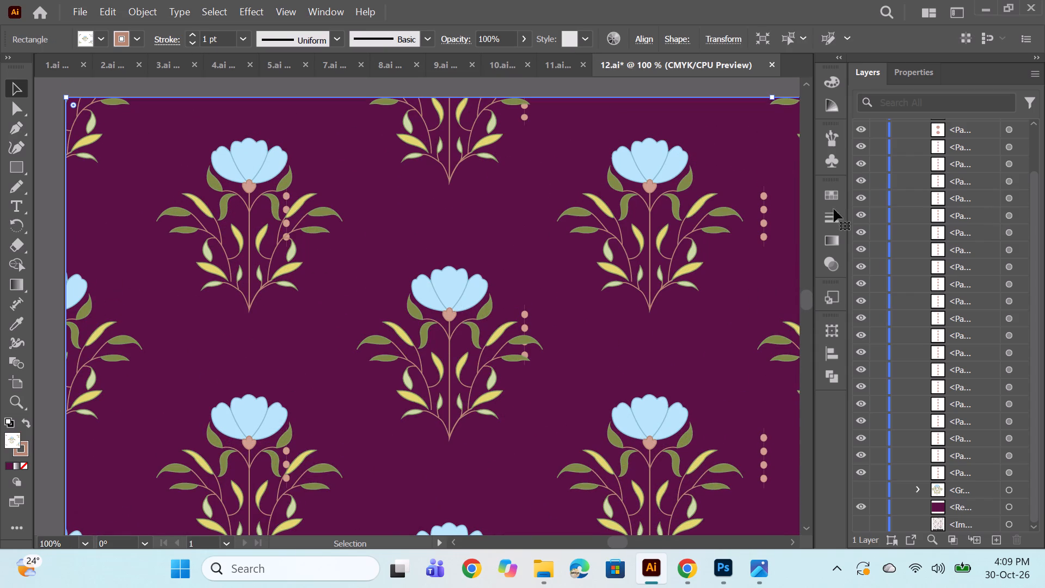
pyautogui.scroll(-1, 963, 275)
pyautogui.scroll(1, 963, 268)
pyautogui.moveTo(964, 145); pyautogui.dragTo(962, 499)
pyautogui.scroll(-4, 989, 401)
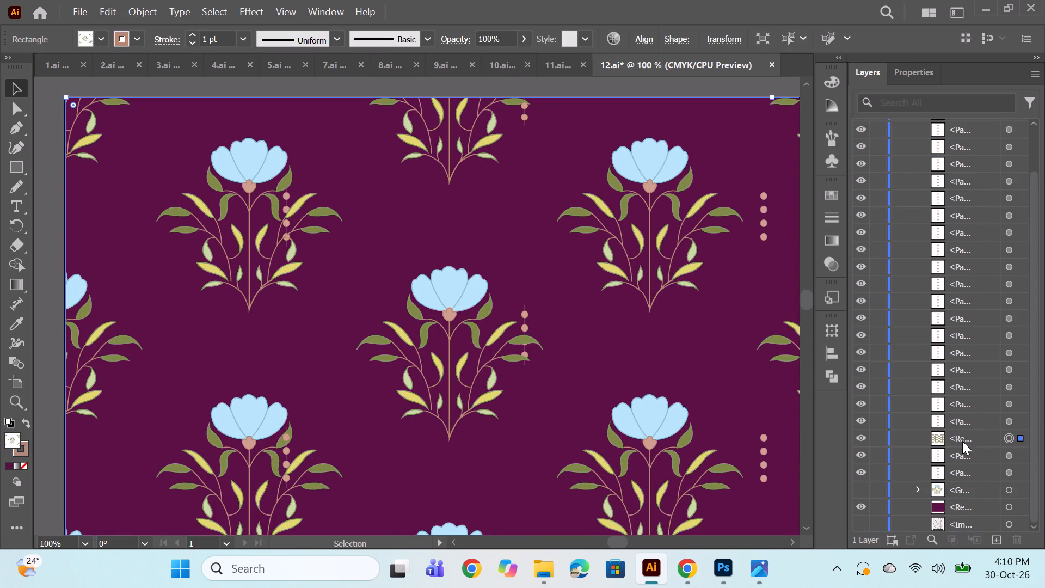
pyautogui.moveTo(962, 436); pyautogui.dragTo(966, 480)
pyautogui.scroll(12, 991, 360)
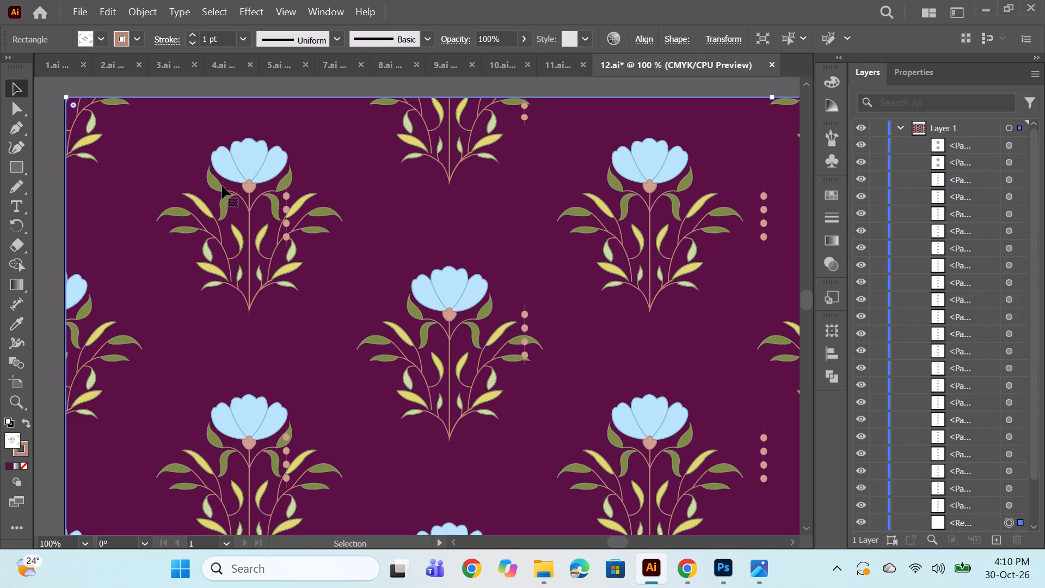
# Move the first column's upper two dotted lines off the flowers, centring each beneath its flower stem in the gap.
pyautogui.click(285, 198)
pyautogui.moveTo(287, 195); pyautogui.dragTo(278, 212)
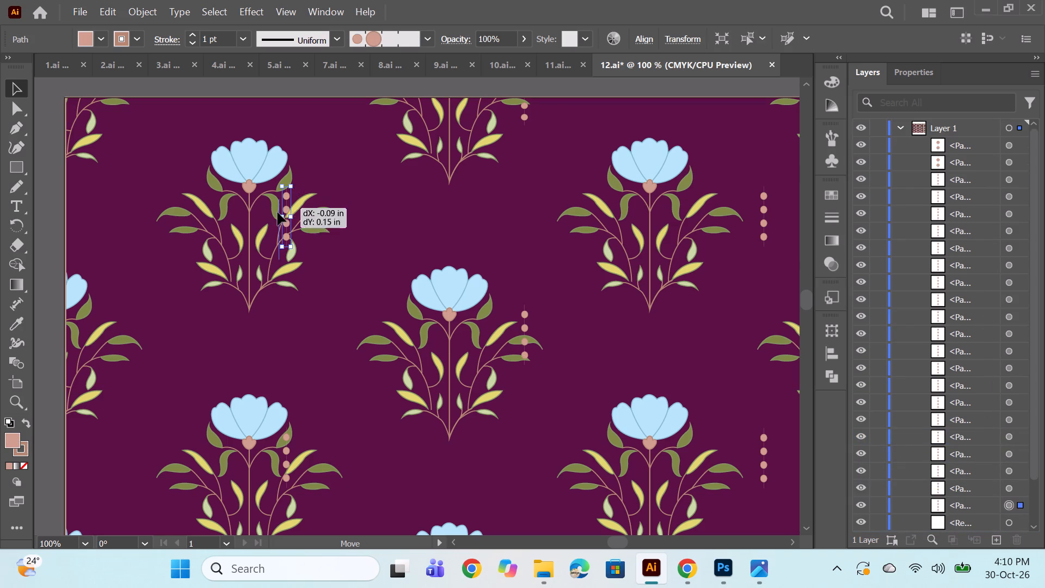
pyautogui.moveTo(278, 212); pyautogui.dragTo(249, 332)
pyautogui.scroll(-13, 274, 330)
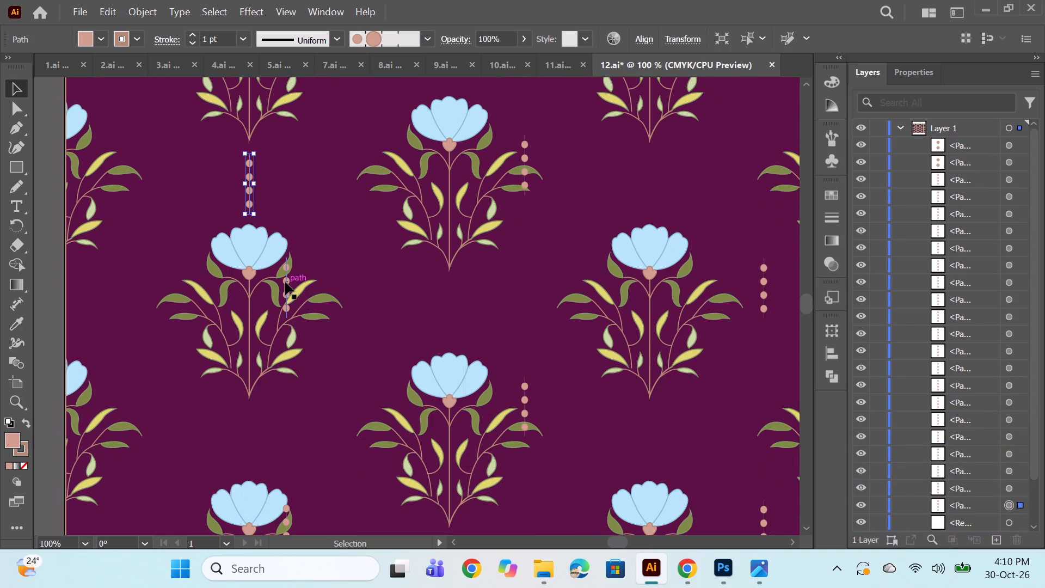
pyautogui.click(286, 282)
pyautogui.moveTo(286, 282); pyautogui.dragTo(248, 428)
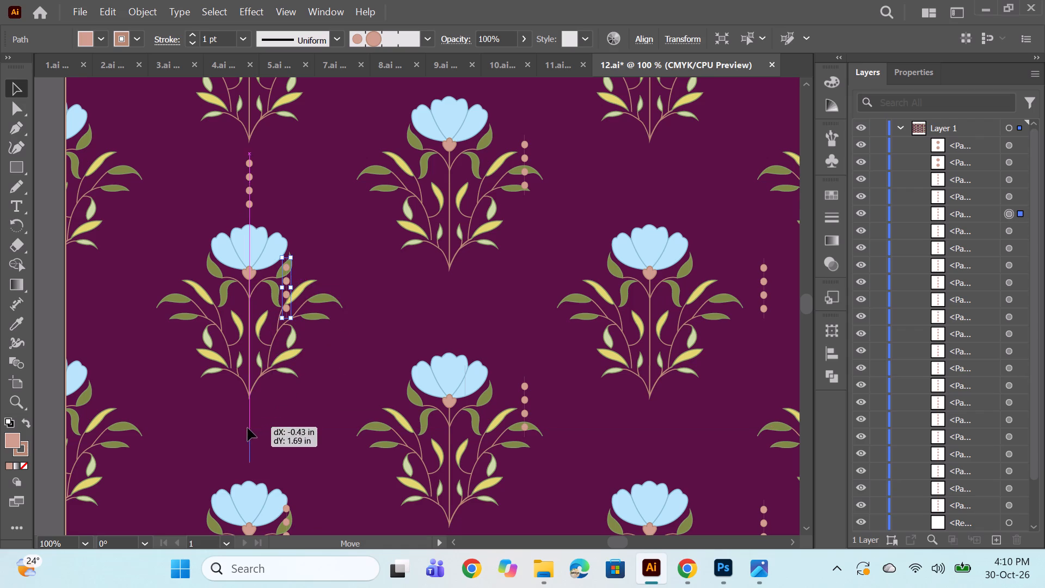
pyautogui.moveTo(248, 428); pyautogui.dragTo(248, 435)
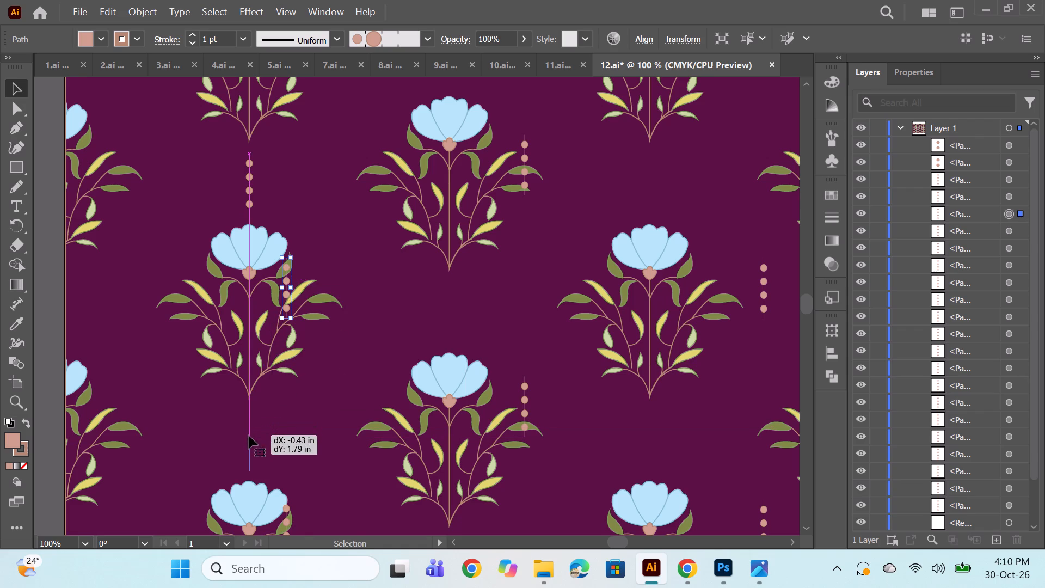
# Move the next dotted line into the first column's third gap, centred on the stem, and nudge it up slightly.
pyautogui.scroll(-6, 399, 362)
pyautogui.scroll(-12, 374, 304)
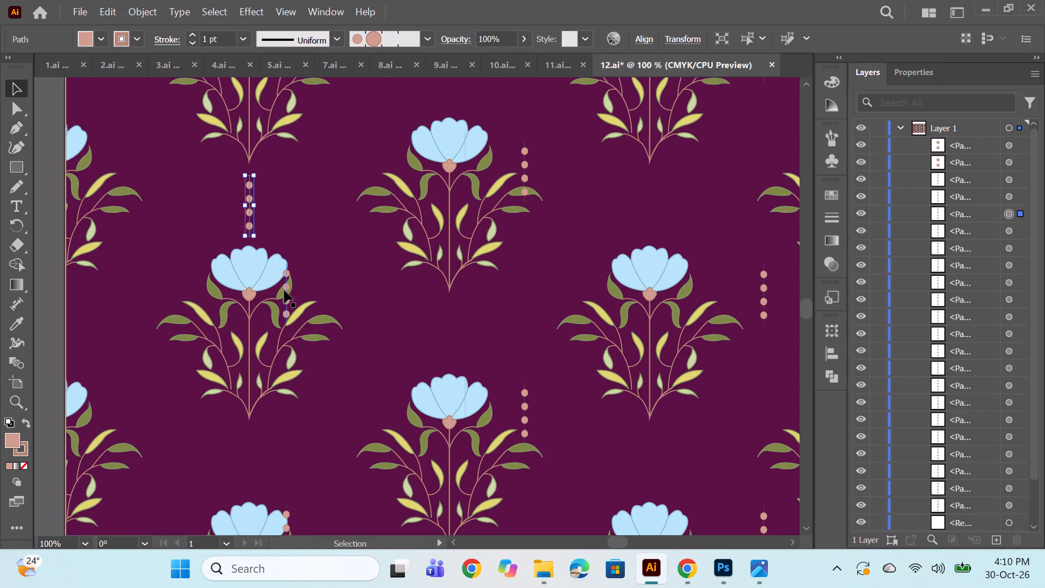
pyautogui.moveTo(286, 288); pyautogui.dragTo(249, 462)
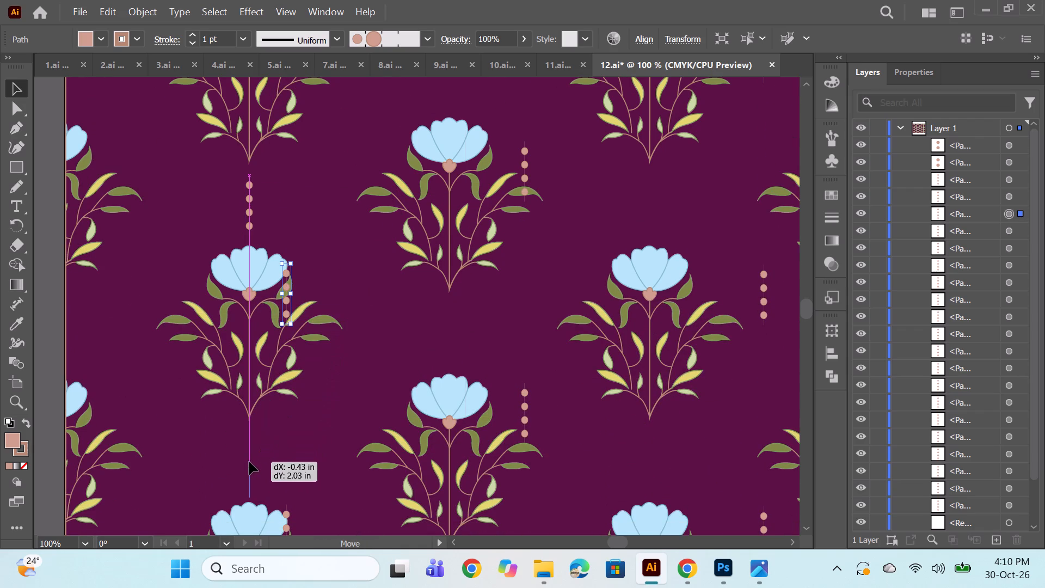
pyautogui.moveTo(249, 462); pyautogui.dragTo(249, 462)
pyautogui.scroll(-5, 355, 358)
pyautogui.press('Up')
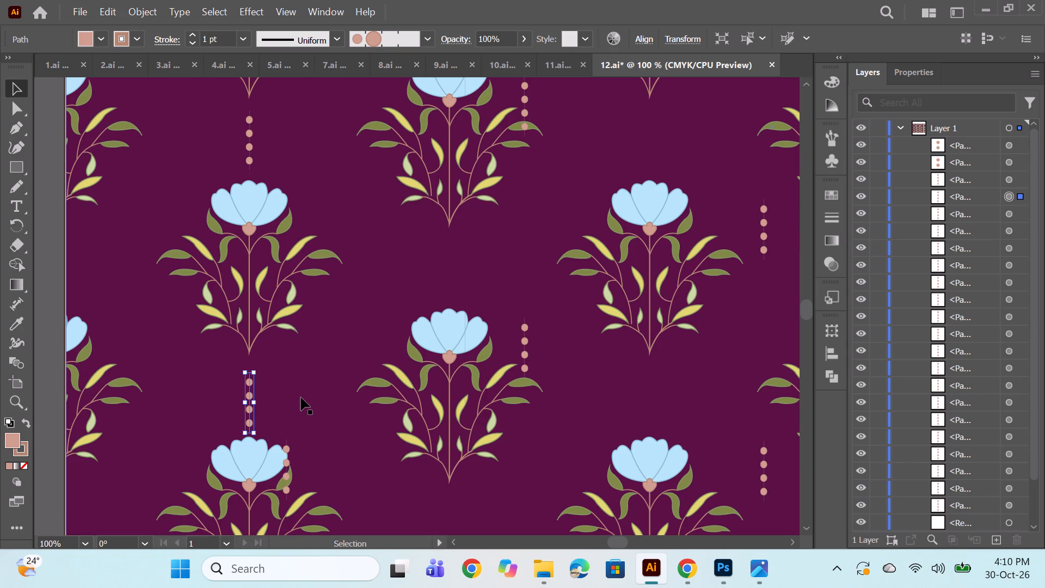
pyautogui.press('Up')
pyautogui.press('Up')
pyautogui.press('Up')
pyautogui.press('Up')
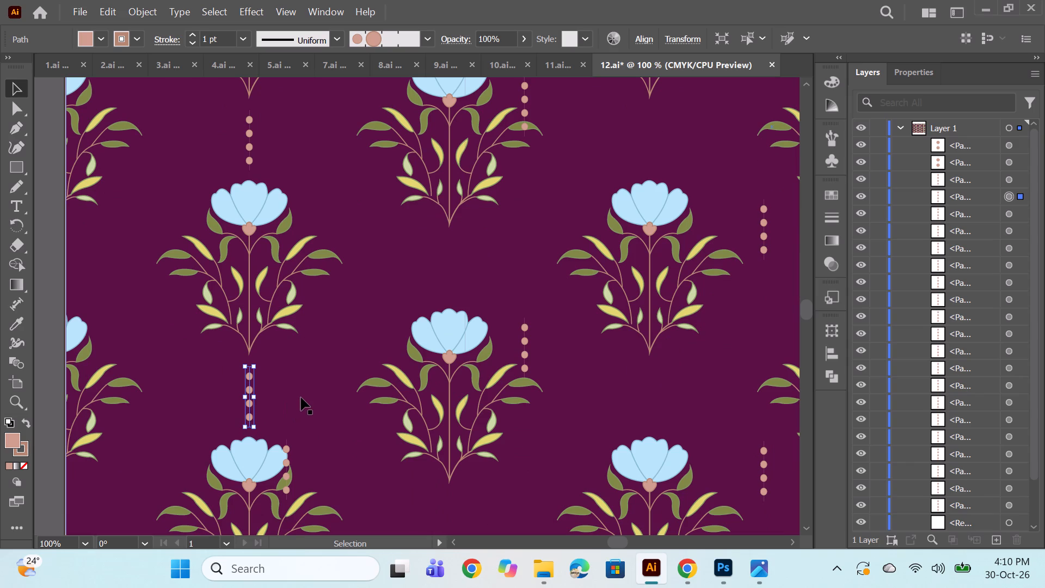
pyautogui.press('Up')
# Centre a dotted line above the second column's uppermost full flower and the short two-dot line above the first column's top flower.
pyautogui.scroll(-14, 308, 381)
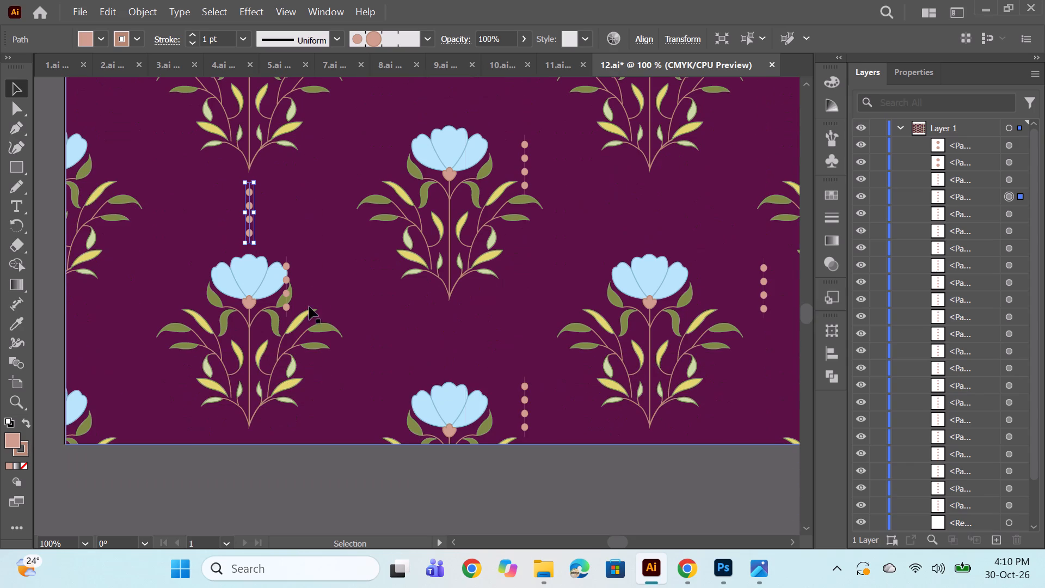
pyautogui.keyDown('alt'); pyautogui.scroll(-1, 318, 285); pyautogui.keyUp('alt')
pyautogui.scroll(20, 336, 282)
pyautogui.scroll(2, 336, 282)
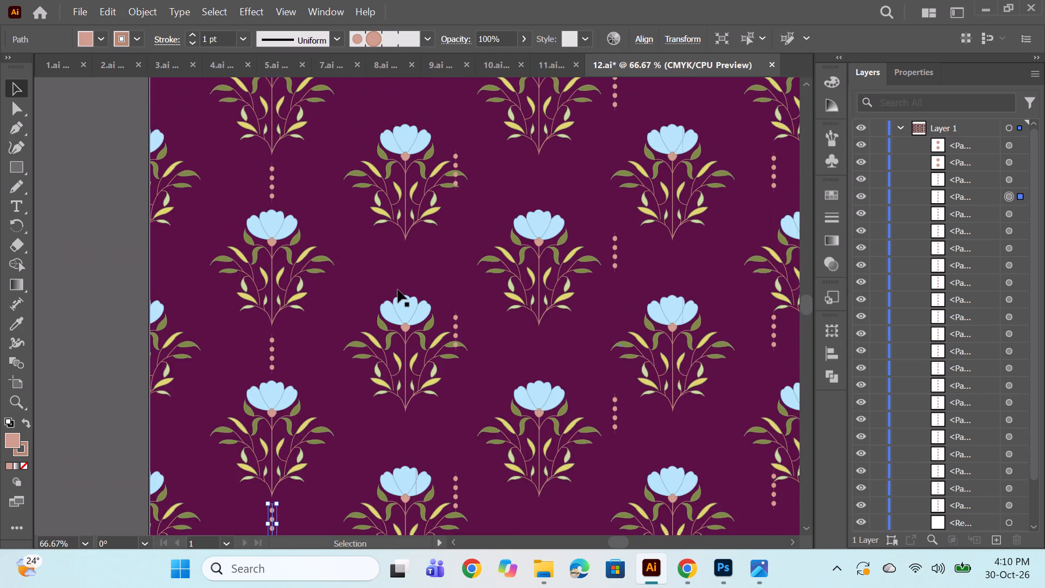
pyautogui.scroll(11, 398, 290)
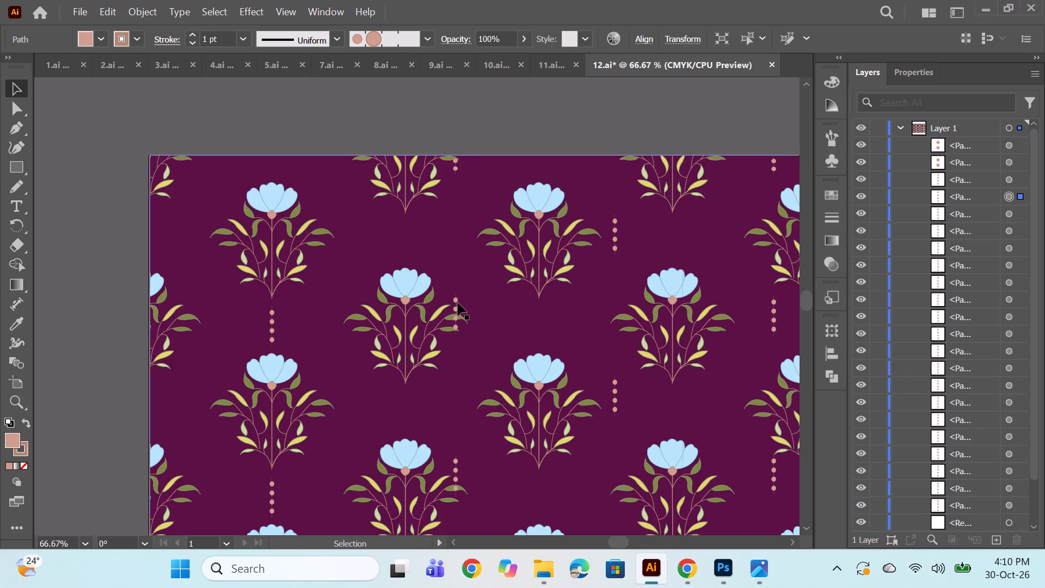
pyautogui.moveTo(458, 303); pyautogui.dragTo(404, 231)
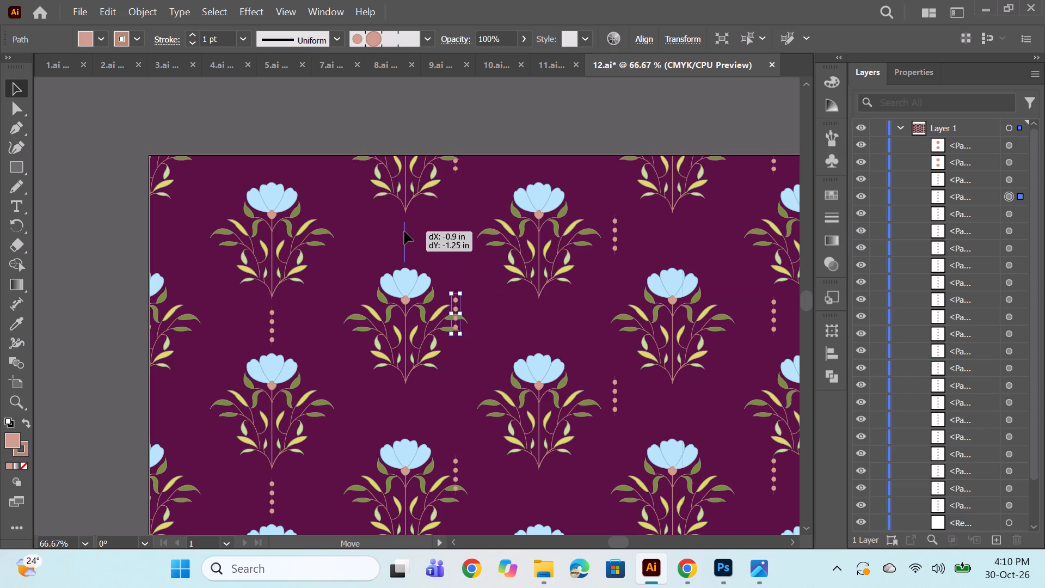
pyautogui.moveTo(404, 231); pyautogui.dragTo(405, 230)
pyautogui.moveTo(456, 172); pyautogui.dragTo(283, 176)
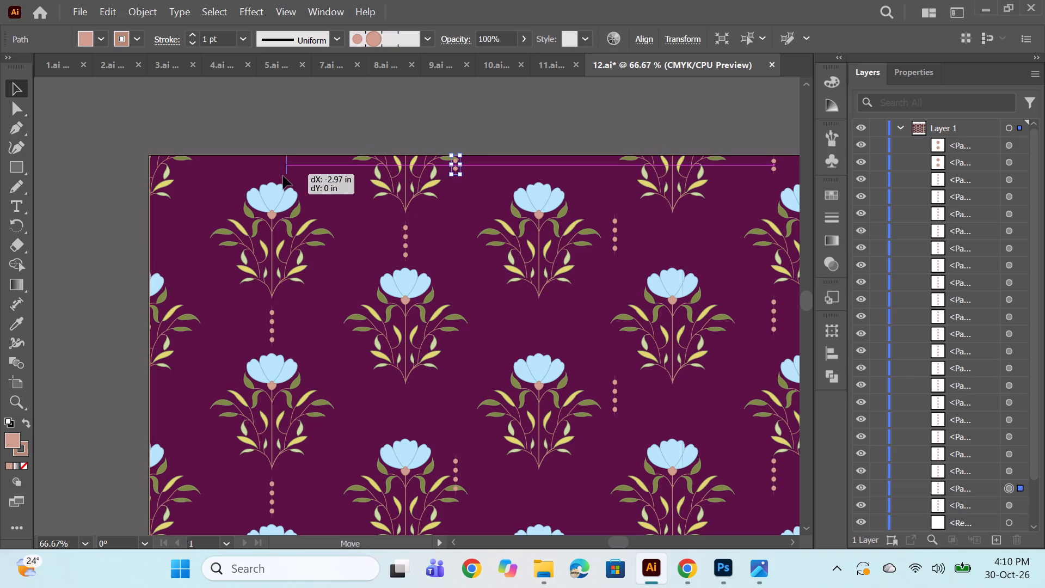
pyautogui.moveTo(283, 176); pyautogui.dragTo(272, 174)
# Move two more dotted lines into the second flower column's remaining gaps, centred above its second and third full flowers.
pyautogui.scroll(-19, 364, 234)
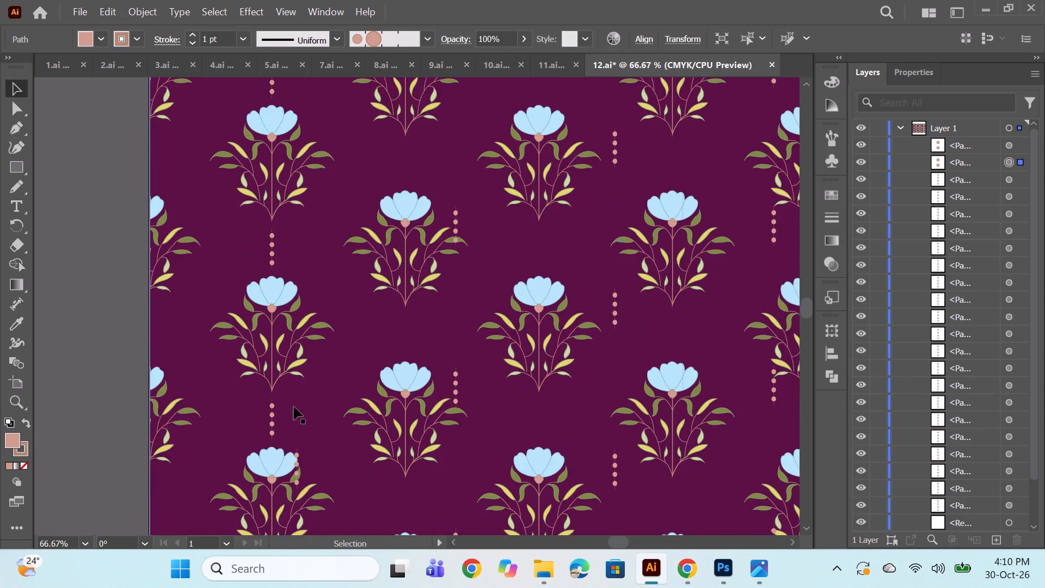
pyautogui.scroll(-5, 289, 448)
pyautogui.moveTo(299, 390); pyautogui.dragTo(396, 271)
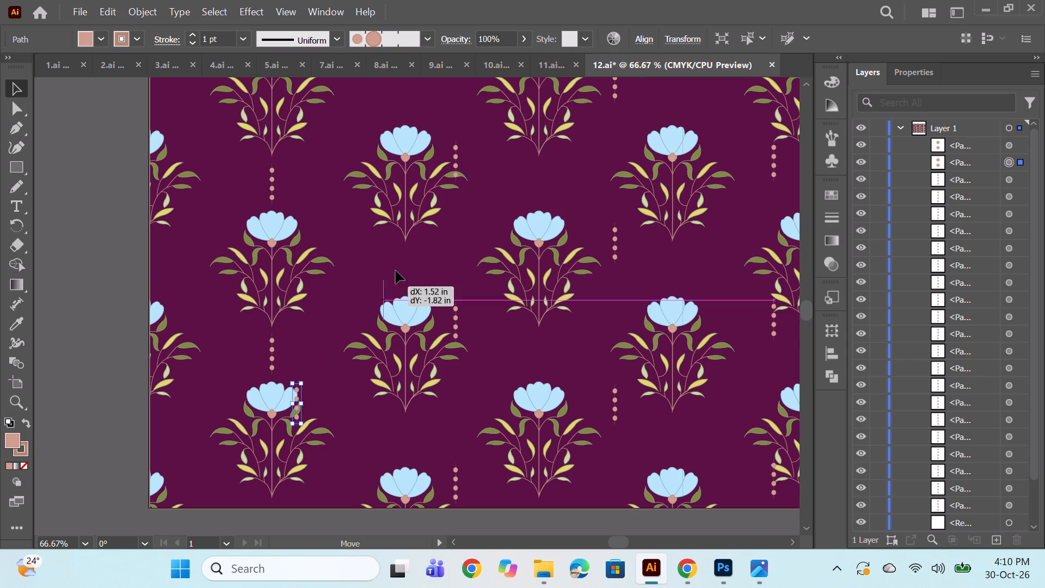
pyautogui.moveTo(396, 271); pyautogui.dragTo(408, 255)
pyautogui.scroll(12, 440, 339)
pyautogui.moveTo(455, 304); pyautogui.dragTo(407, 244)
pyautogui.scroll(5, 594, 260)
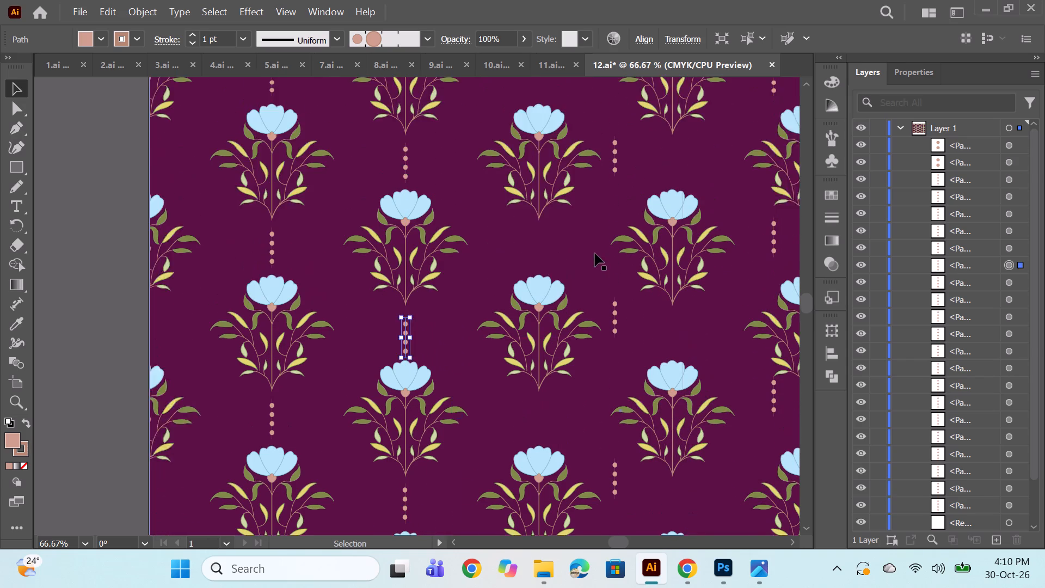
# Move three dotted lines into the third flower column's gaps, centred above its second, third and fourth full flowers.
pyautogui.scroll(5, 595, 253)
pyautogui.moveTo(616, 210); pyautogui.dragTo(533, 303)
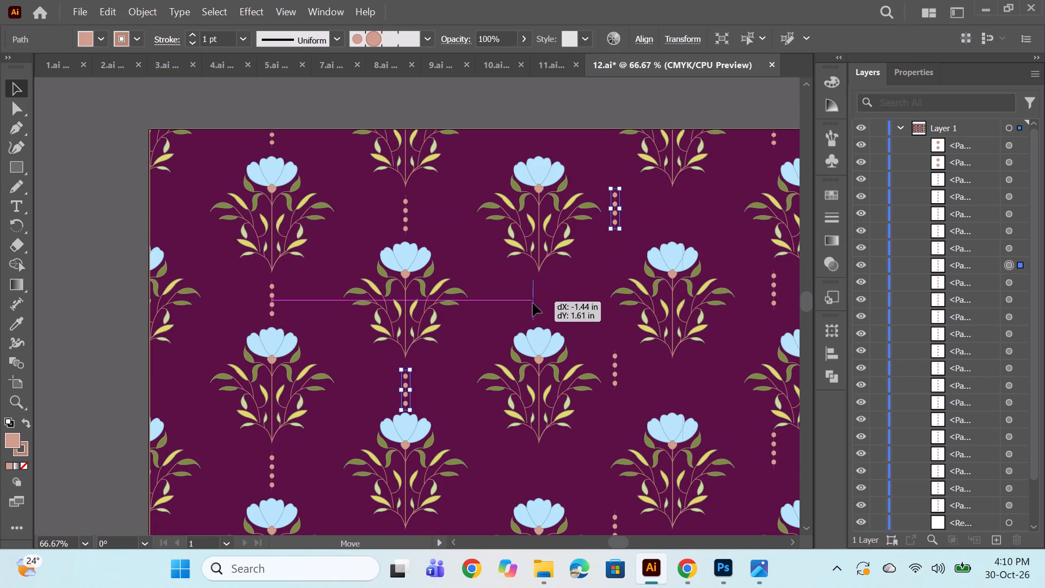
pyautogui.moveTo(533, 303); pyautogui.dragTo(538, 303)
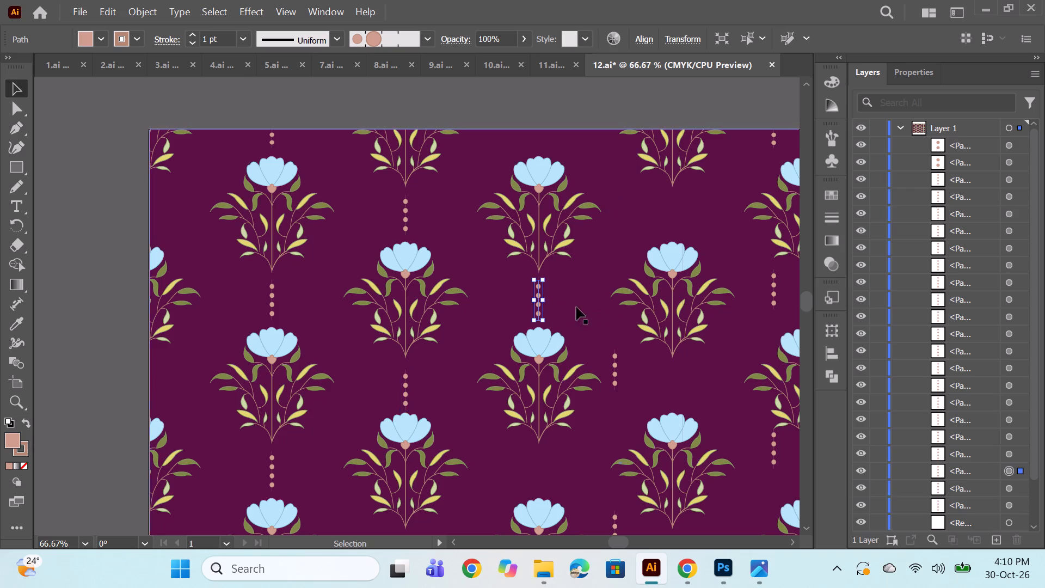
pyautogui.scroll(-11, 599, 297)
pyautogui.moveTo(615, 229); pyautogui.dragTo(545, 333)
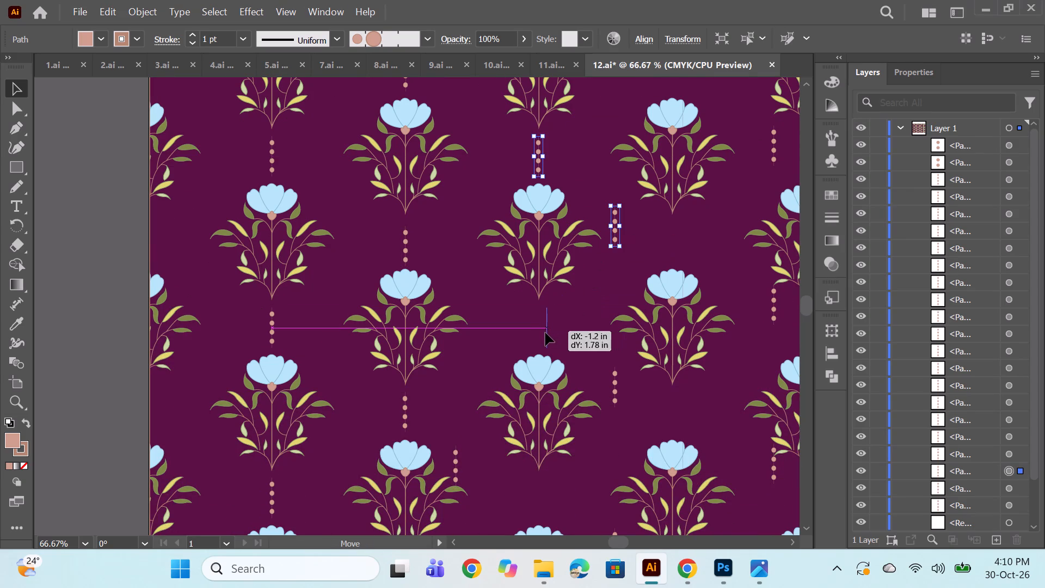
pyautogui.moveTo(545, 333); pyautogui.dragTo(540, 330)
pyautogui.scroll(-11, 569, 328)
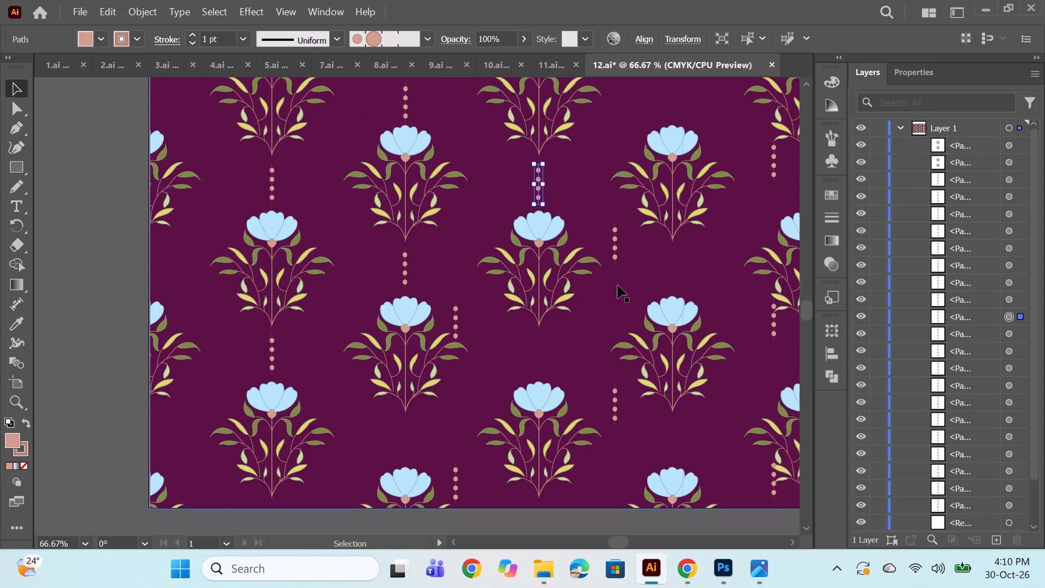
pyautogui.moveTo(614, 249); pyautogui.dragTo(537, 360)
# Move the stray dotted line beside the bottom of the second column into that column's lowest gap, centred above the cut-off flower.
pyautogui.scroll(-3, 617, 316)
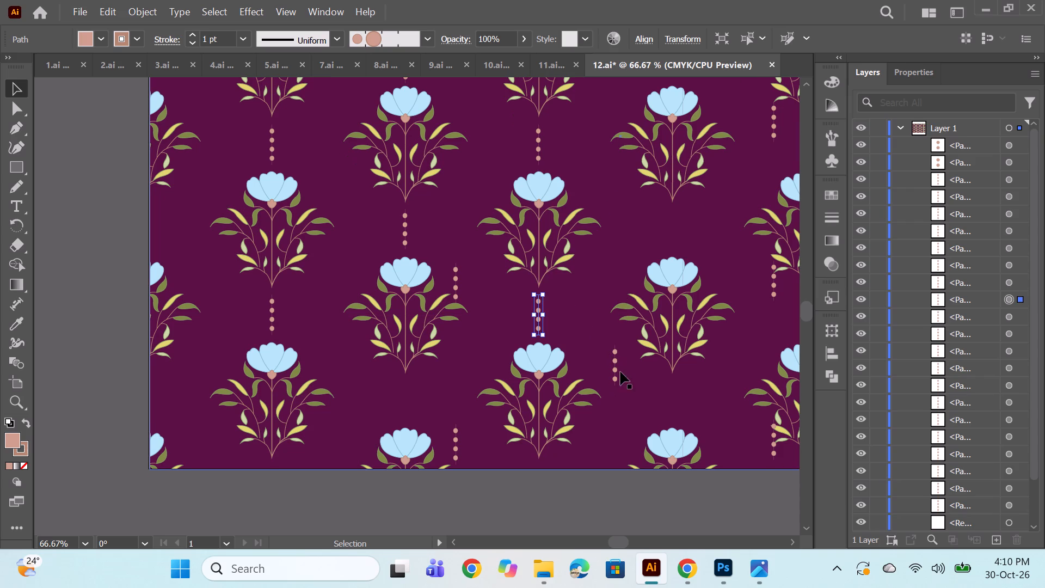
pyautogui.moveTo(457, 433); pyautogui.dragTo(405, 389)
# Move two dotted lines into the fourth column's lower gaps, centred above the cut-off bottom flower and the third full flower.
pyautogui.scroll(2, 619, 381)
pyautogui.moveTo(614, 390); pyautogui.dragTo(680, 421)
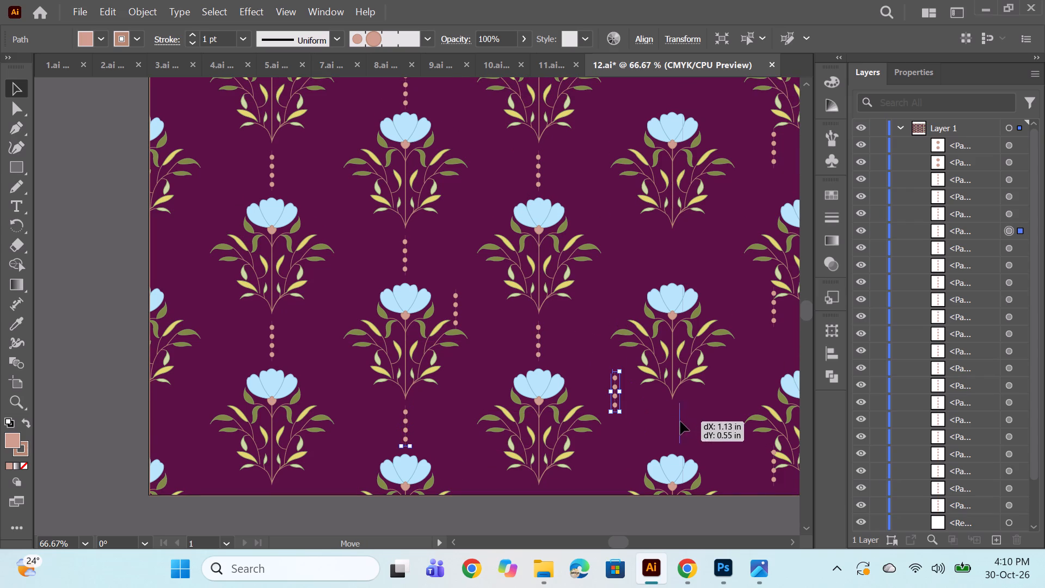
pyautogui.moveTo(680, 421); pyautogui.dragTo(673, 426)
pyautogui.scroll(9, 687, 345)
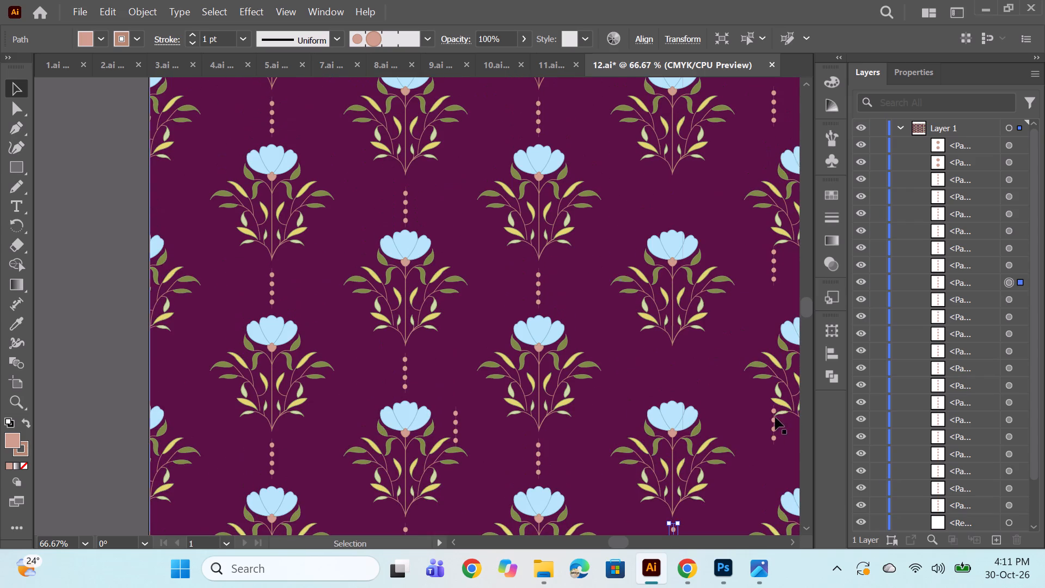
pyautogui.moveTo(773, 430); pyautogui.dragTo(668, 385)
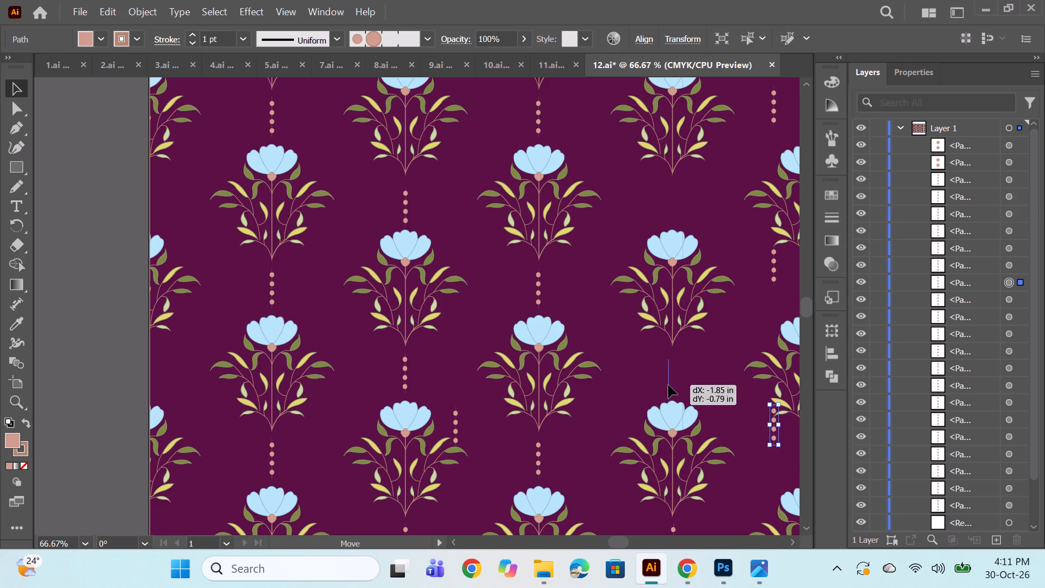
pyautogui.moveTo(668, 385); pyautogui.dragTo(673, 381)
# Move two more dotted lines into the fourth column's upper gaps, centred above its second and first full flowers.
pyautogui.scroll(7, 736, 354)
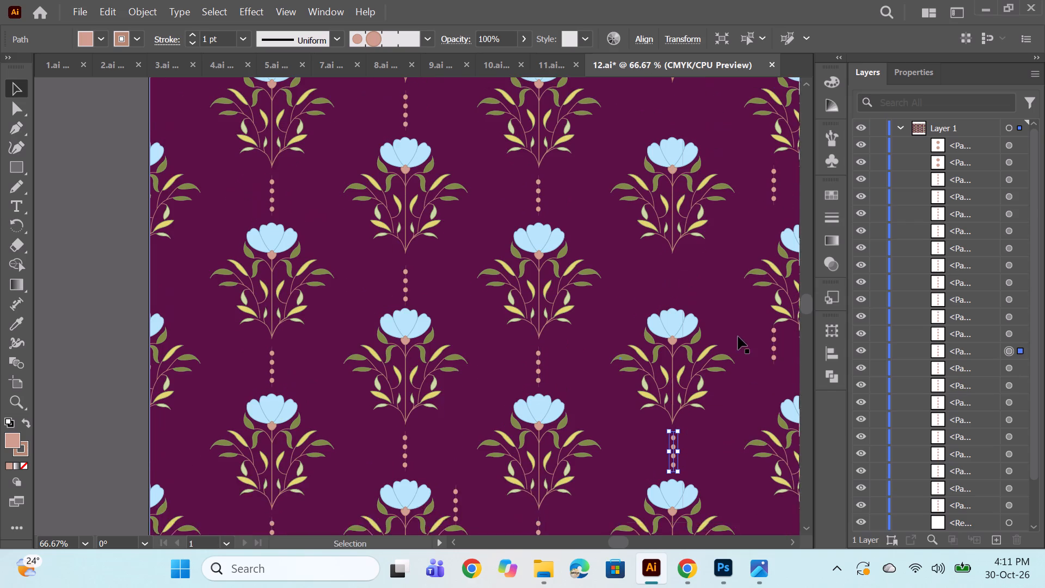
pyautogui.moveTo(774, 350); pyautogui.dragTo(674, 293)
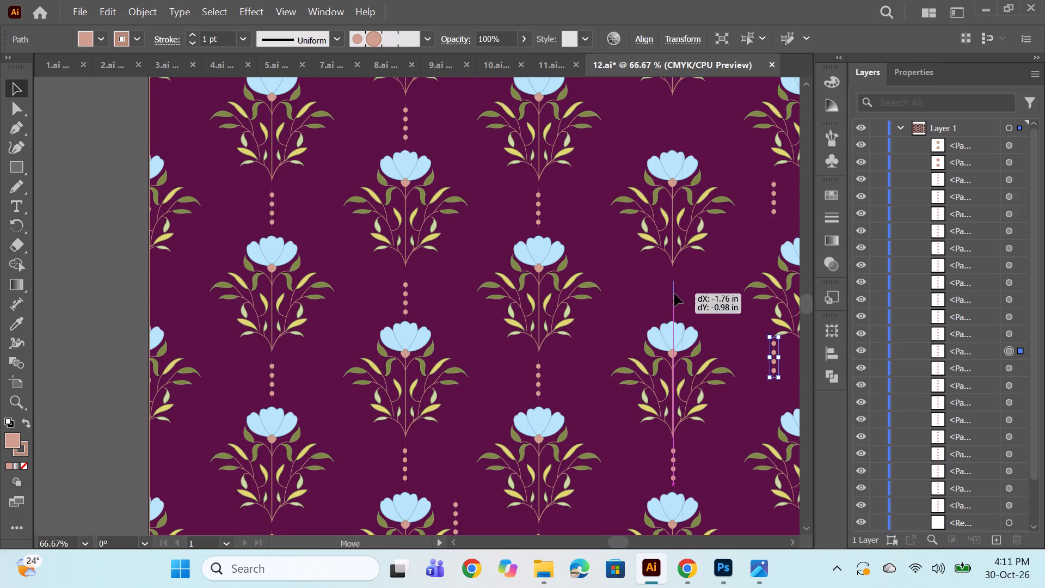
pyautogui.moveTo(674, 293); pyautogui.dragTo(673, 287)
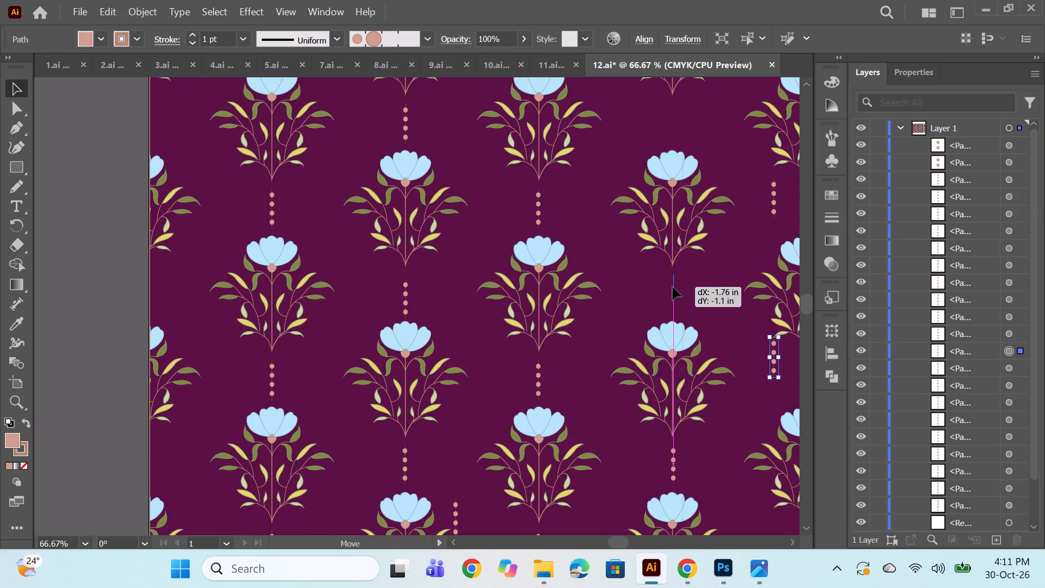
pyautogui.moveTo(673, 287); pyautogui.dragTo(673, 286)
pyautogui.scroll(10, 714, 300)
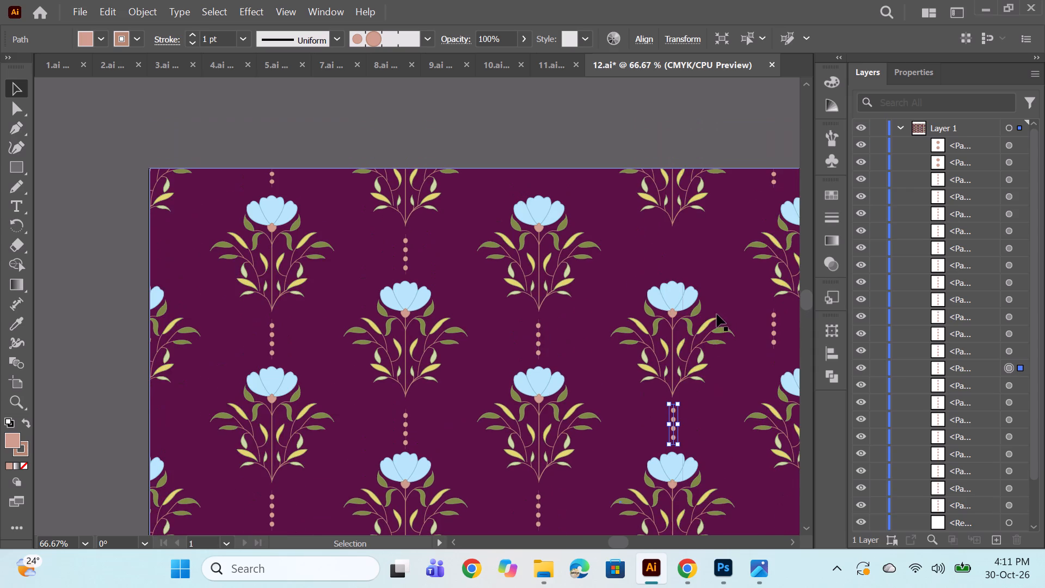
pyautogui.moveTo(775, 326); pyautogui.dragTo(671, 254)
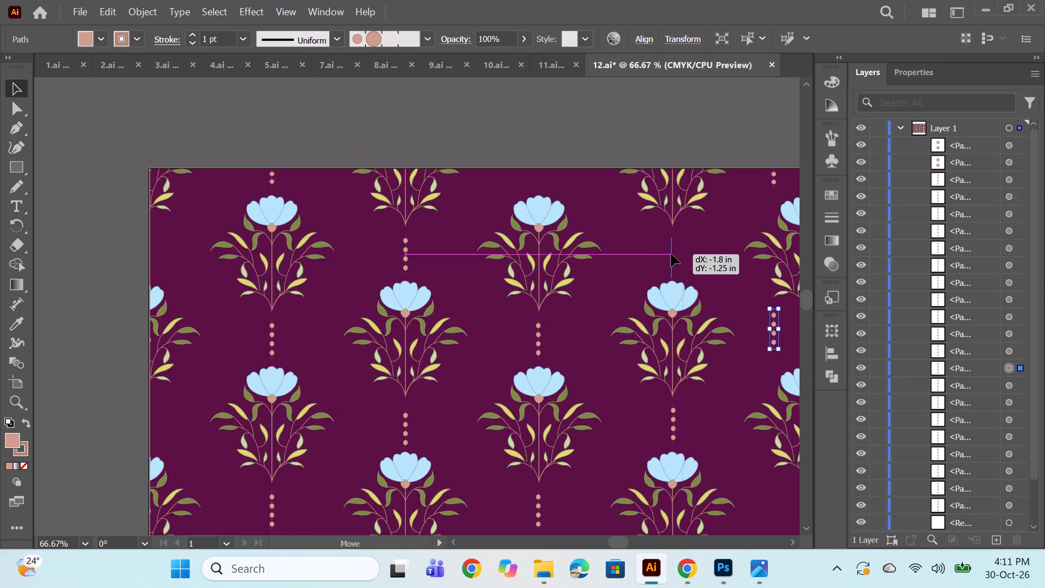
pyautogui.moveTo(671, 254); pyautogui.dragTo(673, 249)
# Move the short two-dot line at the artboard's top edge so it is centred above the third column's top flower.
pyautogui.moveTo(776, 185); pyautogui.dragTo(596, 193)
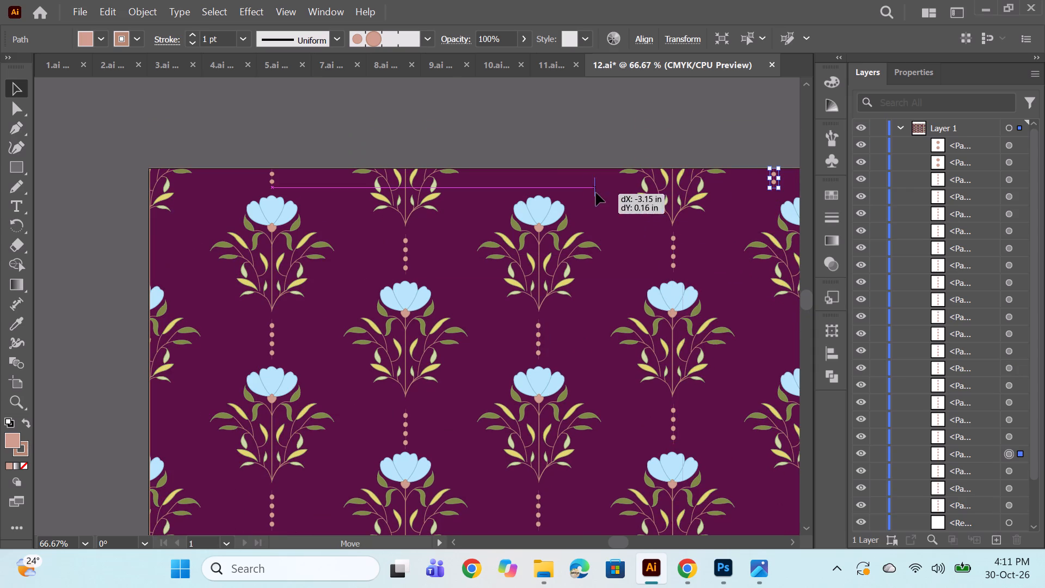
pyautogui.moveTo(596, 193); pyautogui.dragTo(540, 182)
# Move three dotted lines into the fifth flower column's gaps, centred above its second, third and fourth full flowers.
pyautogui.press('space')
pyautogui.press('space')
pyautogui.press('space')
pyautogui.press('space')
pyautogui.press('space')
pyautogui.press('space')
pyautogui.press('space')
pyautogui.press('space')
pyautogui.moveTo(622, 270); pyautogui.dragTo(302, 247)
pyautogui.moveTo(615, 221); pyautogui.dragTo(485, 309)
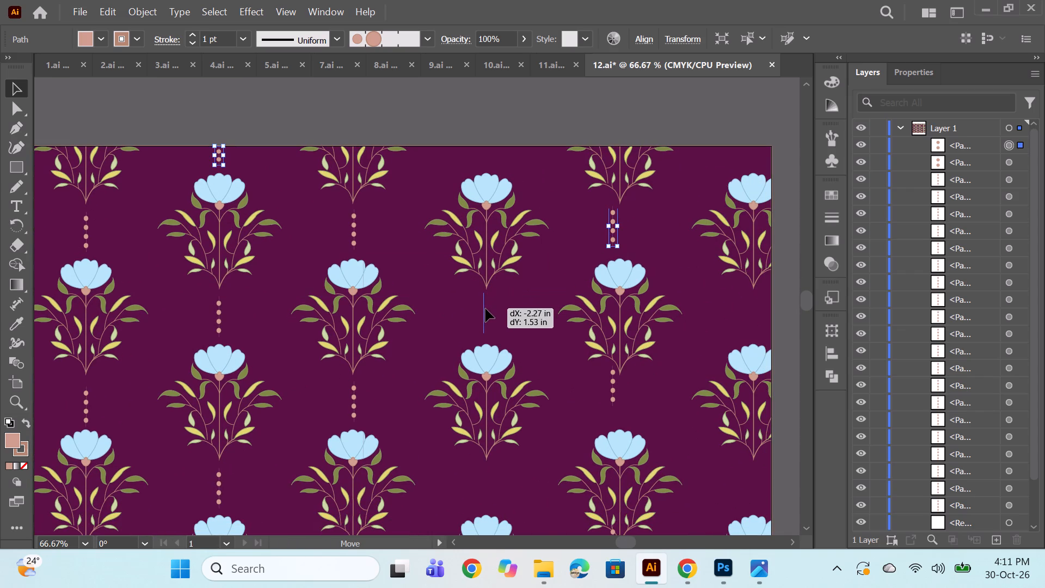
pyautogui.moveTo(485, 309); pyautogui.dragTo(488, 313)
pyautogui.scroll(-11, 575, 262)
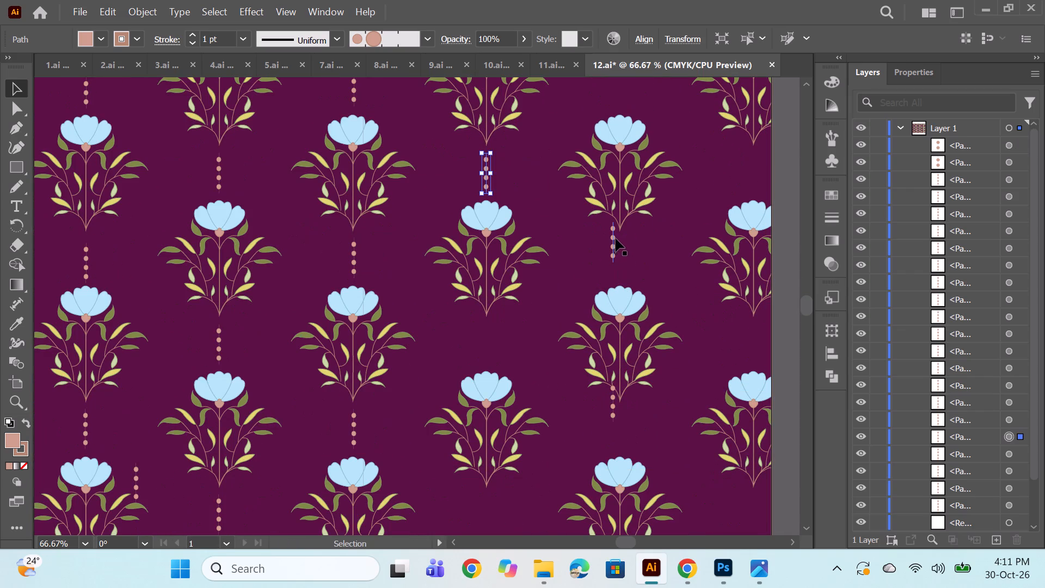
pyautogui.moveTo(616, 238); pyautogui.dragTo(489, 343)
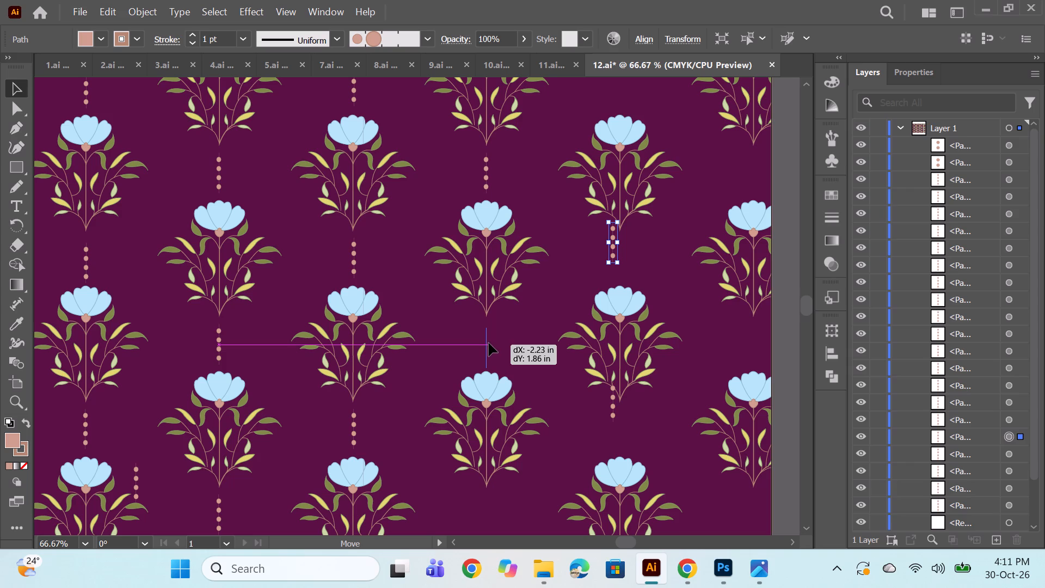
pyautogui.moveTo(489, 343); pyautogui.dragTo(490, 340)
pyautogui.scroll(-6, 604, 310)
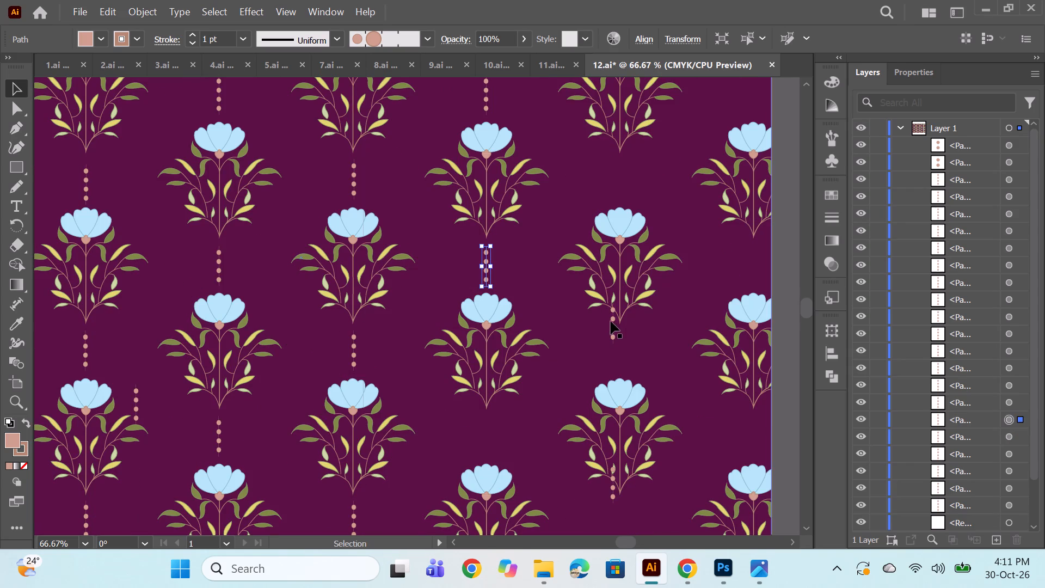
pyautogui.moveTo(612, 321); pyautogui.dragTo(485, 434)
# Move the dotted line on the fifth column's lowest flower into the sixth column's bottom gap, centred beneath the stem.
pyautogui.scroll(-7, 708, 310)
pyautogui.moveTo(455, 480); pyautogui.dragTo(461, 480)
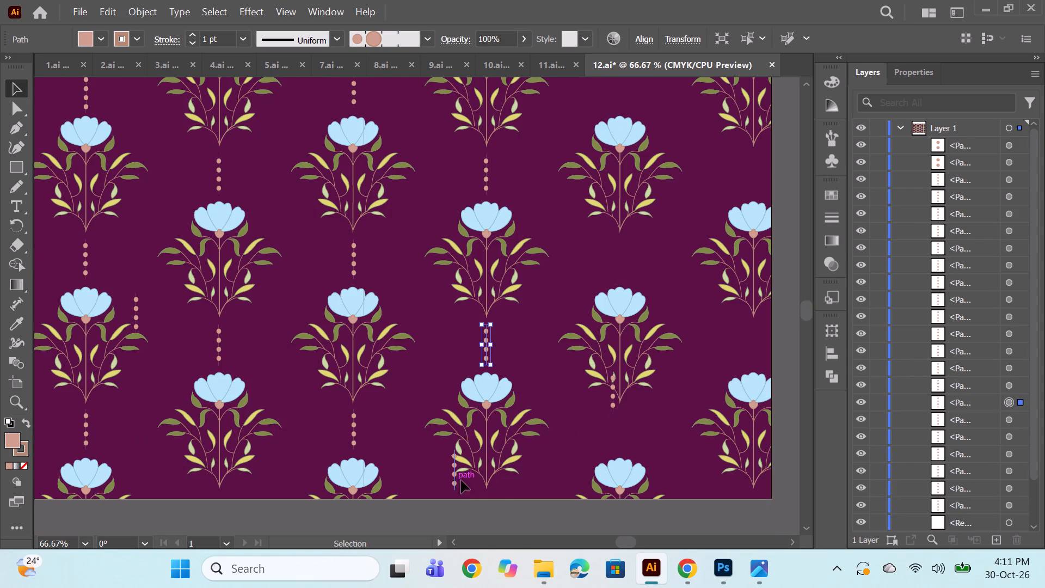
pyautogui.moveTo(461, 480); pyautogui.dragTo(619, 439)
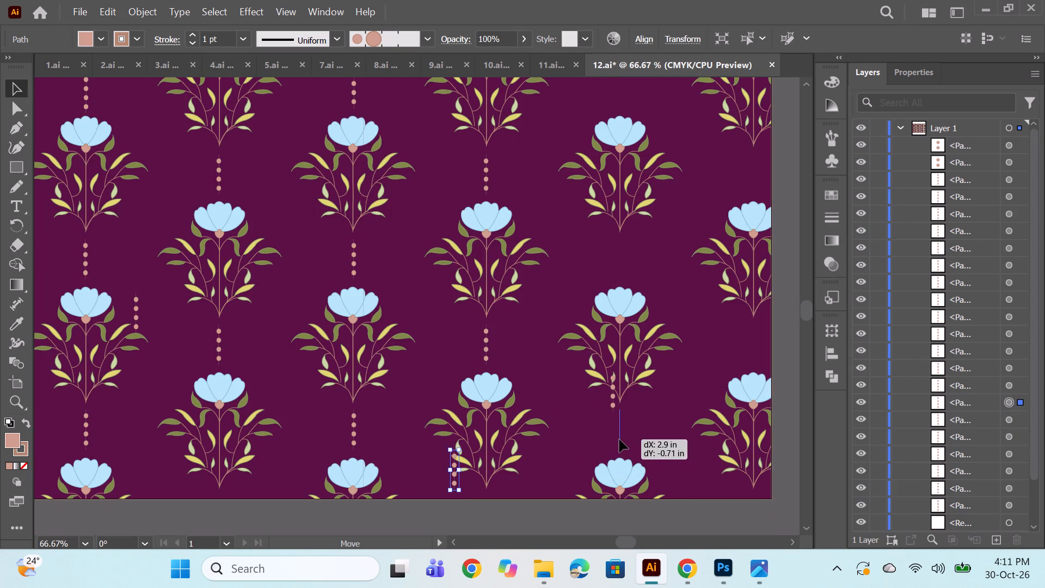
pyautogui.moveTo(619, 439); pyautogui.dragTo(620, 440)
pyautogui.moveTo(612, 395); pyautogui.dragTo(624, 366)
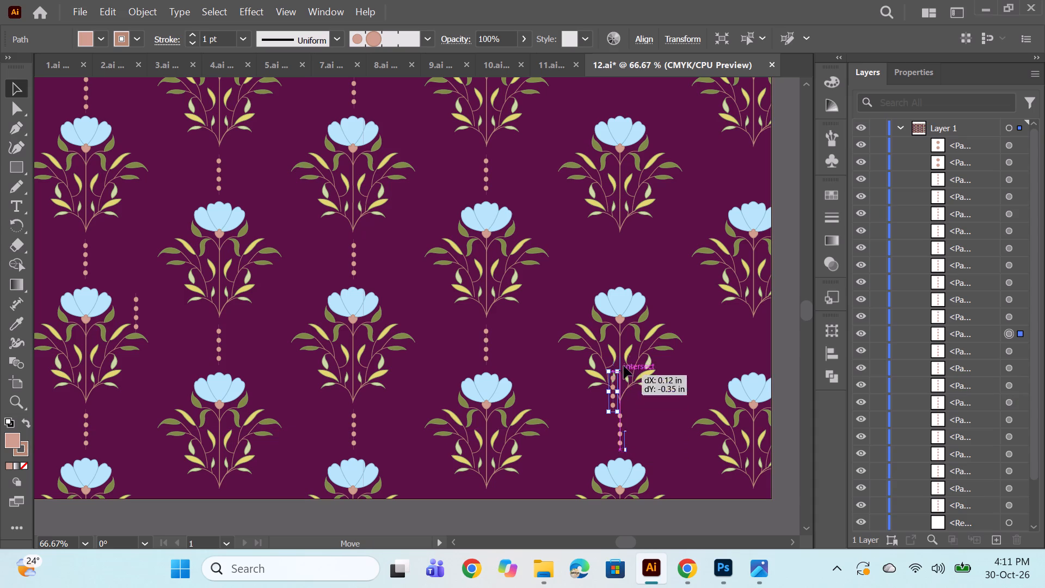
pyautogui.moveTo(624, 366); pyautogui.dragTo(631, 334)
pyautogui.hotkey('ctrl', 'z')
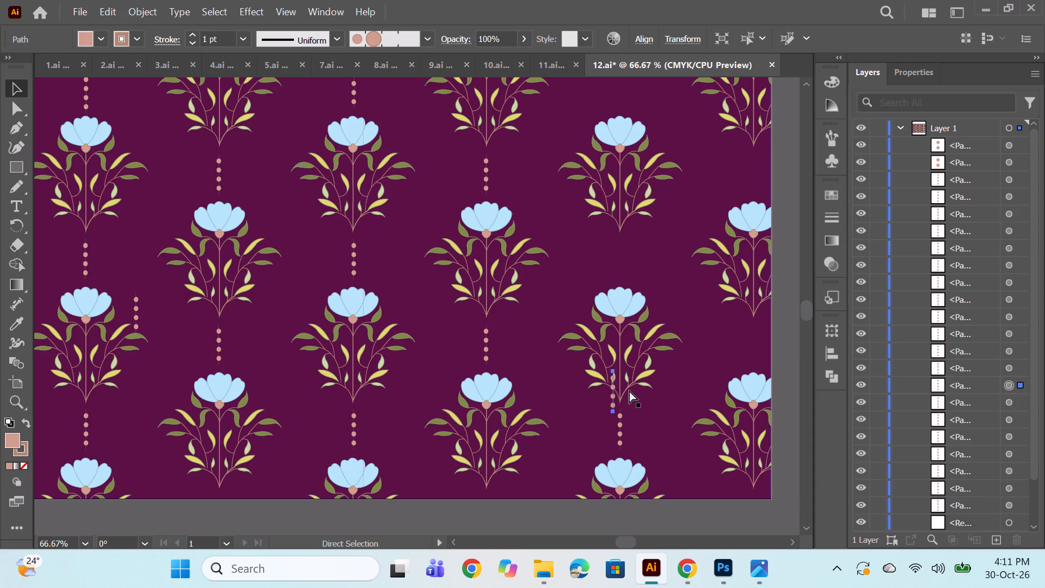
# Move the dotted line on the sixth column's third full flower into the gap above that flower, centred on the stem.
pyautogui.moveTo(612, 400); pyautogui.dragTo(622, 279)
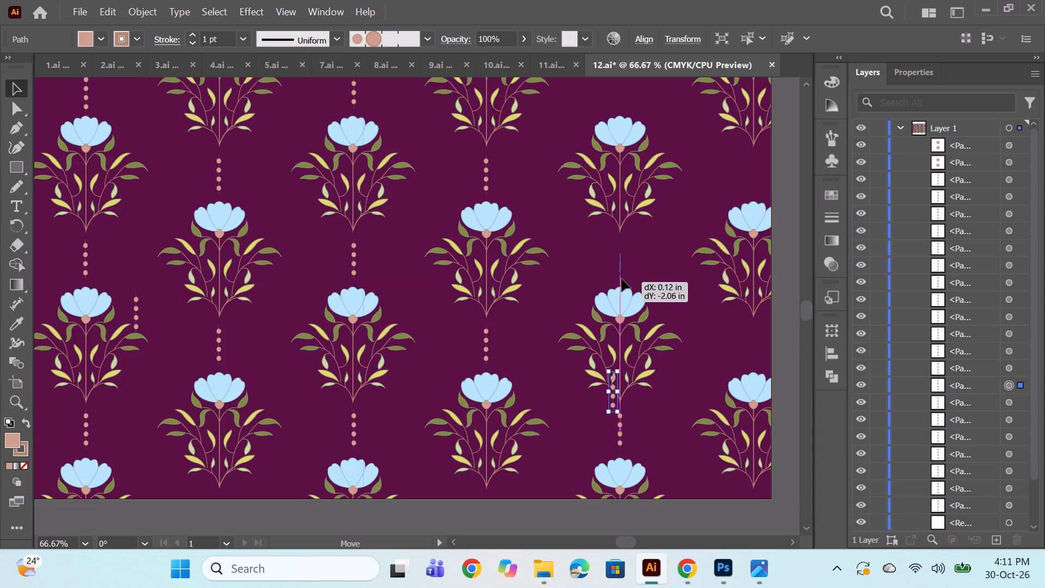
pyautogui.moveTo(622, 279); pyautogui.dragTo(620, 268)
# Duplicate the sixth column's dotted line straight up into the gap between its first and second full flowers.
pyautogui.scroll(6, 681, 254)
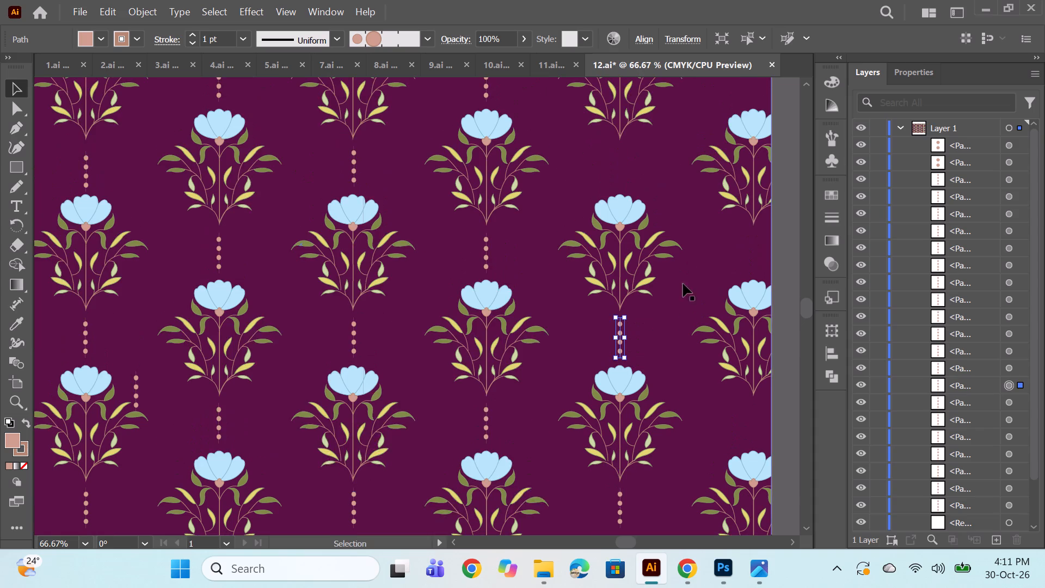
pyautogui.scroll(17, 674, 326)
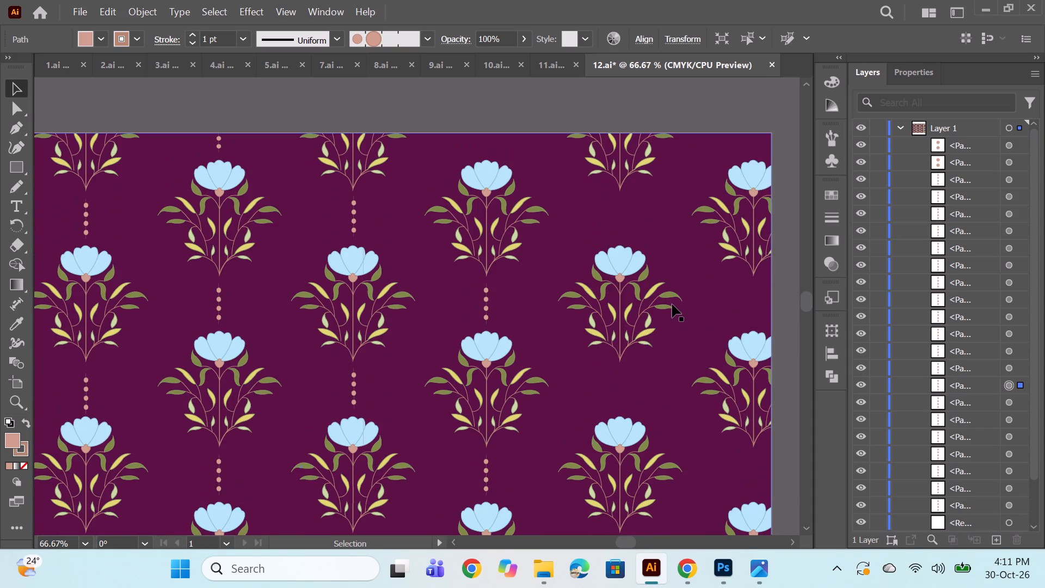
pyautogui.scroll(-10, 644, 315)
pyautogui.keyDown('alt'); pyautogui.scroll(-6, 660, 296); pyautogui.keyUp('alt')
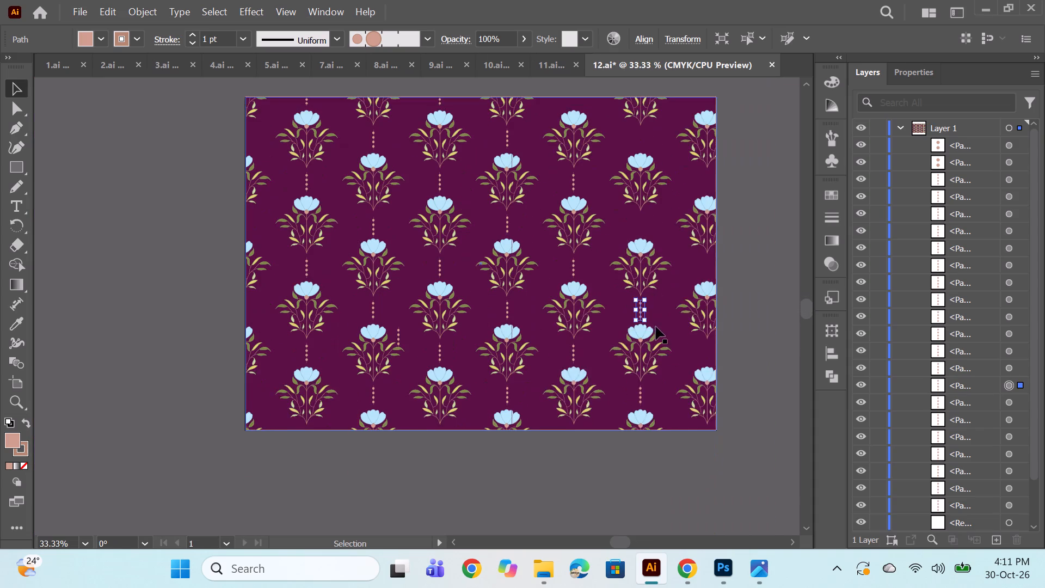
pyautogui.keyDown('alt'); pyautogui.scroll(2, 650, 321); pyautogui.keyUp('alt')
pyautogui.scroll(8, 646, 288)
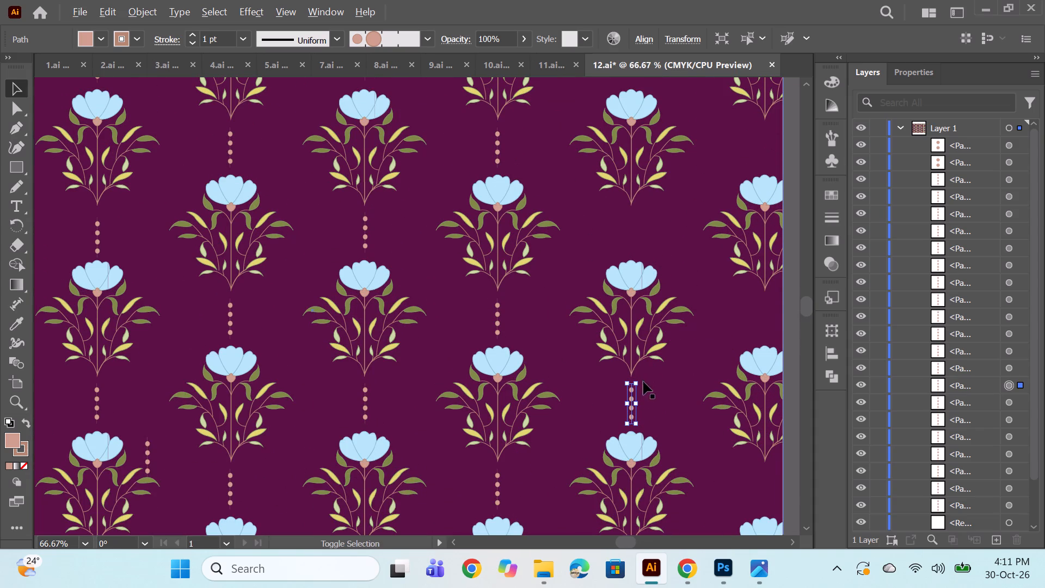
pyautogui.keyDown('alt'); pyautogui.keyDown('shift'); pyautogui.moveTo(631, 397); pyautogui.dragTo(635, 359); pyautogui.keyUp('shift'); pyautogui.keyUp('alt')
pyautogui.keyDown('alt'); pyautogui.keyDown('shift'); pyautogui.moveTo(632, 403); pyautogui.dragTo(633, 391); pyautogui.keyUp('shift'); pyautogui.keyUp('alt')
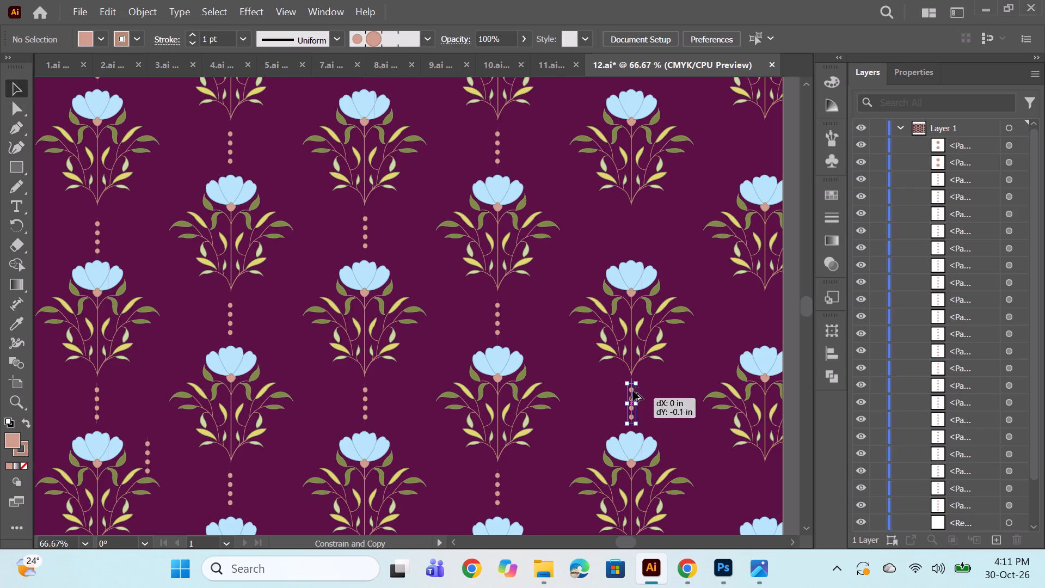
pyautogui.keyDown('alt'); pyautogui.keyDown('shift'); pyautogui.moveTo(633, 391); pyautogui.dragTo(637, 232); pyautogui.keyUp('shift'); pyautogui.keyUp('alt')
# Duplicate the sixth column's dotted line straight up again into the gap above its first full flower.
pyautogui.scroll(11, 708, 250)
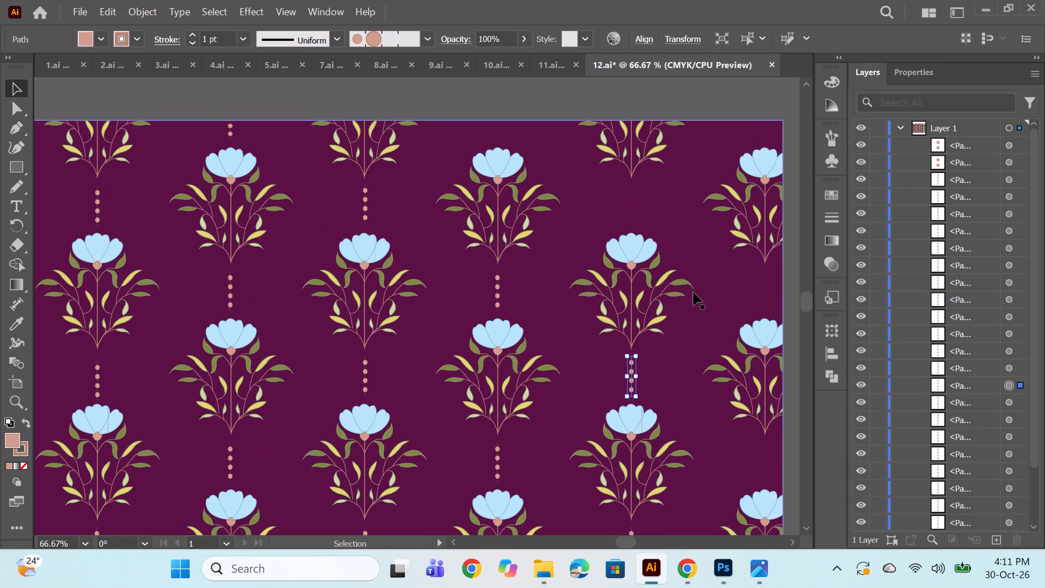
pyautogui.scroll(-1, 691, 313)
pyautogui.keyDown('alt'); pyautogui.keyDown('shift'); pyautogui.moveTo(632, 353); pyautogui.dragTo(639, 304); pyautogui.keyUp('shift'); pyautogui.keyUp('alt')
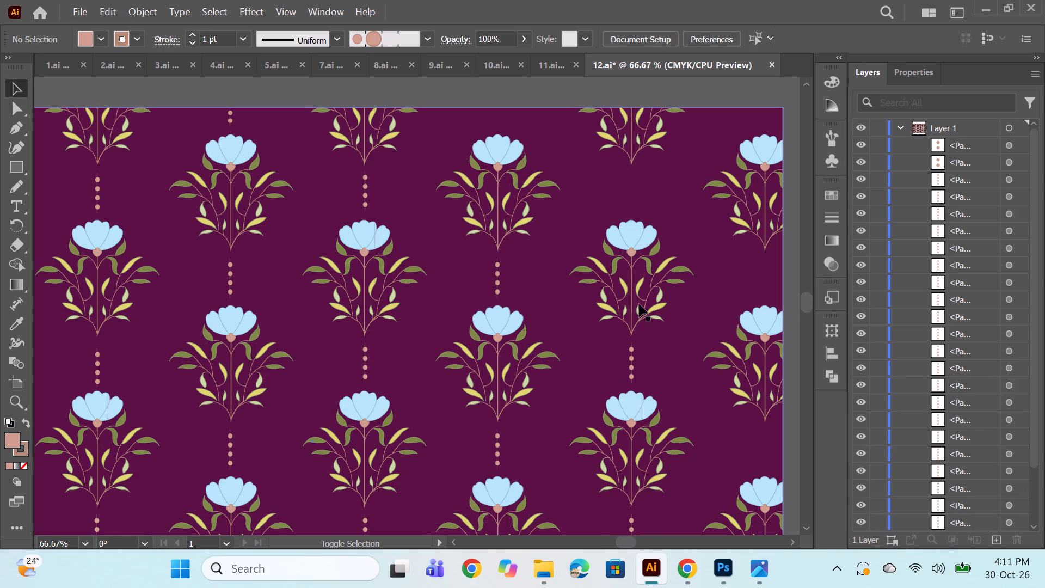
pyautogui.keyDown('alt'); pyautogui.keyDown('shift'); pyautogui.moveTo(639, 304); pyautogui.dragTo(641, 301); pyautogui.keyUp('shift'); pyautogui.keyUp('alt')
pyautogui.keyDown('alt'); pyautogui.keyDown('shift'); pyautogui.moveTo(632, 361); pyautogui.dragTo(649, 198); pyautogui.keyUp('shift'); pyautogui.keyUp('alt')
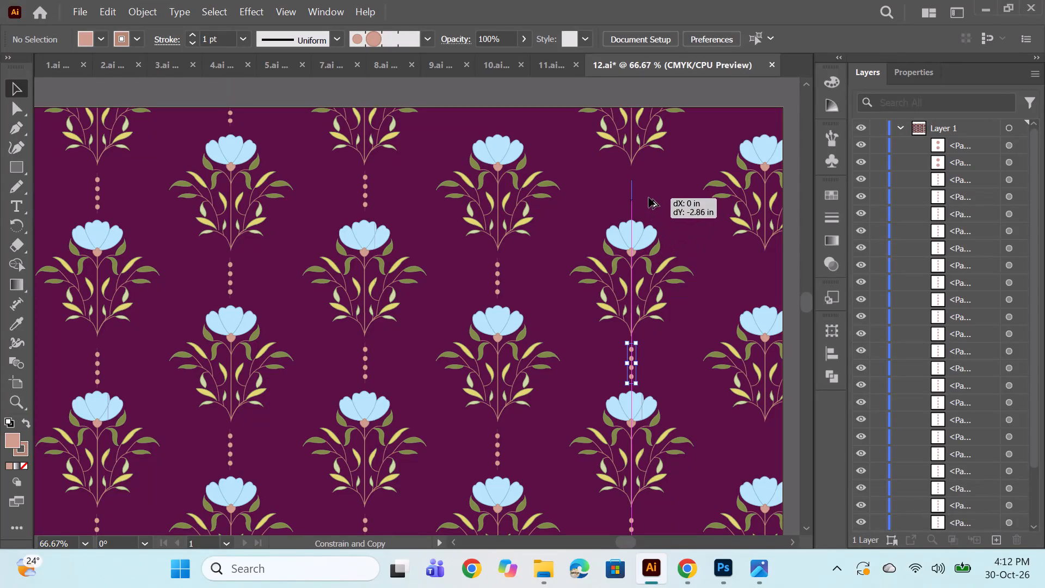
pyautogui.keyDown('alt'); pyautogui.keyDown('shift'); pyautogui.moveTo(649, 198); pyautogui.dragTo(649, 192); pyautogui.keyUp('shift'); pyautogui.keyUp('alt')
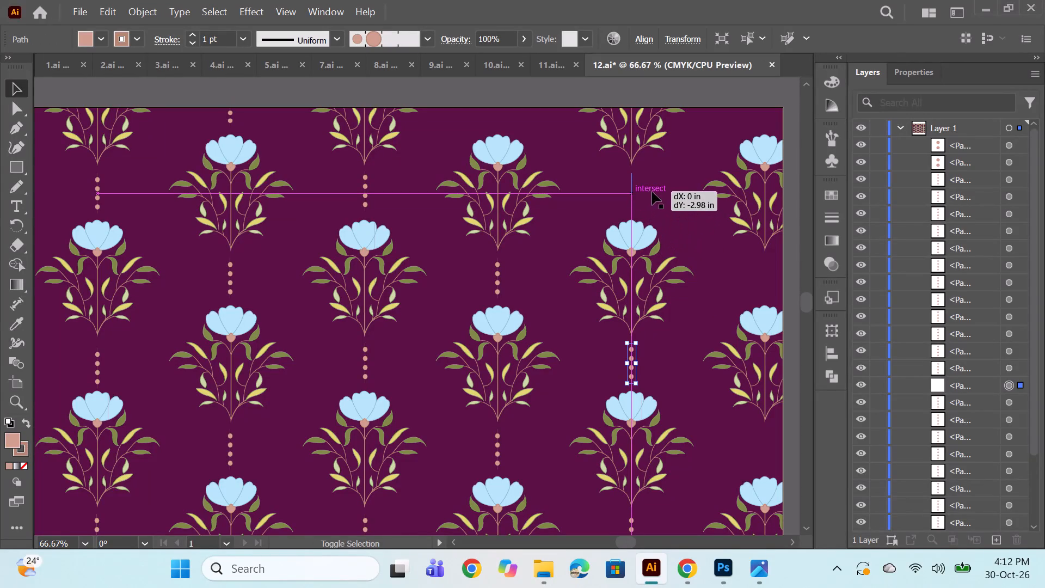
# Duplicate the short dotted line at the third column's top edge straight across, centred above the fifth column's first flower.
pyautogui.keyDown('alt'); pyautogui.scroll(-3, 703, 267); pyautogui.keyUp('alt')
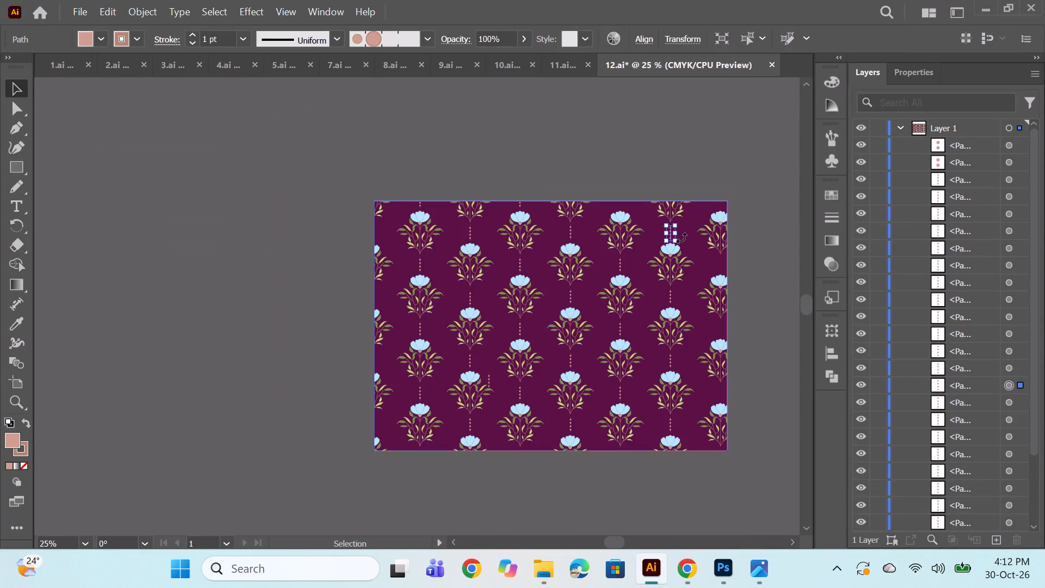
pyautogui.keyDown('alt'); pyautogui.scroll(3, 608, 215); pyautogui.keyUp('alt')
pyautogui.keyDown('alt'); pyautogui.keyDown('shift'); pyautogui.click(378, 192); pyautogui.keyUp('shift'); pyautogui.keyUp('alt')
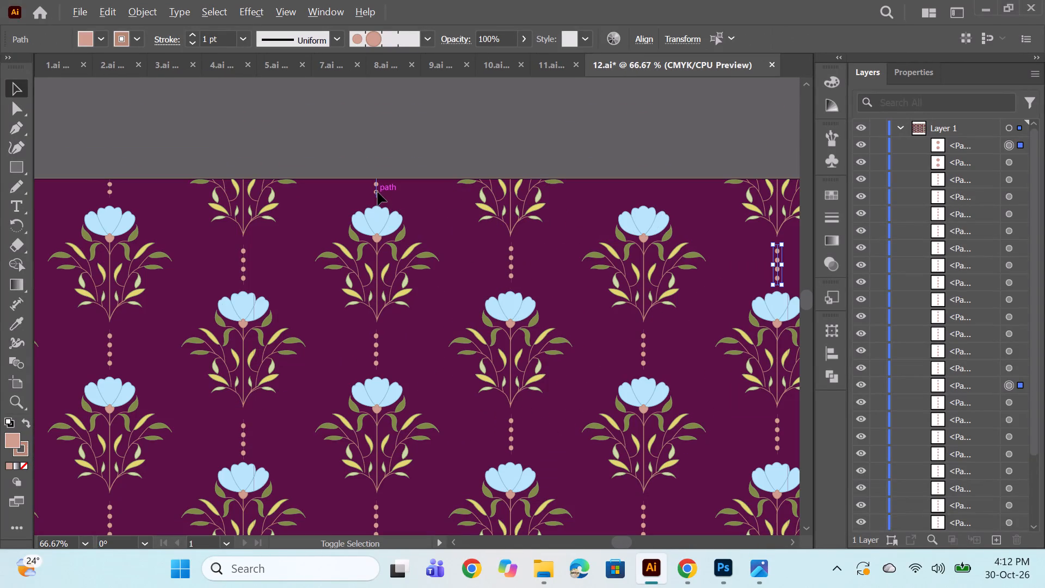
pyautogui.keyDown('alt'); pyautogui.keyDown('shift'); pyautogui.moveTo(378, 192); pyautogui.dragTo(420, 188); pyautogui.keyUp('shift'); pyautogui.keyUp('alt')
pyautogui.keyDown('alt'); pyautogui.keyDown('shift'); pyautogui.moveTo(376, 195); pyautogui.dragTo(420, 192); pyautogui.keyUp('shift'); pyautogui.keyUp('alt')
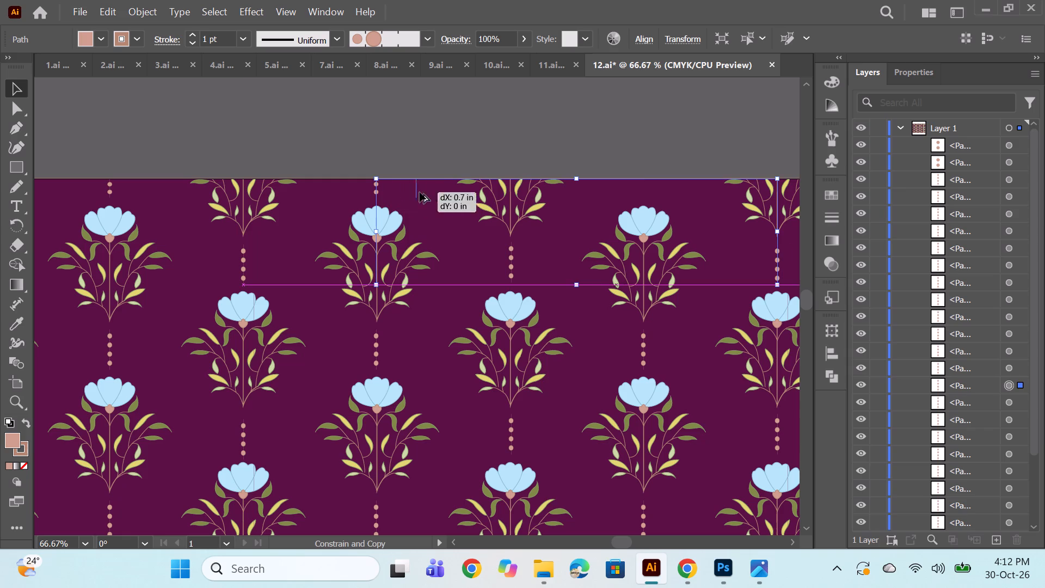
pyautogui.keyDown('alt'); pyautogui.keyDown('shift'); pyautogui.moveTo(420, 192); pyautogui.dragTo(644, 197); pyautogui.keyUp('shift'); pyautogui.keyUp('alt')
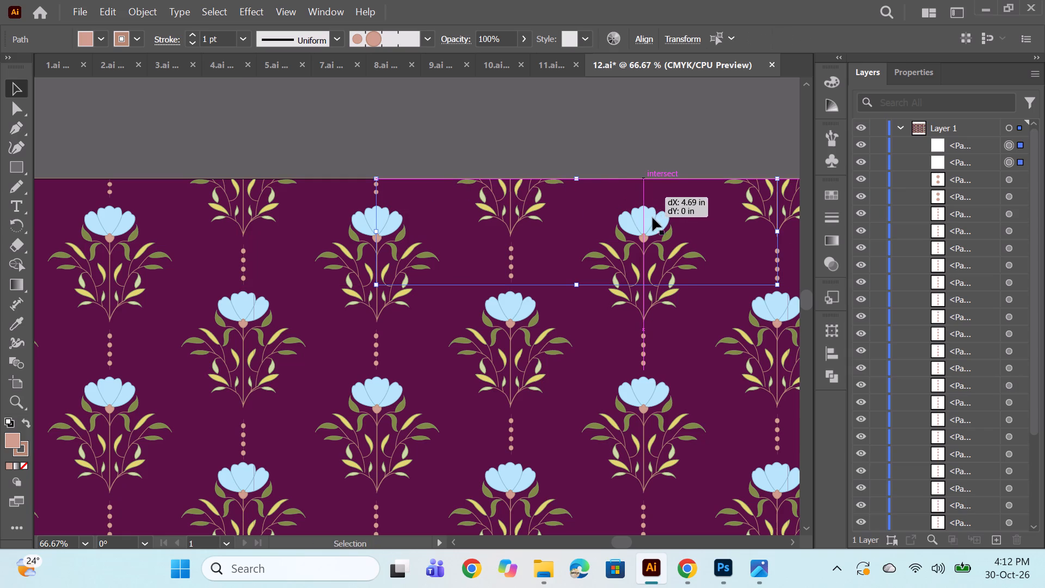
pyautogui.keyDown('alt'); pyautogui.scroll(-5, 651, 222); pyautogui.keyUp('alt')
pyautogui.click(675, 137)
# Duplicate the sixth column's dotted line into the cropped seventh column, centred in the gap between its third and fourth flowers.
pyautogui.keyDown('alt'); pyautogui.scroll(2, 701, 272); pyautogui.keyUp('alt')
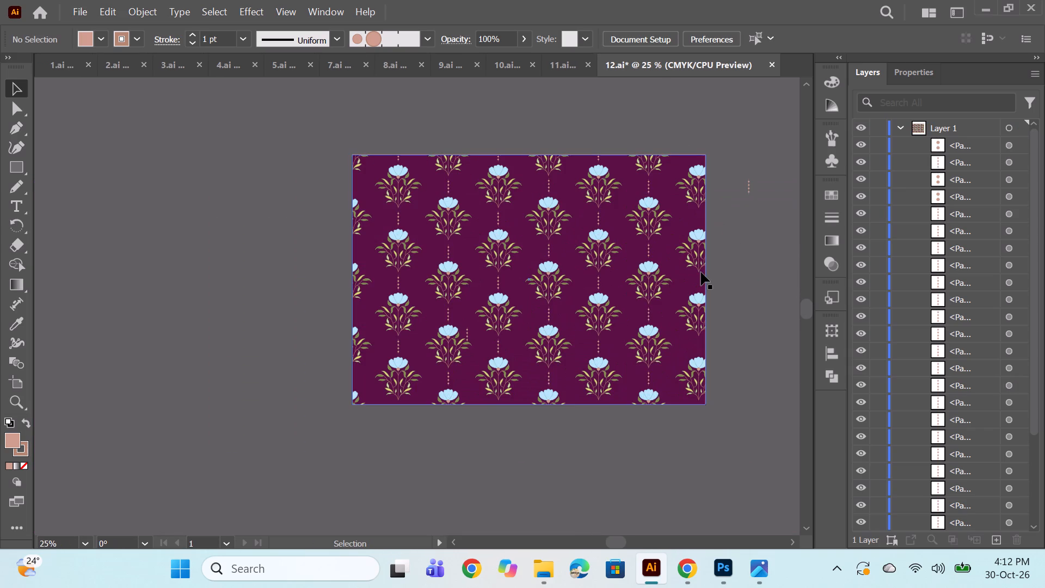
pyautogui.keyDown('alt'); pyautogui.scroll(3, 715, 351); pyautogui.keyUp('alt')
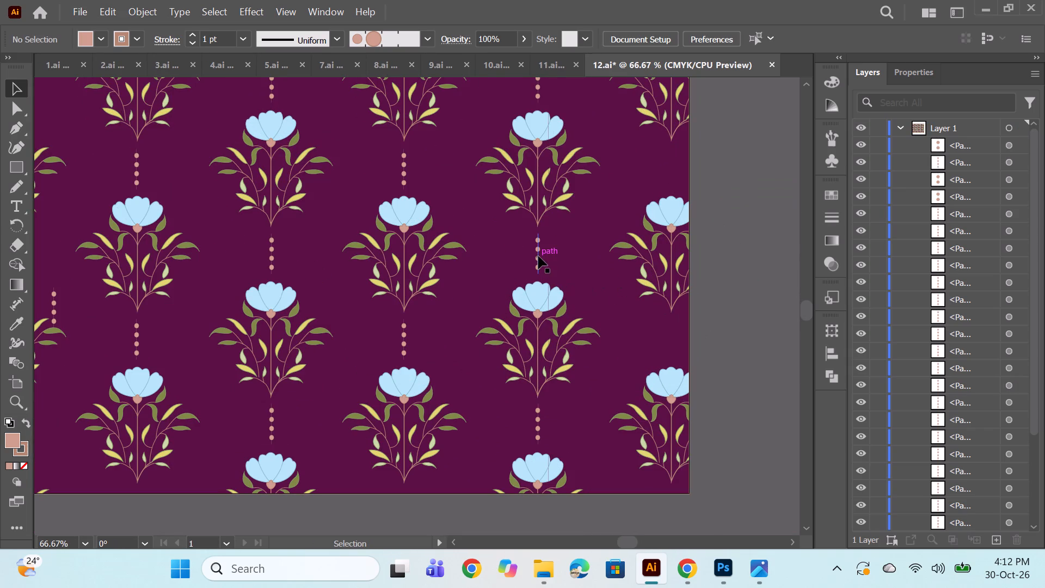
pyautogui.keyDown('alt'); pyautogui.keyDown('shift'); pyautogui.moveTo(538, 256); pyautogui.dragTo(678, 335); pyautogui.keyUp('shift'); pyautogui.keyUp('alt')
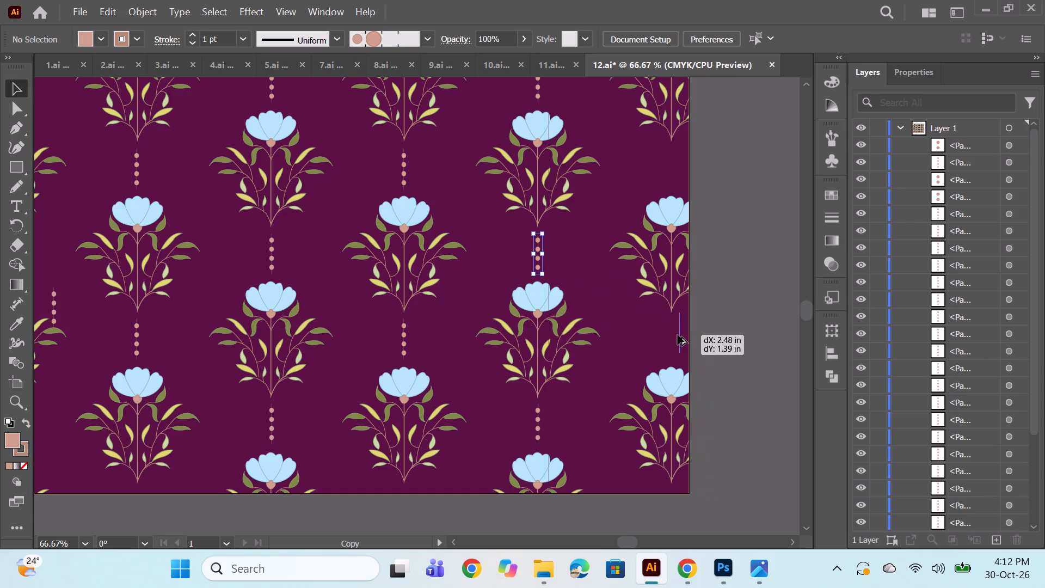
pyautogui.keyDown('alt'); pyautogui.keyDown('shift'); pyautogui.moveTo(678, 335); pyautogui.dragTo(671, 341); pyautogui.keyUp('shift'); pyautogui.keyUp('alt')
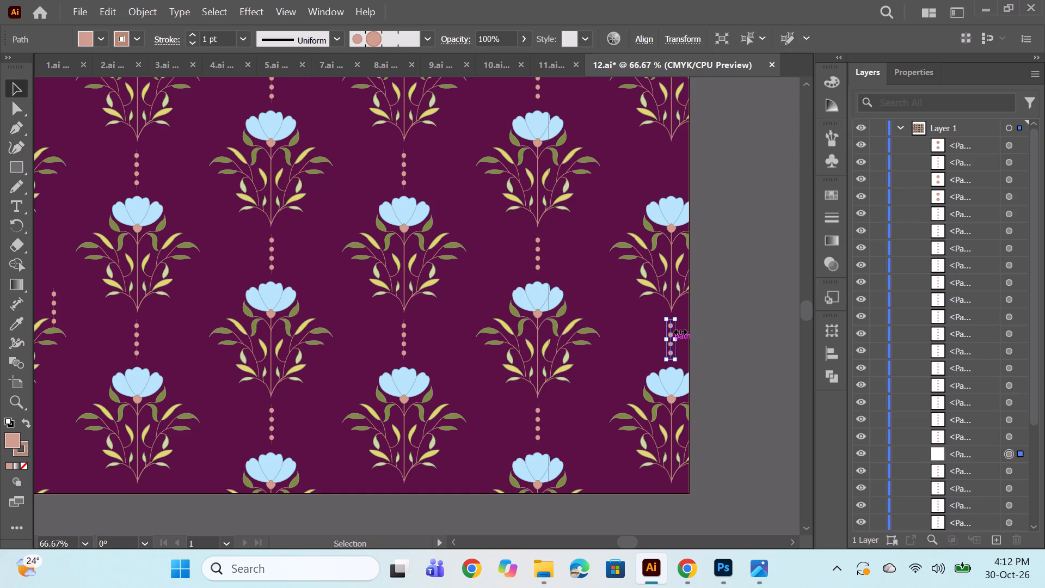
pyautogui.keyDown('alt'); pyautogui.scroll(2, 667, 345); pyautogui.keyUp('alt')
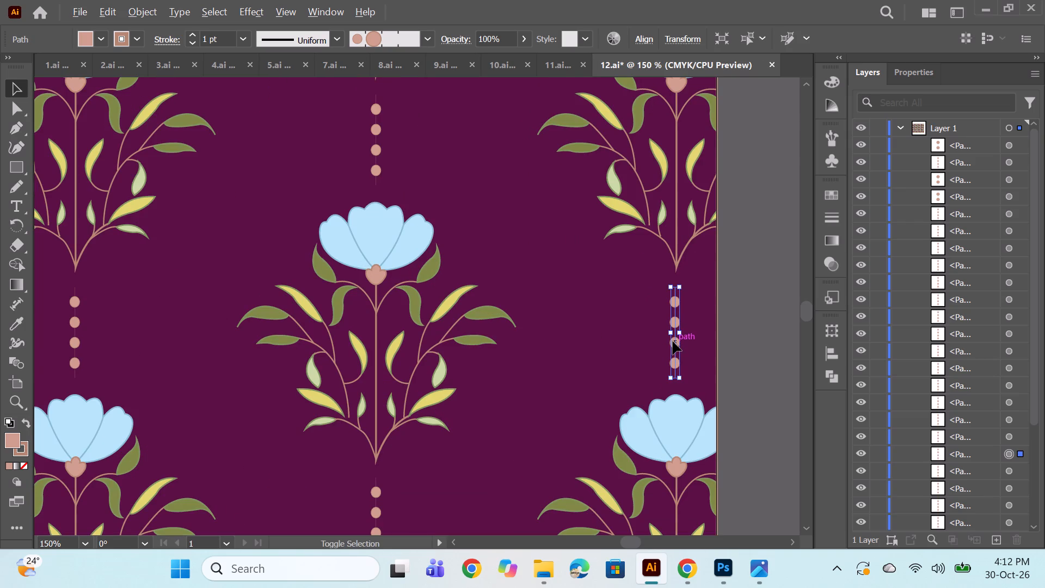
pyautogui.keyDown('alt'); pyautogui.keyDown('shift'); pyautogui.moveTo(673, 341); pyautogui.dragTo(675, 317); pyautogui.keyUp('shift'); pyautogui.keyUp('alt')
# Duplicate the seventh column's dotted line straight up into the gap between its second and third flowers.
pyautogui.keyDown('alt'); pyautogui.scroll(-1, 691, 320); pyautogui.keyUp('alt')
pyautogui.scroll(3, 702, 309)
pyautogui.keyDown('alt'); pyautogui.scroll(-1, 685, 360); pyautogui.keyUp('alt')
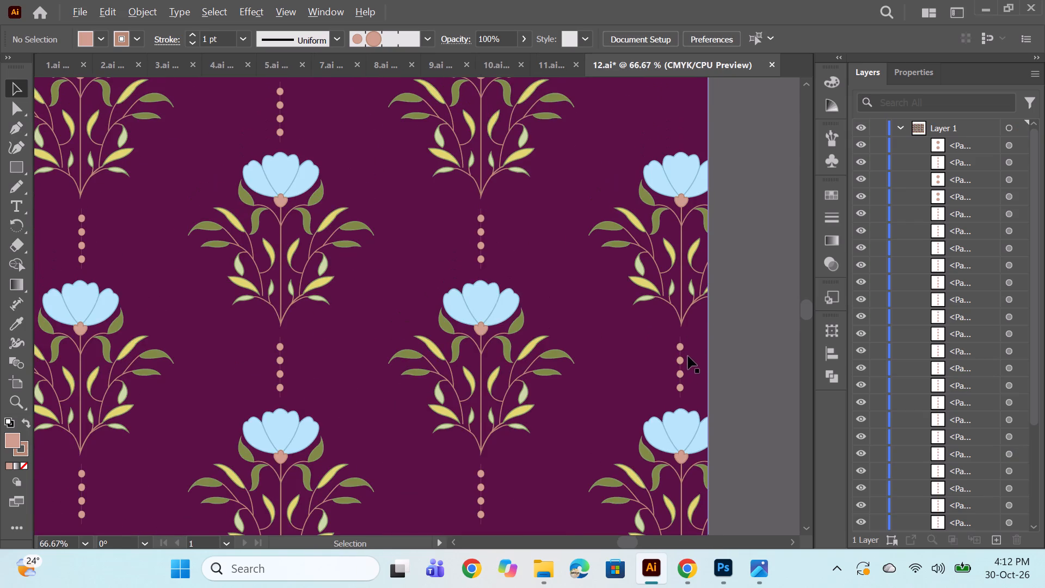
pyautogui.scroll(3, 693, 365)
pyautogui.keyDown('alt'); pyautogui.keyDown('shift'); pyautogui.moveTo(680, 401); pyautogui.dragTo(682, 332); pyautogui.keyUp('shift'); pyautogui.keyUp('alt')
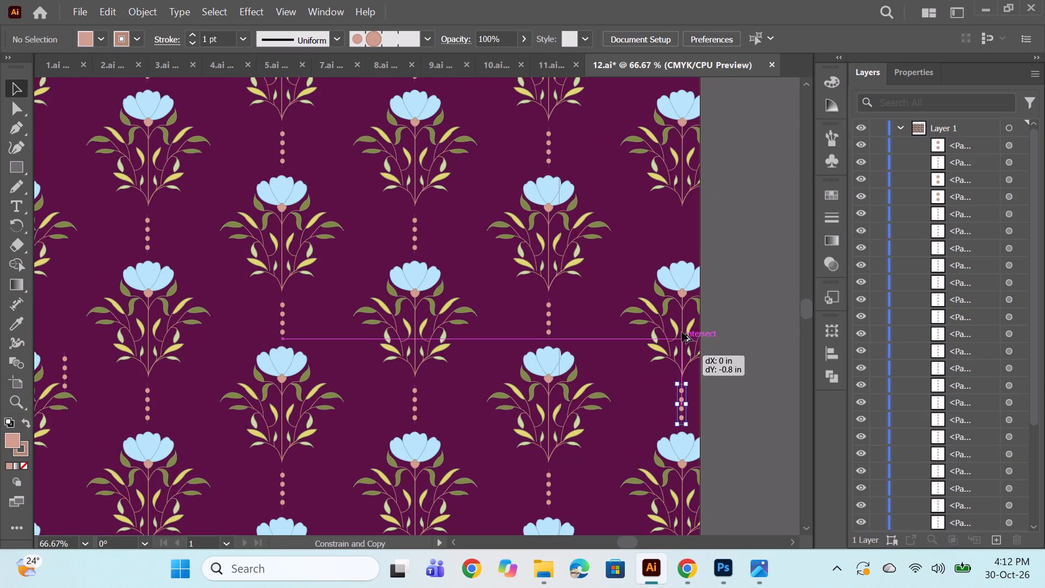
pyautogui.keyDown('alt'); pyautogui.keyDown('shift'); pyautogui.moveTo(682, 332); pyautogui.dragTo(679, 229); pyautogui.keyUp('shift'); pyautogui.keyUp('alt')
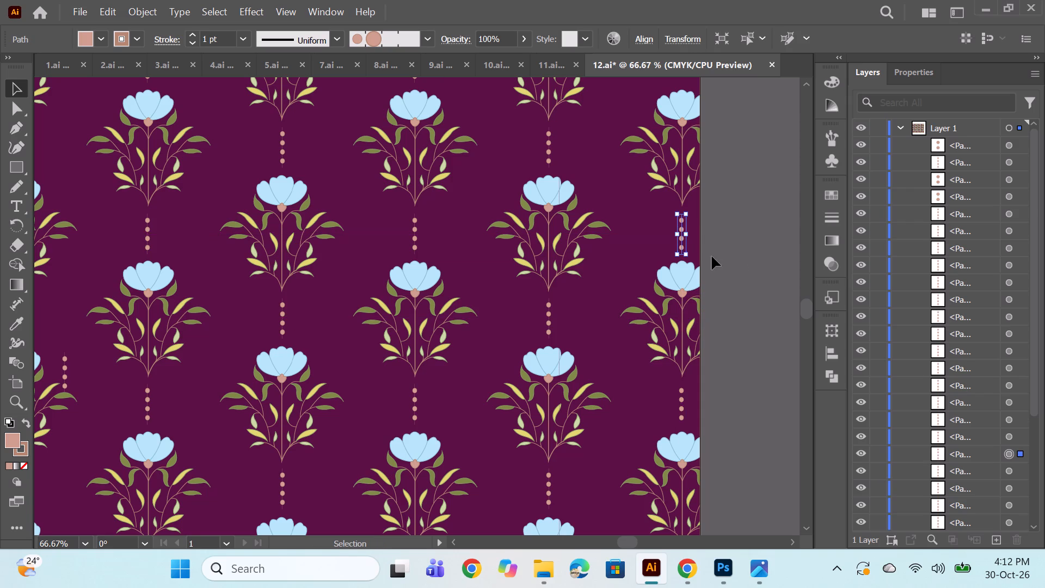
# Duplicate the seventh column's dotted line straight up again into the gap between its first and second flowers.
pyautogui.scroll(12, 686, 264)
pyautogui.keyDown('alt'); pyautogui.keyDown('shift'); pyautogui.moveTo(680, 385); pyautogui.dragTo(680, 370); pyautogui.keyUp('shift'); pyautogui.keyUp('alt')
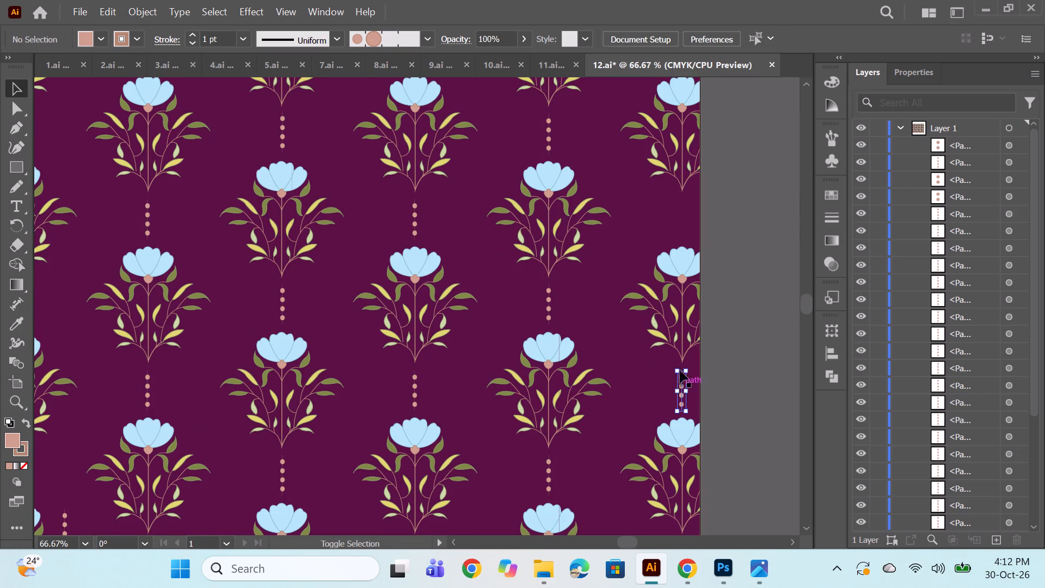
pyautogui.keyDown('alt'); pyautogui.keyDown('shift'); pyautogui.moveTo(680, 370); pyautogui.dragTo(685, 331); pyautogui.keyUp('shift'); pyautogui.keyUp('alt')
pyautogui.keyDown('alt'); pyautogui.keyDown('shift'); pyautogui.moveTo(683, 396); pyautogui.dragTo(675, 234); pyautogui.keyUp('shift'); pyautogui.keyUp('alt')
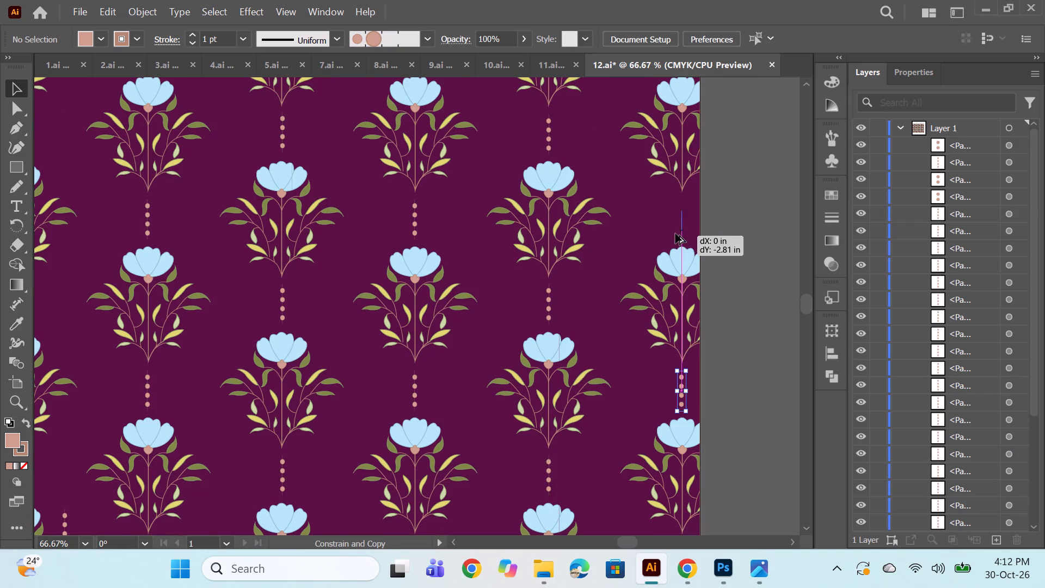
pyautogui.keyDown('alt'); pyautogui.keyDown('shift'); pyautogui.moveTo(675, 234); pyautogui.dragTo(676, 223); pyautogui.keyUp('shift'); pyautogui.keyUp('alt')
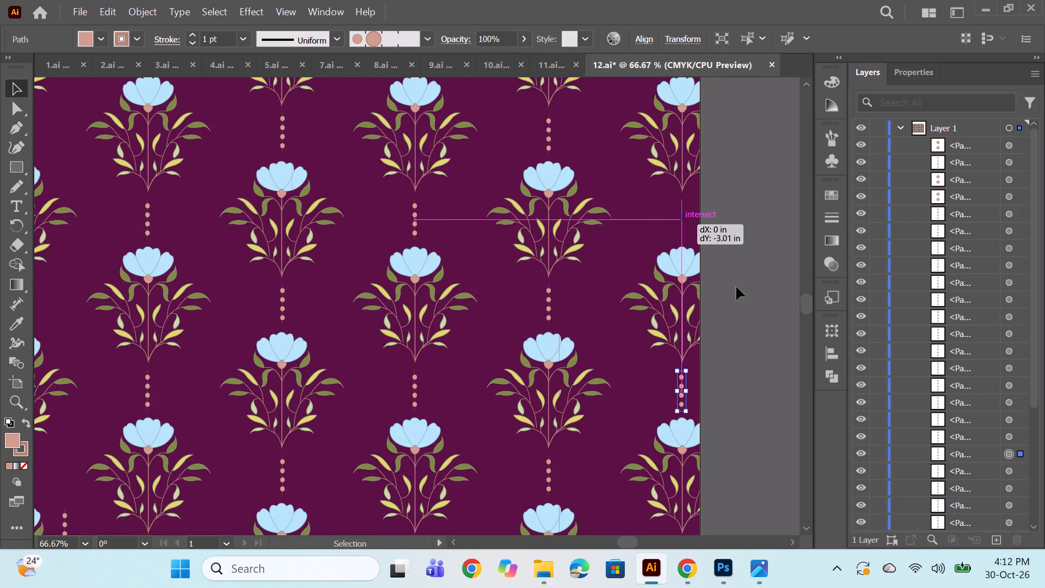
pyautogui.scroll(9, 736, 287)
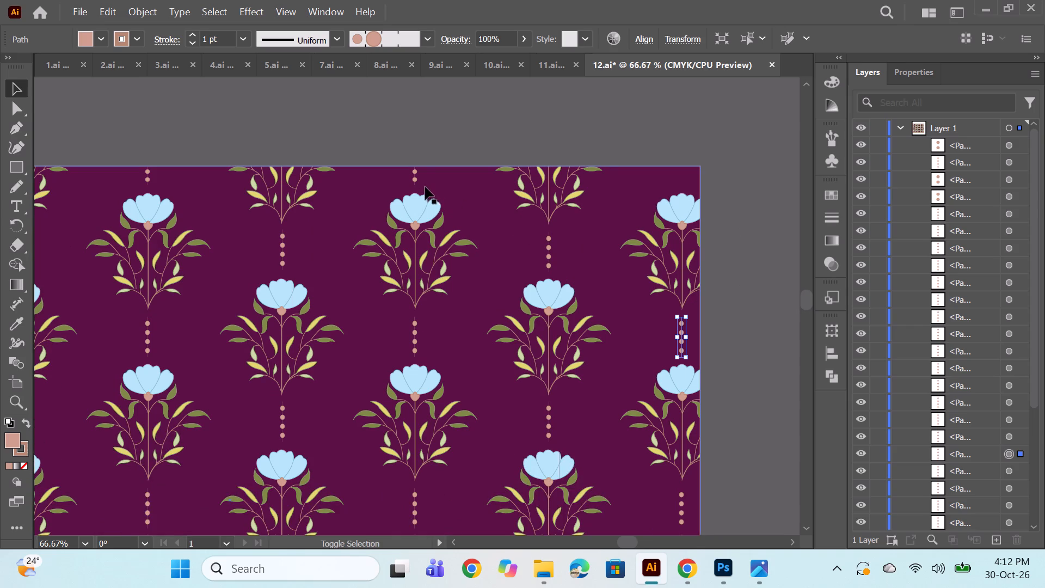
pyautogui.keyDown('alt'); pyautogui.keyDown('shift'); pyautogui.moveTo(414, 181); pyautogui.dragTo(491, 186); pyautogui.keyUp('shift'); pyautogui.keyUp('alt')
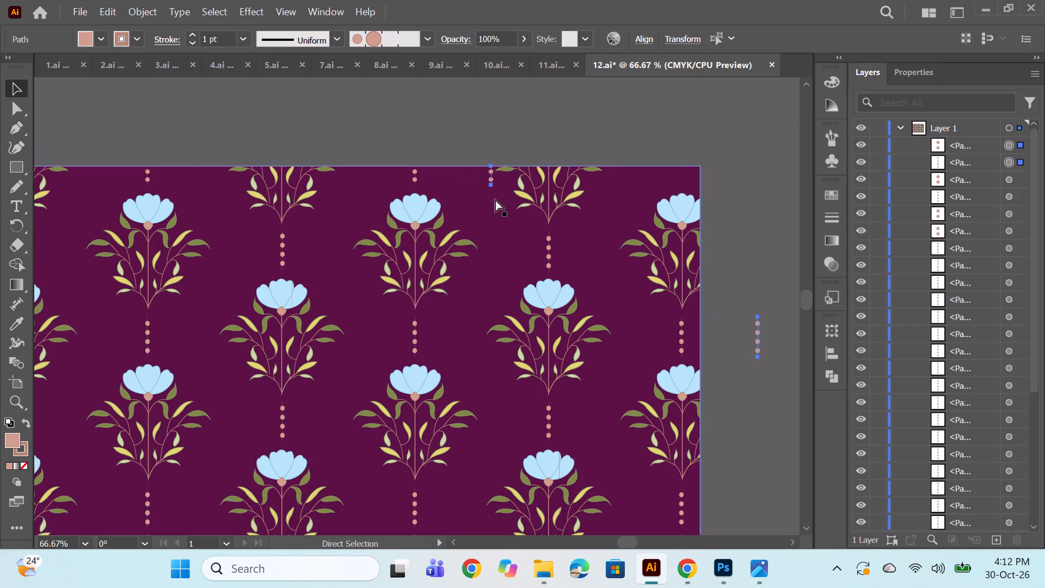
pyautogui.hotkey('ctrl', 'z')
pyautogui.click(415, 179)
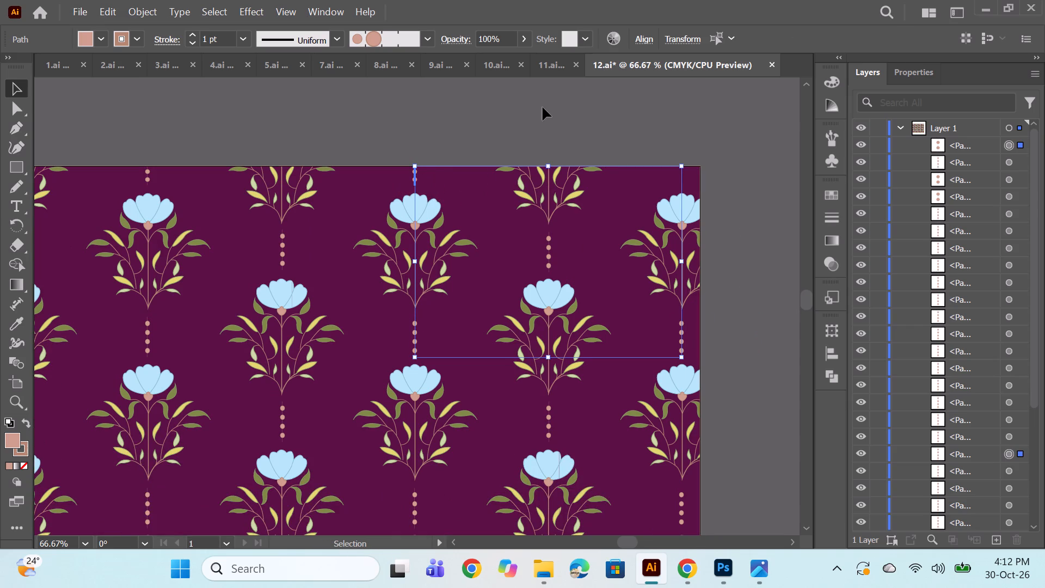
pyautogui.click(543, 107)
# Duplicate the short dotted line at the fifth column's top edge straight across, centred above the seventh column's first flower.
pyautogui.click(413, 177)
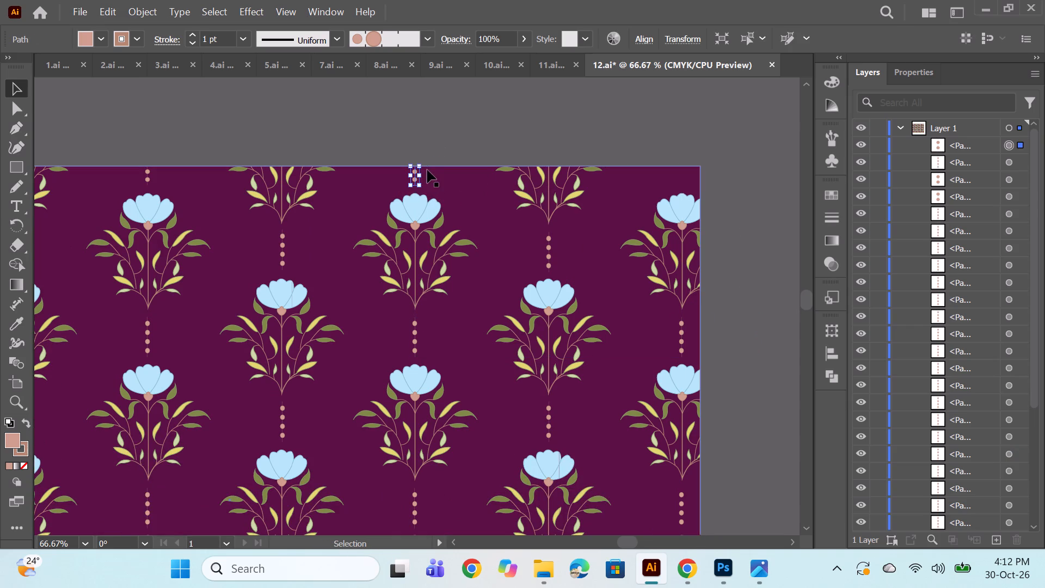
pyautogui.keyDown('alt'); pyautogui.keyDown('shift'); pyautogui.moveTo(416, 180); pyautogui.dragTo(557, 183); pyautogui.keyUp('shift'); pyautogui.keyUp('alt')
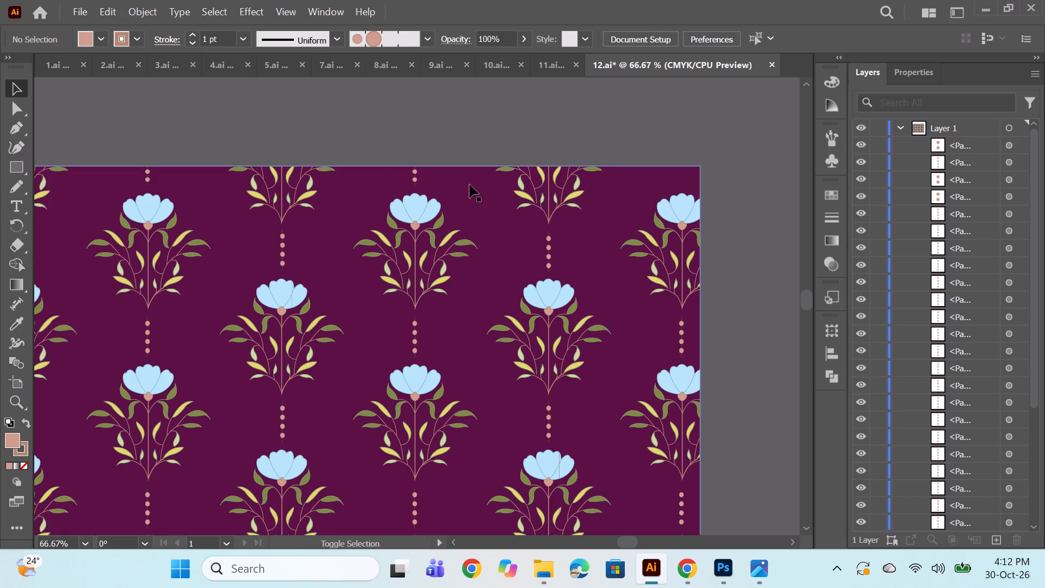
pyautogui.keyDown('alt'); pyautogui.keyDown('shift'); pyautogui.moveTo(418, 180); pyautogui.dragTo(619, 175); pyautogui.keyUp('shift'); pyautogui.keyUp('alt')
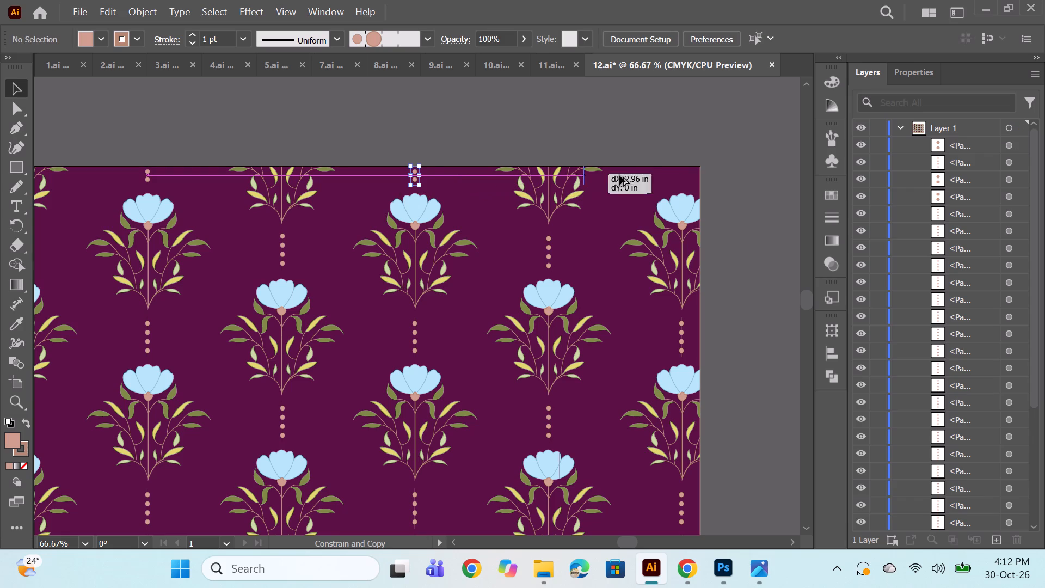
pyautogui.keyDown('alt'); pyautogui.keyDown('shift'); pyautogui.moveTo(619, 175); pyautogui.dragTo(685, 178); pyautogui.keyUp('shift'); pyautogui.keyUp('alt')
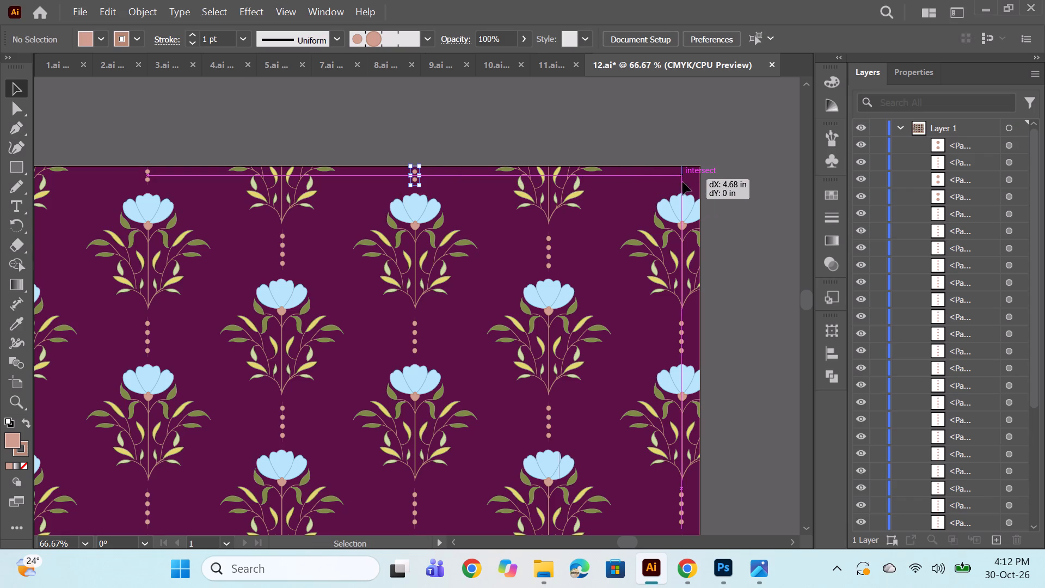
pyautogui.keyDown('alt'); pyautogui.scroll(-3, 686, 231); pyautogui.keyUp('alt')
pyautogui.keyDown('alt'); pyautogui.scroll(1, 349, 214); pyautogui.keyUp('alt')
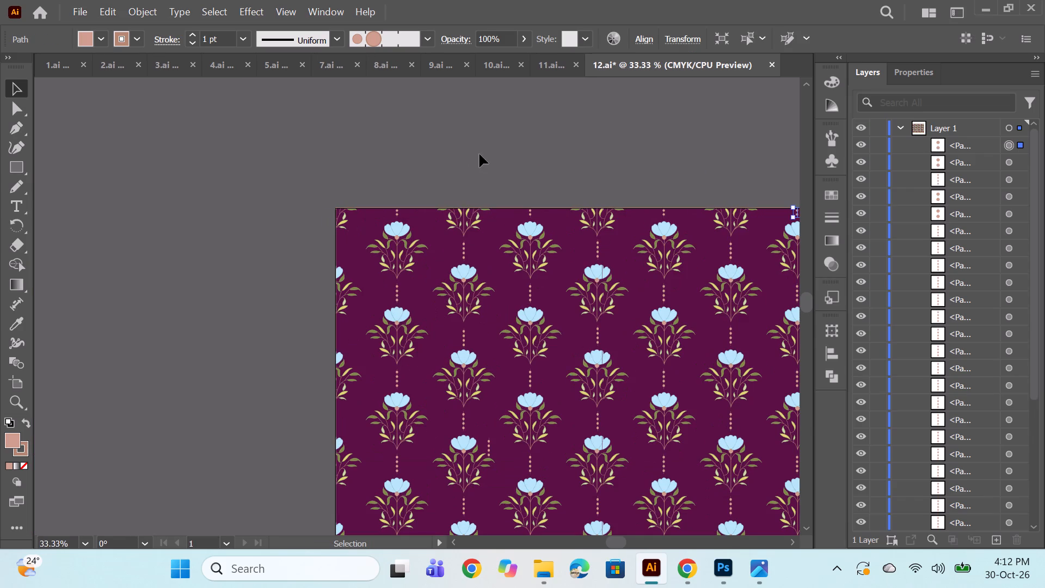
pyautogui.click(480, 154)
# Delete the stray dotted line lying outside the artboard beside the seventh column.
pyautogui.keyDown('alt'); pyautogui.scroll(-1, 501, 189); pyautogui.keyUp('alt')
pyautogui.press('space')
pyautogui.moveTo(642, 147); pyautogui.dragTo(565, 145)
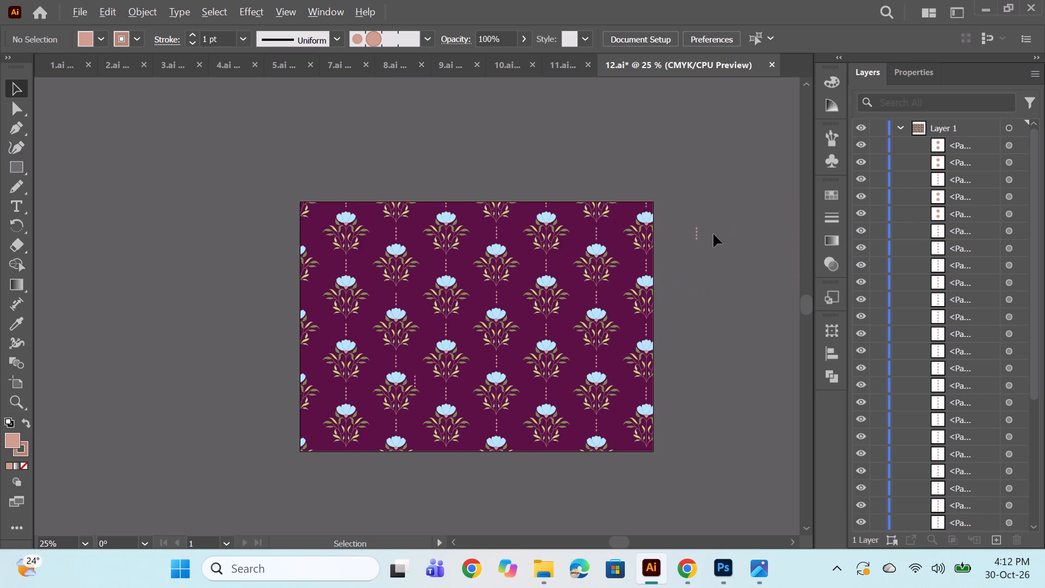
pyautogui.click(698, 235)
pyautogui.press('BackSpace')
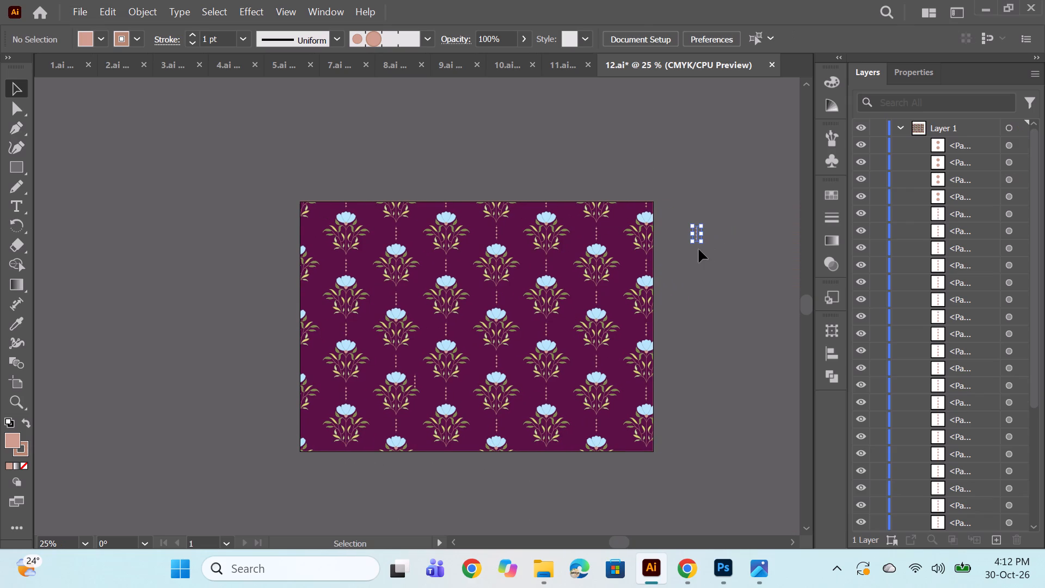
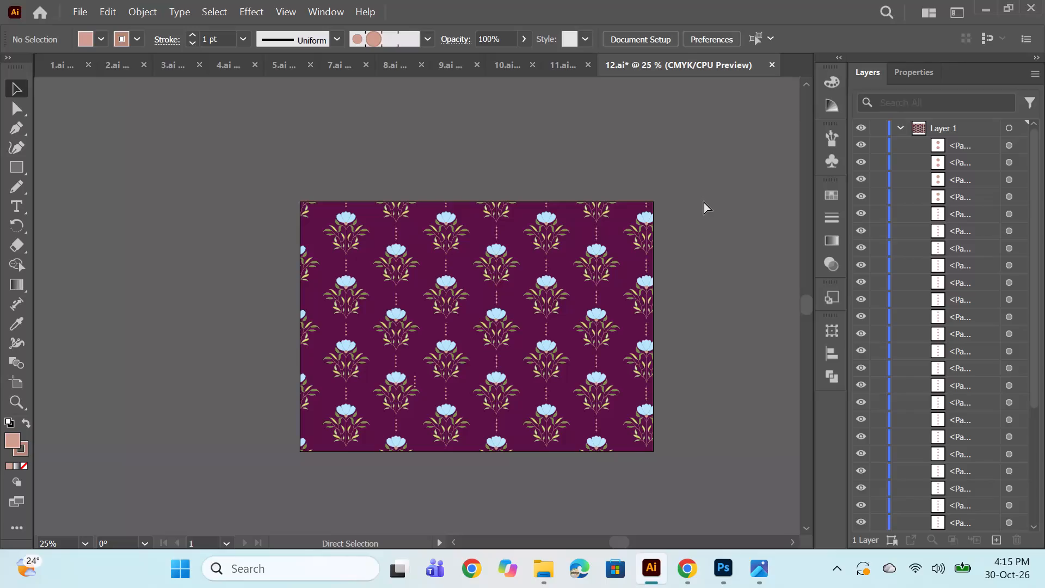
# Save the plum flower pattern file 12.ai.
pyautogui.hotkey('ctrl', 's')
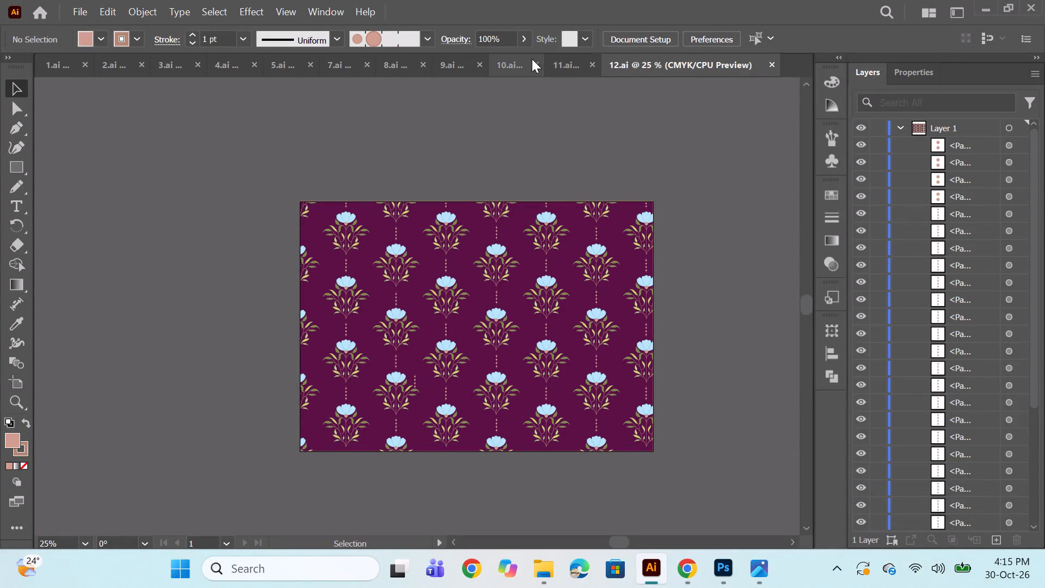
# Review the finished patterns in the other open files, going back from 11.ai to 5.ai.
pyautogui.click(563, 63)
pyautogui.click(504, 64)
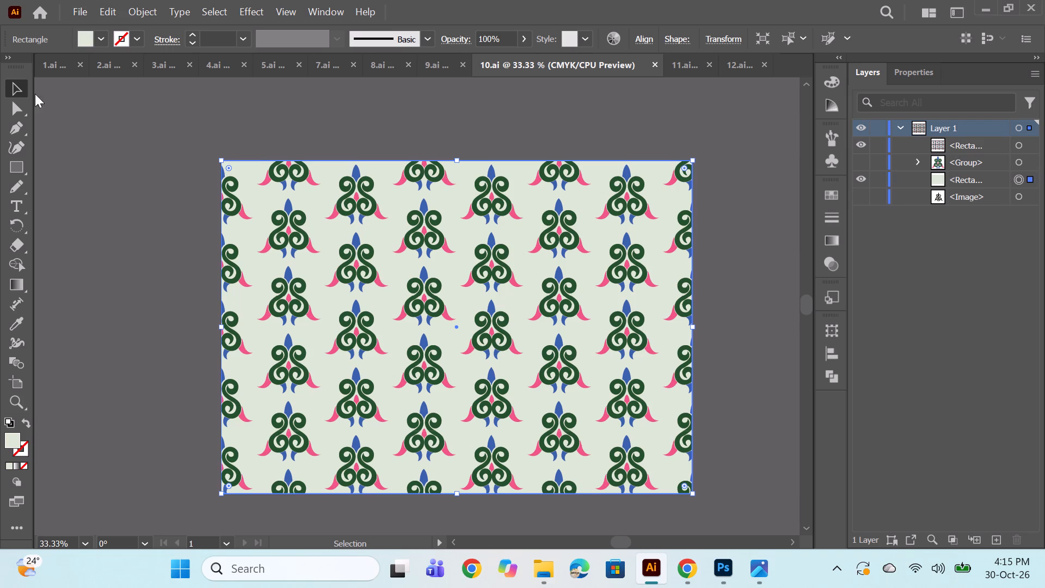
pyautogui.click(434, 64)
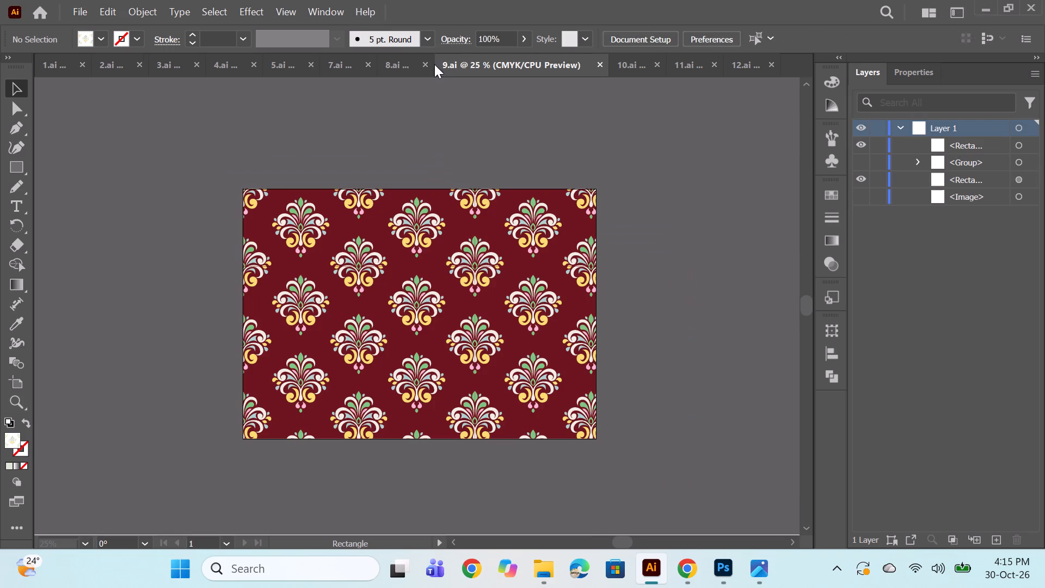
pyautogui.click(398, 66)
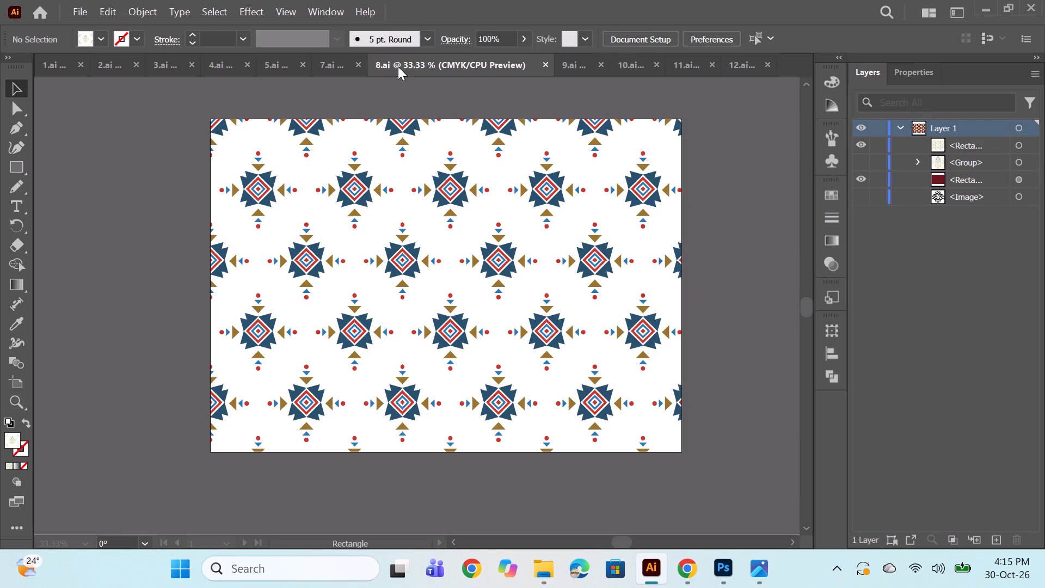
pyautogui.click(331, 68)
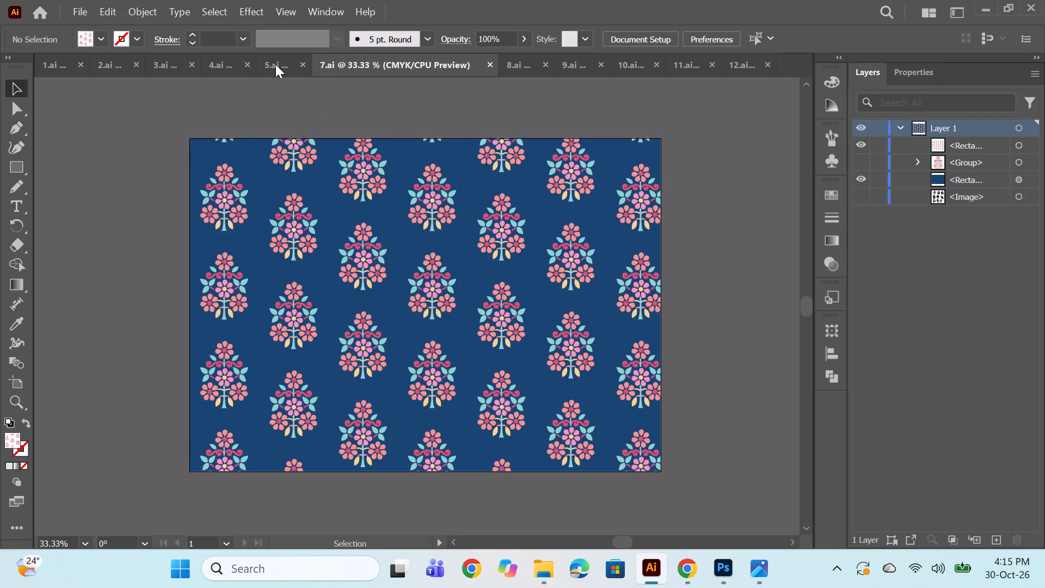
pyautogui.click(275, 64)
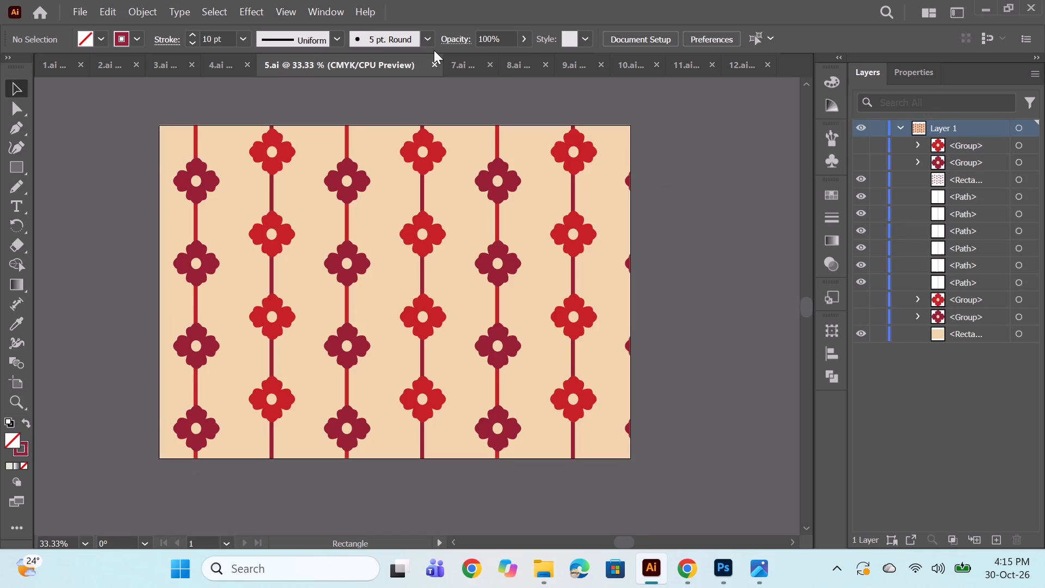
# Recolour the blue background rectangle in 7.ai to a slightly darker, more saturated navy.
pyautogui.click(457, 58)
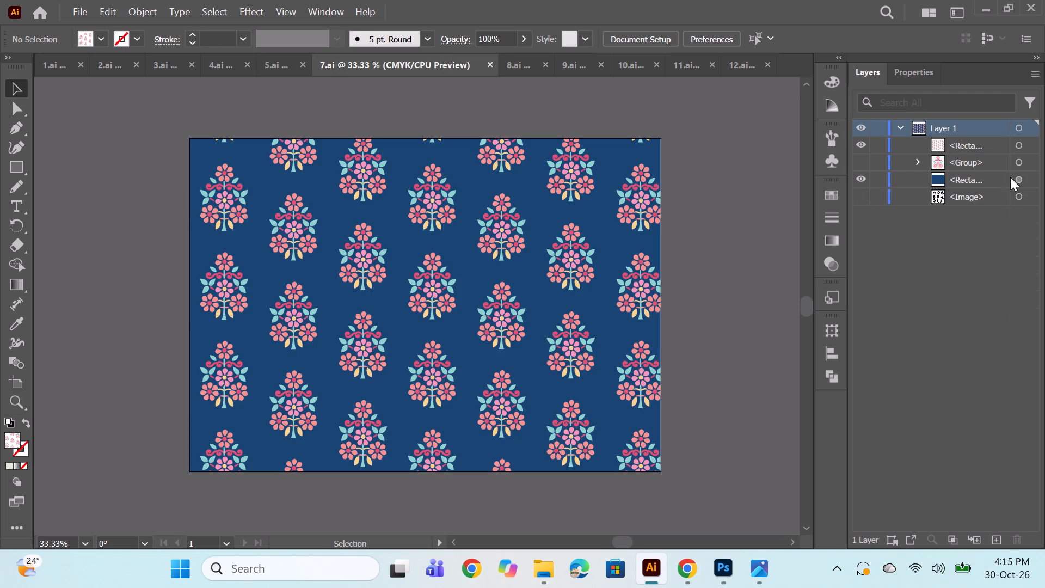
pyautogui.click(1017, 177)
pyautogui.doubleClick(16, 437)
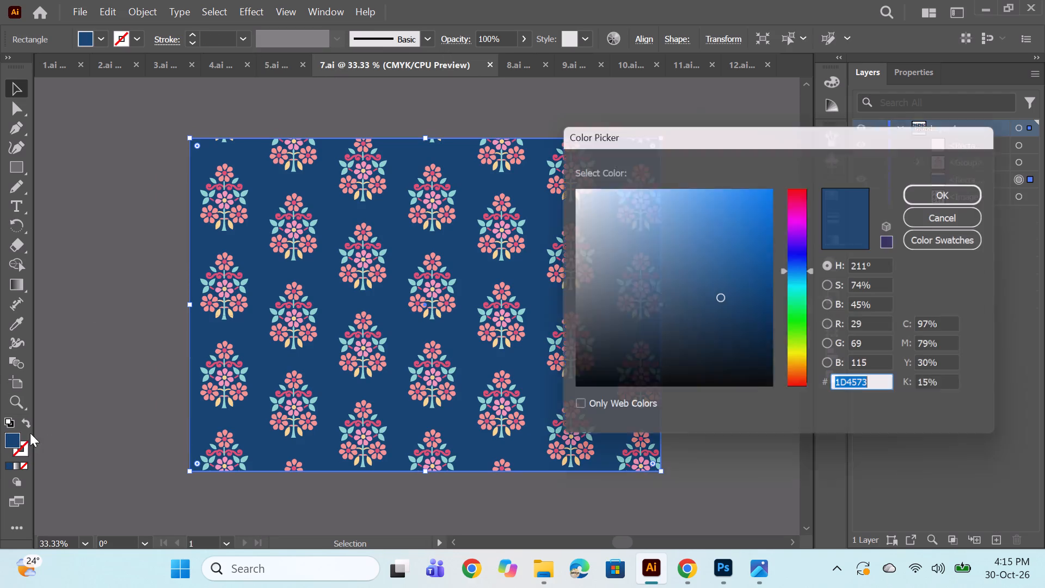
pyautogui.click(732, 305)
pyautogui.click(743, 303)
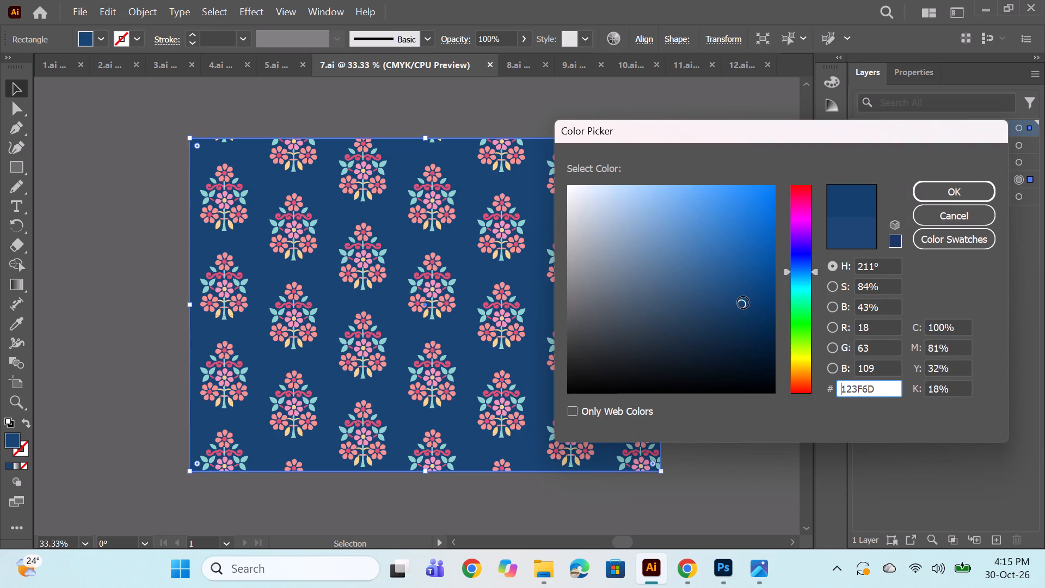
pyautogui.click(747, 309)
pyautogui.click(942, 193)
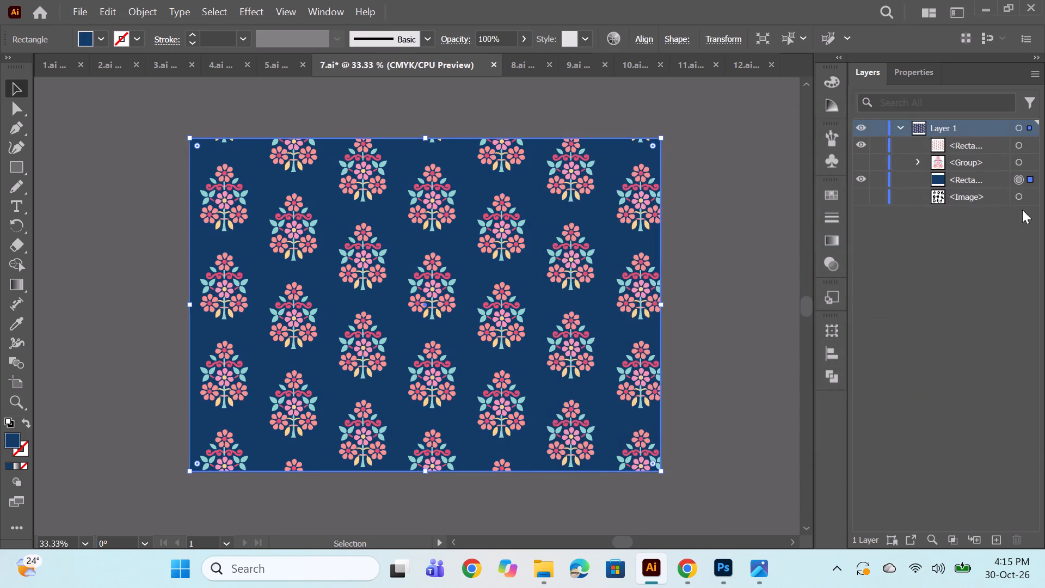
# Save 7.ai with its recoloured background.
pyautogui.hotkey('ctrl', 's')
pyautogui.hotkey('ctrl', 's')
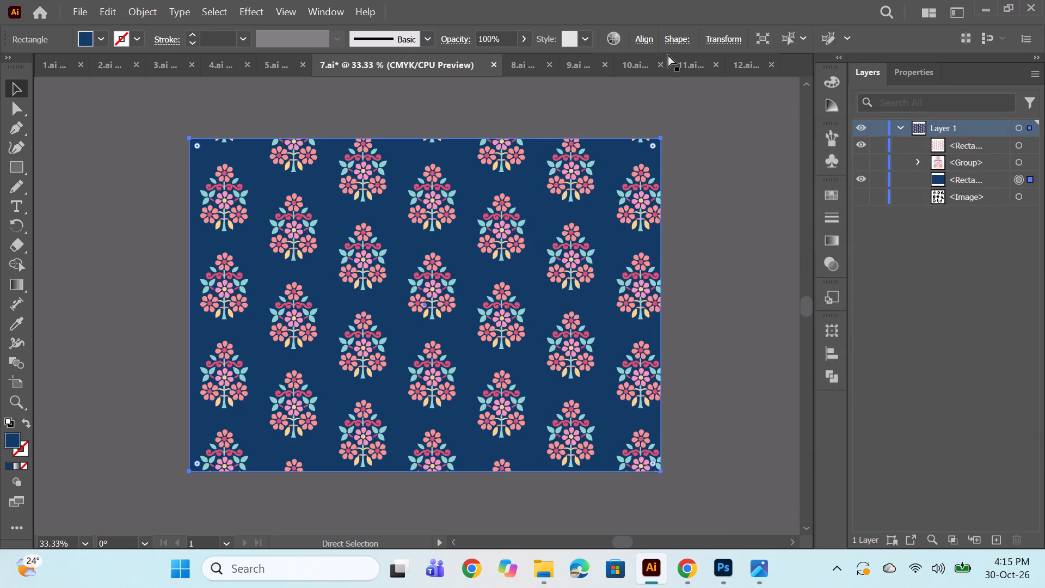
pyautogui.hotkey('ctrl', 's')
pyautogui.hotkey('ctrl', 's')
pyautogui.hotkey('ctrl', 's')
pyautogui.moveTo(746, 70); pyautogui.dragTo(742, 59)
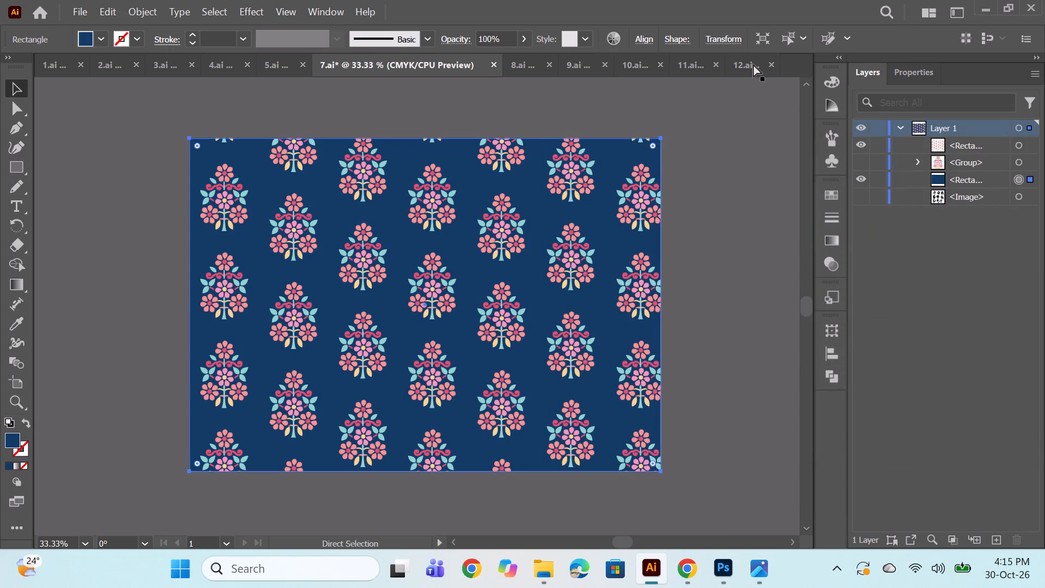
pyautogui.click(751, 63)
pyautogui.click(745, 64)
pyautogui.doubleClick(685, 71)
pyautogui.click(699, 123)
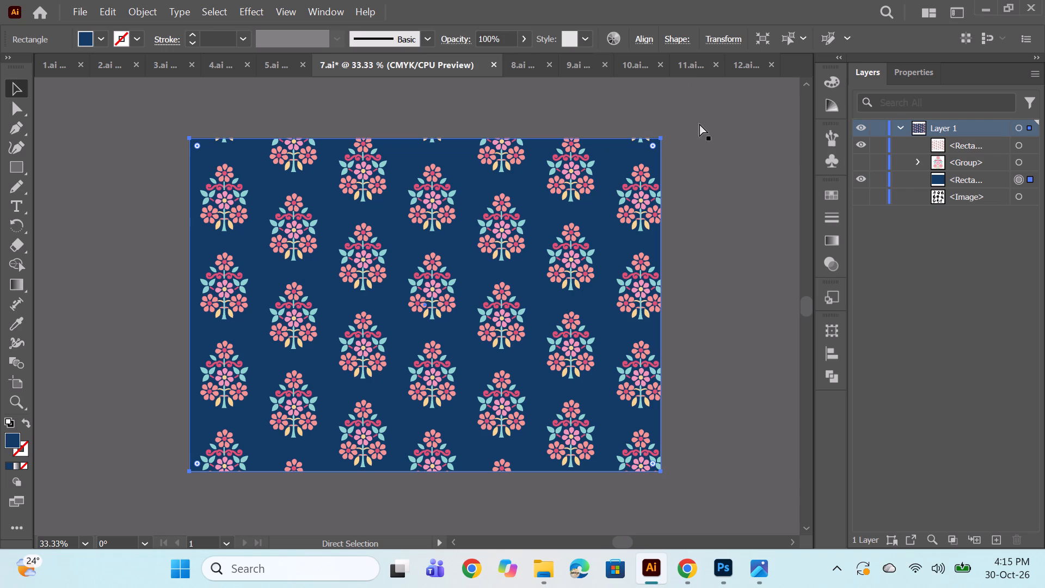
pyautogui.click(945, 280)
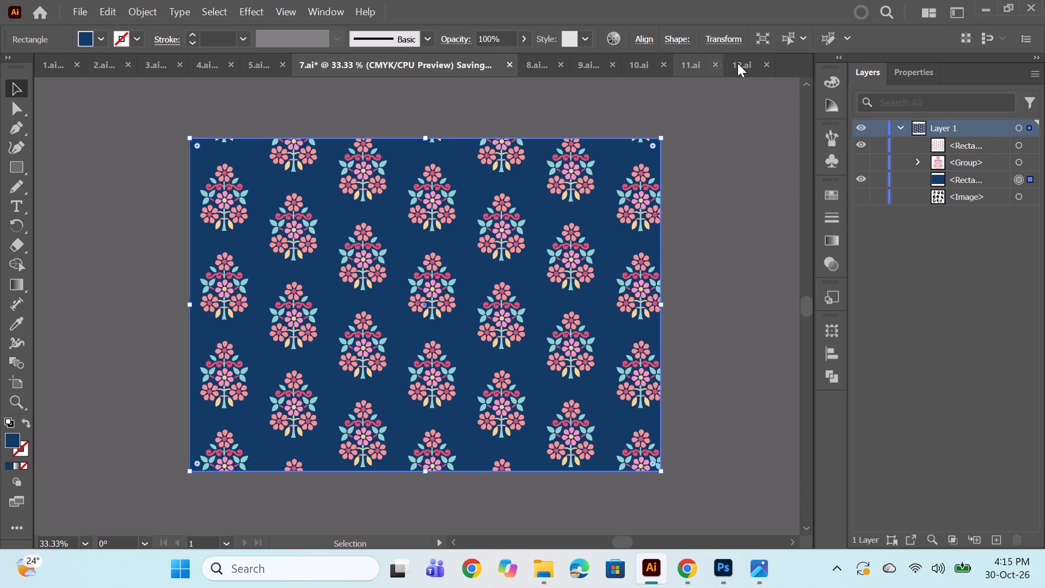
# Examine the plum flower pattern in 12.ai up close and compare it with the patterns in 10.ai and 11.ai.
pyautogui.click(737, 63)
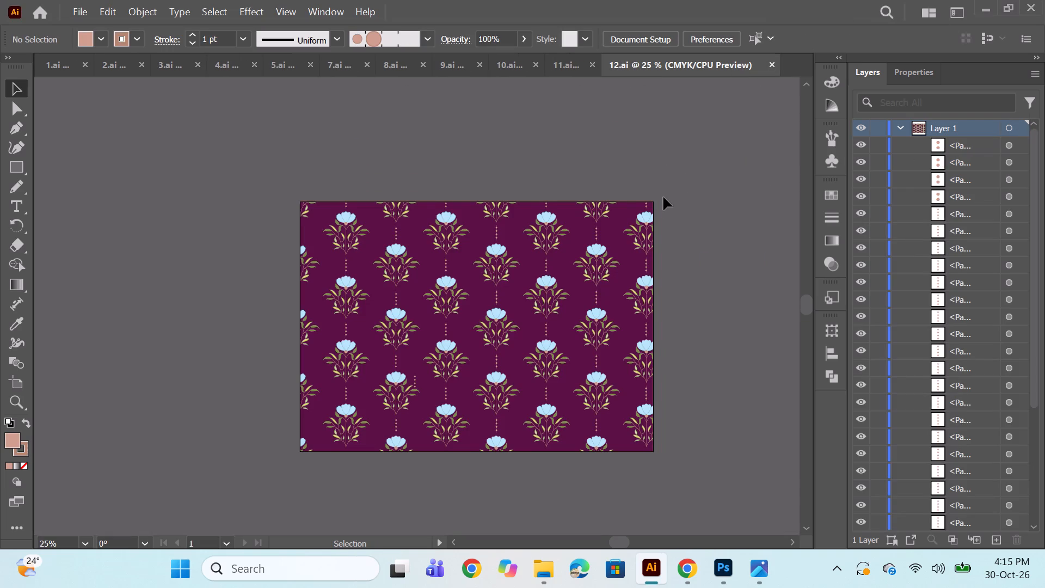
pyautogui.keyDown('ctrl'); pyautogui.scroll(1, 665, 209); pyautogui.keyUp('ctrl')
pyautogui.keyDown('ctrl'); pyautogui.scroll(1, 681, 265); pyautogui.keyUp('ctrl')
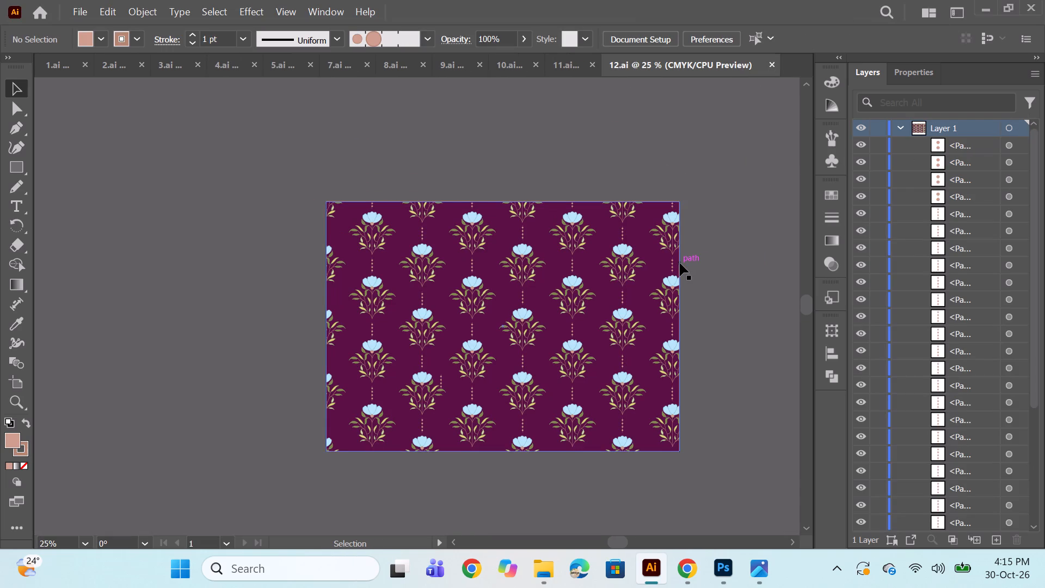
pyautogui.keyDown('alt'); pyautogui.scroll(2, 680, 263); pyautogui.keyUp('alt')
pyautogui.keyDown('alt'); pyautogui.scroll(-1, 675, 276); pyautogui.keyUp('alt')
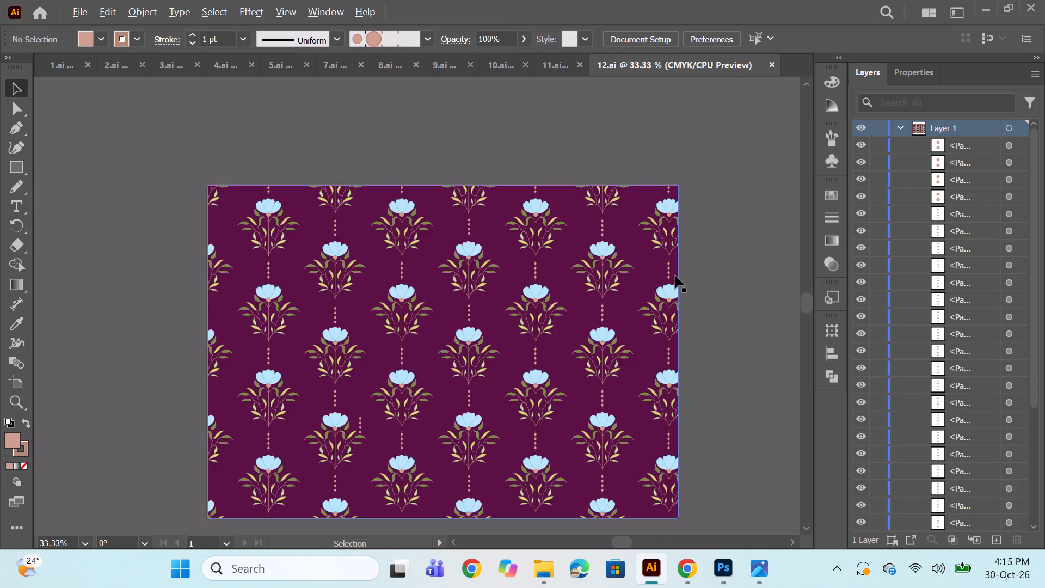
pyautogui.press('space')
pyautogui.press('space')
pyautogui.press('space')
pyautogui.press('space')
pyautogui.press('space')
pyautogui.press('space')
pyautogui.press('space')
pyautogui.moveTo(718, 333); pyautogui.dragTo(706, 273)
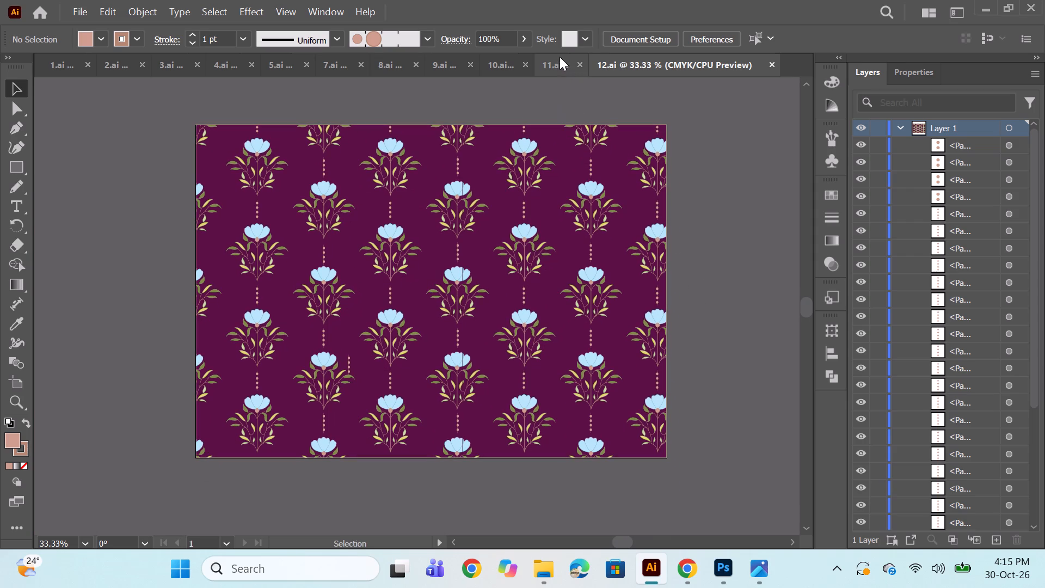
pyautogui.click(558, 63)
pyautogui.click(505, 69)
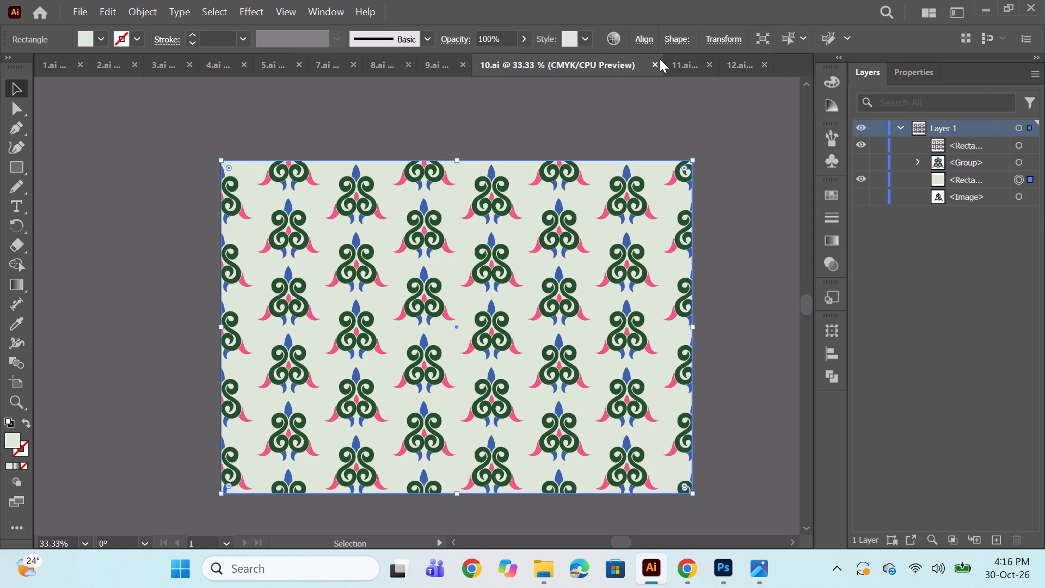
pyautogui.click(678, 65)
pyautogui.click(731, 63)
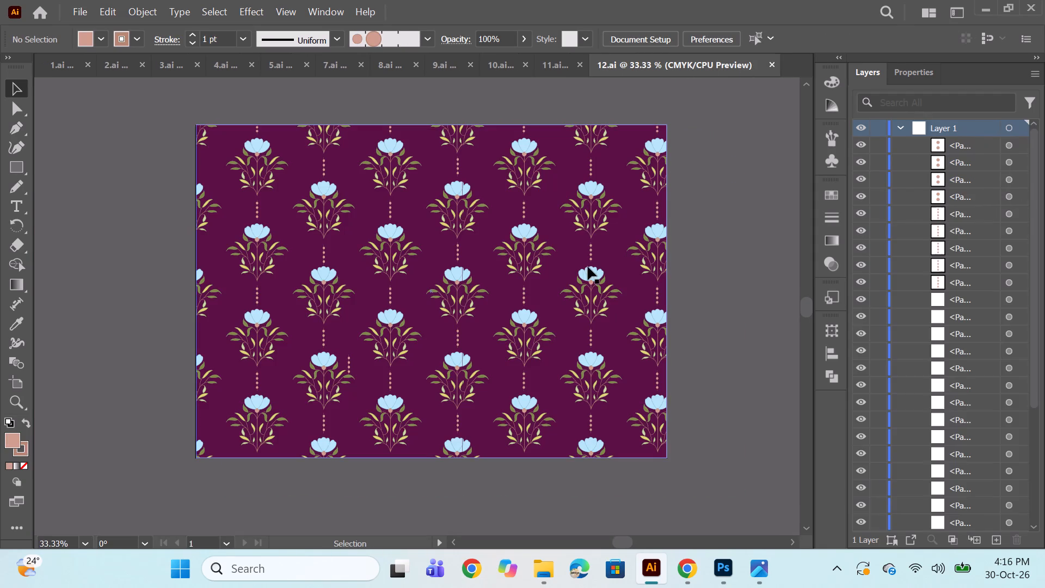
pyautogui.scroll(1, 584, 266)
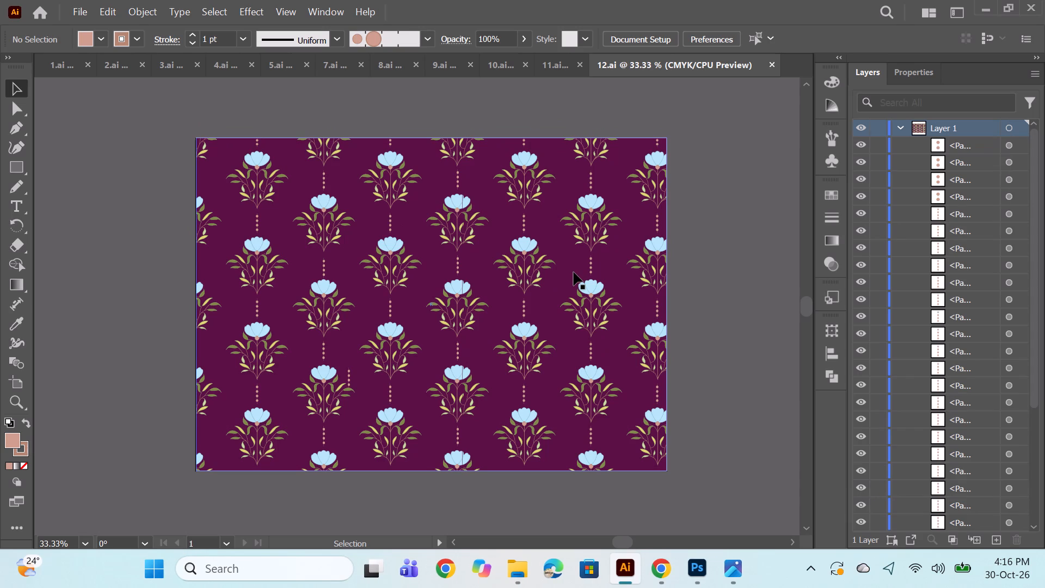
# Save 12.ai again.
pyautogui.hotkey('ctrl', 's')
pyautogui.hotkey('ctrl', 's')
pyautogui.hotkey('ctrl', 's')
pyautogui.hotkey('ctrl', 's')
pyautogui.hotkey('ctrl', 's')
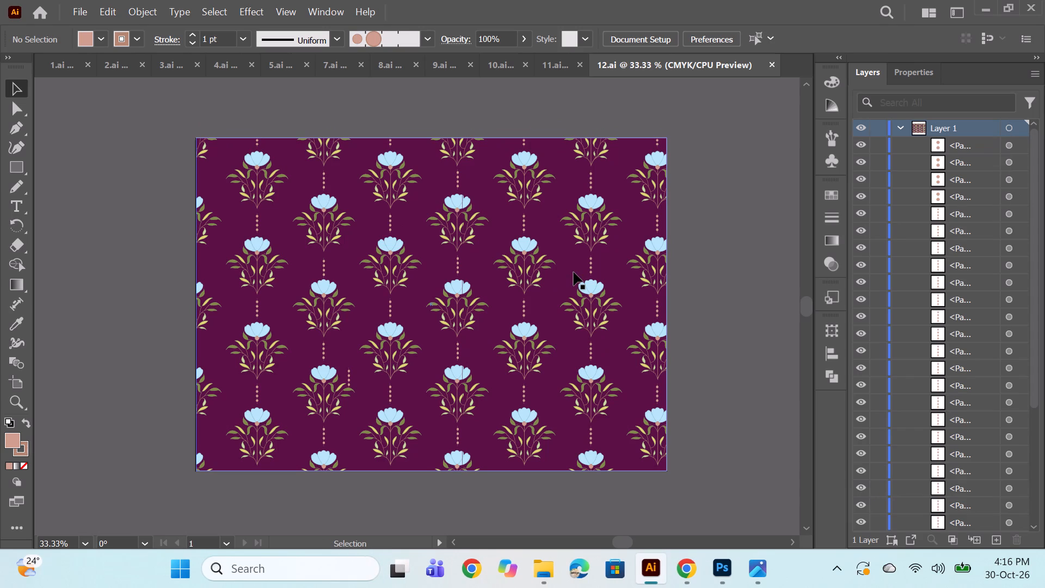